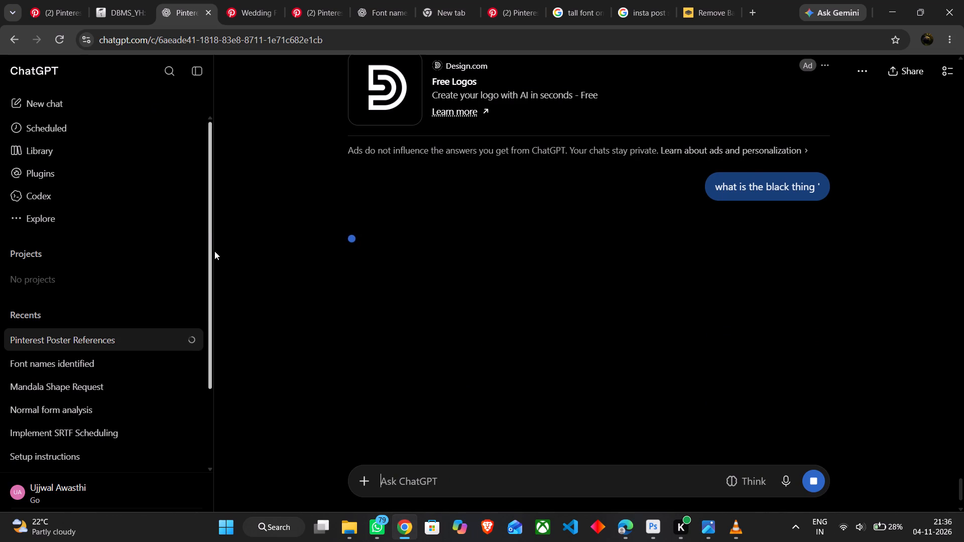
# Return to the Pinterest frame results, look through more designs, and refine the search to "Ornamental Frame outline".
pyautogui.click(30, 8)
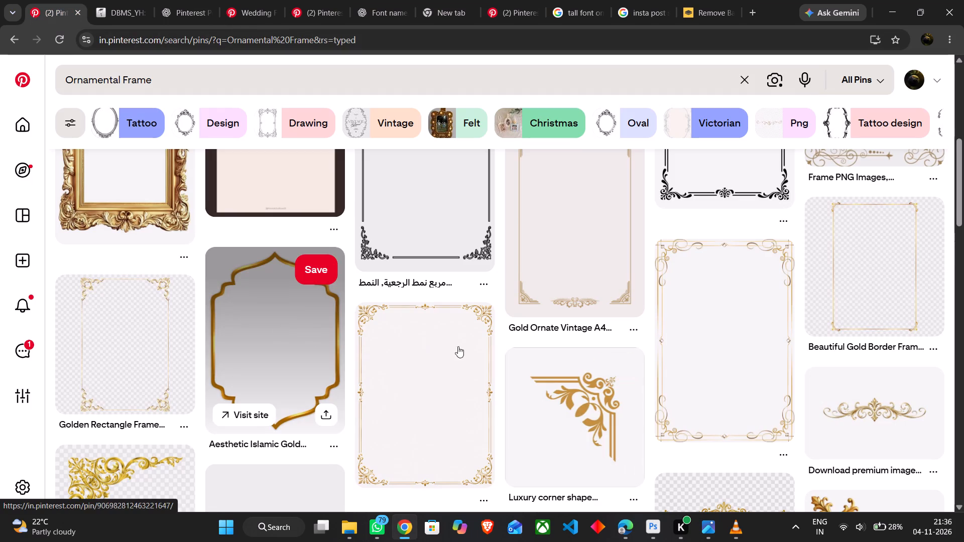
pyautogui.scroll(-3, 539, 350)
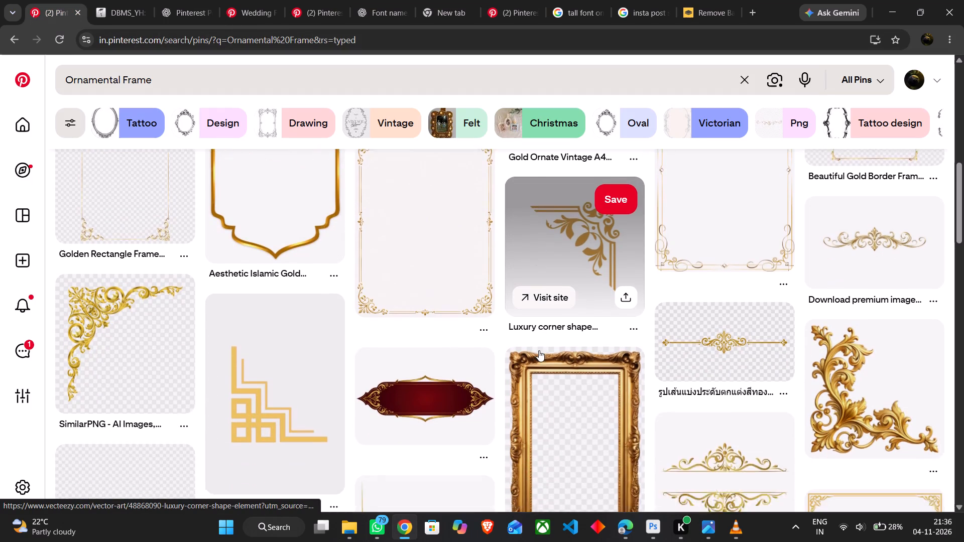
pyautogui.scroll(-3, 539, 350)
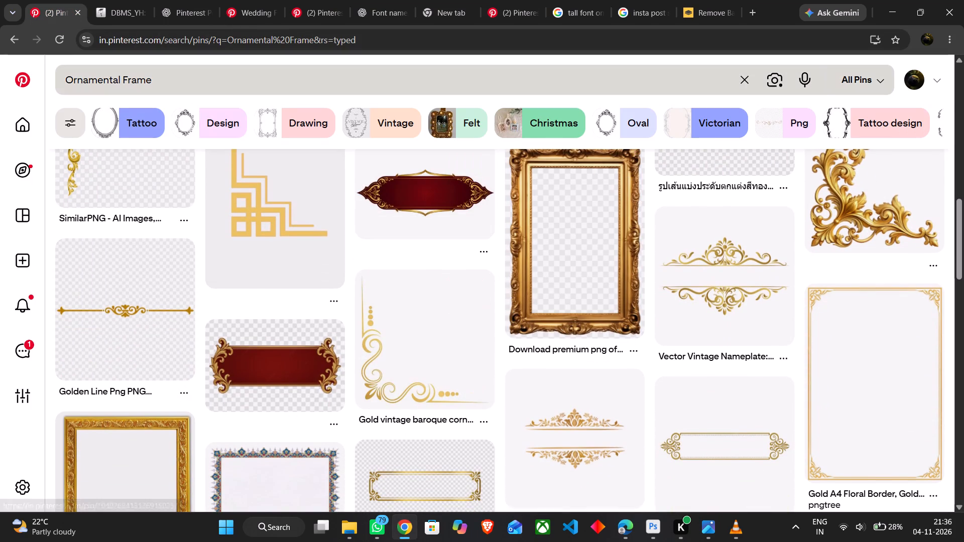
pyautogui.click(182, 88)
pyautogui.press('space')
pyautogui.write('oy')
pyautogui.press('BackSpace')
pyautogui.write('utline')
pyautogui.press('space')
pyautogui.press('Return')
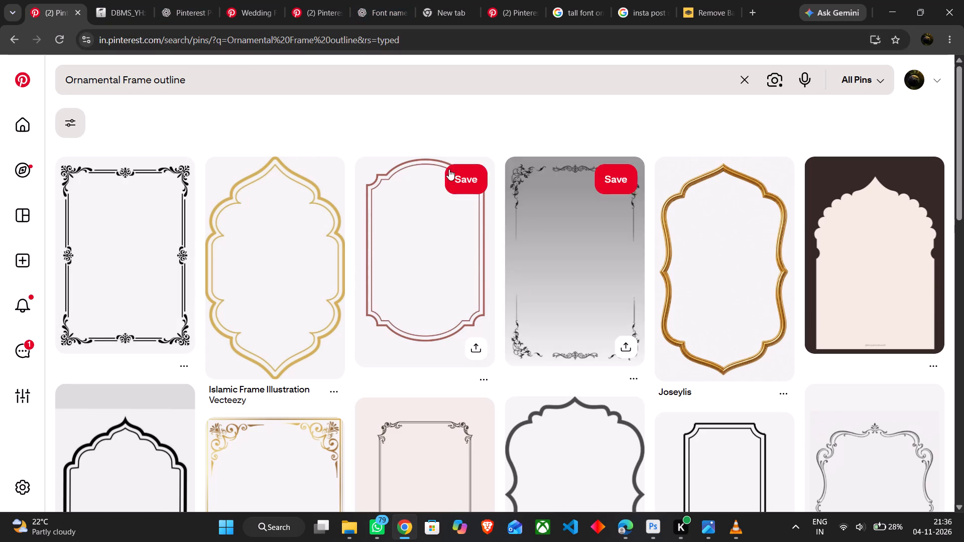
# Browse the outline frame results and open the pin with the thin gold double-line border and notched corners.
pyautogui.scroll(-1, 441, 295)
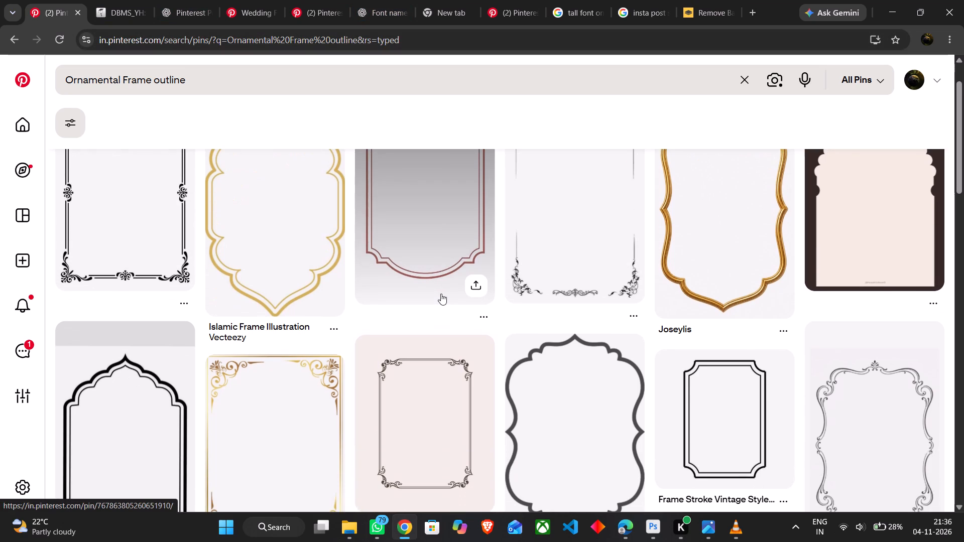
pyautogui.scroll(-4, 441, 292)
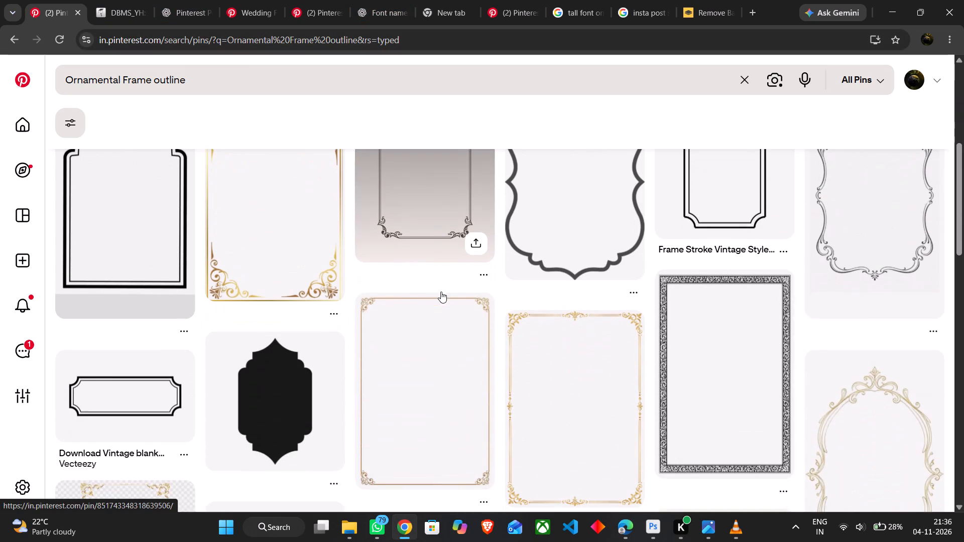
pyautogui.scroll(-5, 441, 292)
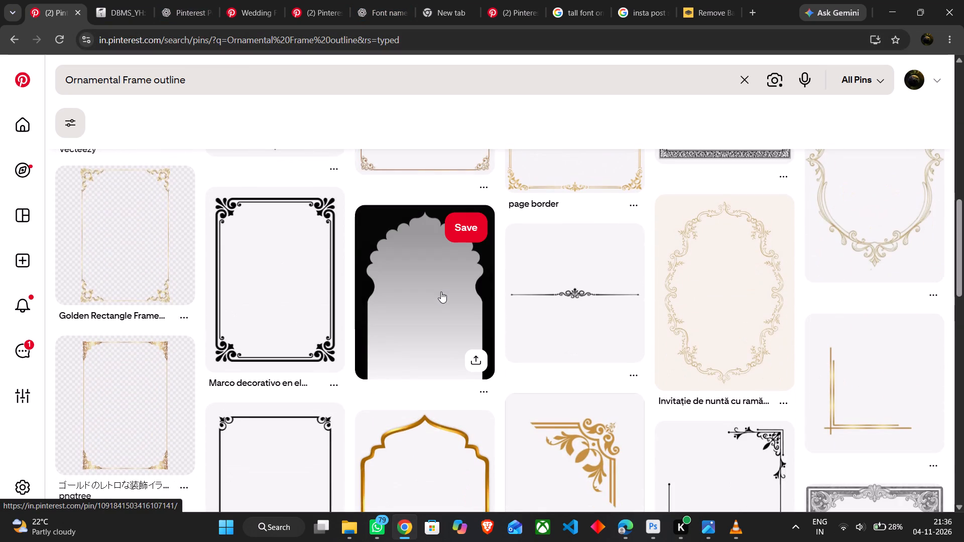
pyautogui.scroll(-2, 441, 292)
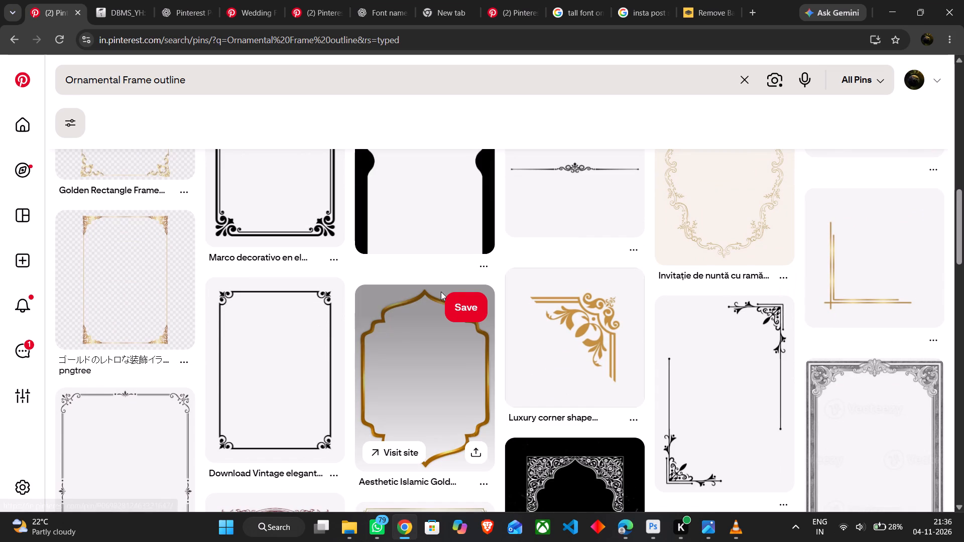
pyautogui.scroll(-2, 441, 292)
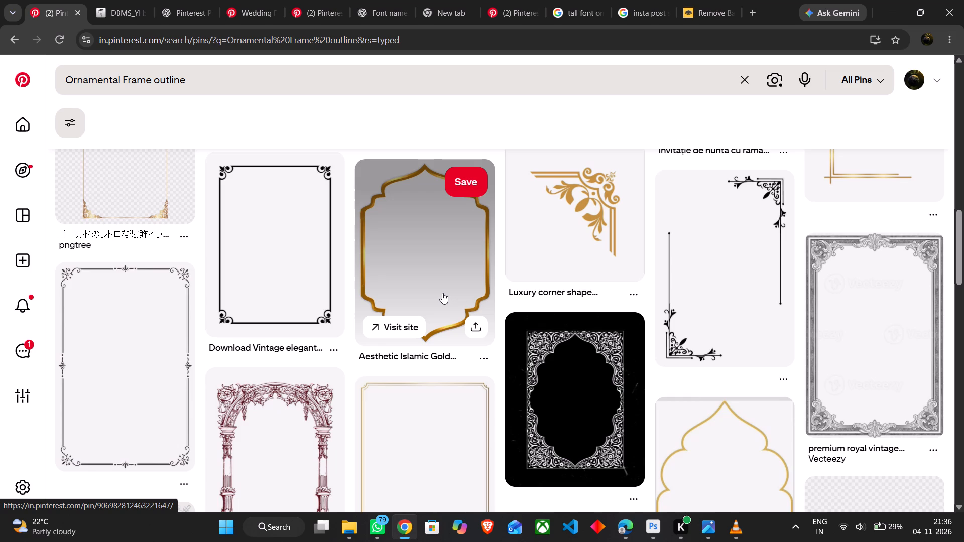
pyautogui.scroll(-2, 503, 312)
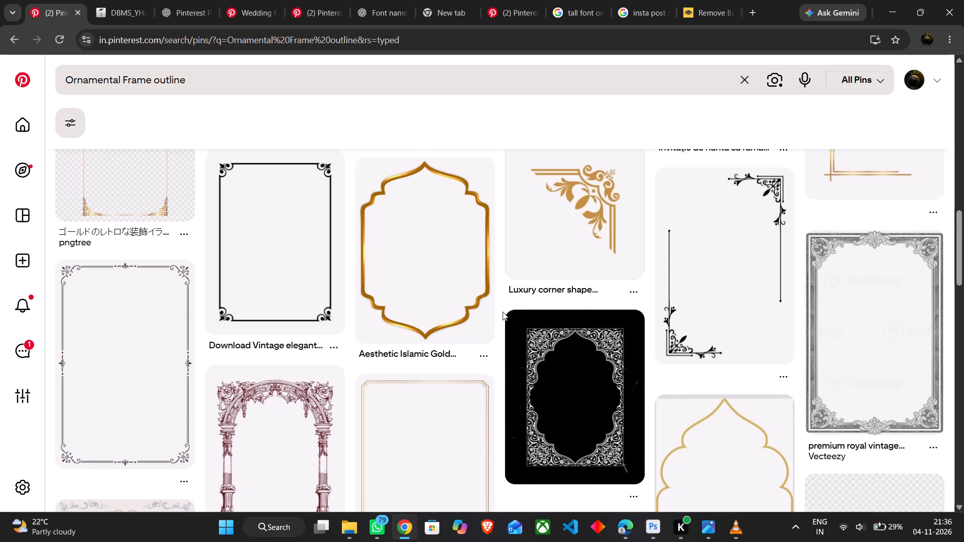
pyautogui.scroll(-1, 503, 312)
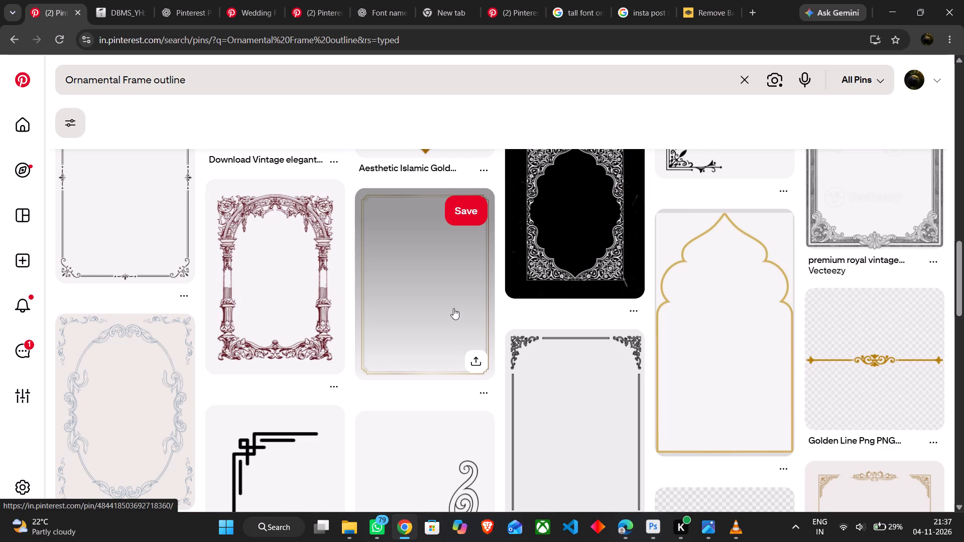
pyautogui.scroll(-3, 453, 308)
pyautogui.scroll(5, 453, 308)
pyautogui.scroll(-1, 453, 308)
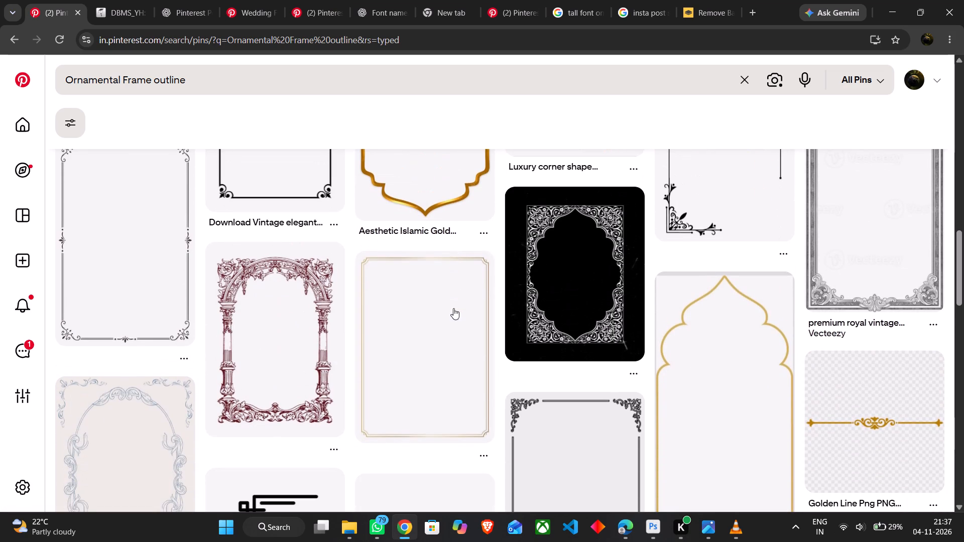
pyautogui.scroll(-1, 453, 308)
pyautogui.click(453, 308)
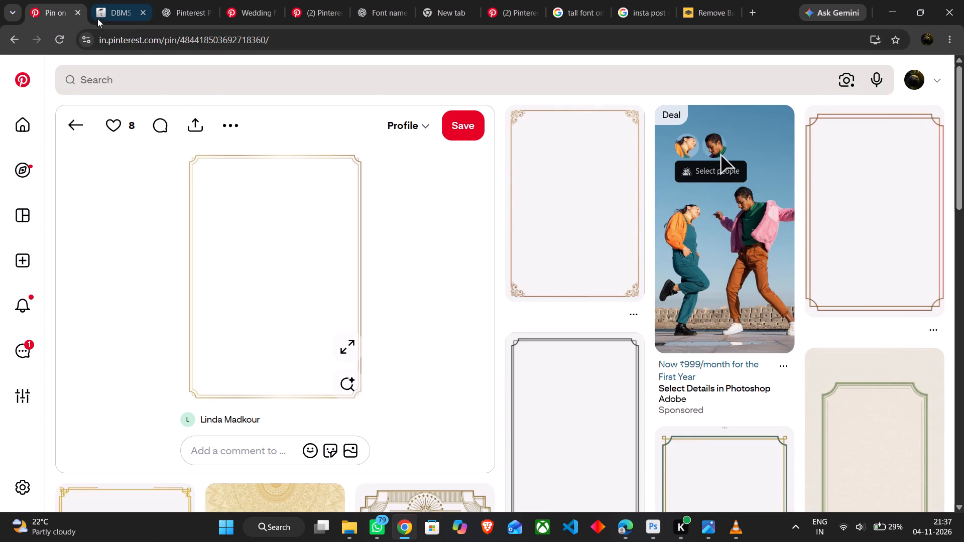
pyautogui.scroll(-2, 378, 305)
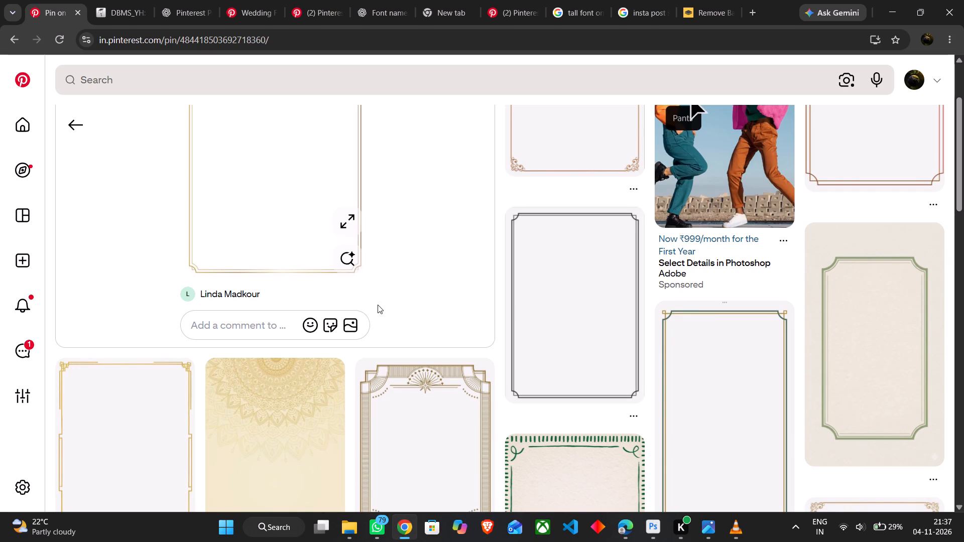
pyautogui.scroll(-2, 378, 305)
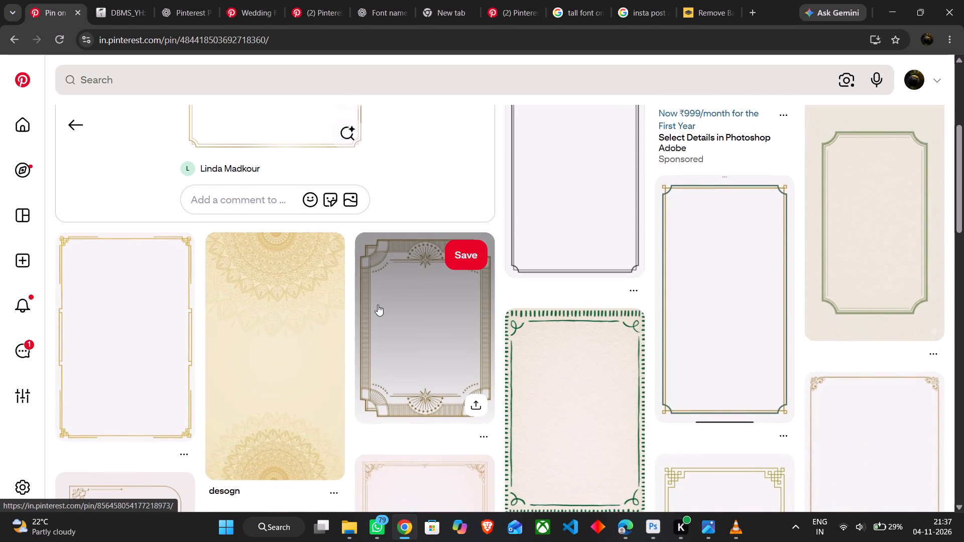
pyautogui.scroll(1, 378, 305)
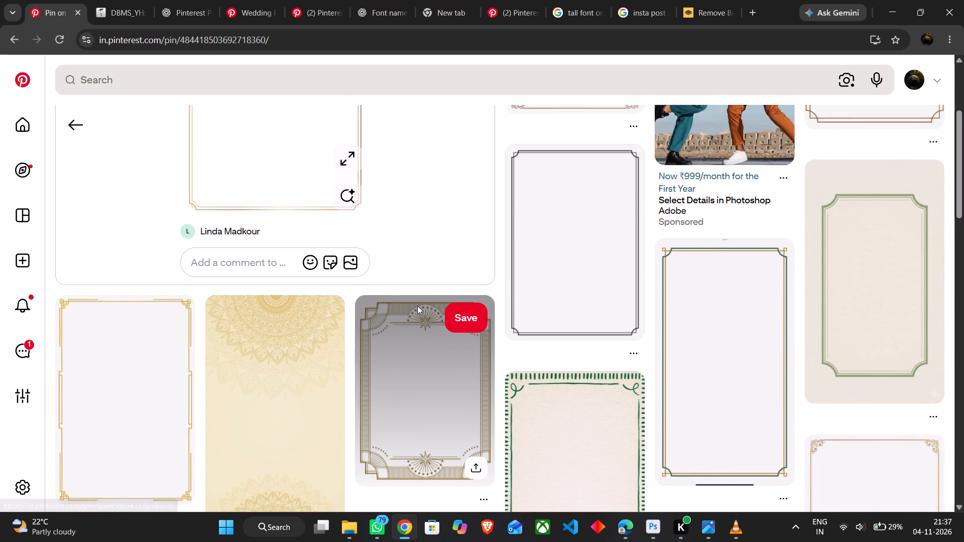
pyautogui.scroll(-2, 365, 308)
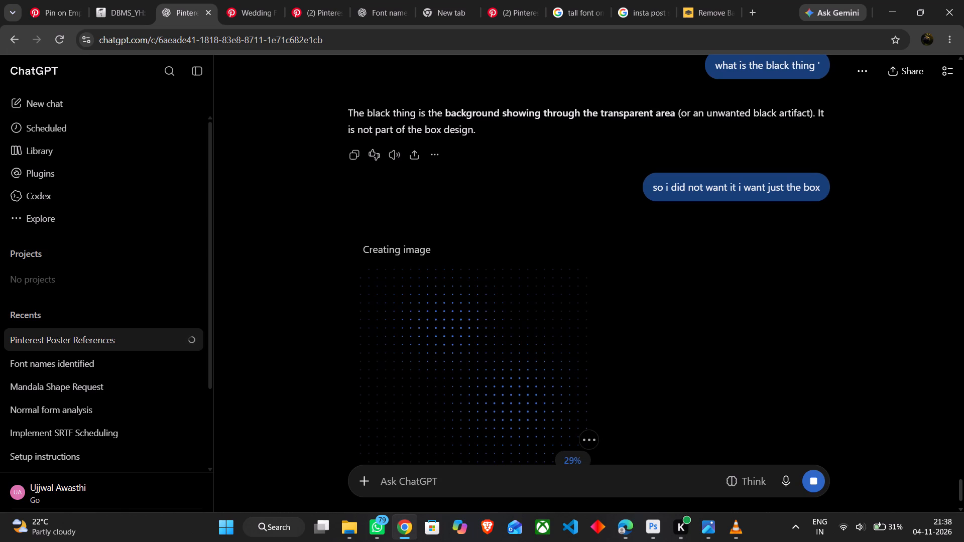
# Go back to the opened Pinterest pin and download its thin gold frame image.
pyautogui.click(70, 0)
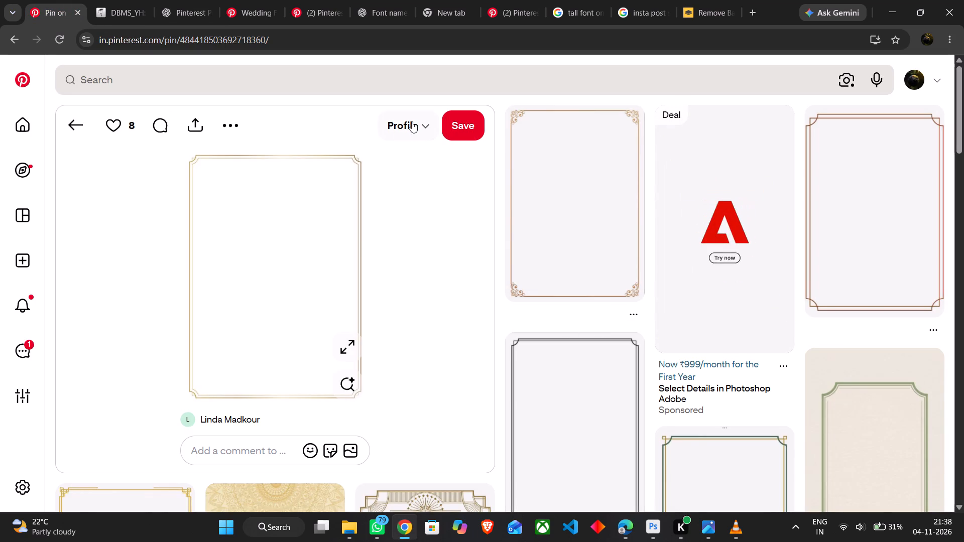
pyautogui.click(238, 125)
pyautogui.click(261, 164)
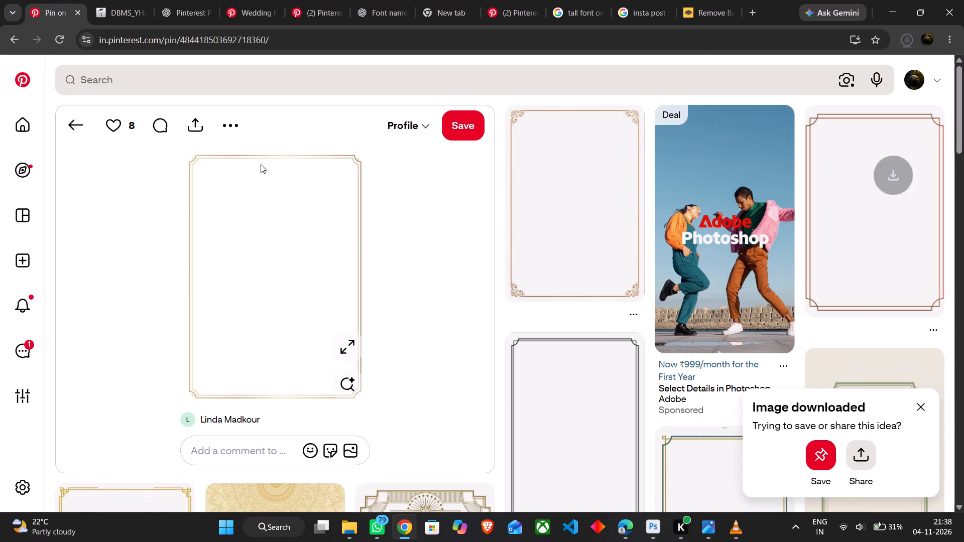
# Remove the background from download (4).jpg on remove.bg and download the free 426 x 586 preview.
pyautogui.click(704, 6)
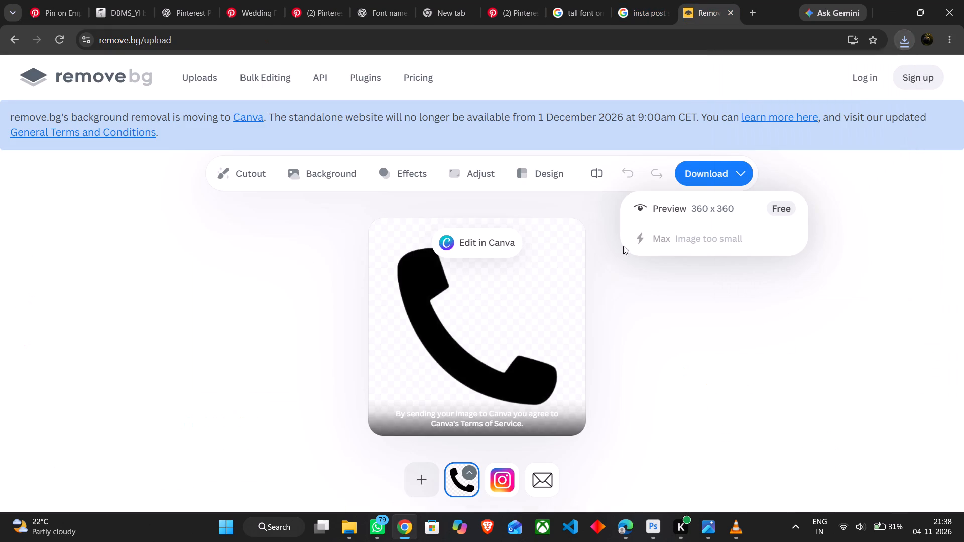
pyautogui.click(408, 479)
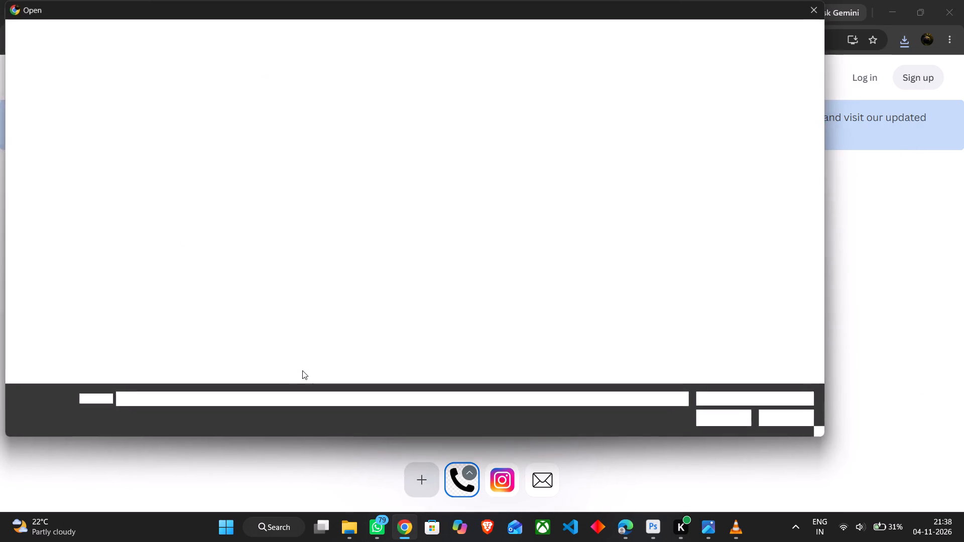
pyautogui.click(186, 109)
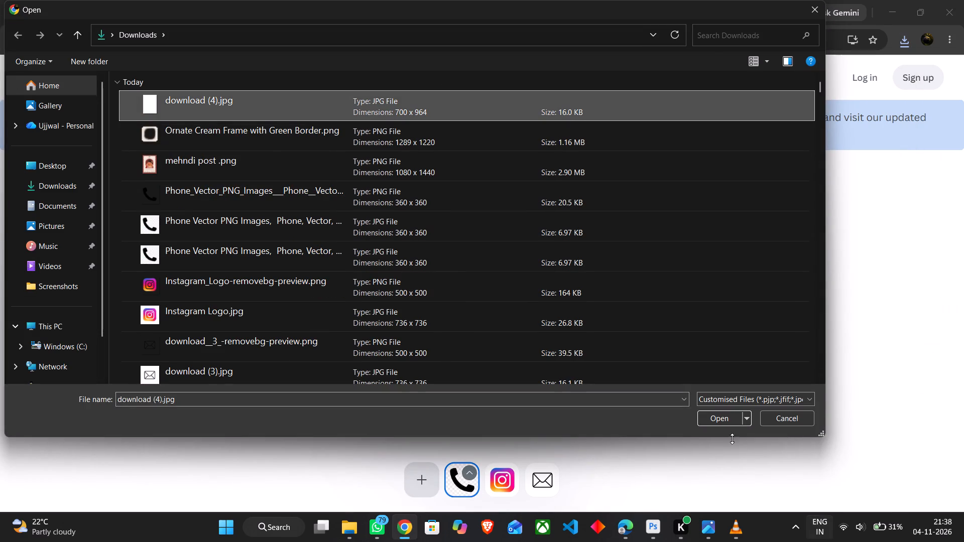
pyautogui.click(726, 426)
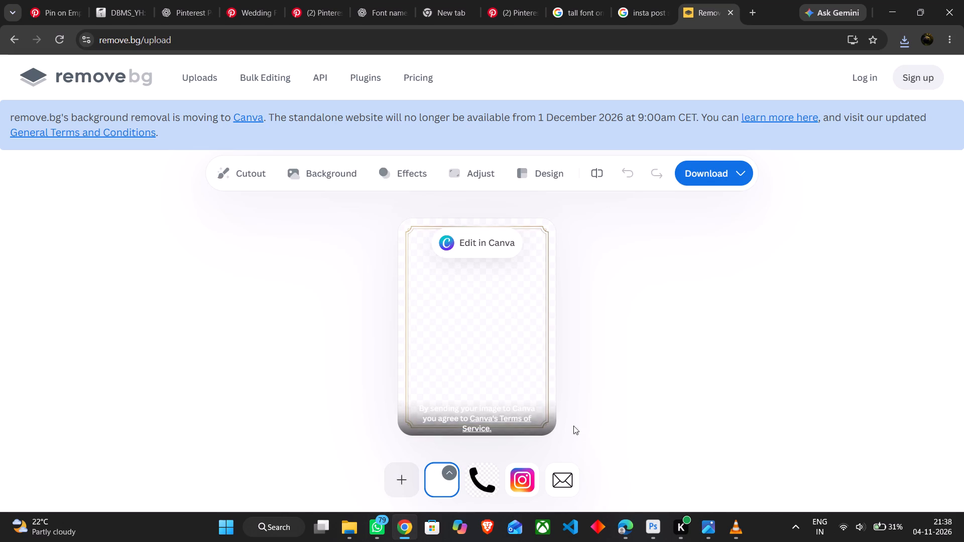
pyautogui.click(706, 178)
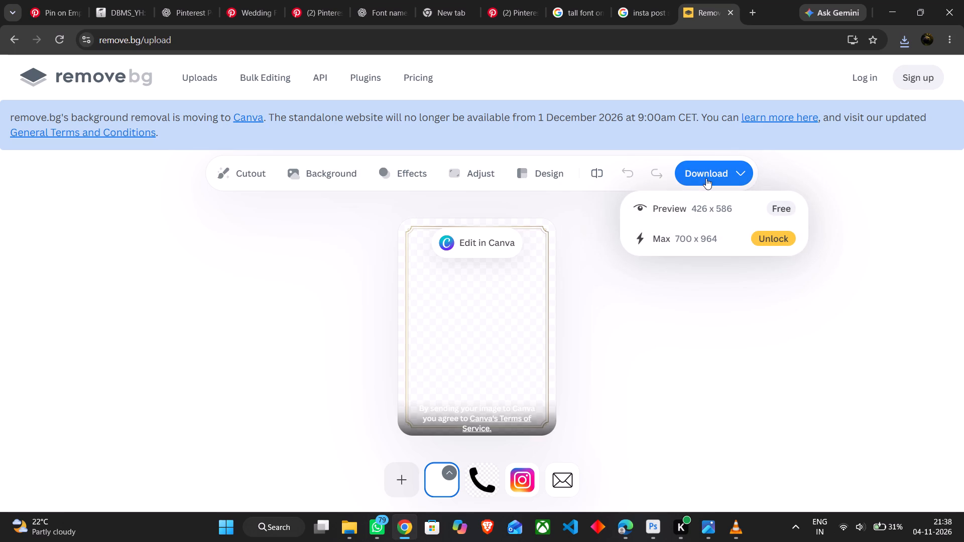
pyautogui.click(710, 209)
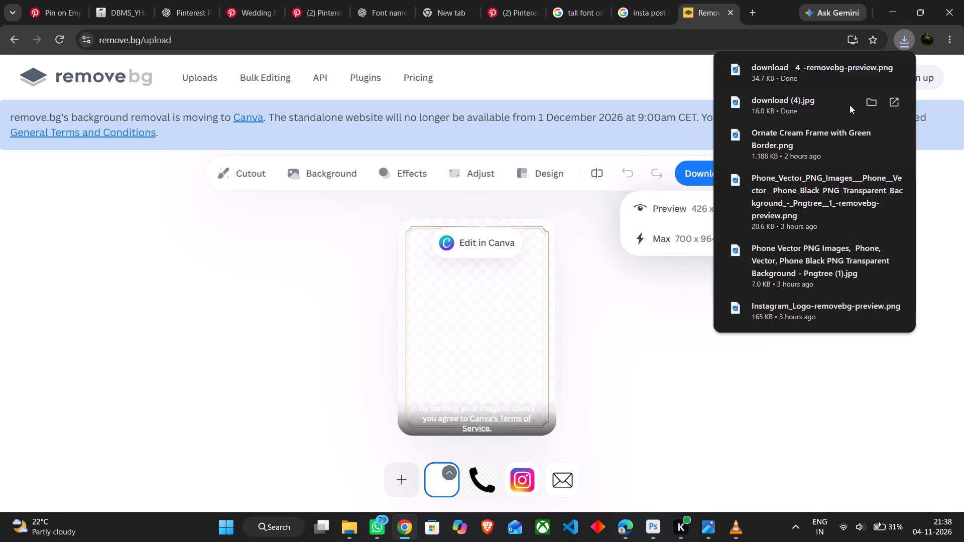
# Switch to Photoshop and delete Layer 8, the old green-bordered frame, from Artboard 2 of mehndi.psd.
pyautogui.moveTo(767, 75); pyautogui.dragTo(724, 144)
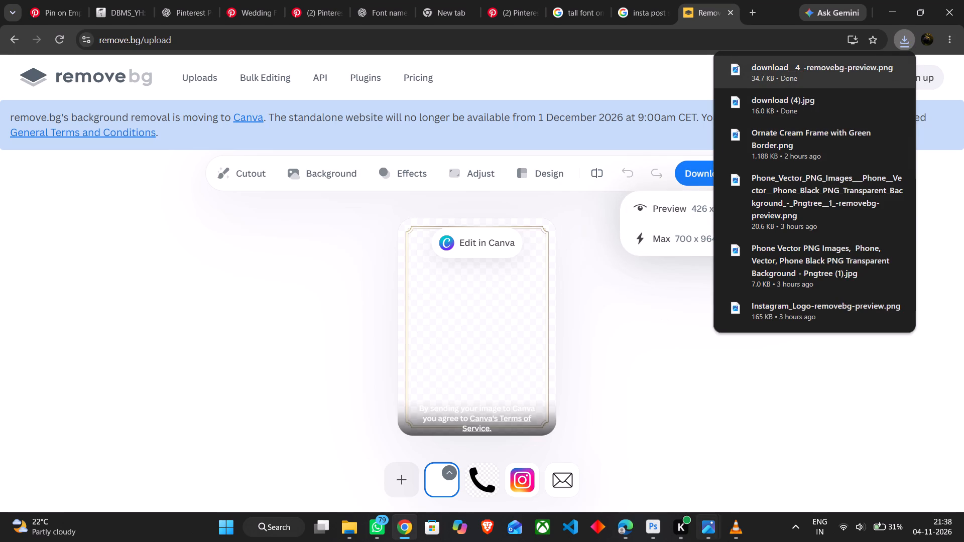
pyautogui.click(648, 536)
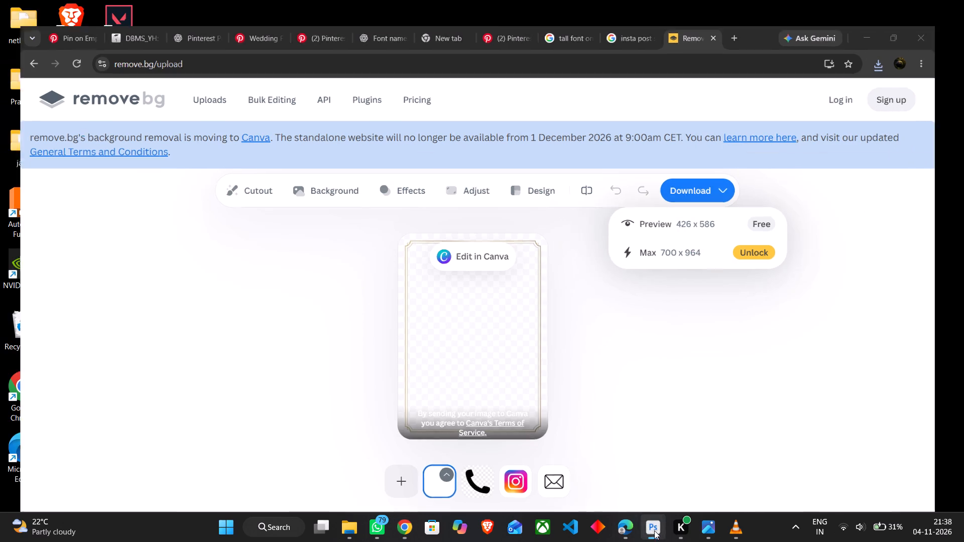
pyautogui.click(649, 527)
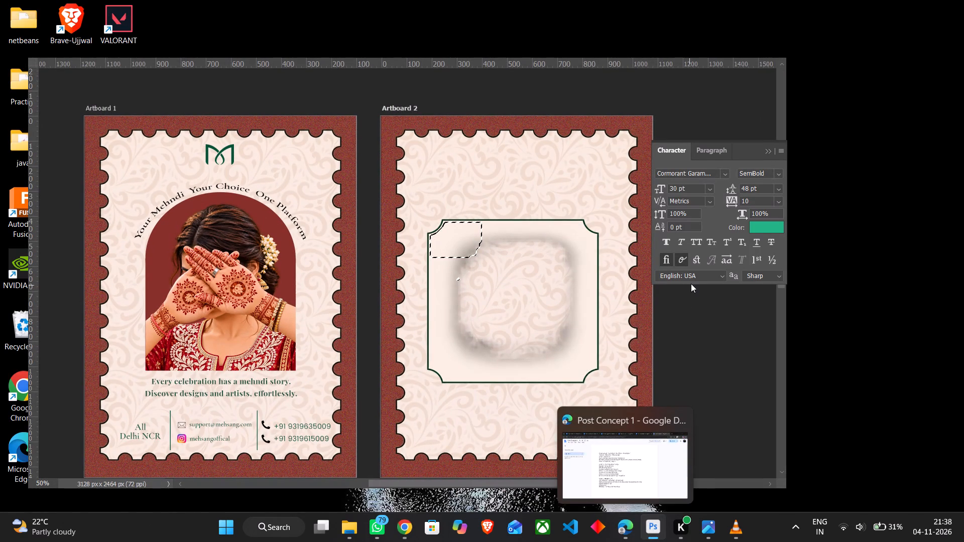
pyautogui.click(903, 151)
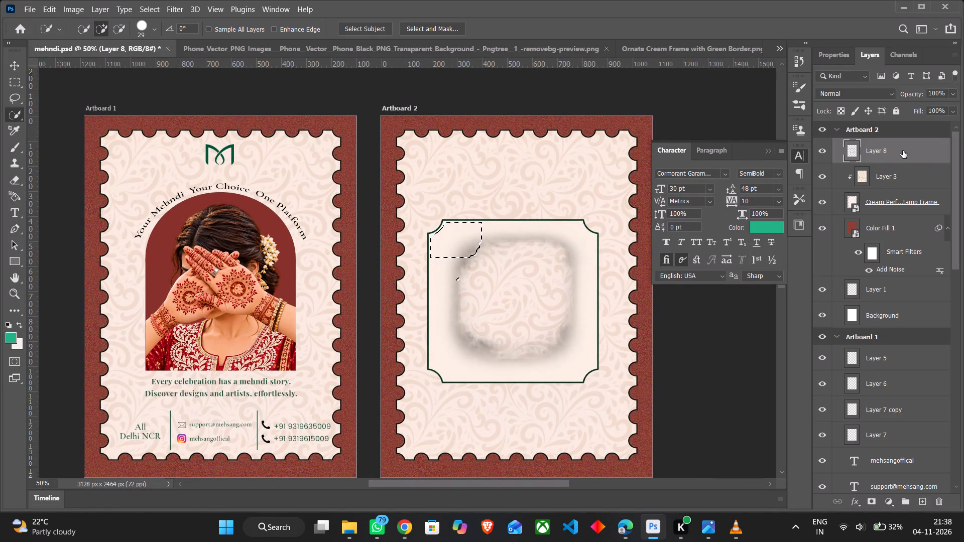
pyautogui.press('Delete')
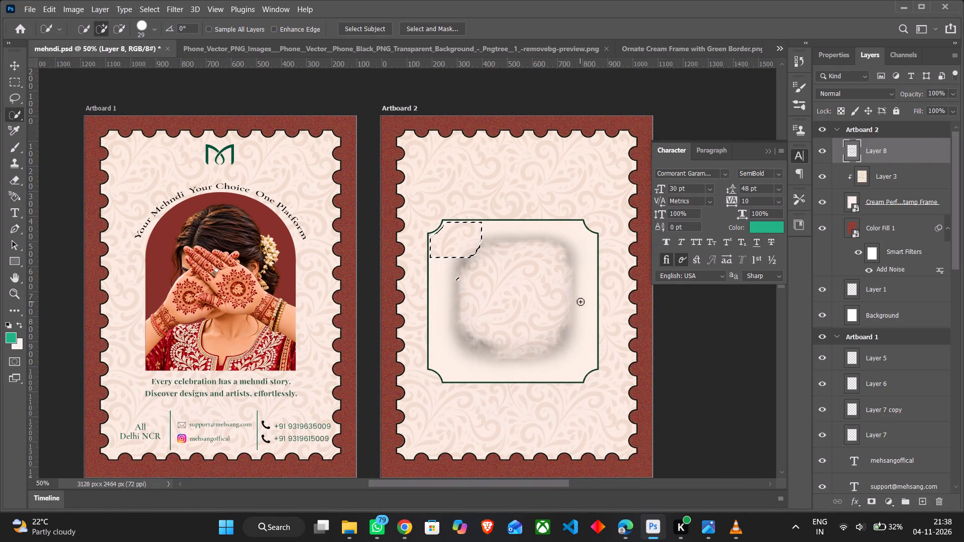
pyautogui.click(9, 64)
pyautogui.press('Delete')
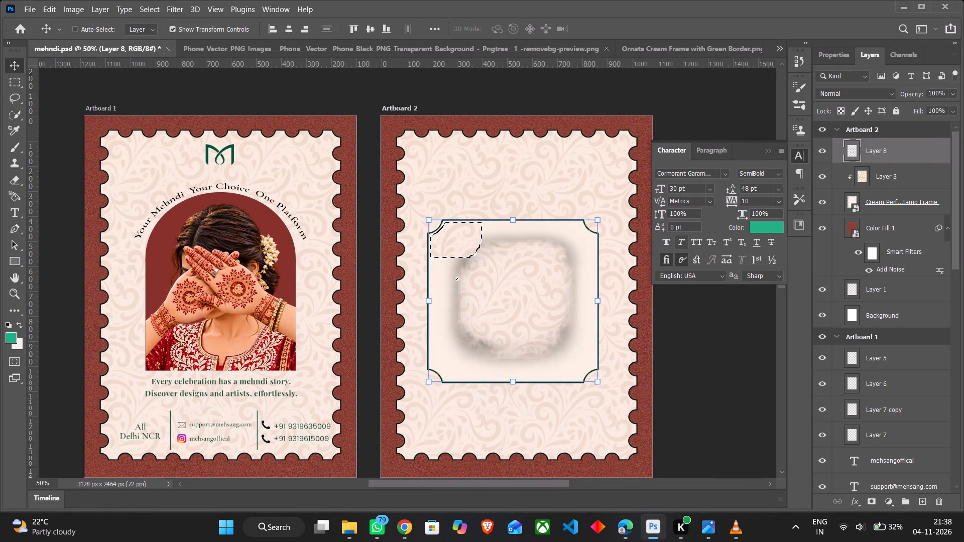
pyautogui.click(888, 153)
pyautogui.press('Delete')
pyautogui.click(926, 152)
pyautogui.press('Delete')
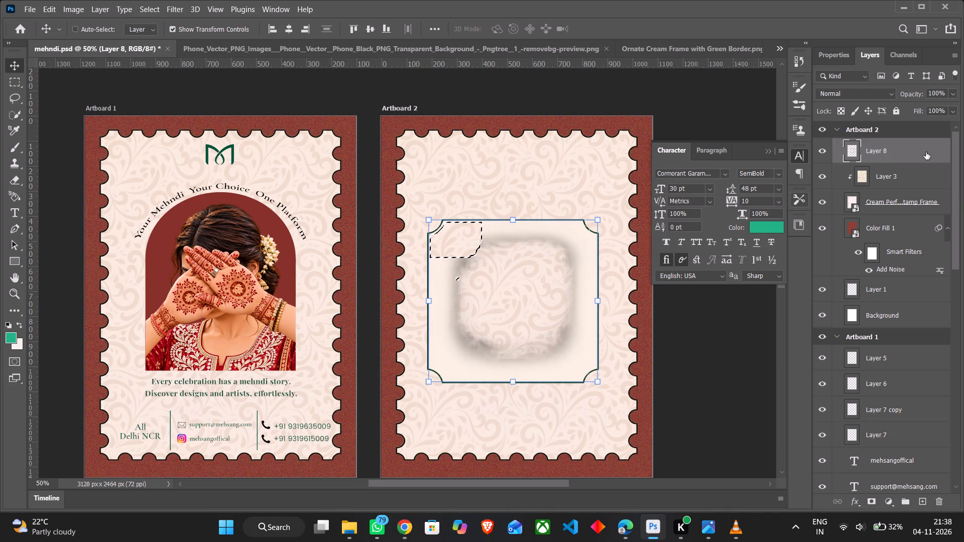
pyautogui.doubleClick(887, 152)
pyautogui.click(931, 156)
pyautogui.click(931, 156)
pyautogui.press('Delete')
pyautogui.click(947, 184)
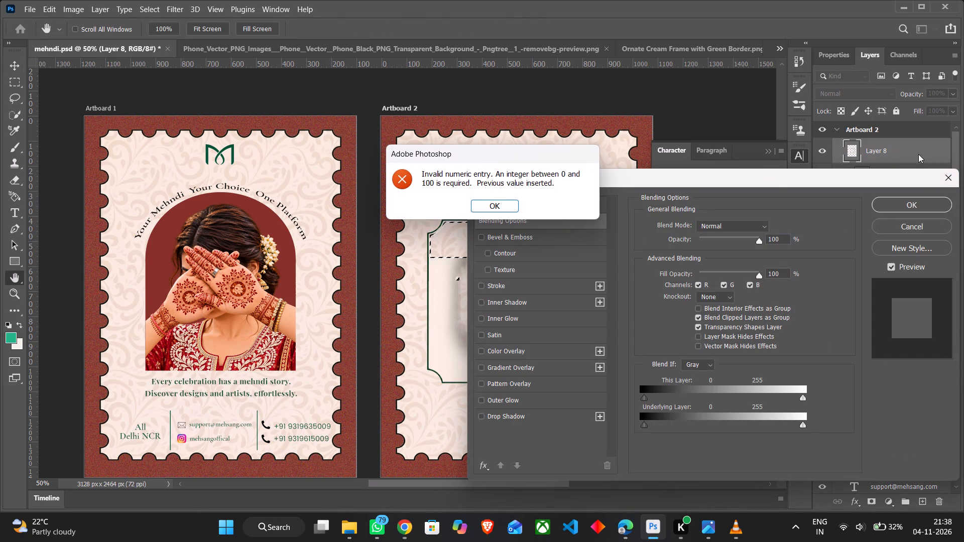
pyautogui.click(491, 206)
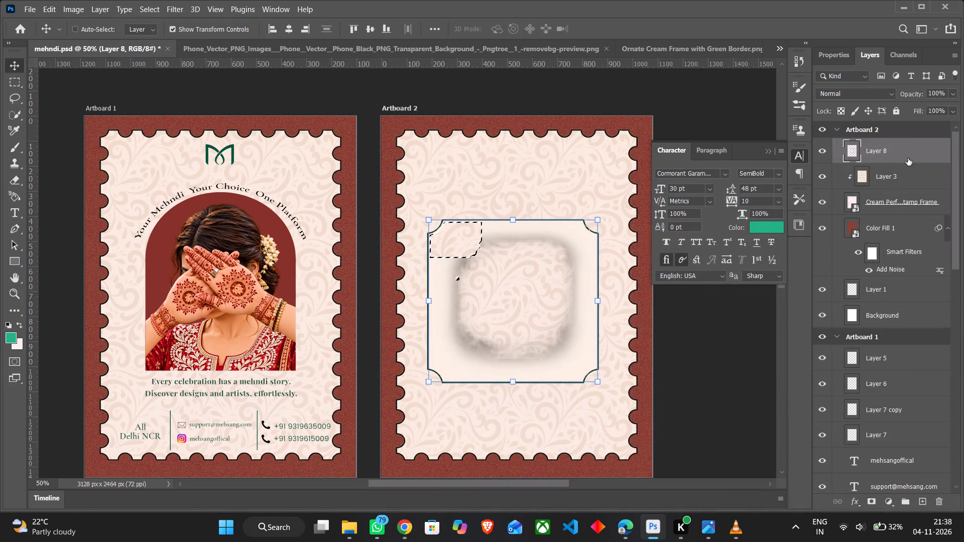
pyautogui.click(908, 158)
pyautogui.press('Delete')
pyautogui.rightClick(908, 158)
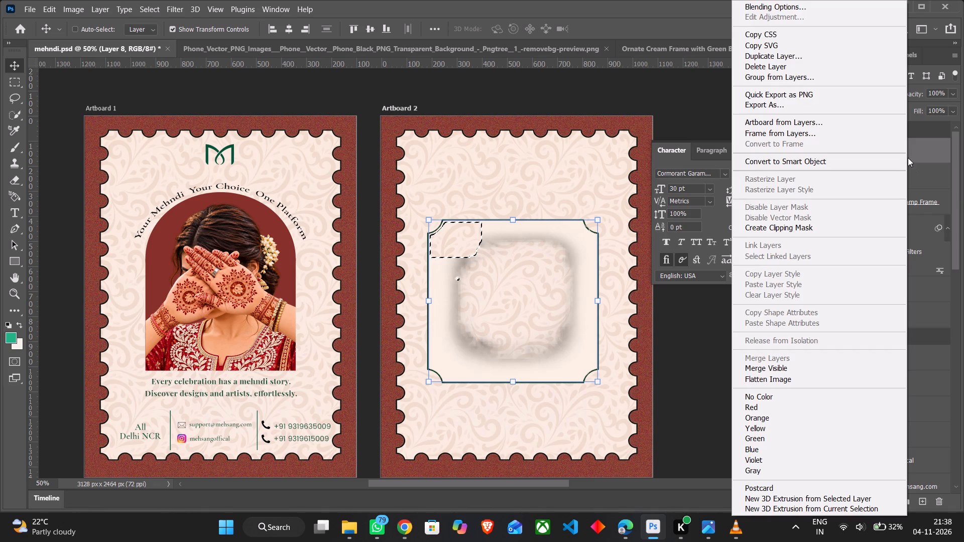
pyautogui.click(769, 64)
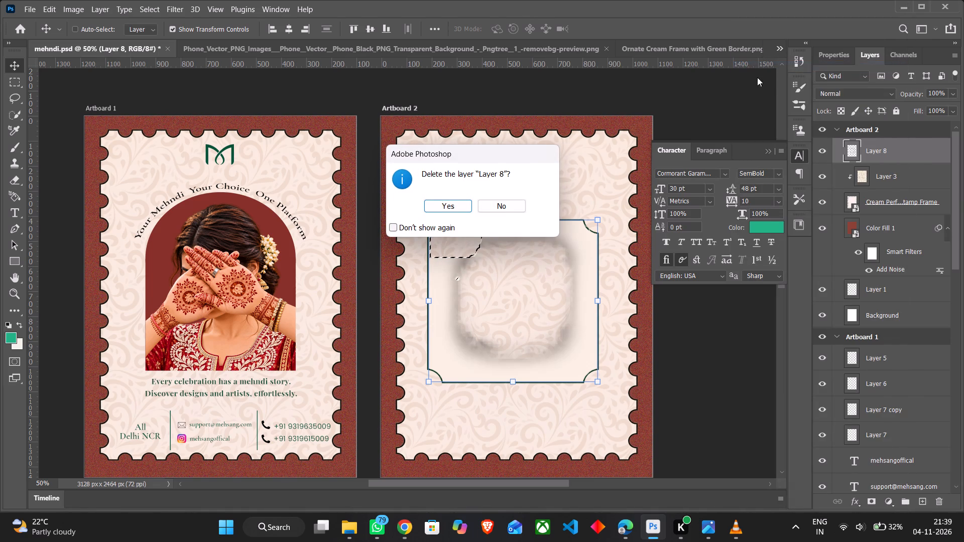
pyautogui.click(440, 200)
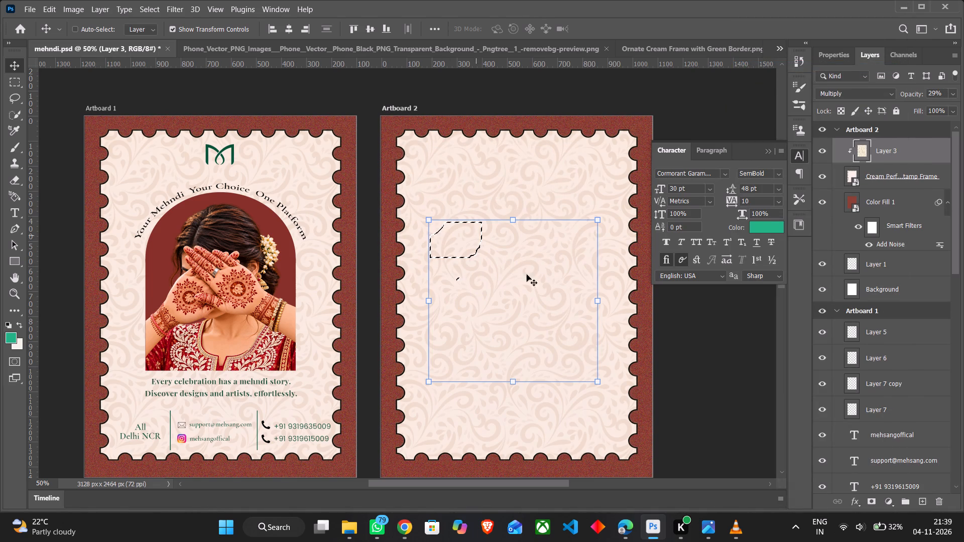
# Toggle the visibility of Layer 3 off and on, and clear the leftover selection on Artboard 2.
pyautogui.click(692, 359)
pyautogui.click(860, 151)
pyautogui.click(821, 149)
pyautogui.click(821, 149)
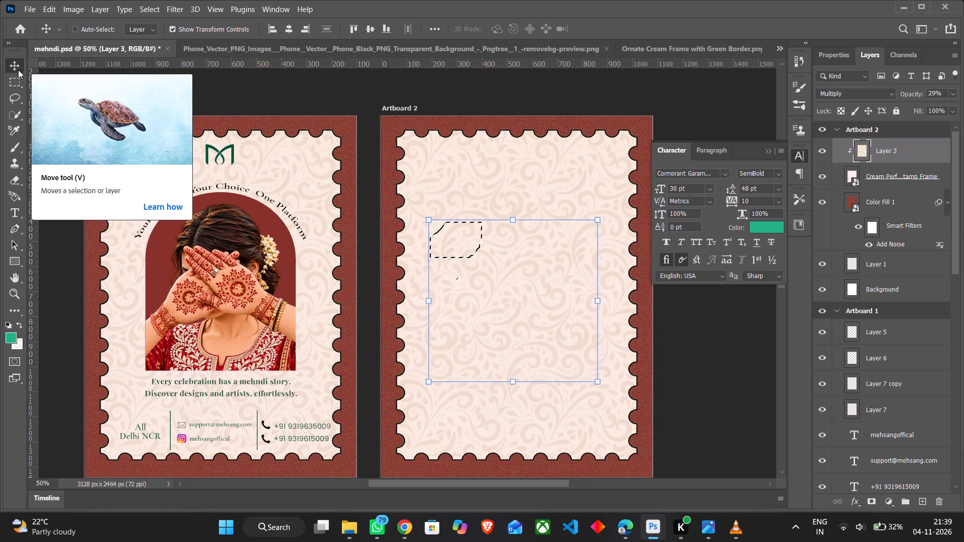
pyautogui.hotkey('ctrl', 'd')
pyautogui.click(63, 318)
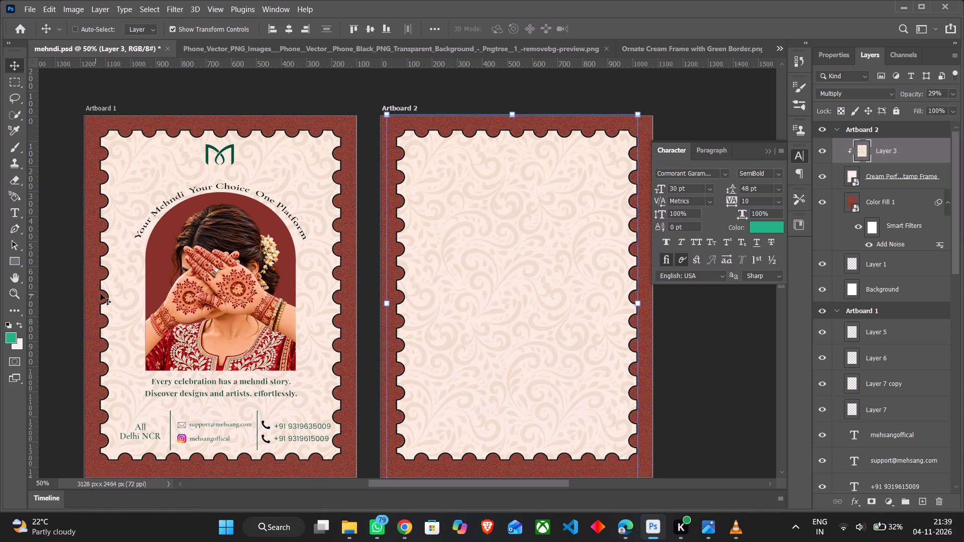
# Open the background-free frame file download__4_-removebg-preview.png from the Downloads folder.
pyautogui.click(32, 7)
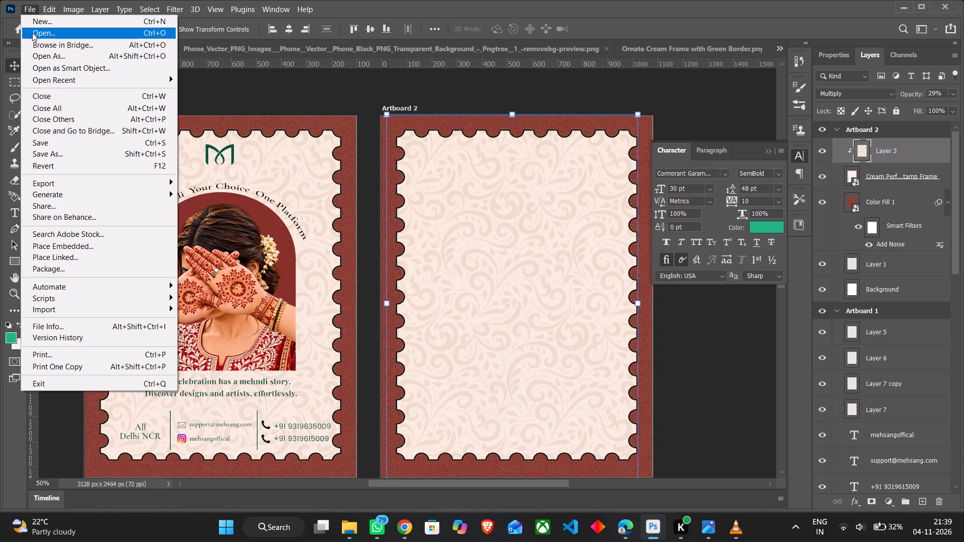
pyautogui.click(32, 33)
pyautogui.click(185, 110)
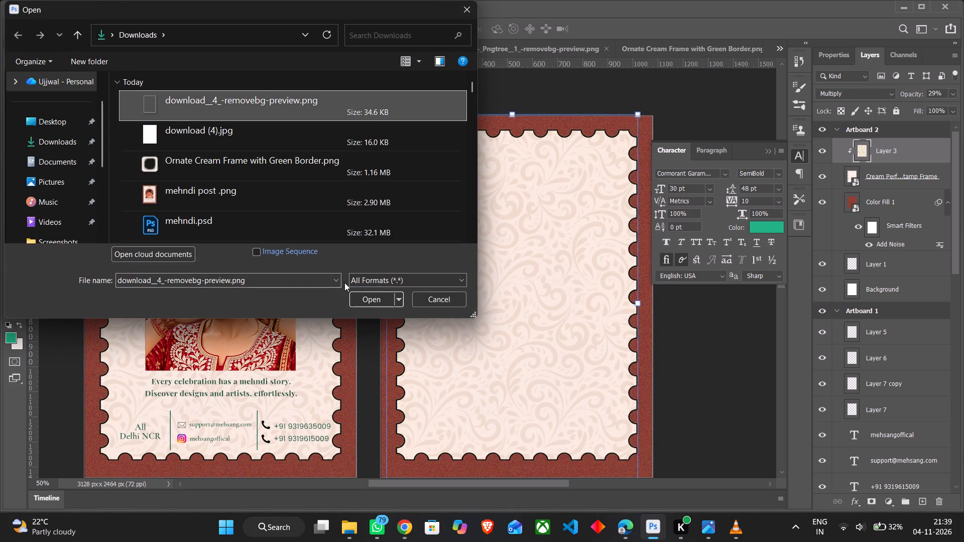
pyautogui.click(374, 300)
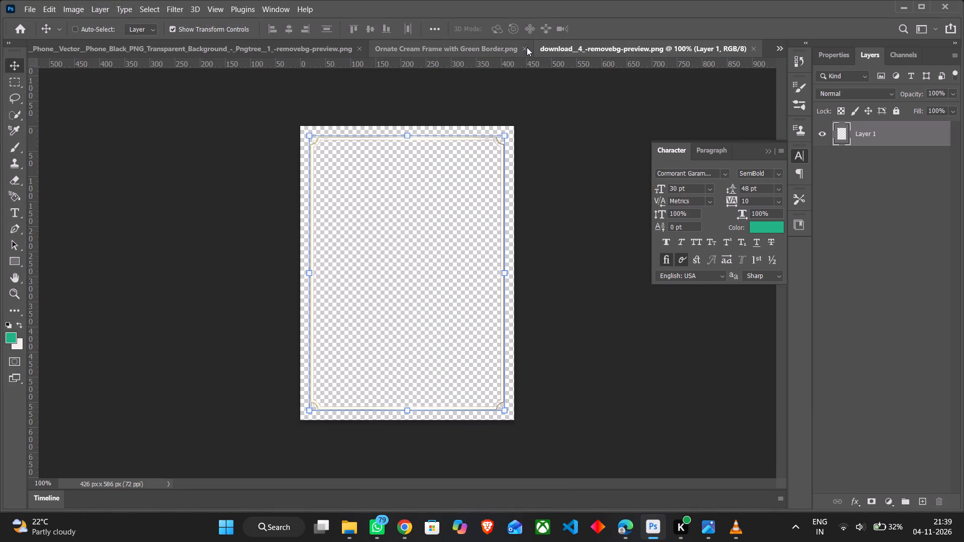
# Close the Ornate Cream Frame and Phone_Vector documents without saving changes.
pyautogui.click(522, 47)
pyautogui.click(522, 47)
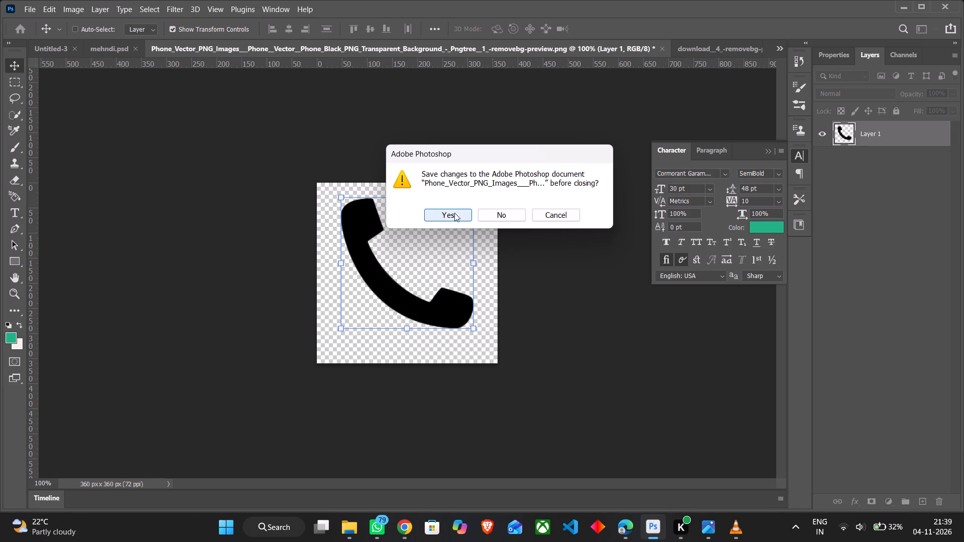
pyautogui.click(503, 217)
# Bring the thin gold frame from download__4_-removebg-preview.png into mehndi.psd and place it on the patterned area of Artboard 2.
pyautogui.moveTo(574, 47); pyautogui.dragTo(557, 55)
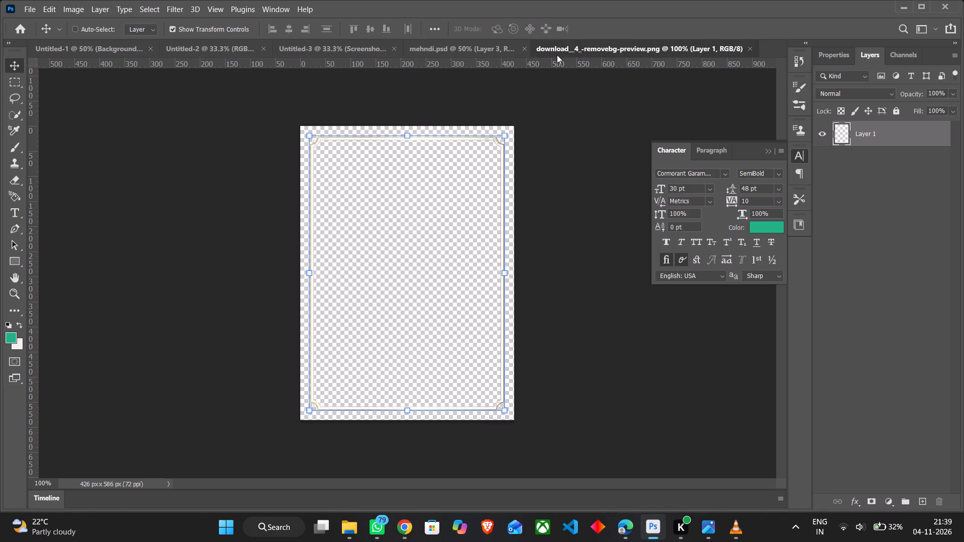
pyautogui.moveTo(557, 55); pyautogui.dragTo(440, 52)
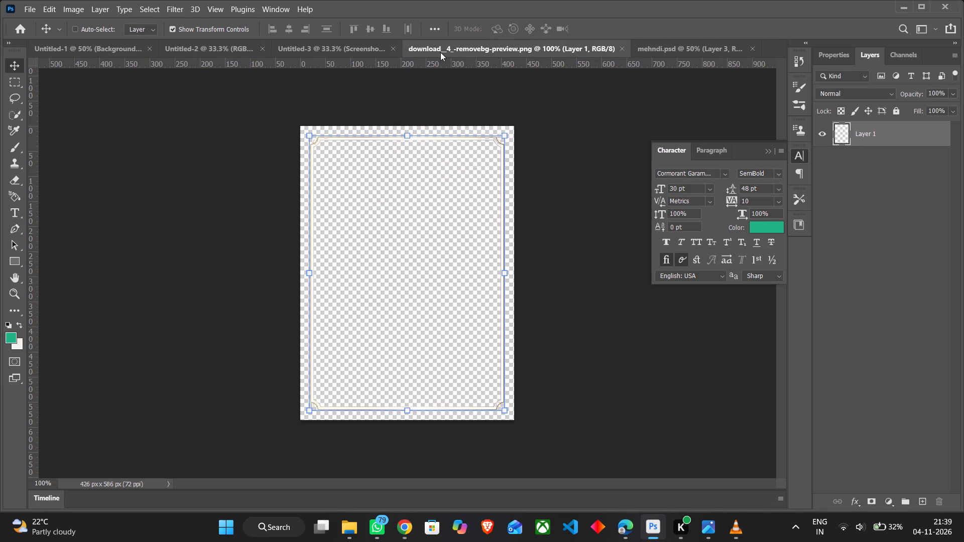
pyautogui.moveTo(426, 205); pyautogui.dragTo(663, 52)
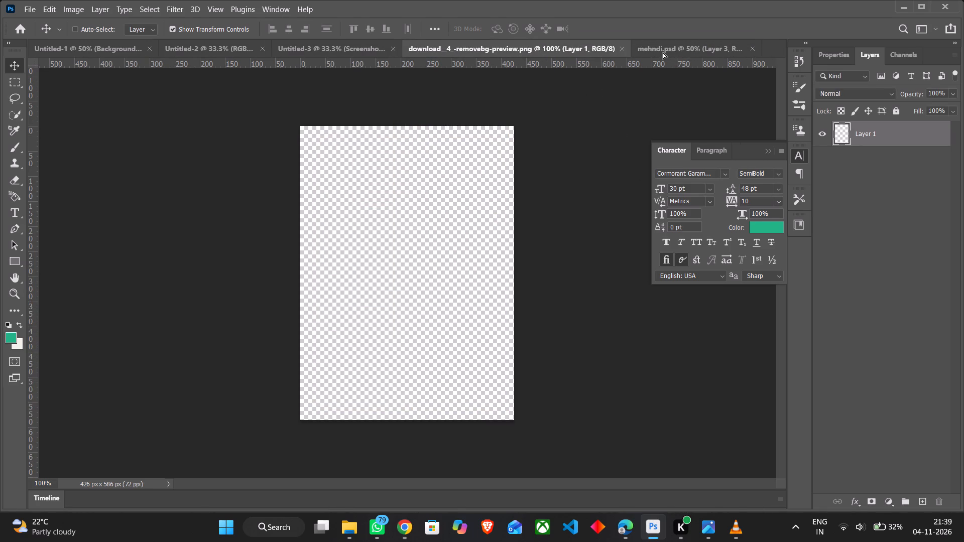
pyautogui.moveTo(663, 52); pyautogui.dragTo(530, 201)
pyautogui.moveTo(530, 201); pyautogui.dragTo(521, 223)
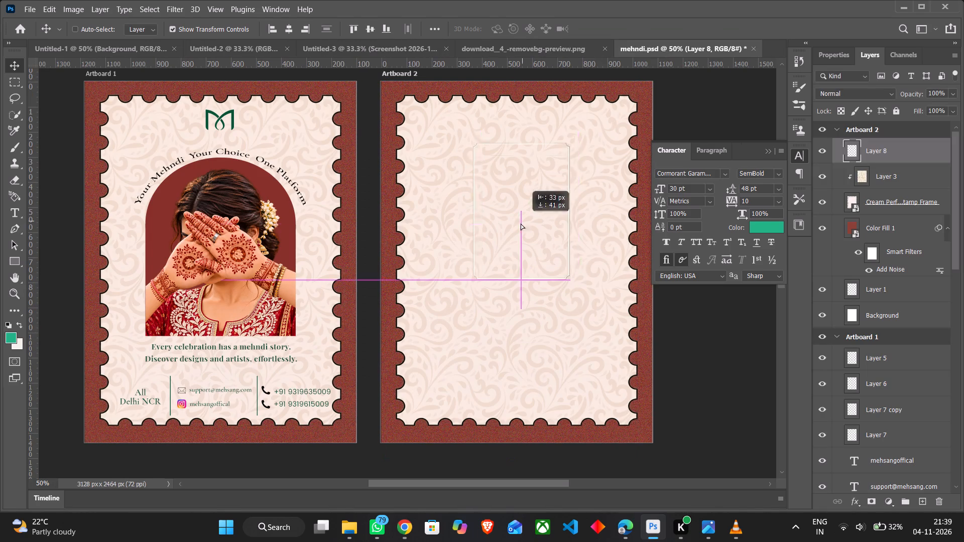
pyautogui.moveTo(521, 223); pyautogui.dragTo(476, 241)
pyautogui.moveTo(485, 243); pyautogui.dragTo(491, 266)
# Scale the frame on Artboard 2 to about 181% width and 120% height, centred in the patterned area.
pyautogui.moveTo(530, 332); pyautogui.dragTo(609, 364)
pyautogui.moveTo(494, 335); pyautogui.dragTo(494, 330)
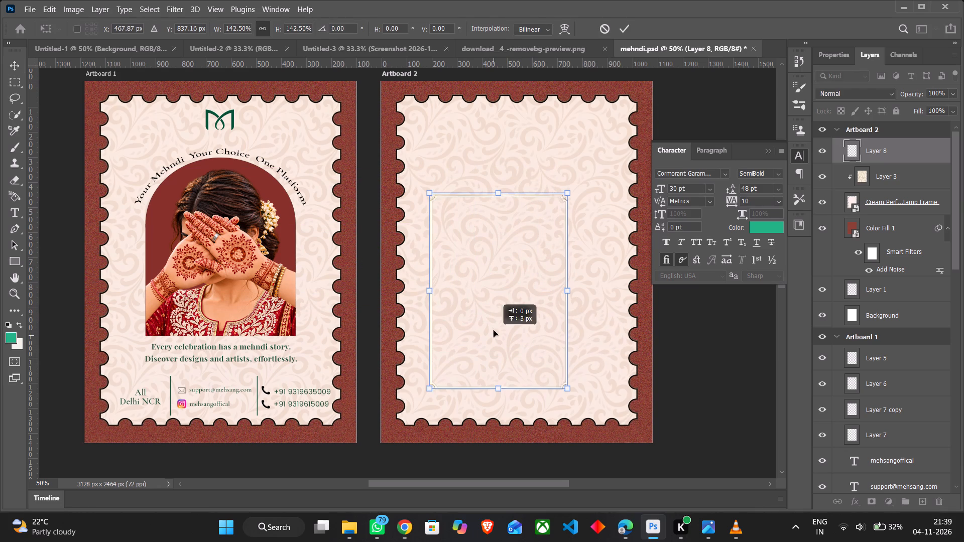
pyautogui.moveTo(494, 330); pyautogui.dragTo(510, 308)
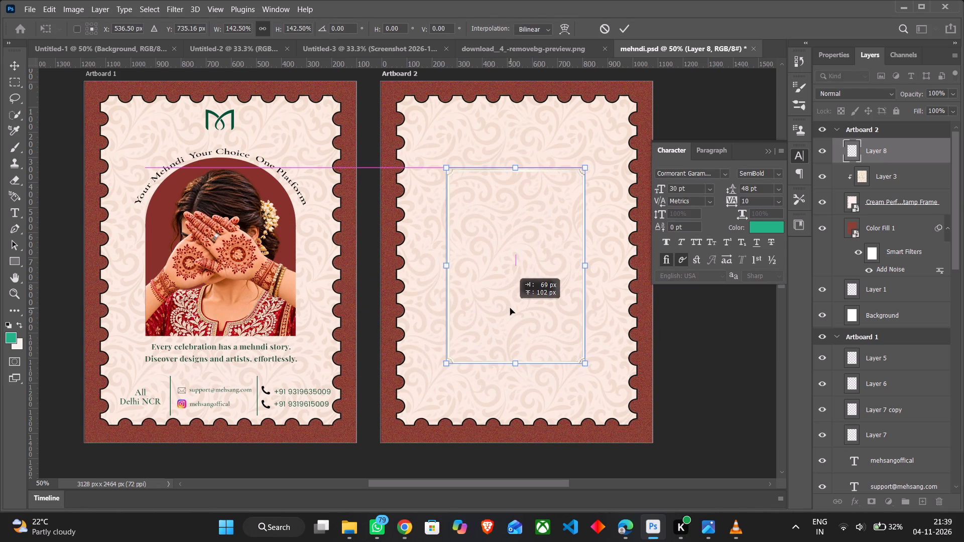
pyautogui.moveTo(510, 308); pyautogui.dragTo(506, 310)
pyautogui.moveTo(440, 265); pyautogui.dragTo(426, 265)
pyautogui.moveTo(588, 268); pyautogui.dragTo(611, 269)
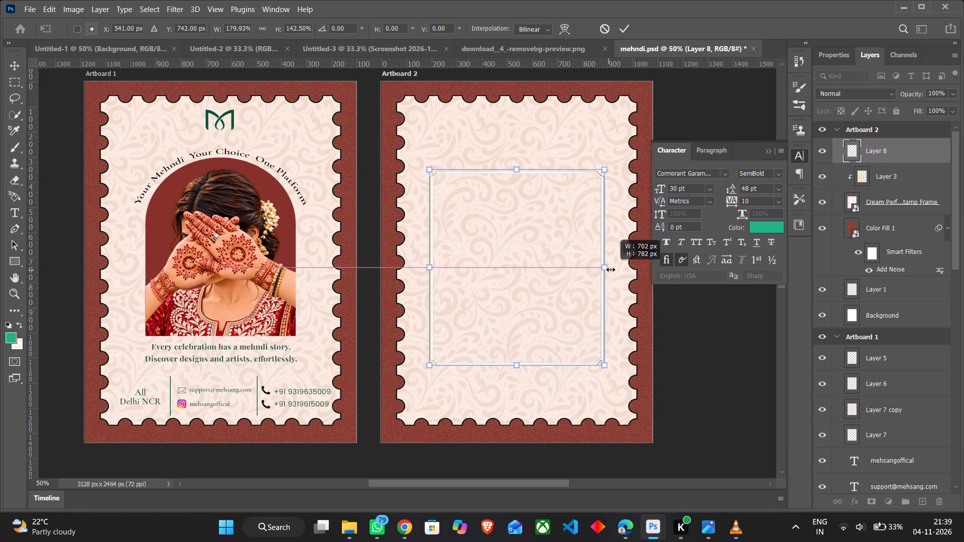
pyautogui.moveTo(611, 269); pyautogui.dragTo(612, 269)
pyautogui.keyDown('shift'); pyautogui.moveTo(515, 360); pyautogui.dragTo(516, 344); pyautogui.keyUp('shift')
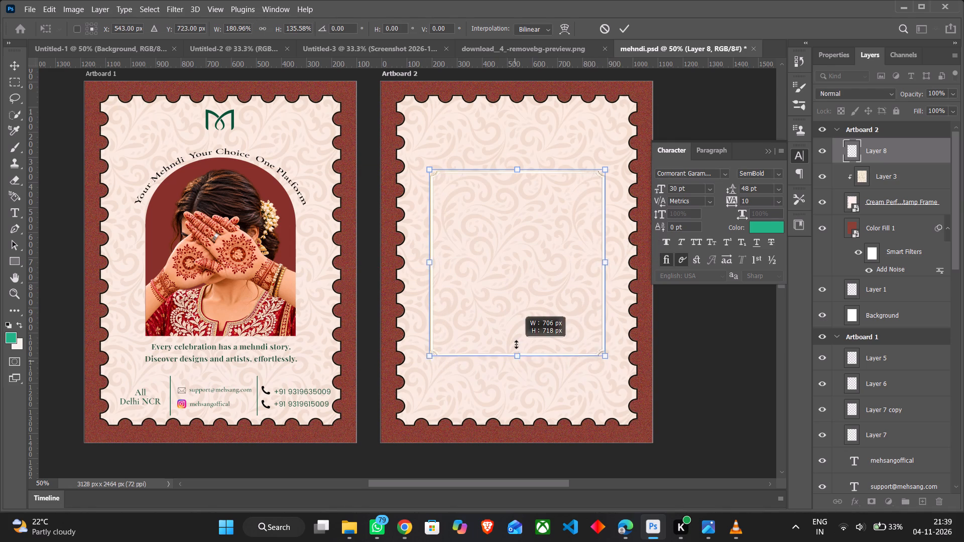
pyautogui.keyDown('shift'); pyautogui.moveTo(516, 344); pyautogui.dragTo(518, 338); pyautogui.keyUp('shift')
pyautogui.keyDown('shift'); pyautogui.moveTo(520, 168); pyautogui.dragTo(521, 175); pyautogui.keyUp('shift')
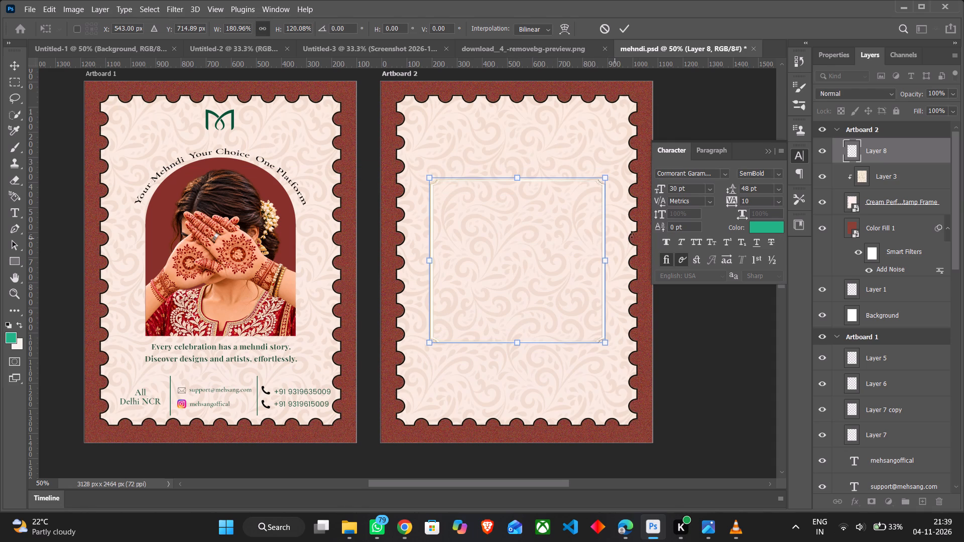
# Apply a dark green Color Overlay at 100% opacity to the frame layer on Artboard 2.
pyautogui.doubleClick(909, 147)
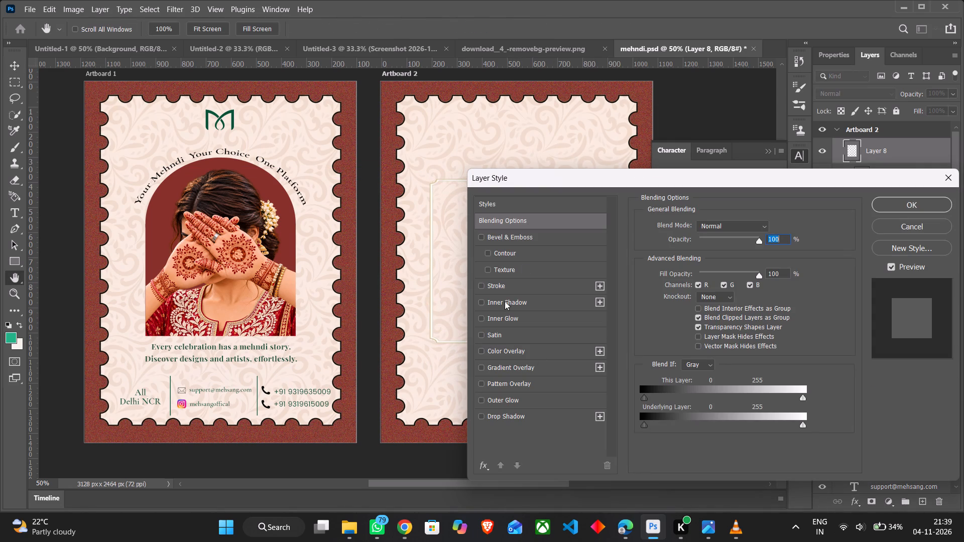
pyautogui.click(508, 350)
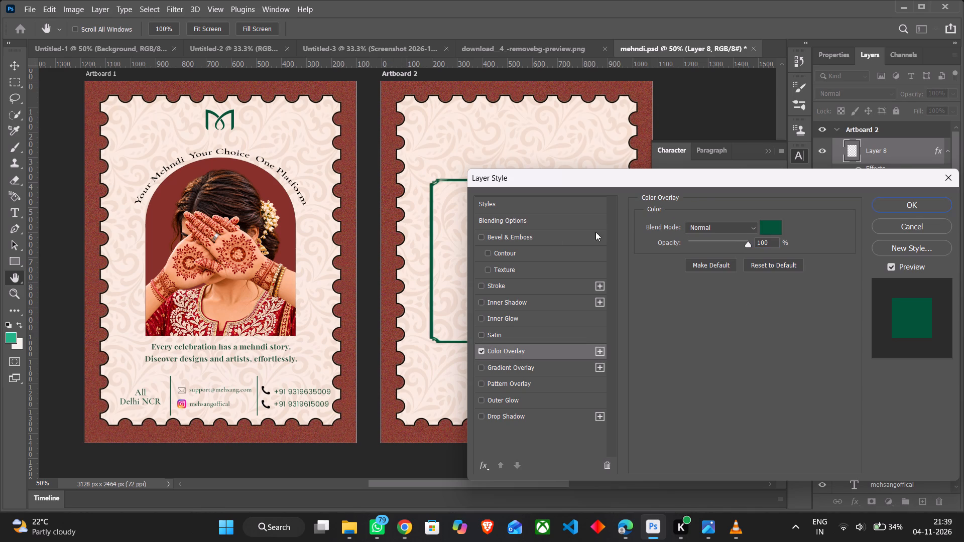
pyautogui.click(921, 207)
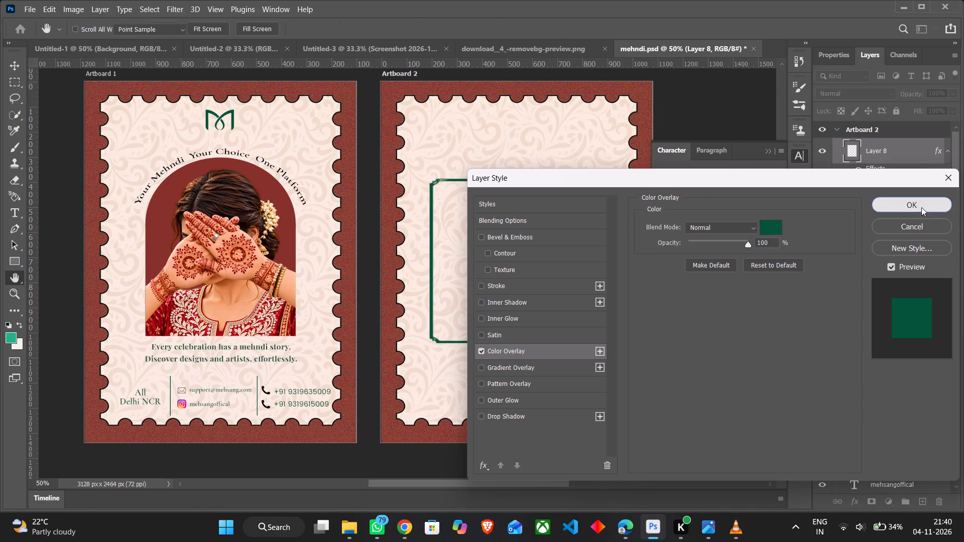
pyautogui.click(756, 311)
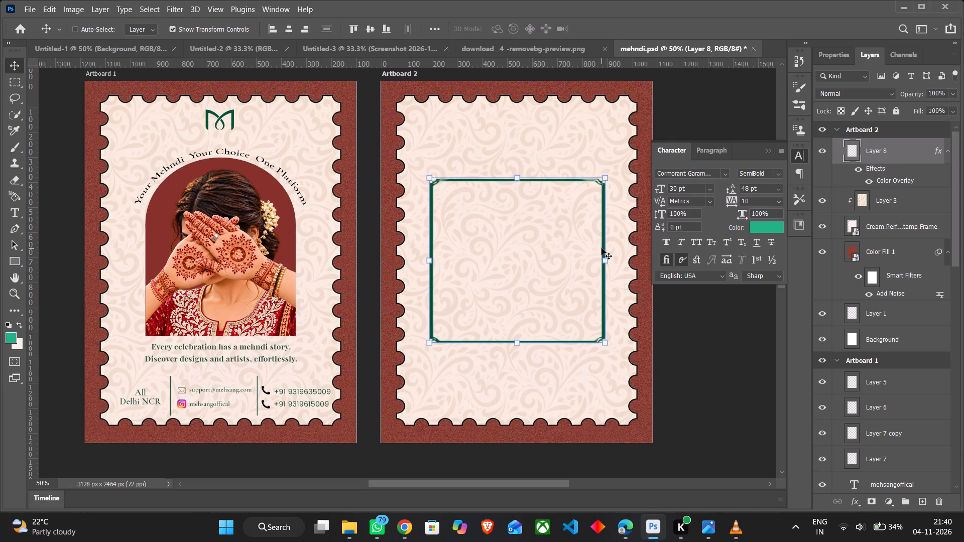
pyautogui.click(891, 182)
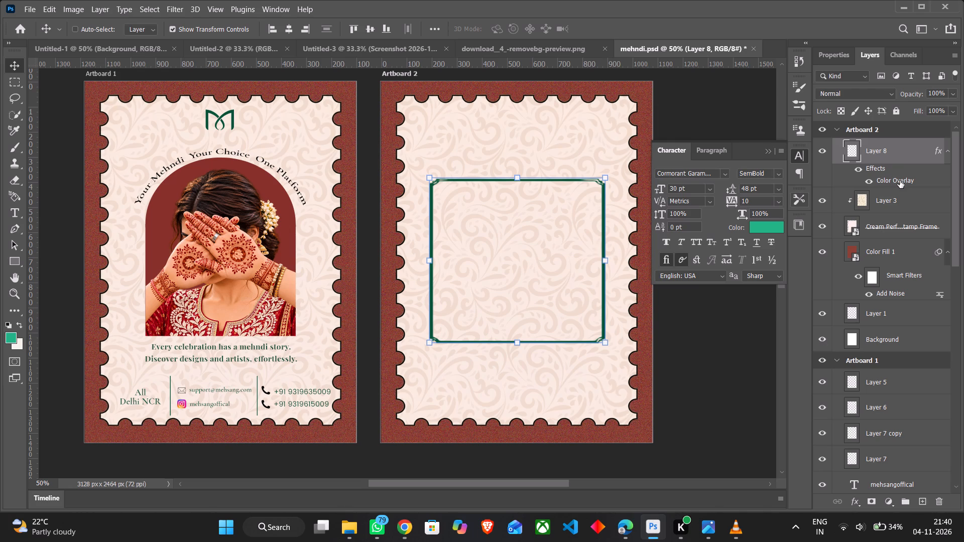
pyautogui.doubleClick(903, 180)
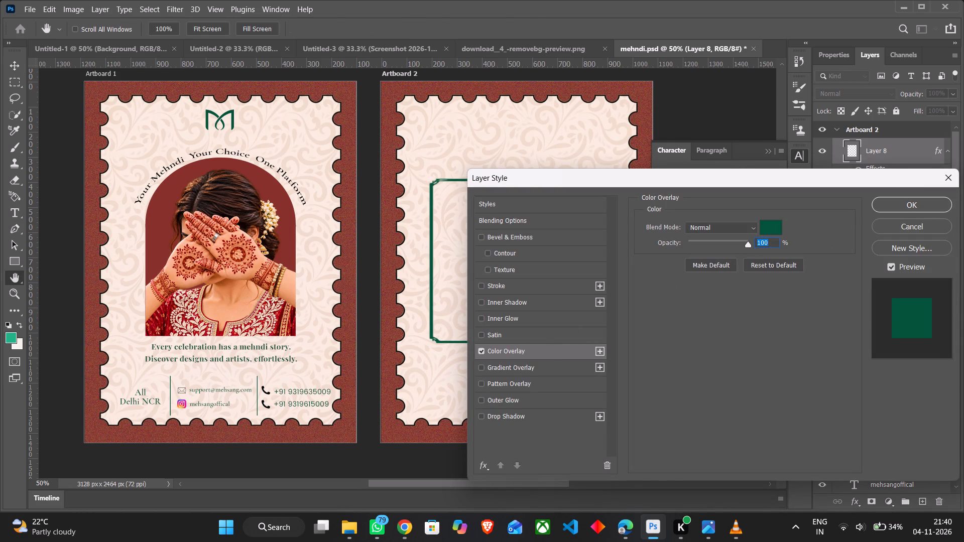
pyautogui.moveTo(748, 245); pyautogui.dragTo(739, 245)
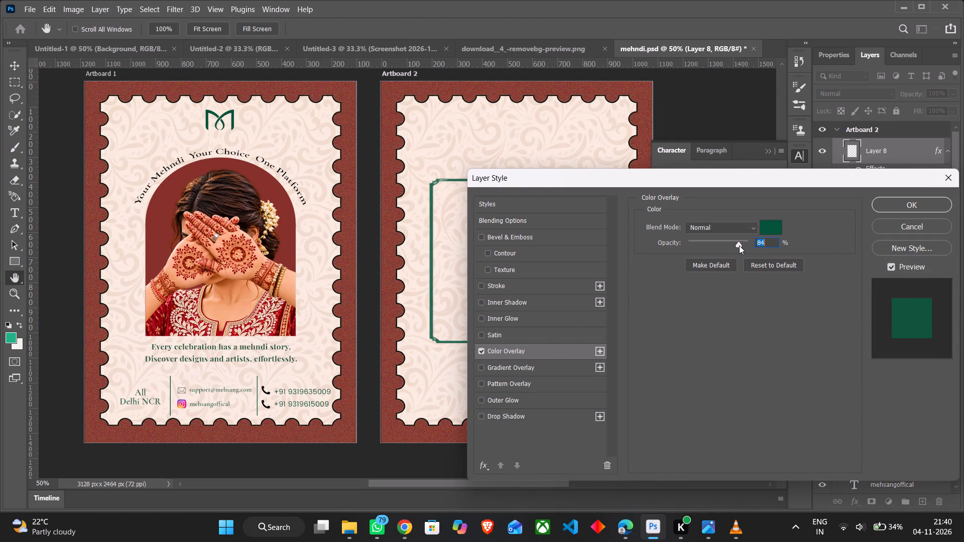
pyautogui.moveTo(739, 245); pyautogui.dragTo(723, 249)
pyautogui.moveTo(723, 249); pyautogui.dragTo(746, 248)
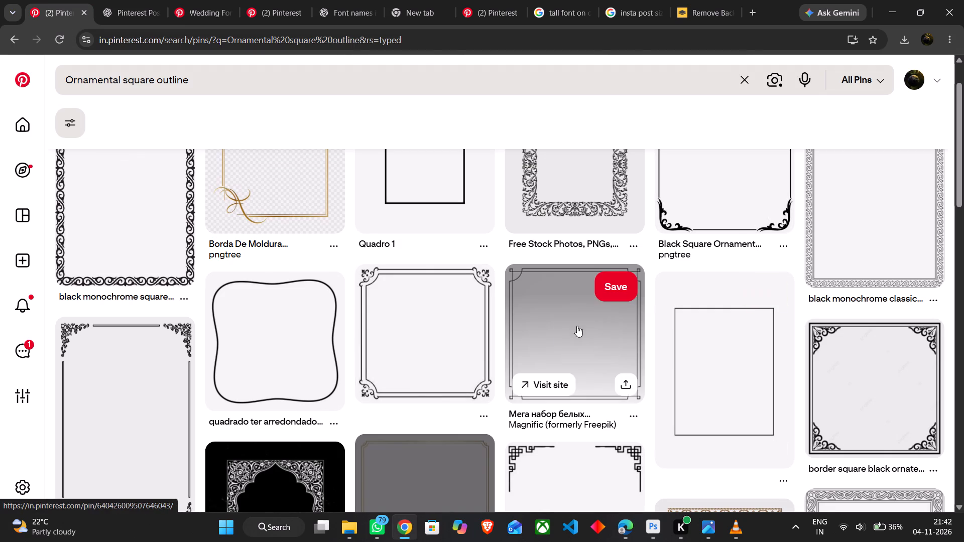
# Examine the Pinterest results for a simple ornamental square outline suited to the second slide's box.
pyautogui.scroll(4, 551, 335)
pyautogui.scroll(-2, 551, 335)
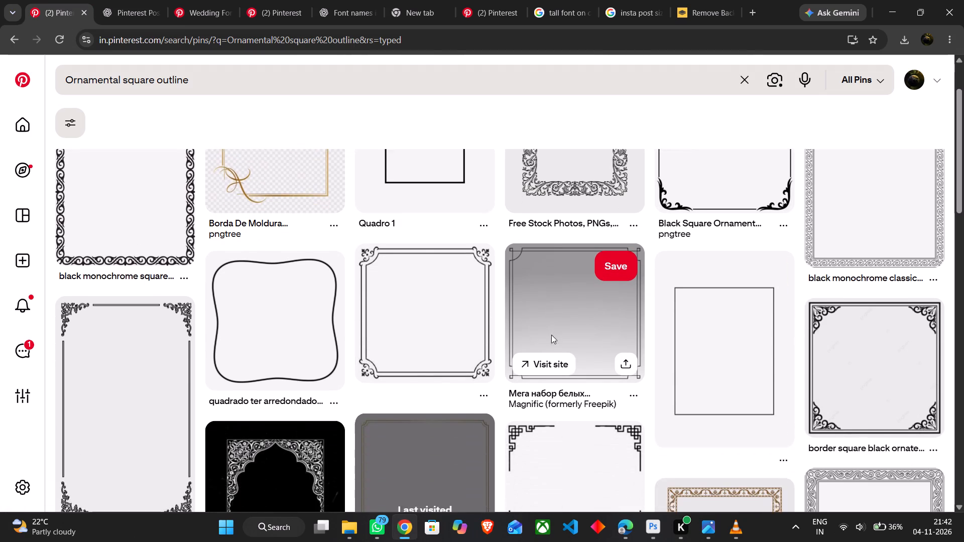
pyautogui.scroll(-3, 551, 335)
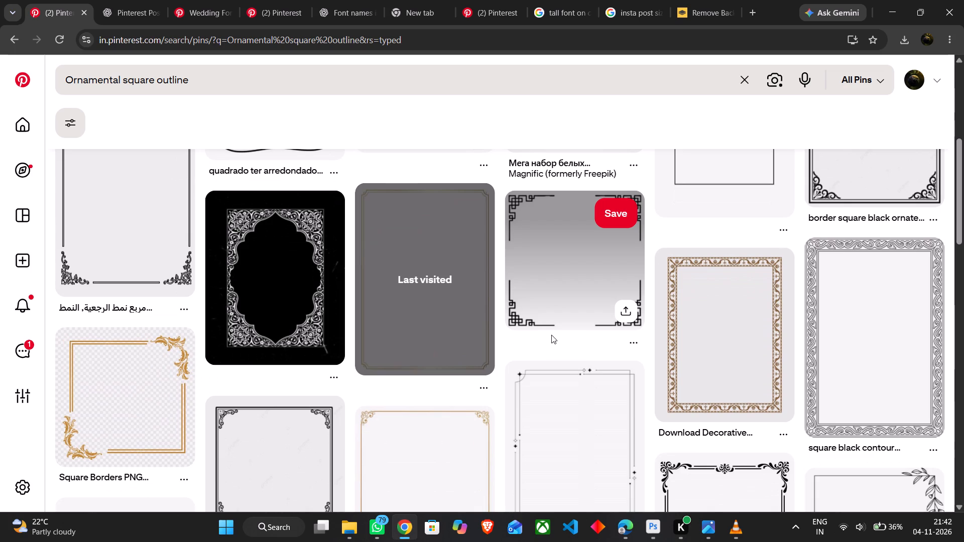
pyautogui.scroll(-2, 551, 335)
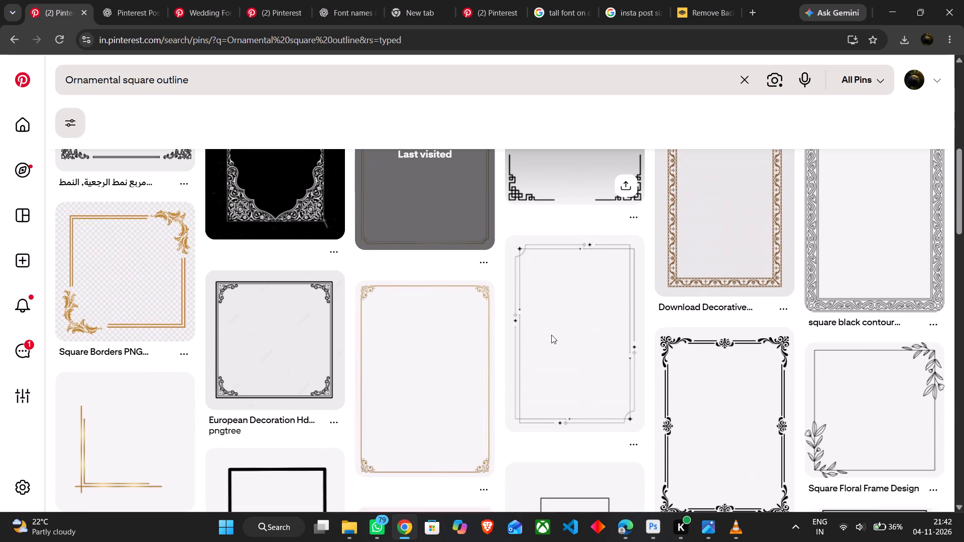
pyautogui.scroll(-2, 551, 335)
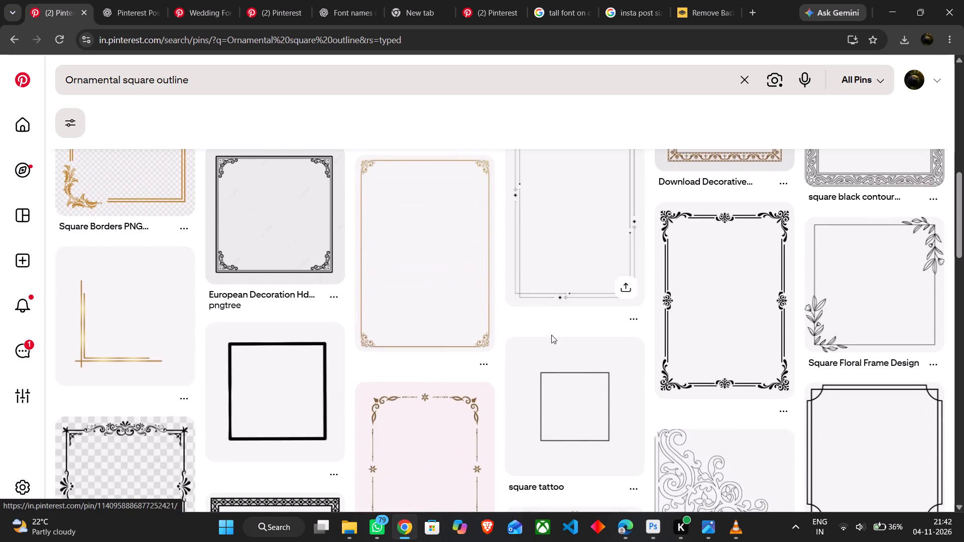
pyautogui.scroll(-3, 551, 335)
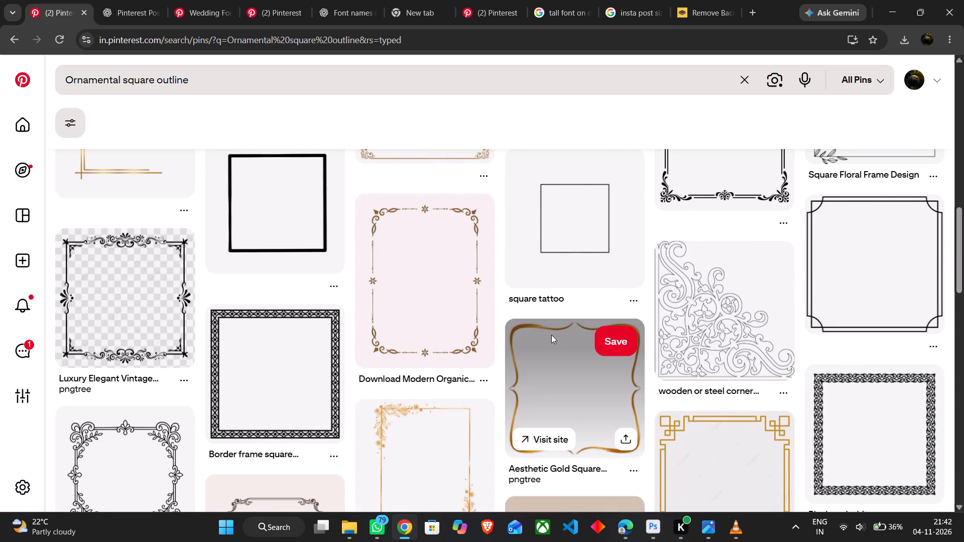
pyautogui.scroll(-1, 551, 335)
pyautogui.scroll(13, 551, 335)
pyautogui.scroll(-8, 551, 335)
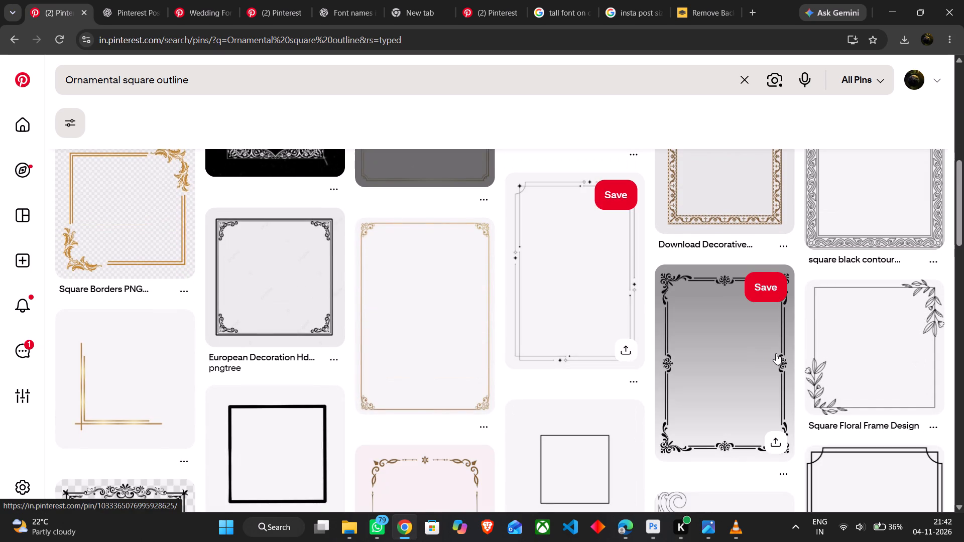
pyautogui.scroll(-2, 776, 353)
# Open the black double-line square frame pin with inward-curved corners and download its image.
pyautogui.click(863, 386)
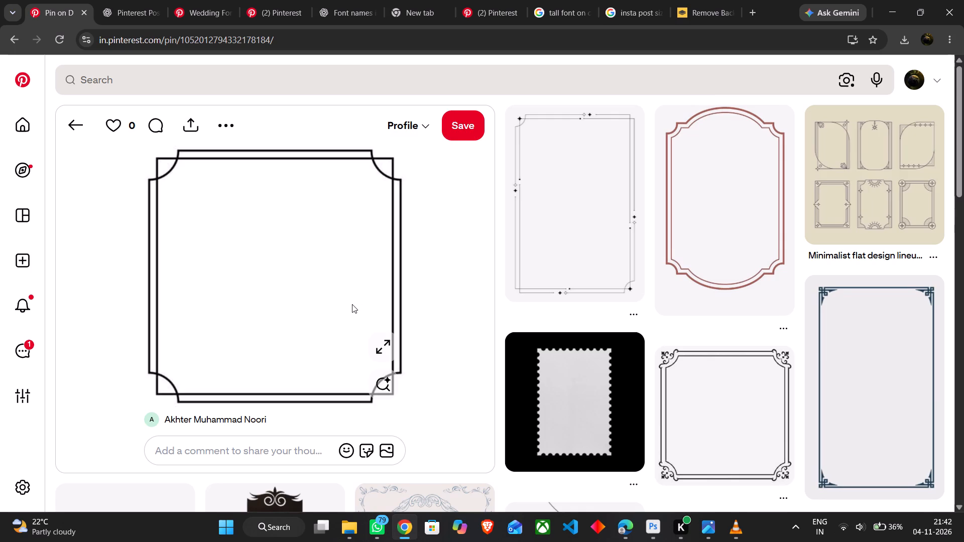
pyautogui.scroll(-8, 355, 303)
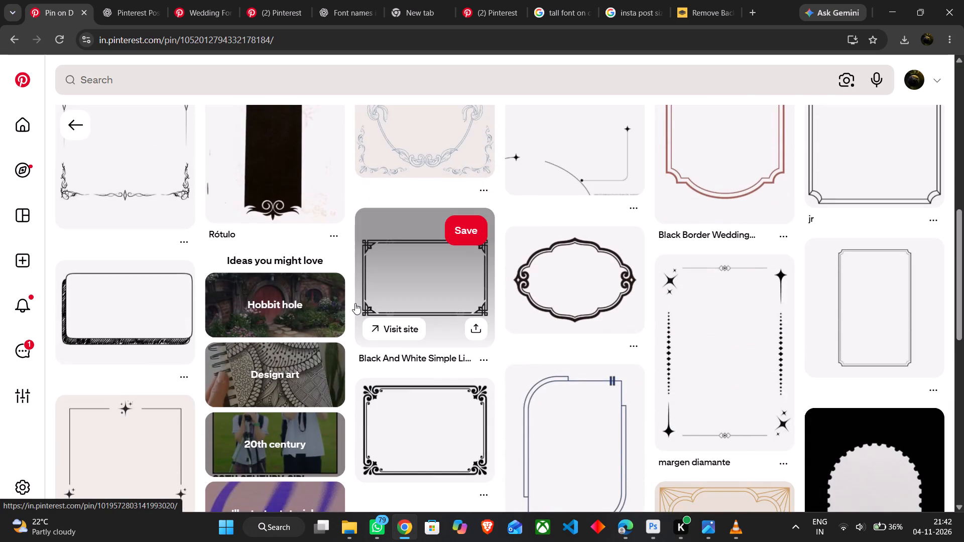
pyautogui.scroll(8, 355, 303)
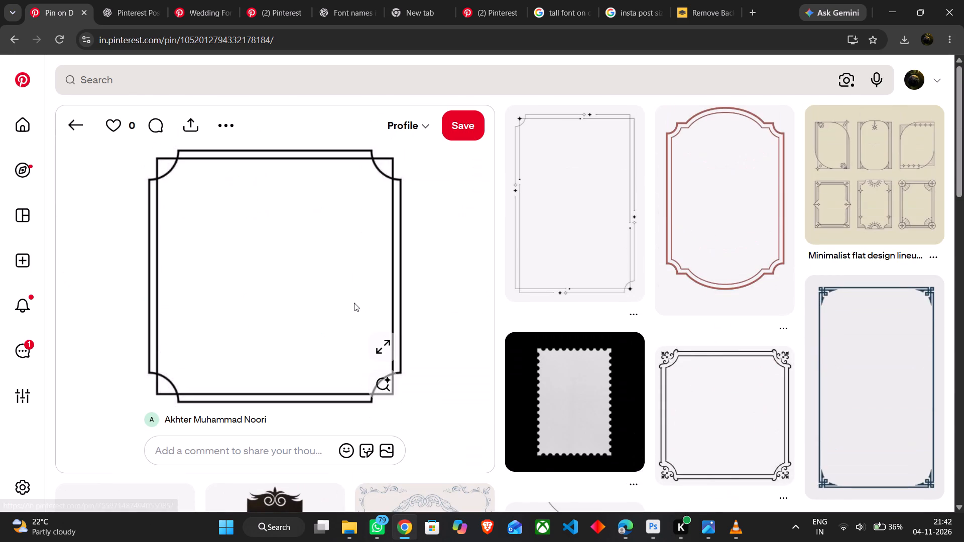
pyautogui.click(215, 121)
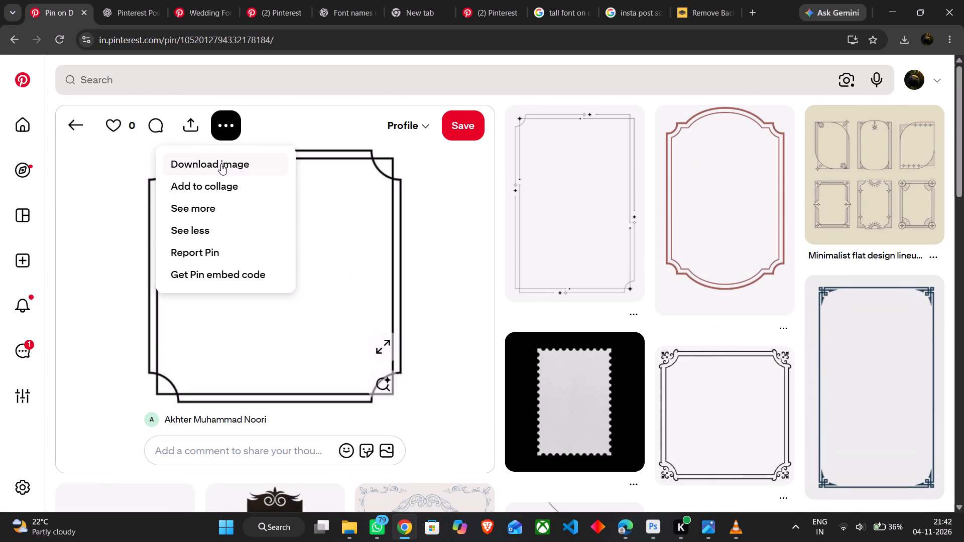
pyautogui.click(221, 164)
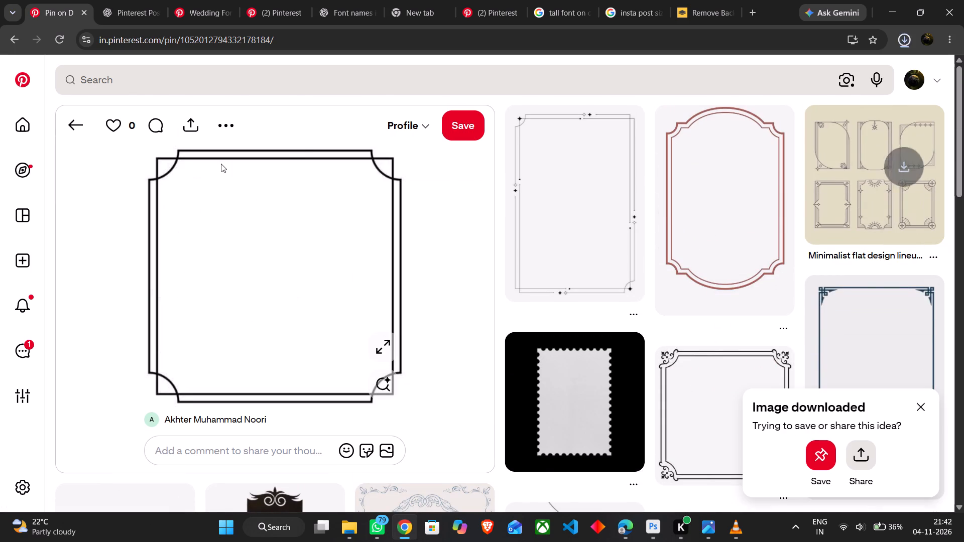
# Upload download (6).jpg to remove.bg to remove the background of the square frame.
pyautogui.moveTo(795, 69); pyautogui.dragTo(708, 2)
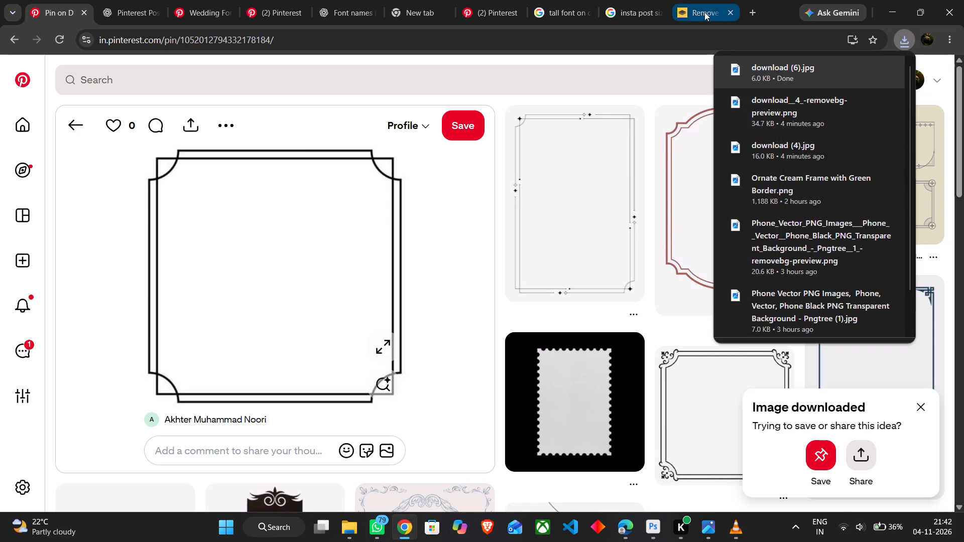
pyautogui.click(703, 15)
pyautogui.click(404, 493)
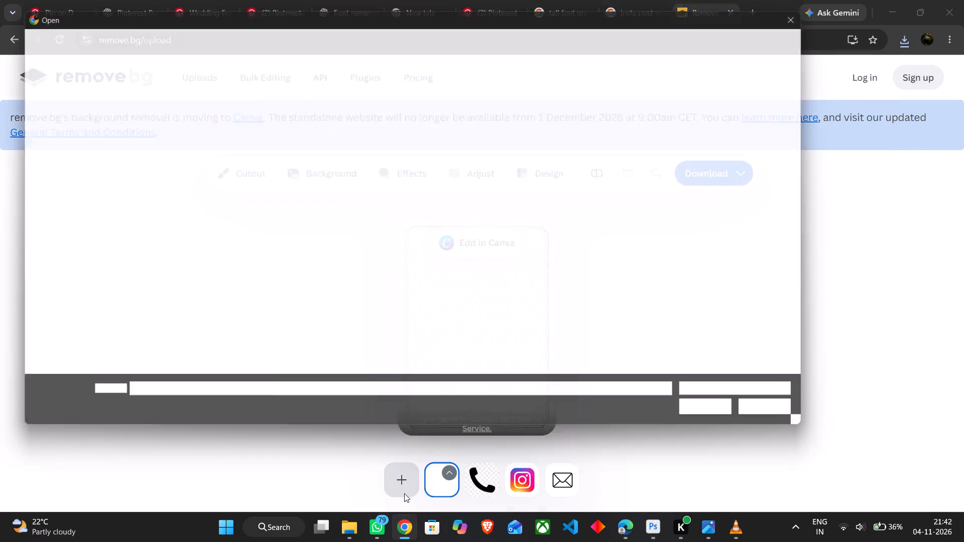
pyautogui.click(188, 106)
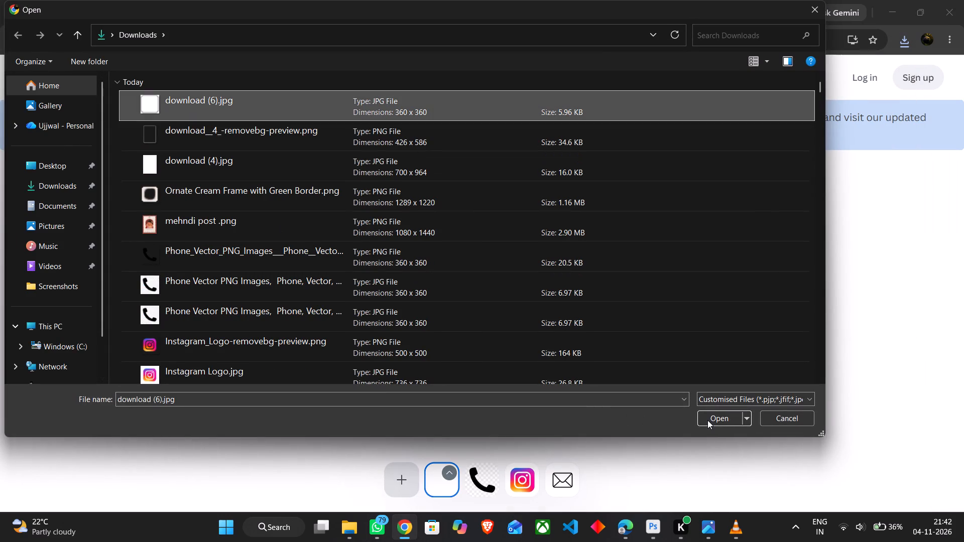
pyautogui.click(709, 420)
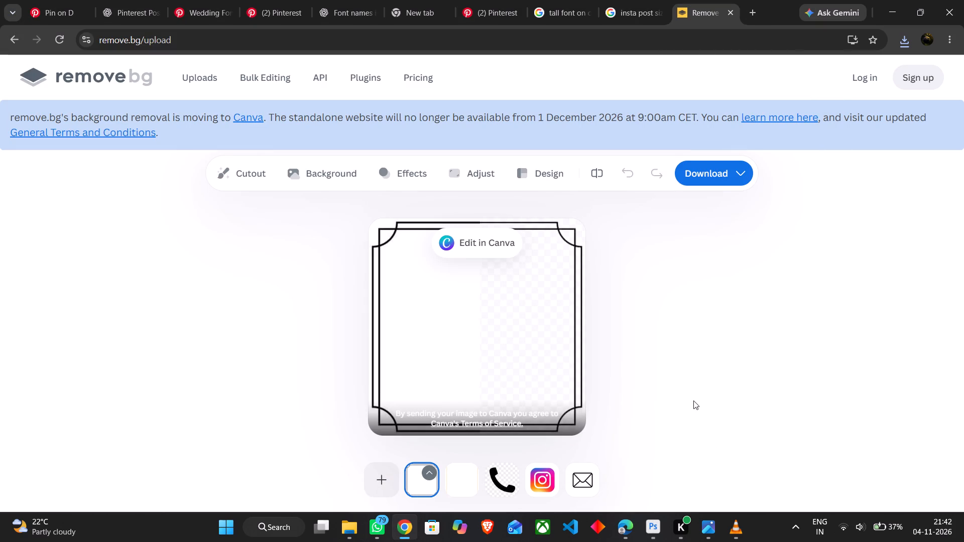
# Download the free 360 x 360 preview of the frame with its background removed.
pyautogui.click(719, 179)
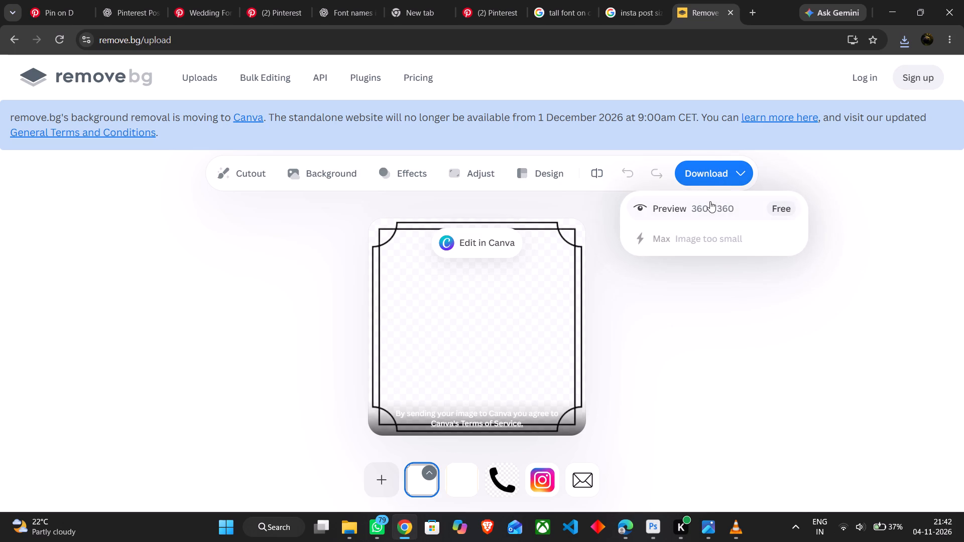
pyautogui.click(709, 207)
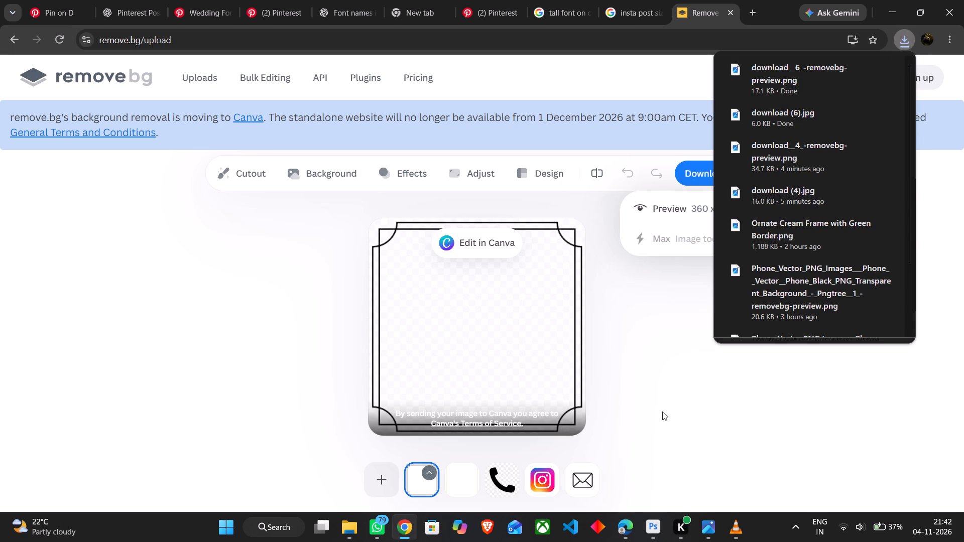
# Switch to Photoshop and open download__6_-removebg-preview.png from the Downloads folder.
pyautogui.click(654, 538)
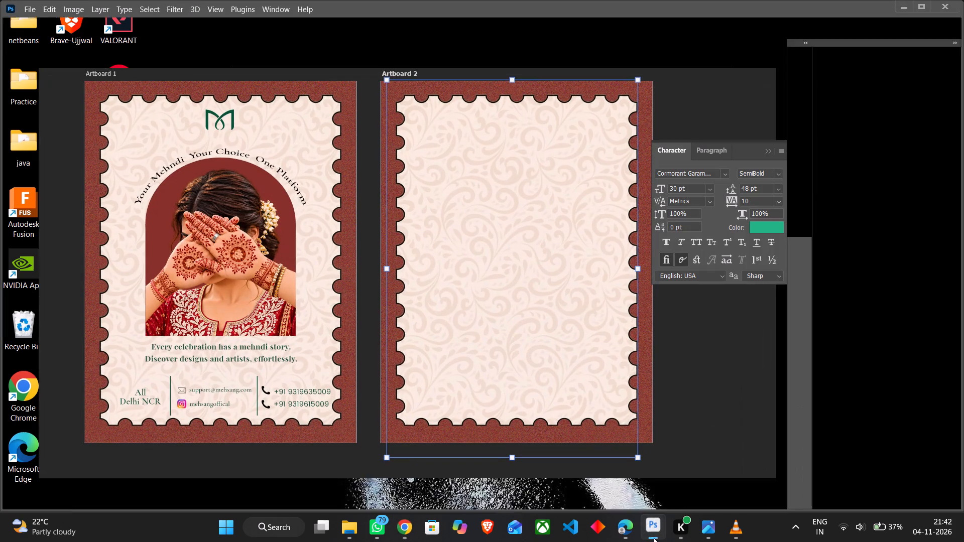
pyautogui.click(30, 11)
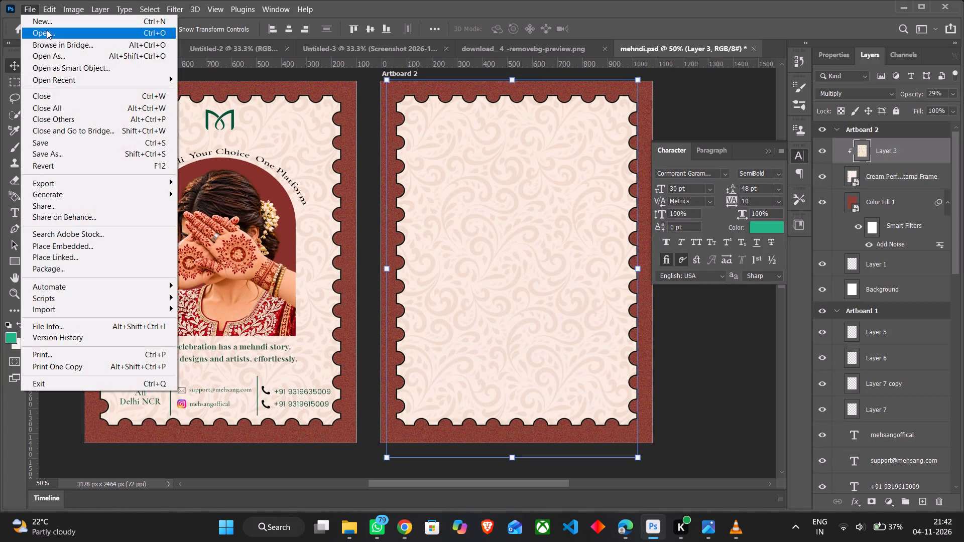
pyautogui.click(47, 30)
pyautogui.click(183, 107)
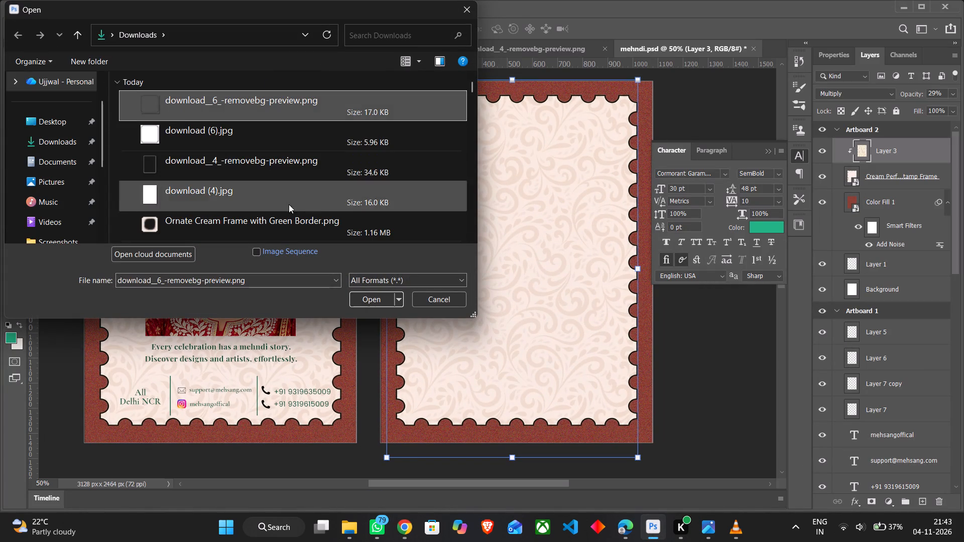
pyautogui.click(362, 301)
# Place the cut-out square frame on Artboard 2 of mehndi.psd and enlarge it to about 212%, centred horizontally.
pyautogui.moveTo(363, 301); pyautogui.dragTo(320, 72)
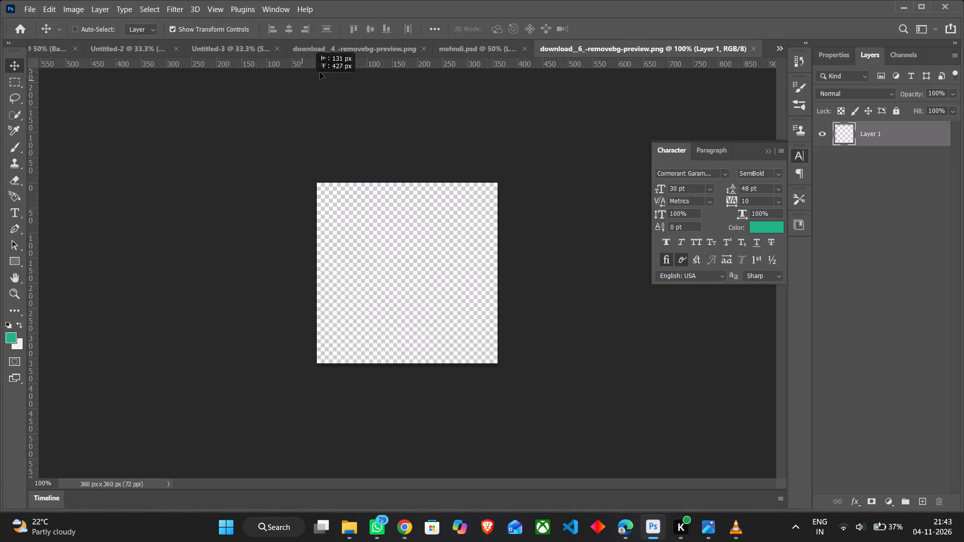
pyautogui.moveTo(320, 72); pyautogui.dragTo(589, 46)
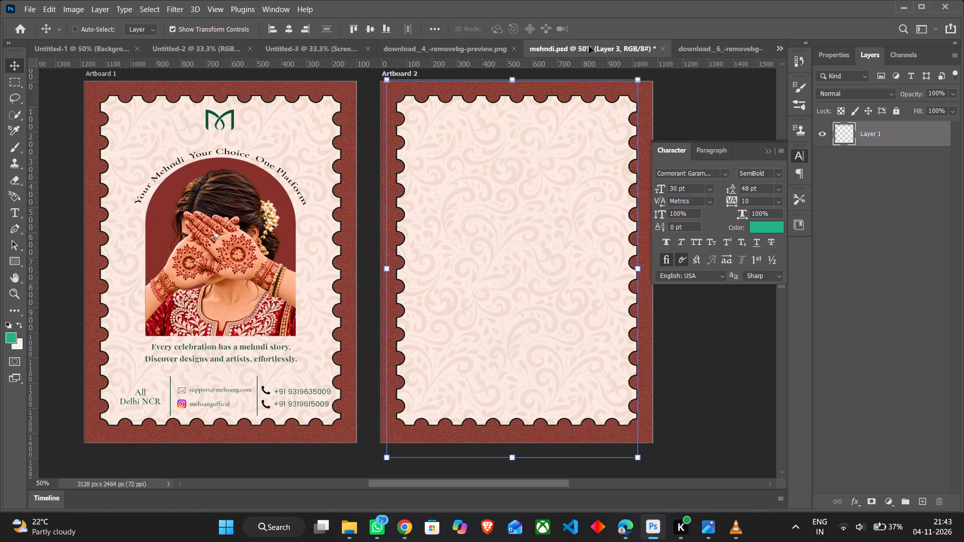
pyautogui.moveTo(589, 46); pyautogui.dragTo(472, 213)
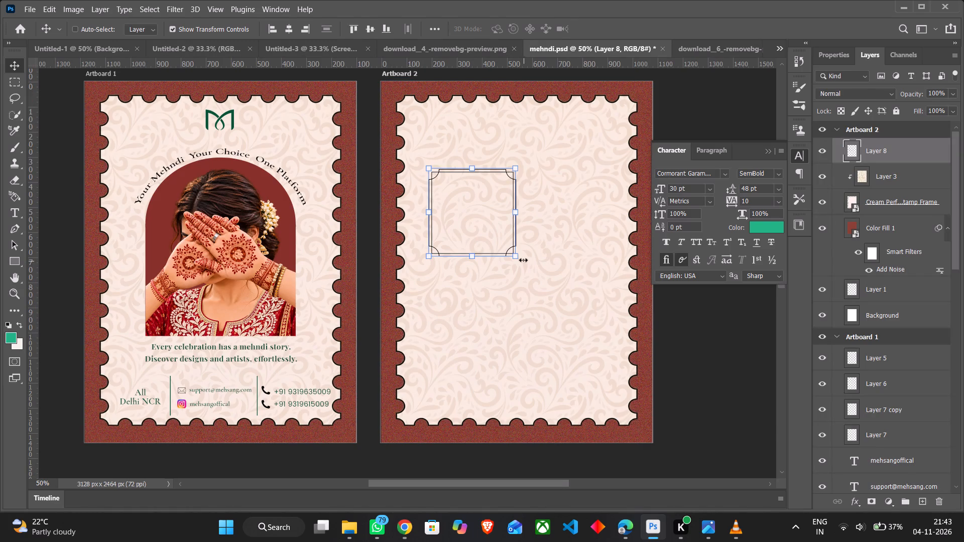
pyautogui.moveTo(515, 255); pyautogui.dragTo(625, 343)
pyautogui.moveTo(515, 293); pyautogui.dragTo(508, 287)
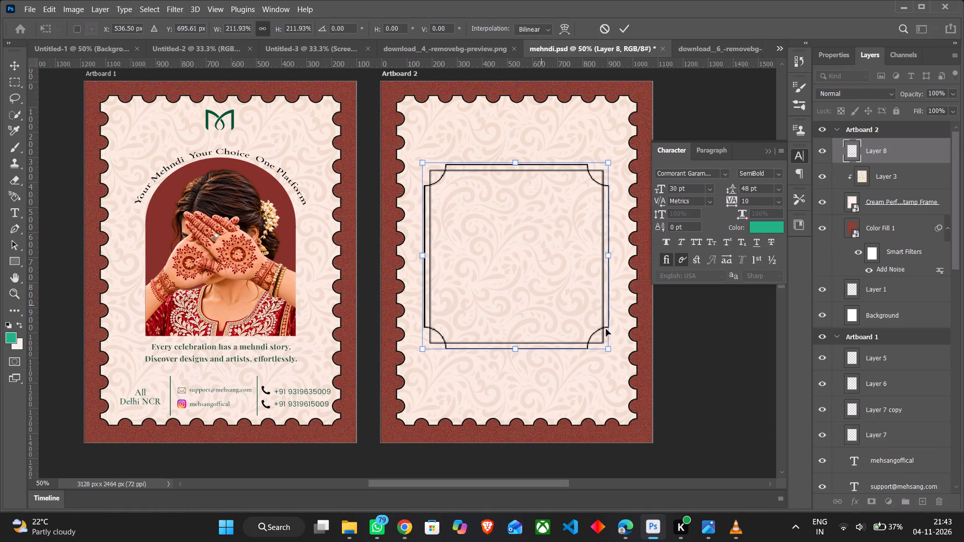
pyautogui.click(709, 377)
# Recolour the square frame on Artboard 2 dark green with a Color Overlay at Normal blend mode and 100% opacity.
pyautogui.doubleClick(758, 225)
pyautogui.doubleClick(899, 149)
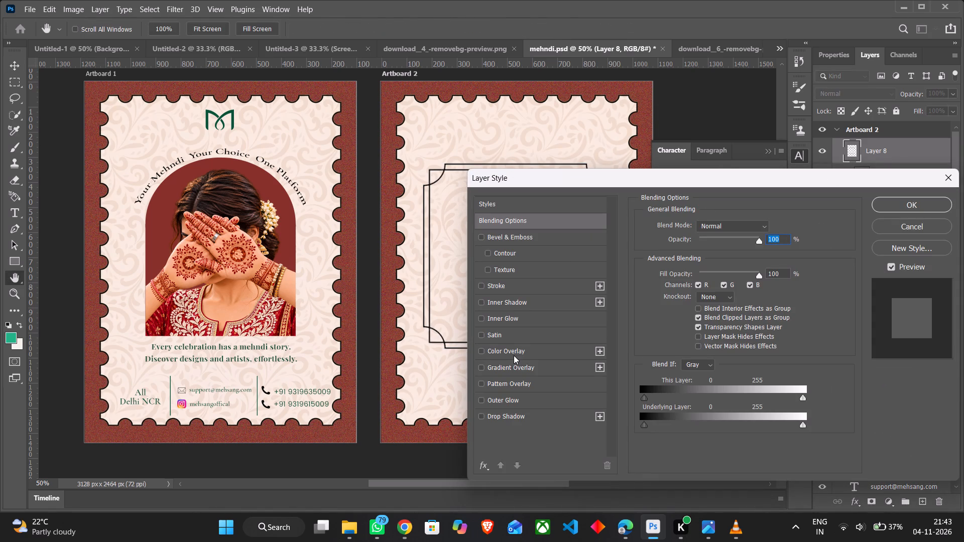
pyautogui.click(511, 350)
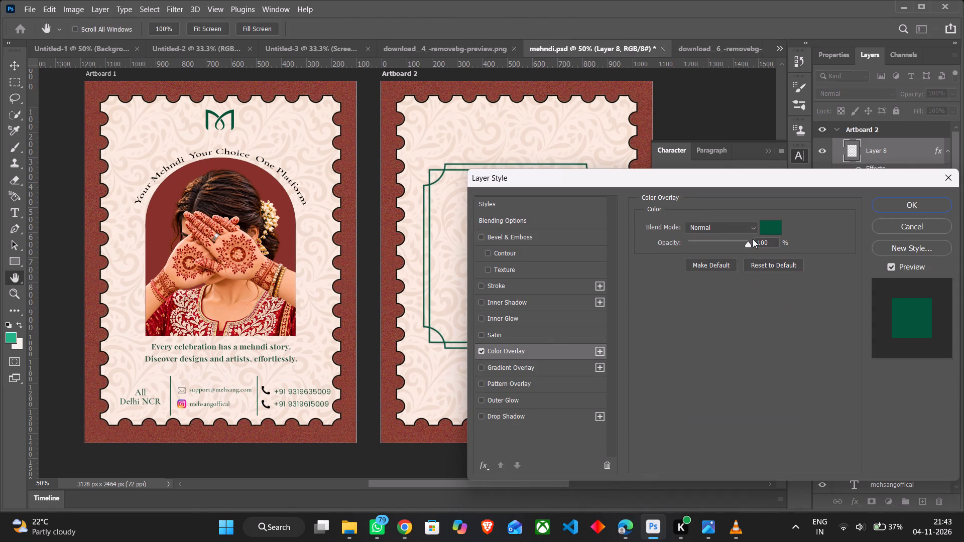
pyautogui.click(914, 206)
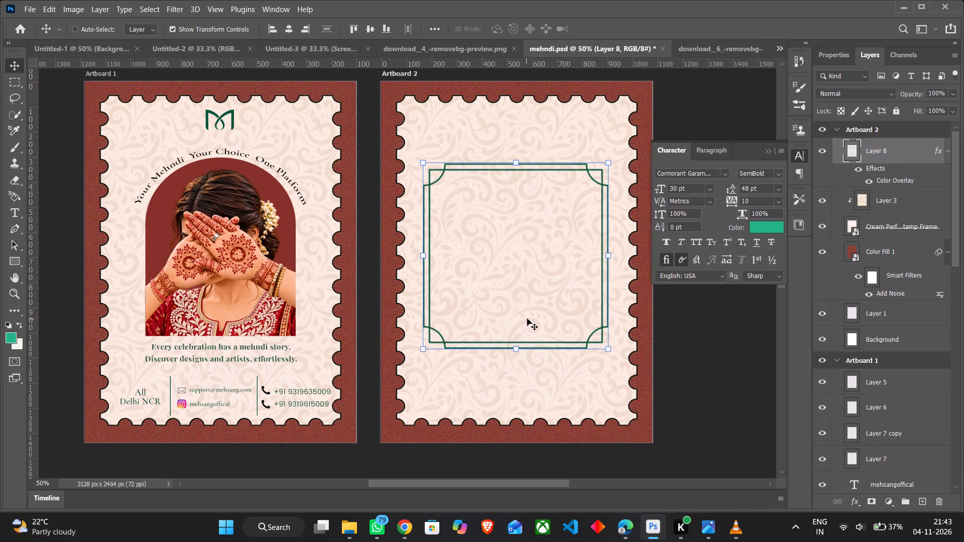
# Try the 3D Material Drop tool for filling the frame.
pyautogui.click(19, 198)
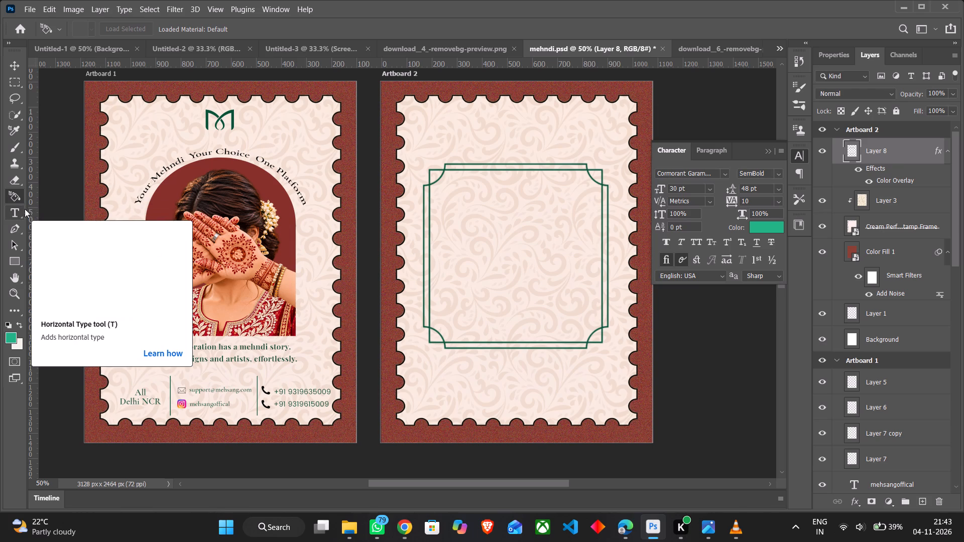
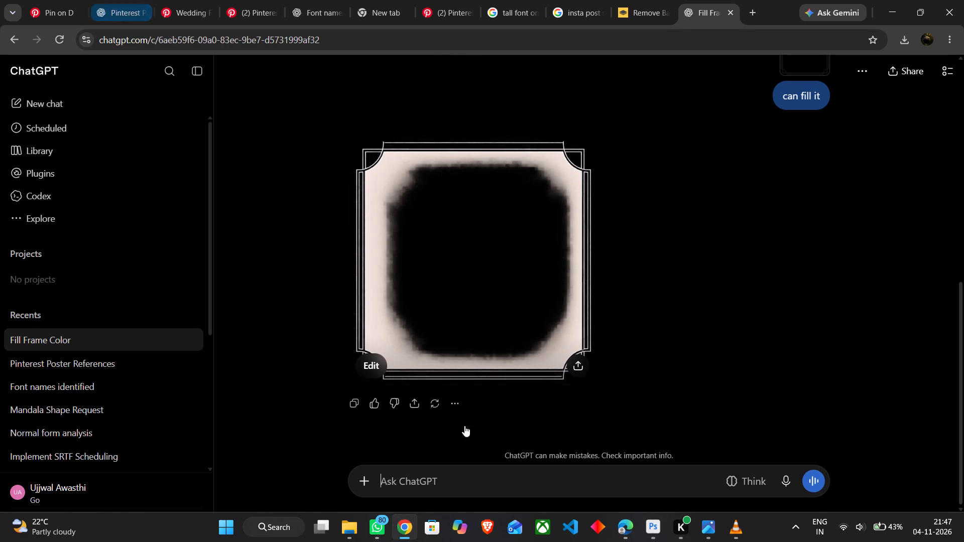
# Switch to Photoshop, clear the lasso selection and delete the green frame layer, Layer 8, from Artboard 2.
pyautogui.click(656, 534)
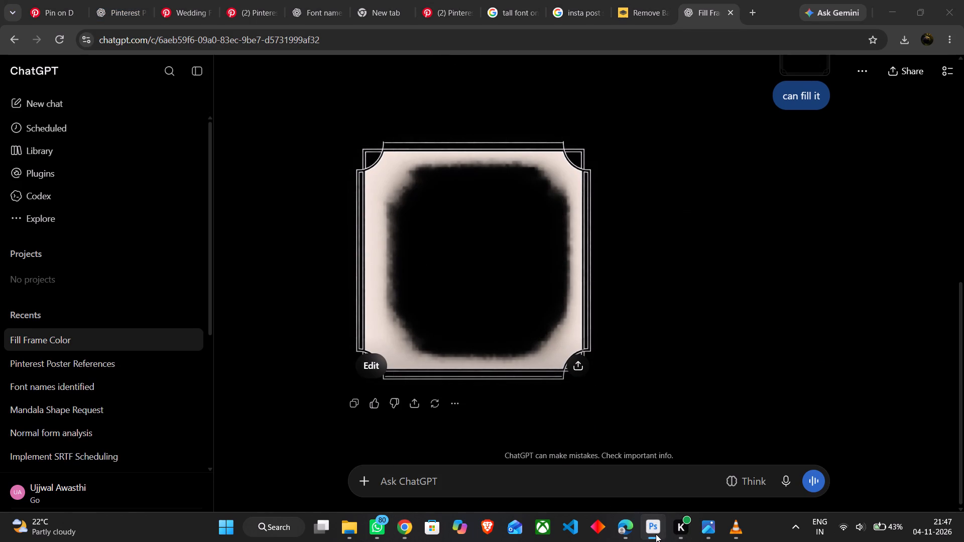
pyautogui.click(656, 534)
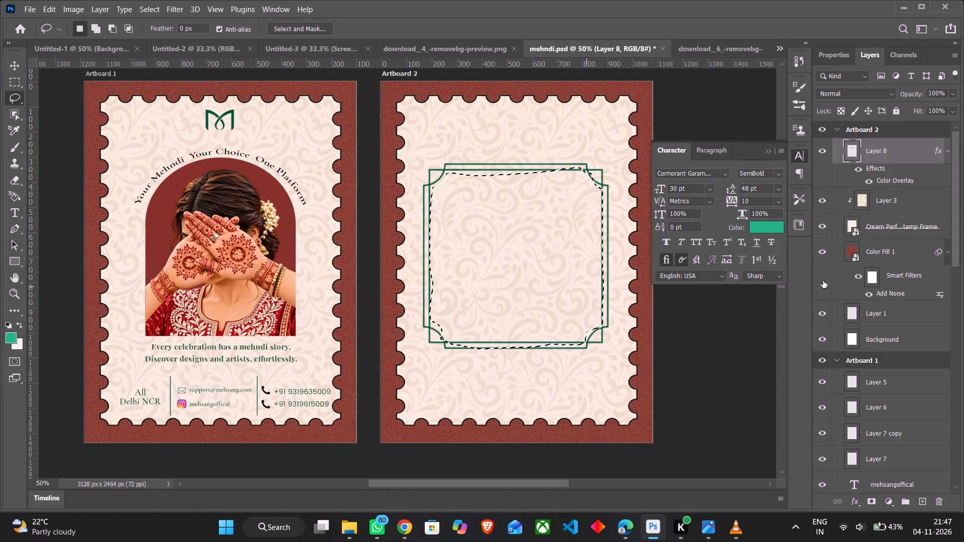
pyautogui.click(893, 149)
pyautogui.press('Delete')
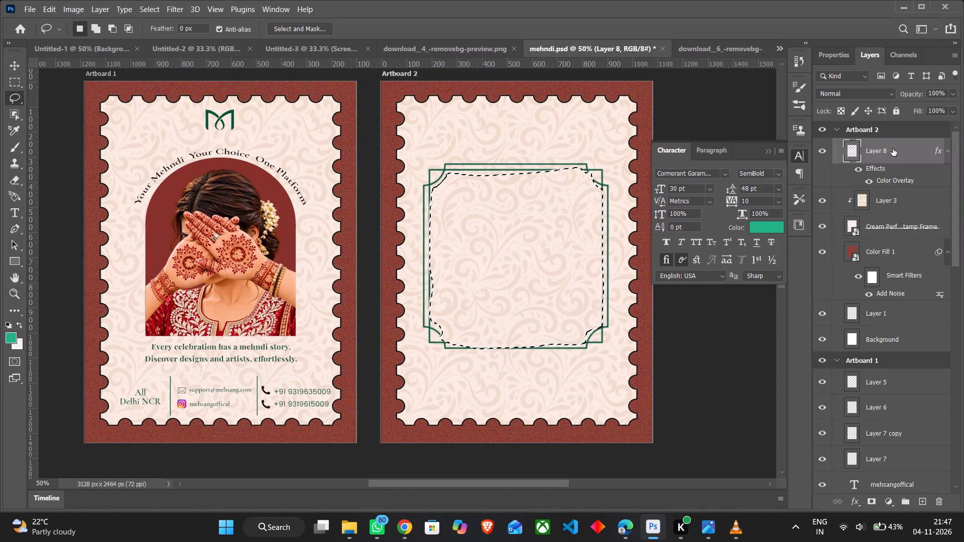
pyautogui.click(893, 149)
pyautogui.press('Delete')
pyautogui.hotkey('ctrl', 'd')
pyautogui.click(913, 157)
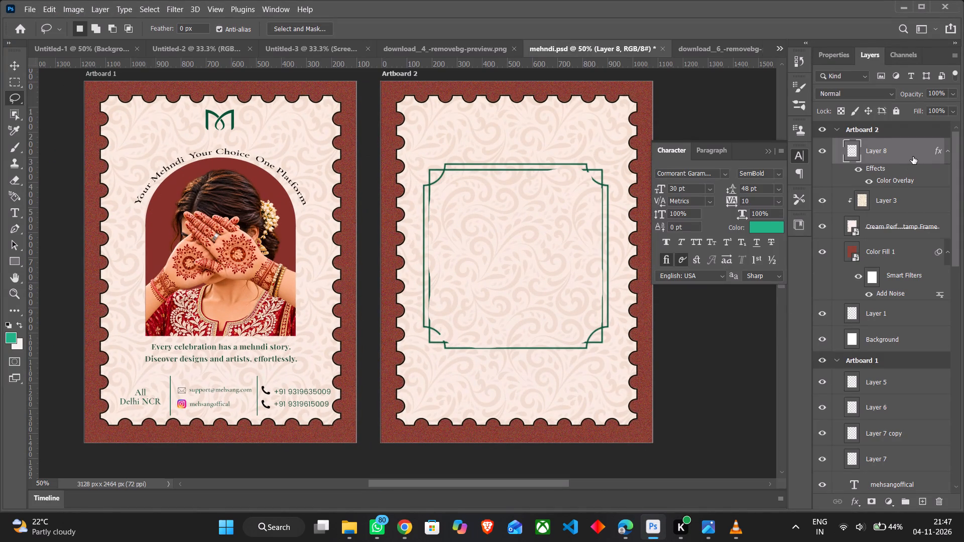
pyautogui.press('Delete')
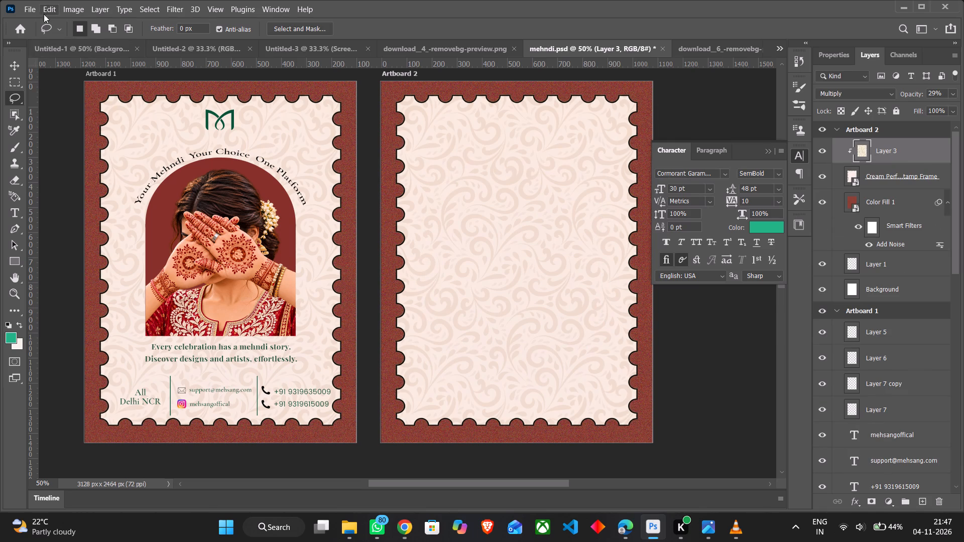
# Open Cream Panel with Dark Green Curved Border.png from the Downloads folder.
pyautogui.click(38, 4)
pyautogui.click(39, 32)
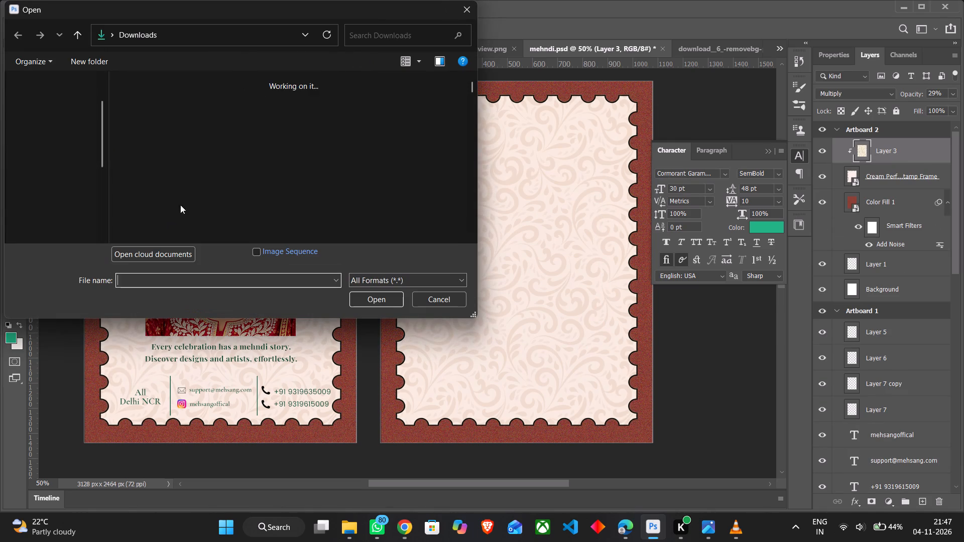
pyautogui.click(194, 95)
pyautogui.click(359, 300)
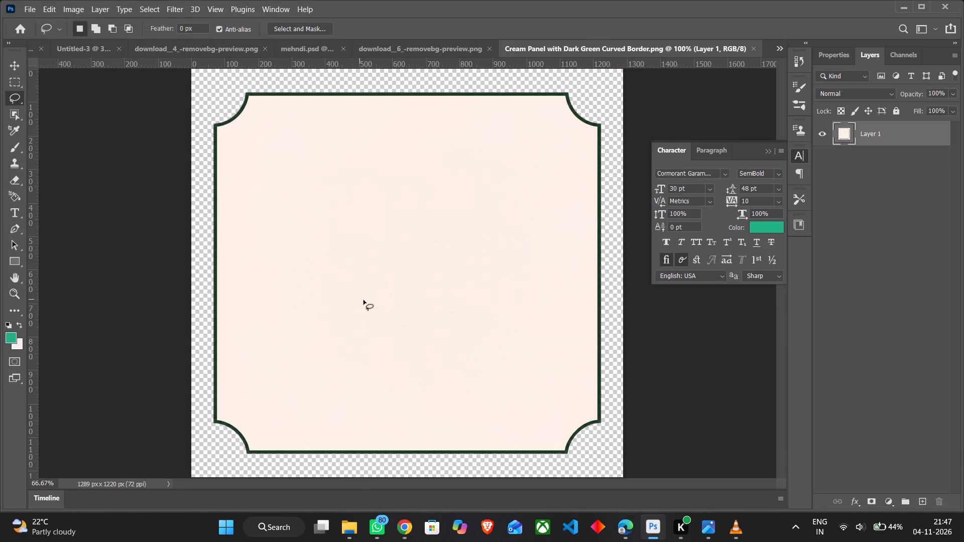
# Undo the stray lasso outline and bring the cream panel into mehndi.psd with the Move tool, placing it on Artboard 2.
pyautogui.moveTo(370, 276); pyautogui.dragTo(417, 67)
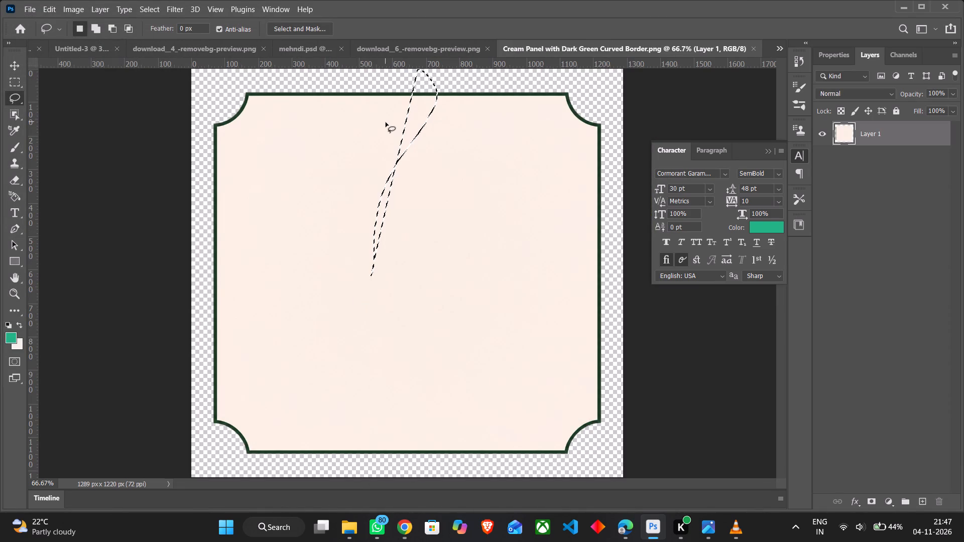
pyautogui.hotkey('ctrl', 'z')
pyautogui.click(5, 64)
pyautogui.moveTo(303, 233); pyautogui.dragTo(305, 220)
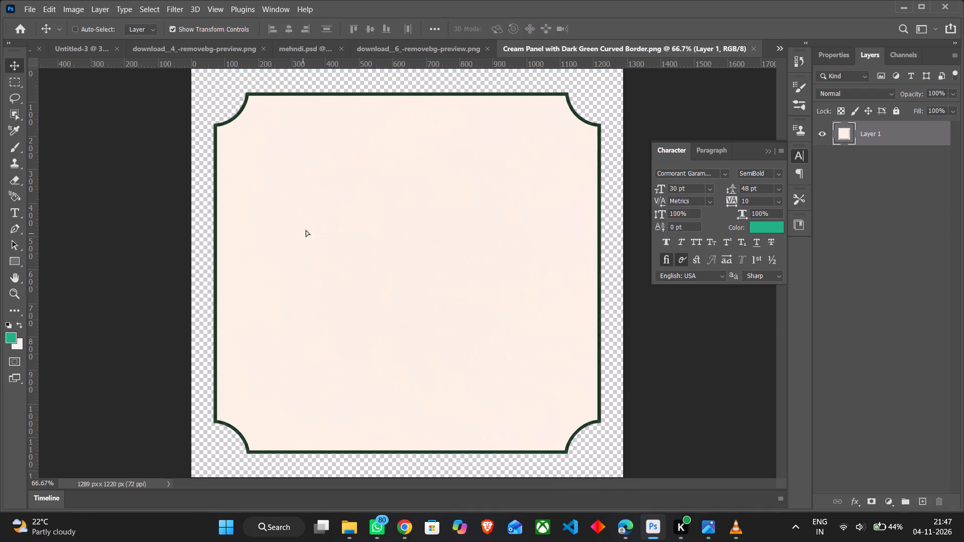
pyautogui.moveTo(305, 220); pyautogui.dragTo(315, 48)
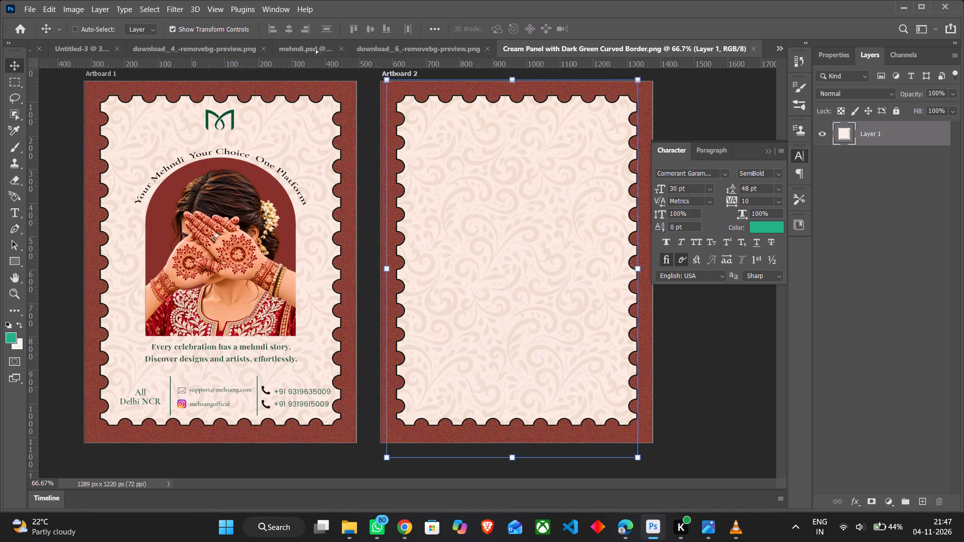
pyautogui.moveTo(315, 48); pyautogui.dragTo(463, 204)
pyautogui.moveTo(428, 290); pyautogui.dragTo(469, 338)
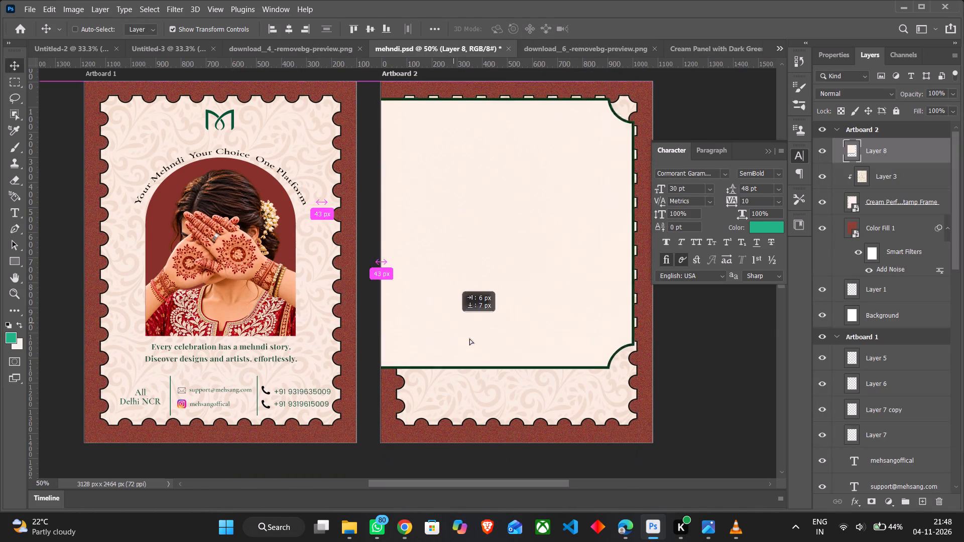
pyautogui.moveTo(469, 338); pyautogui.dragTo(487, 353)
# Scale the cream panel down proportionally to about 61.72% so it fits inside Artboard 2's stamp border.
pyautogui.moveTo(663, 405); pyautogui.dragTo(594, 348)
pyautogui.moveTo(362, 344); pyautogui.dragTo(410, 331)
pyautogui.moveTo(476, 280); pyautogui.dragTo(498, 303)
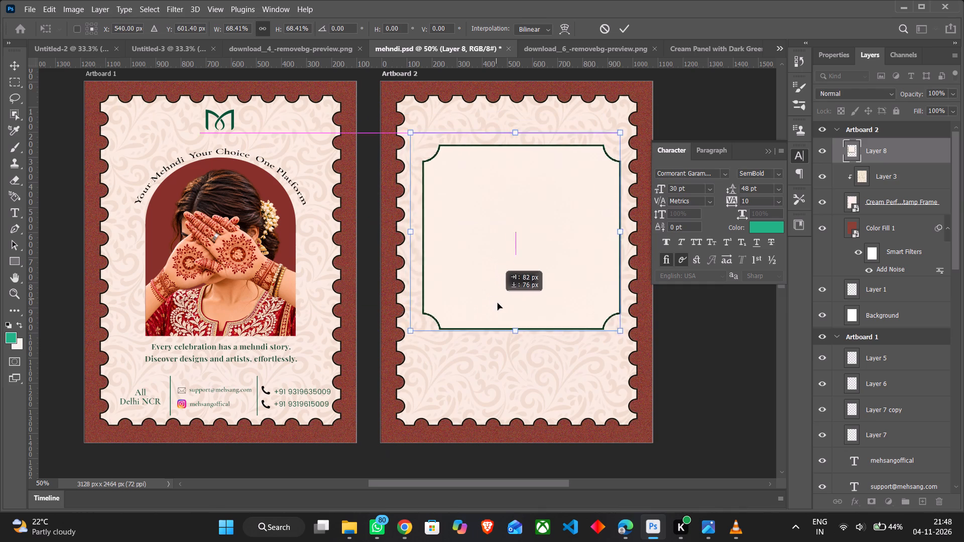
pyautogui.moveTo(498, 303); pyautogui.dragTo(488, 326)
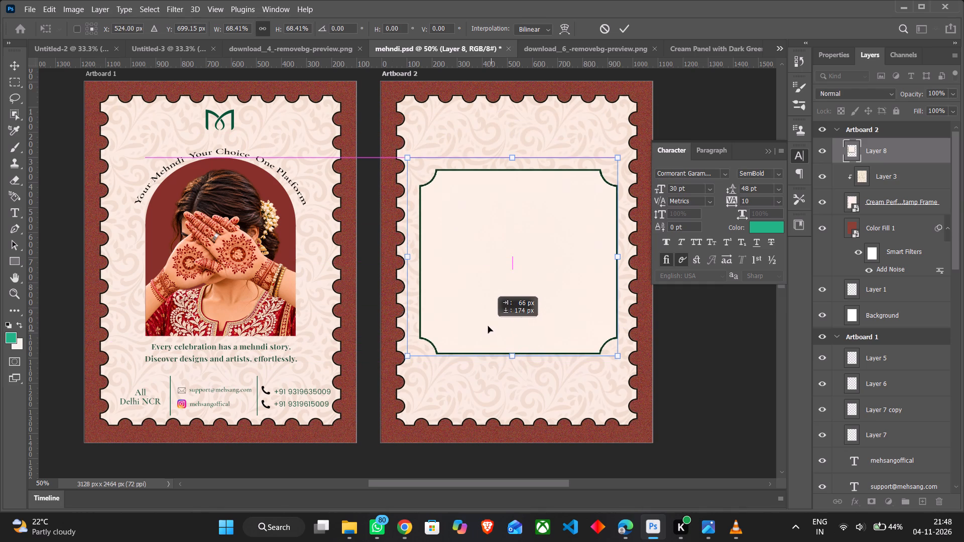
pyautogui.moveTo(488, 326); pyautogui.dragTo(488, 327)
pyautogui.moveTo(621, 364); pyautogui.dragTo(617, 360)
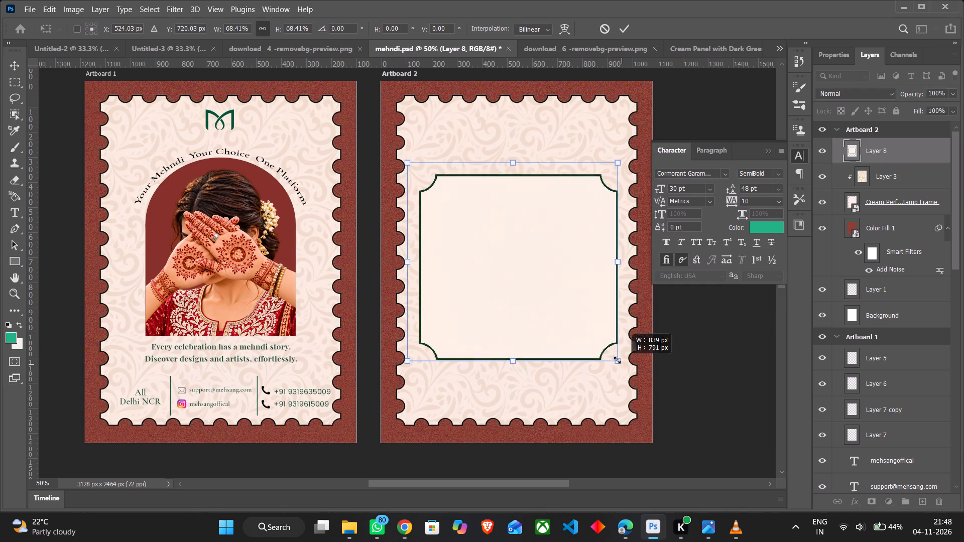
pyautogui.moveTo(617, 360); pyautogui.dragTo(603, 342)
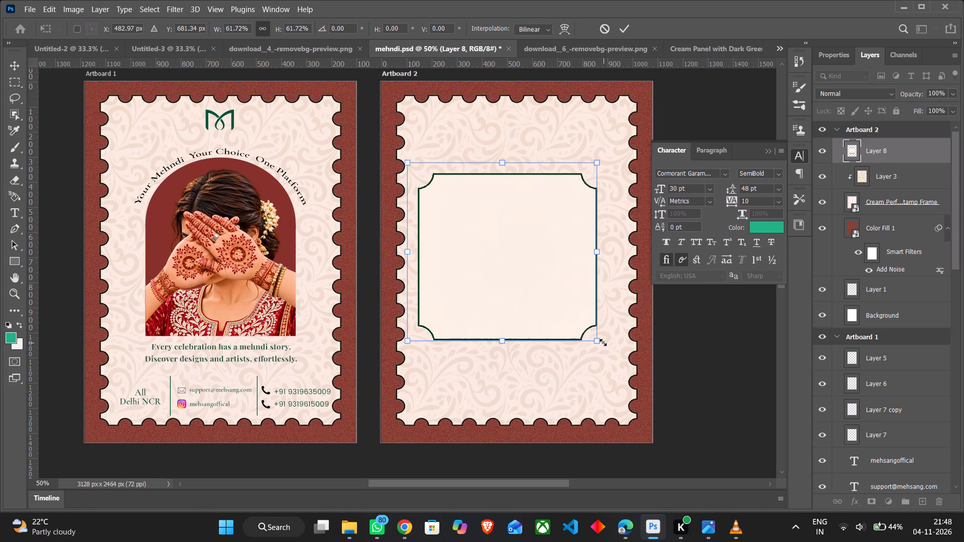
# Center the cream panel horizontally on Artboard 2 at about X 524 px, Y 660.5 px, leaving space below it.
pyautogui.moveTo(516, 286); pyautogui.dragTo(526, 293)
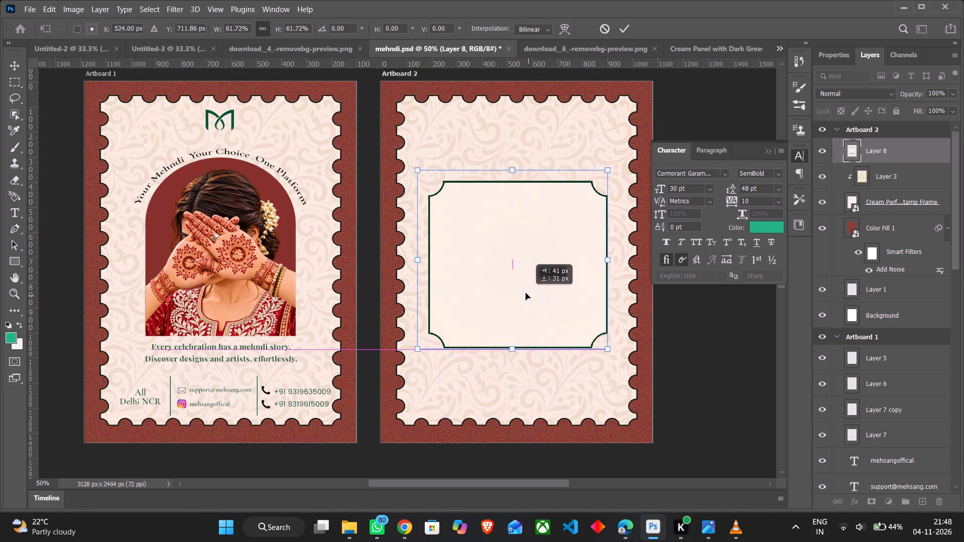
pyautogui.moveTo(526, 293); pyautogui.dragTo(521, 289)
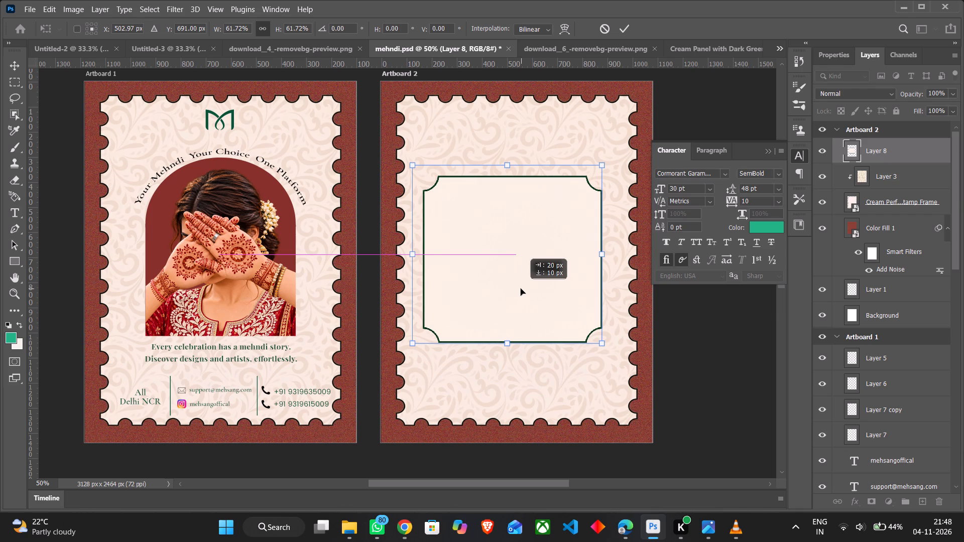
pyautogui.moveTo(521, 289); pyautogui.dragTo(523, 289)
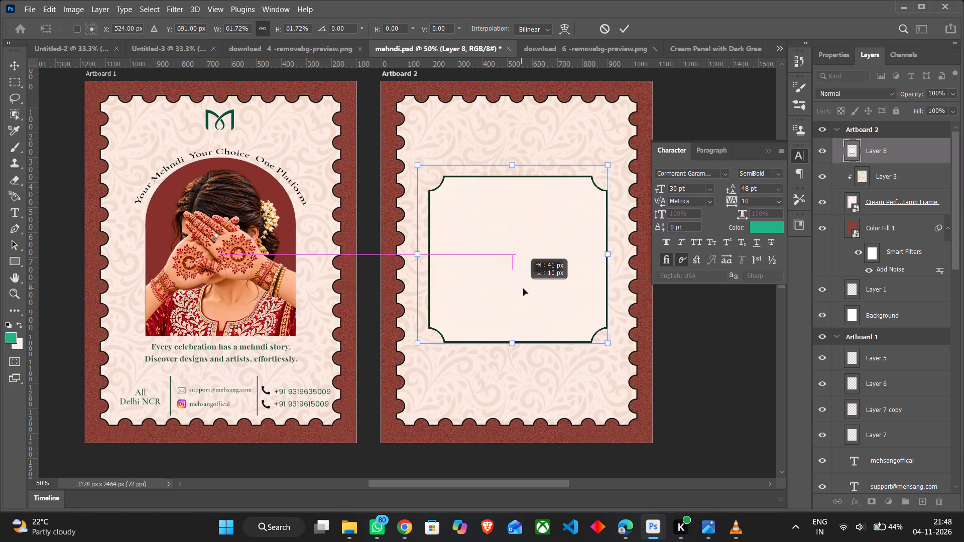
pyautogui.moveTo(523, 289); pyautogui.dragTo(524, 289)
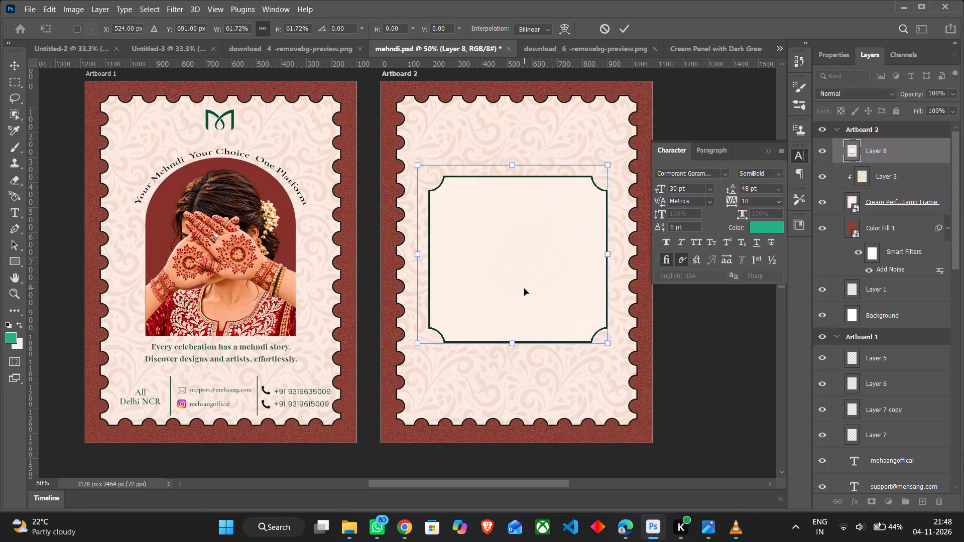
pyautogui.scroll(4, 524, 289)
pyautogui.scroll(-2, 524, 289)
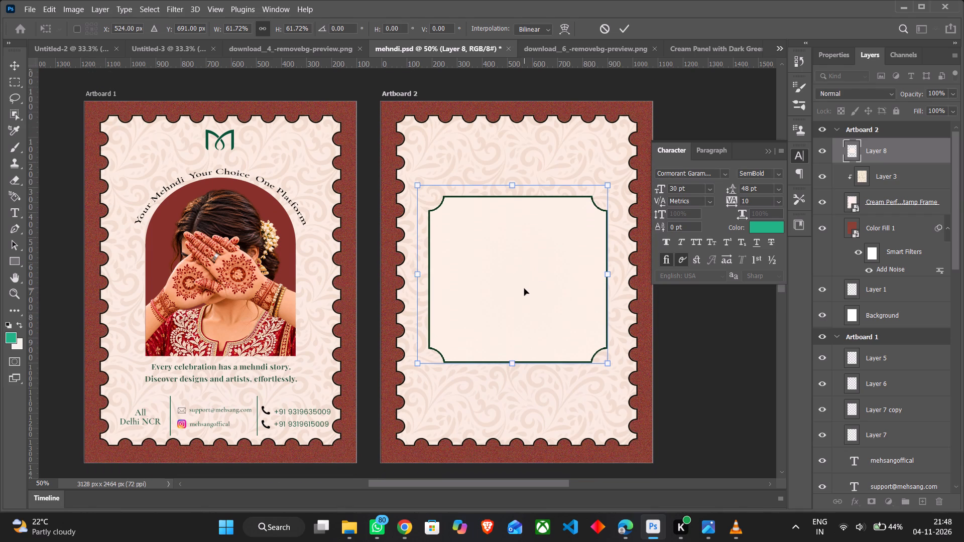
pyautogui.scroll(-4, 524, 289)
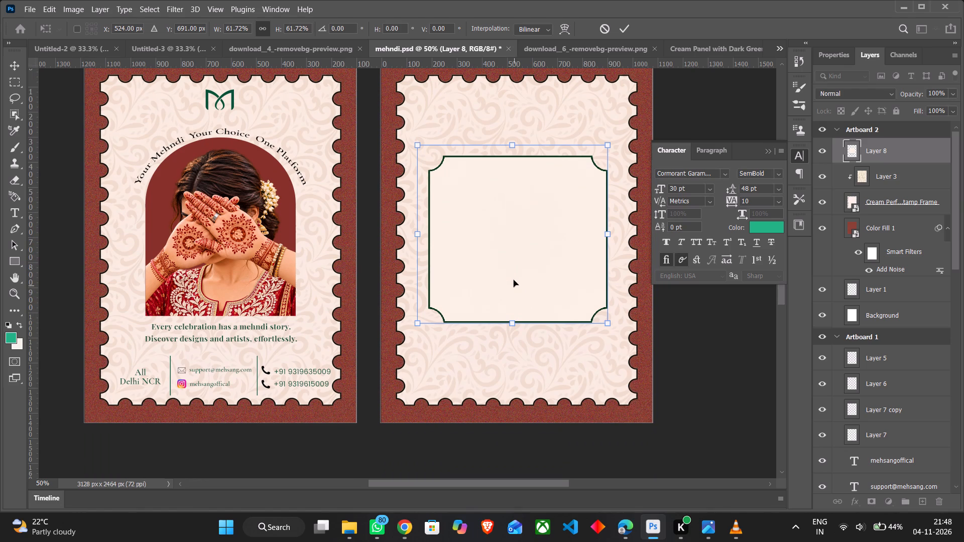
pyautogui.moveTo(513, 276); pyautogui.dragTo(511, 270)
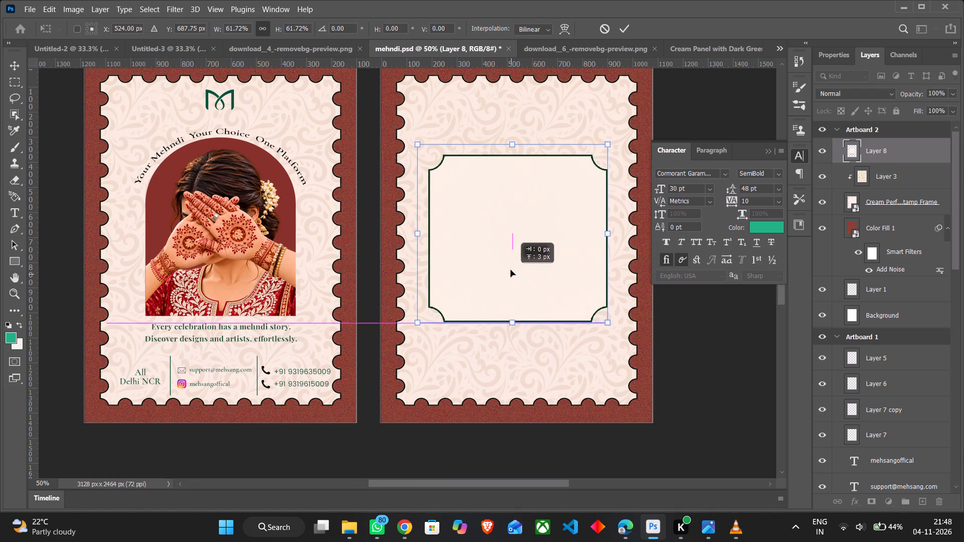
pyautogui.moveTo(511, 270); pyautogui.dragTo(504, 262)
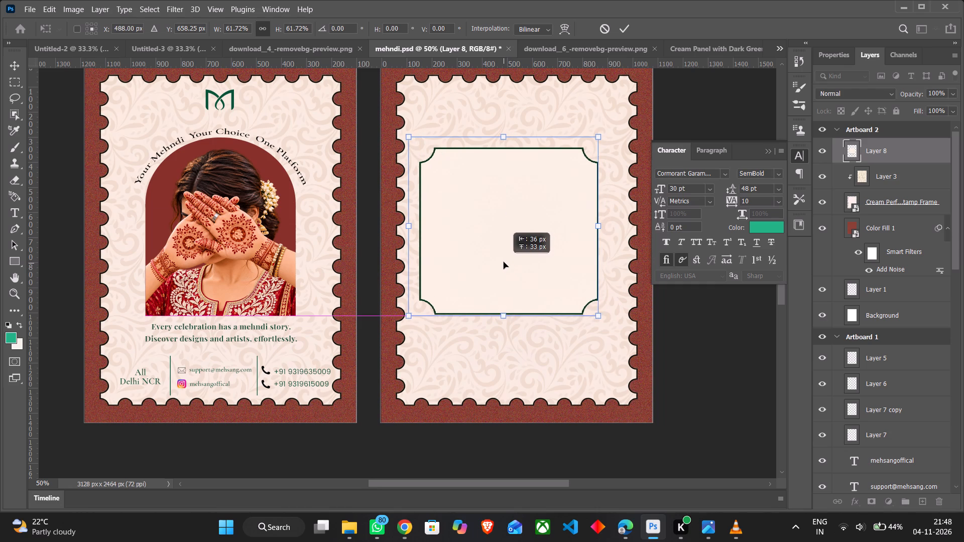
pyautogui.moveTo(504, 262); pyautogui.dragTo(504, 260)
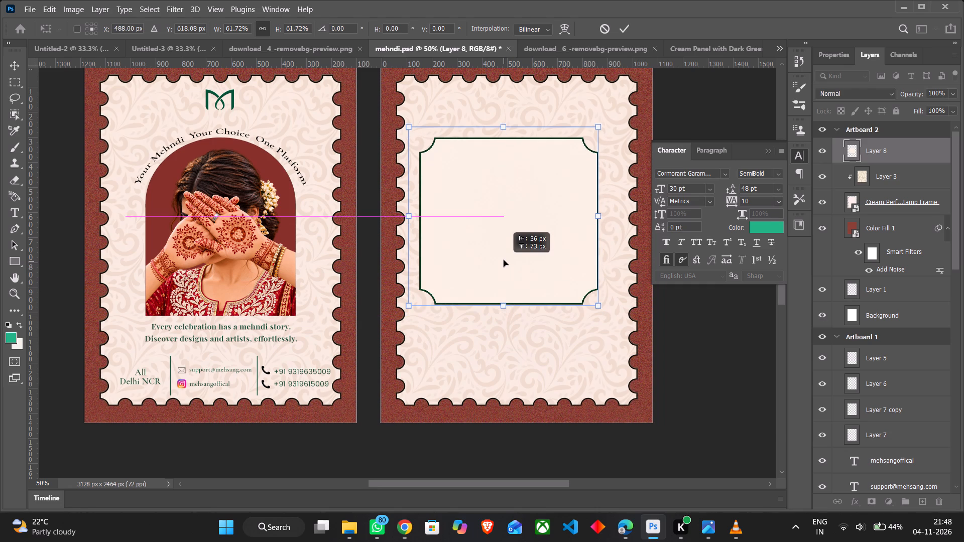
pyautogui.moveTo(504, 260); pyautogui.dragTo(513, 261)
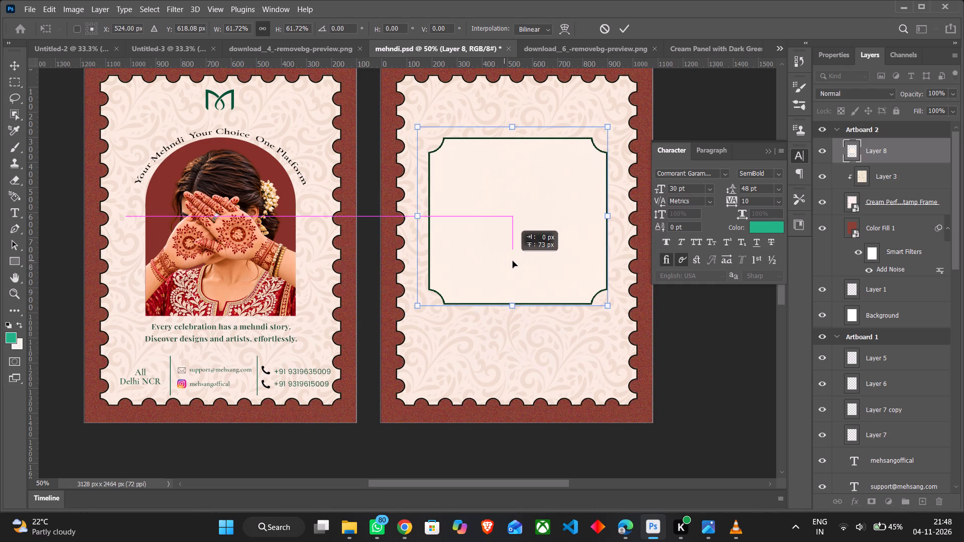
pyautogui.moveTo(513, 261); pyautogui.dragTo(513, 266)
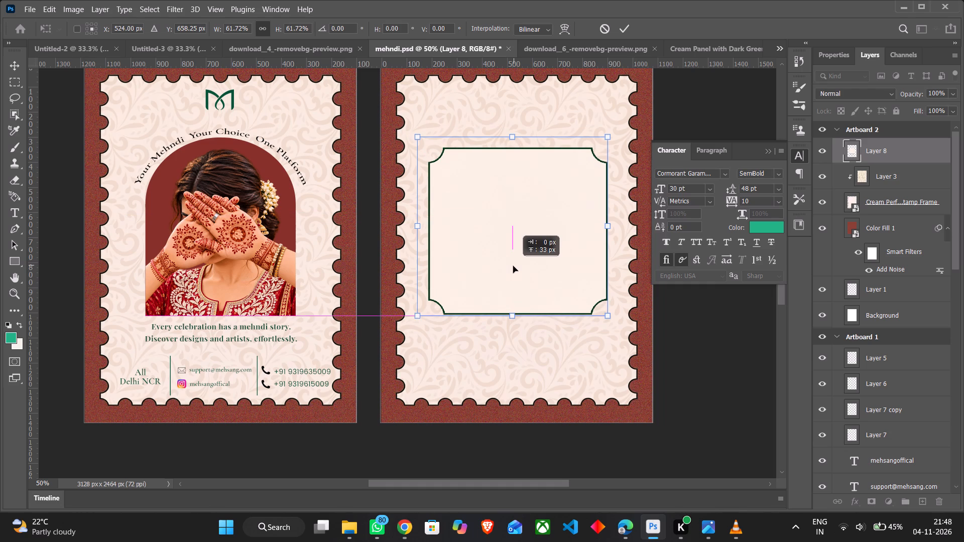
pyautogui.moveTo(513, 266); pyautogui.dragTo(509, 268)
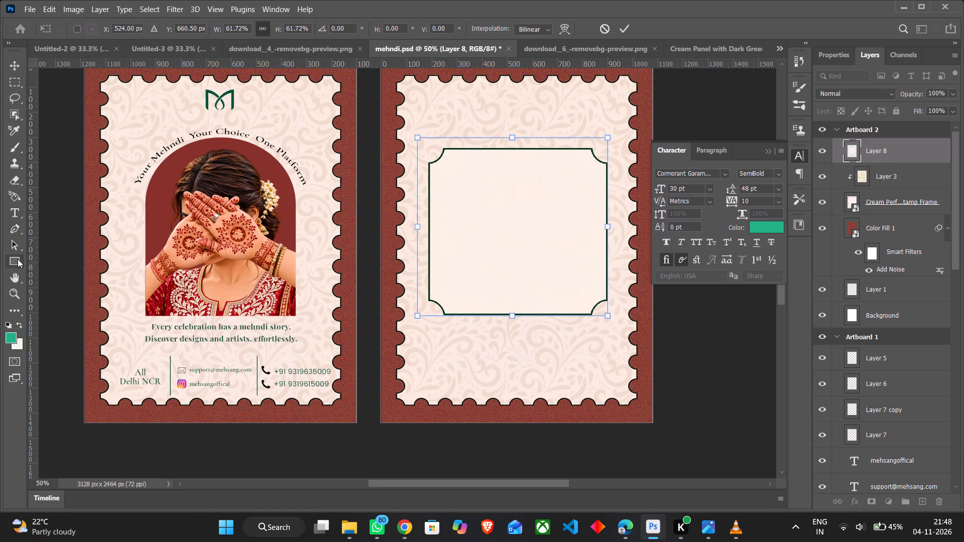
# Draw a dark red rounded rectangle about 247 by 233 px with 10 px corners below the cream panel on Artboard 2.
pyautogui.moveTo(18, 259); pyautogui.dragTo(12, 259, button='right')
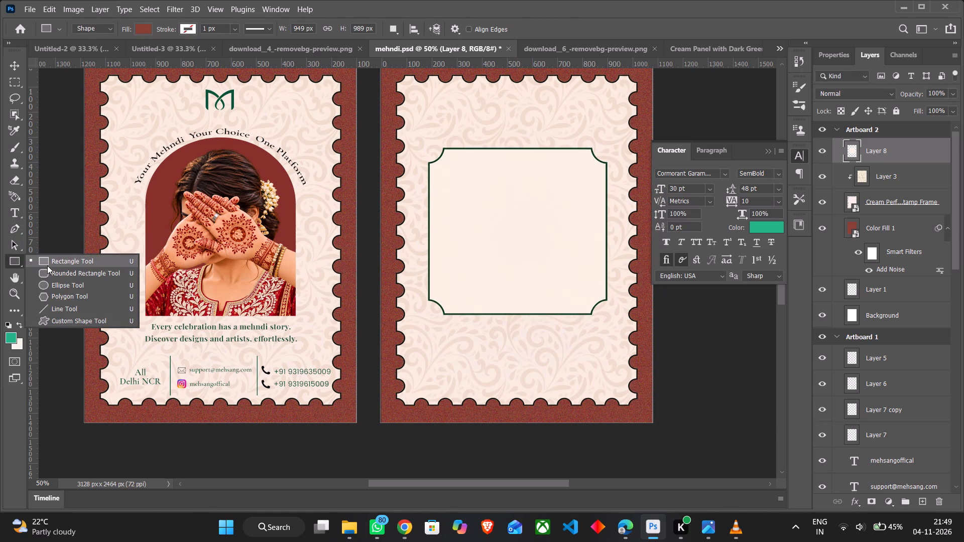
pyautogui.click(48, 268)
pyautogui.moveTo(438, 358); pyautogui.dragTo(444, 363)
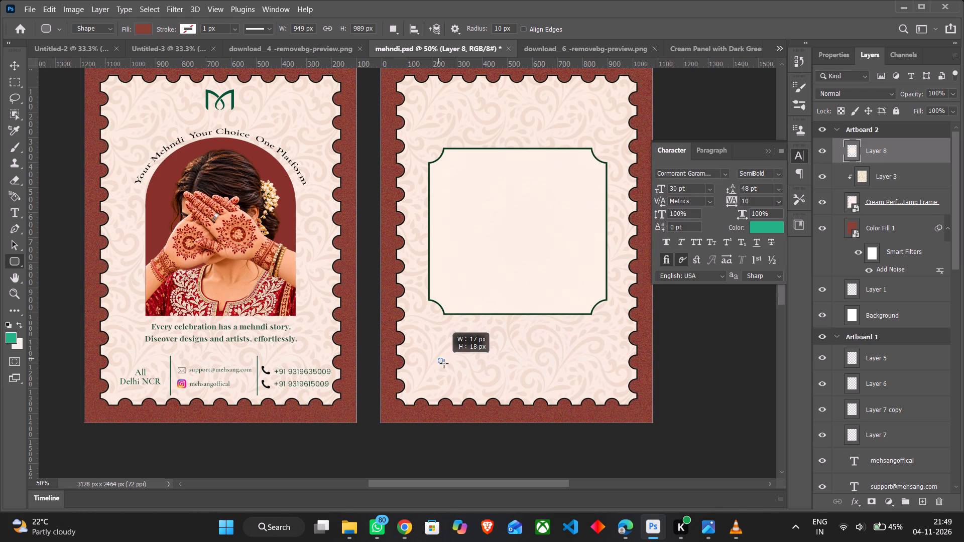
pyautogui.moveTo(444, 363); pyautogui.dragTo(489, 395)
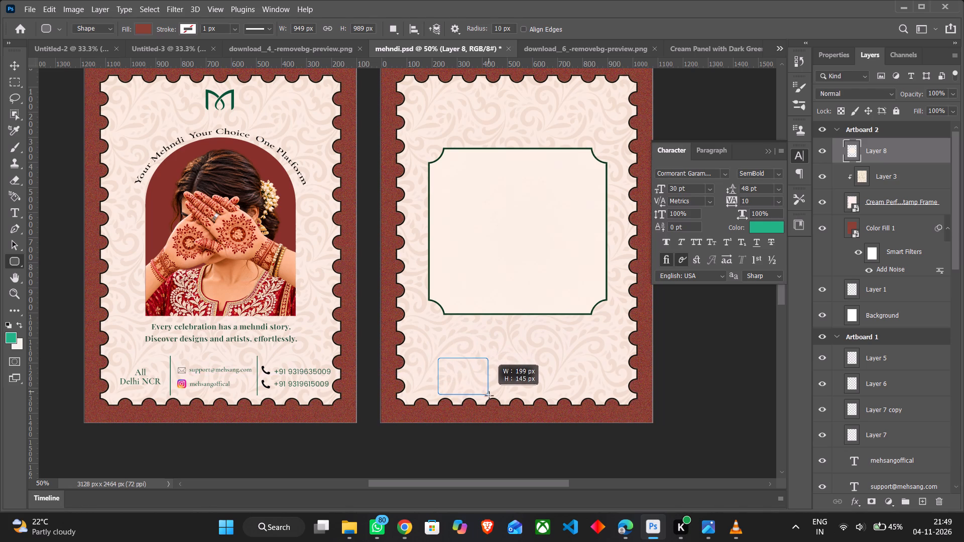
pyautogui.moveTo(489, 395); pyautogui.dragTo(500, 416)
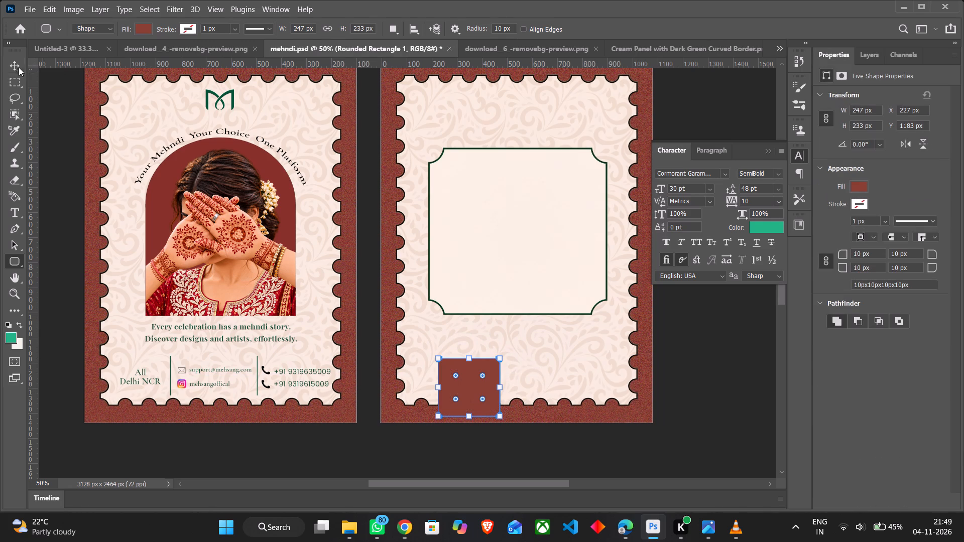
# Move the dark red box inside Artboard 2's stamp border to about X 145, Y 1079 px and scale it proportionally to about 73.36%.
pyautogui.click(12, 65)
pyautogui.moveTo(469, 389); pyautogui.dragTo(451, 365)
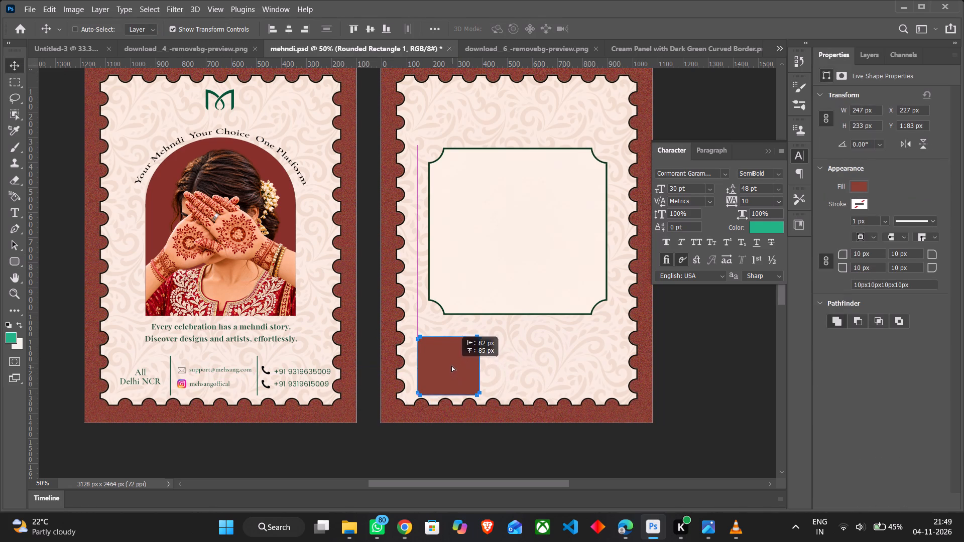
pyautogui.moveTo(451, 365); pyautogui.dragTo(451, 363)
pyautogui.moveTo(476, 389); pyautogui.dragTo(463, 376)
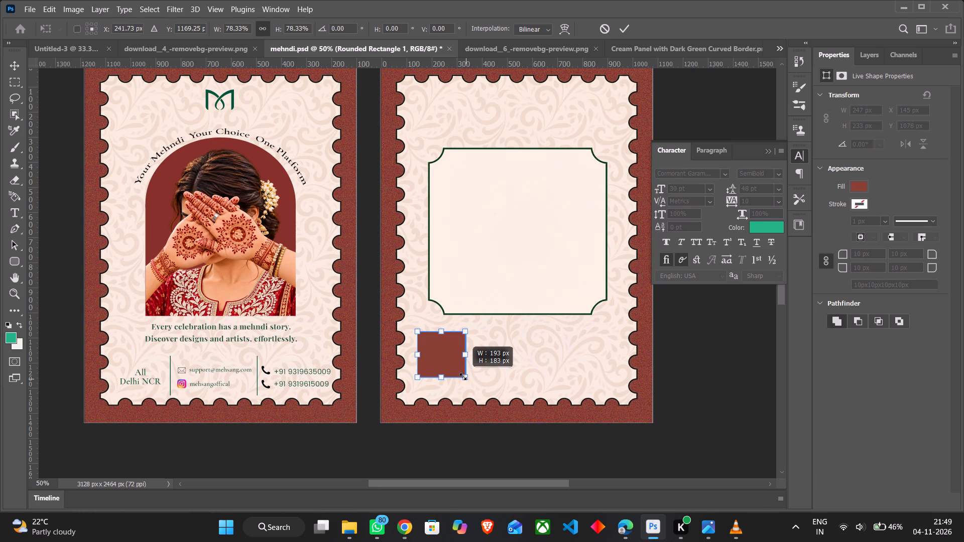
pyautogui.moveTo(463, 376); pyautogui.dragTo(460, 373)
pyautogui.click(443, 357)
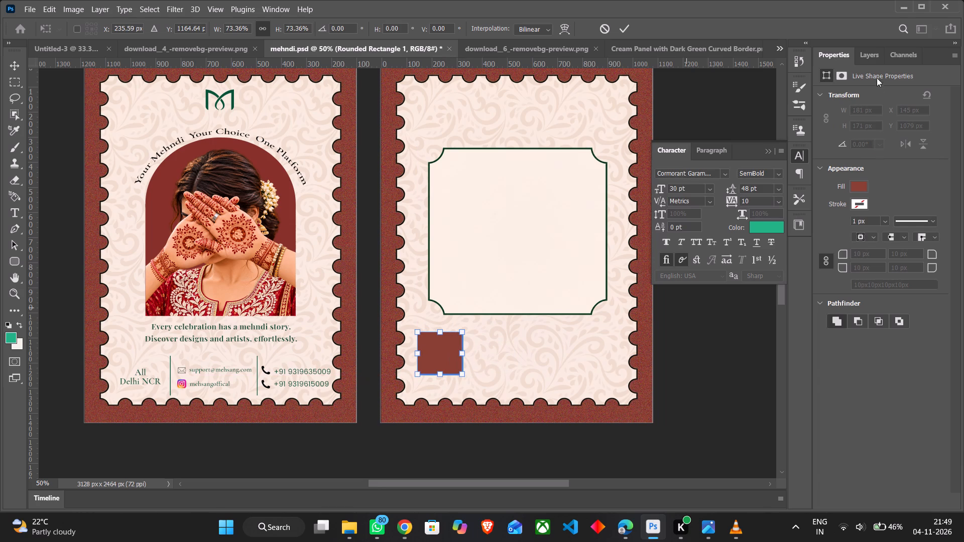
# Duplicate the Rounded Rectangle 1 layer on Artboard 2.
pyautogui.click(868, 55)
pyautogui.click(922, 158)
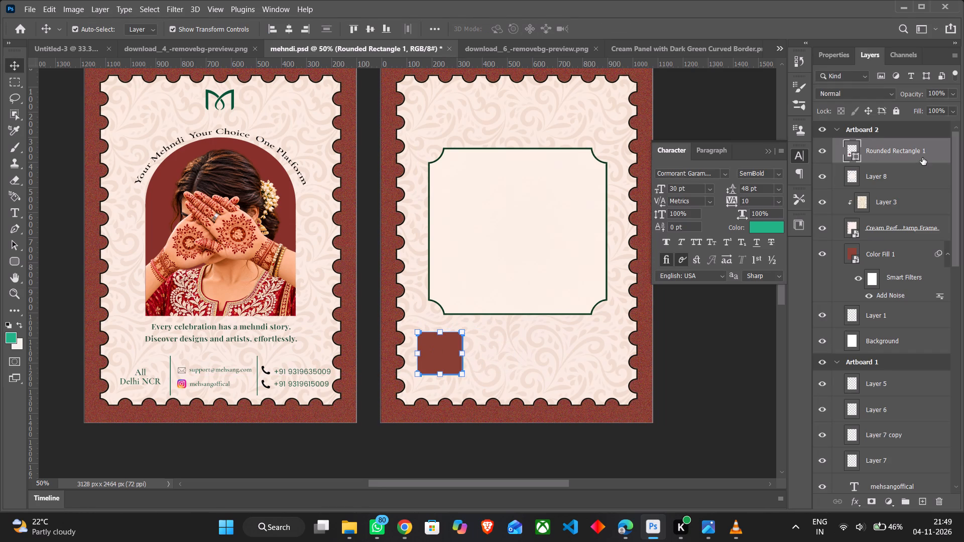
pyautogui.hotkey('ctrl', 'h')
pyautogui.hotkey('ctrl', 'j')
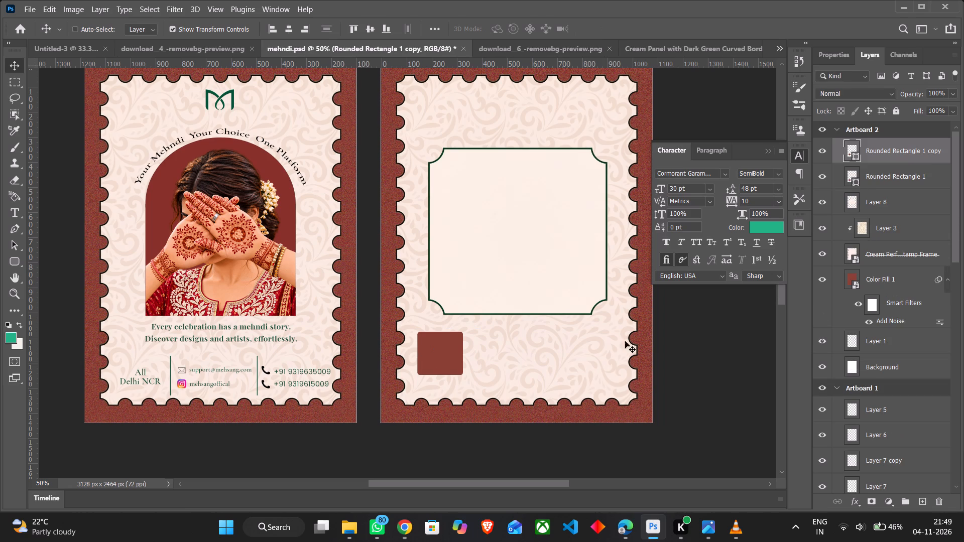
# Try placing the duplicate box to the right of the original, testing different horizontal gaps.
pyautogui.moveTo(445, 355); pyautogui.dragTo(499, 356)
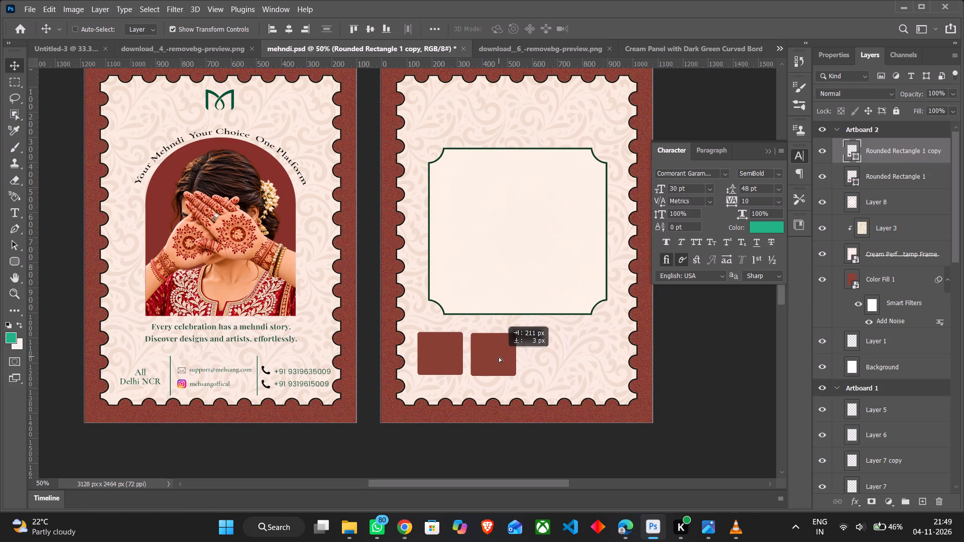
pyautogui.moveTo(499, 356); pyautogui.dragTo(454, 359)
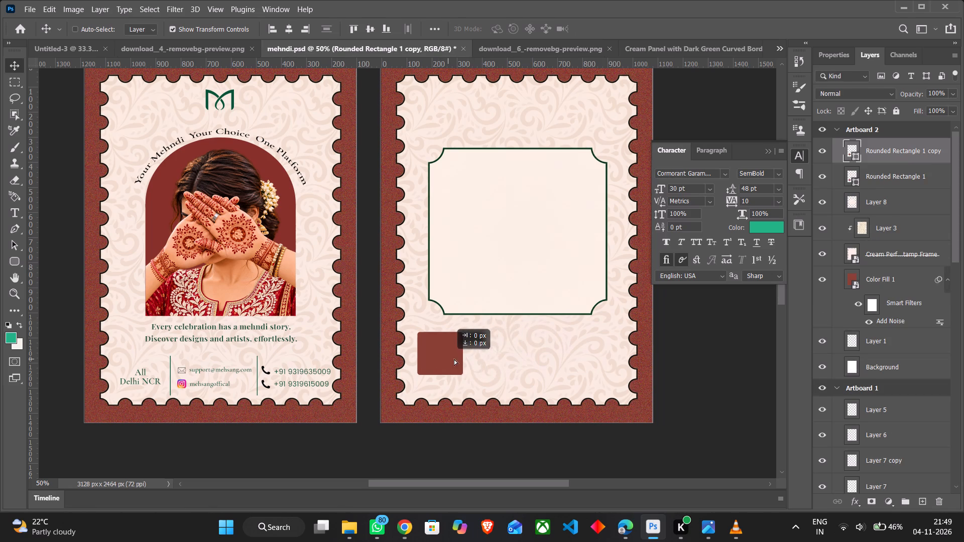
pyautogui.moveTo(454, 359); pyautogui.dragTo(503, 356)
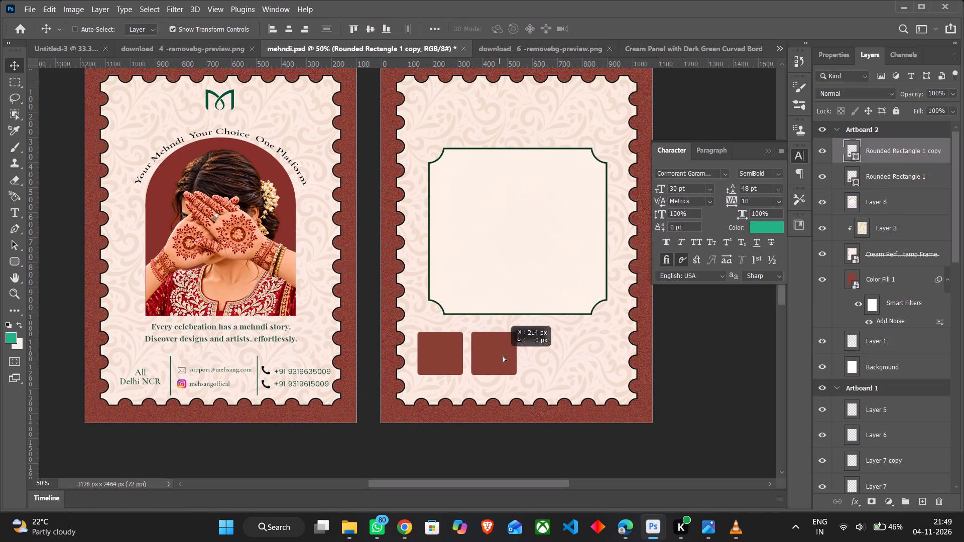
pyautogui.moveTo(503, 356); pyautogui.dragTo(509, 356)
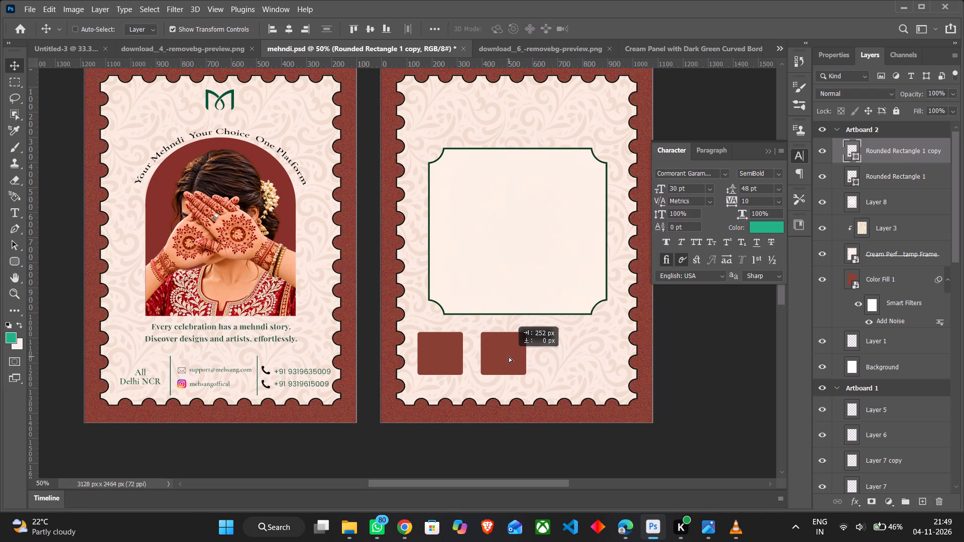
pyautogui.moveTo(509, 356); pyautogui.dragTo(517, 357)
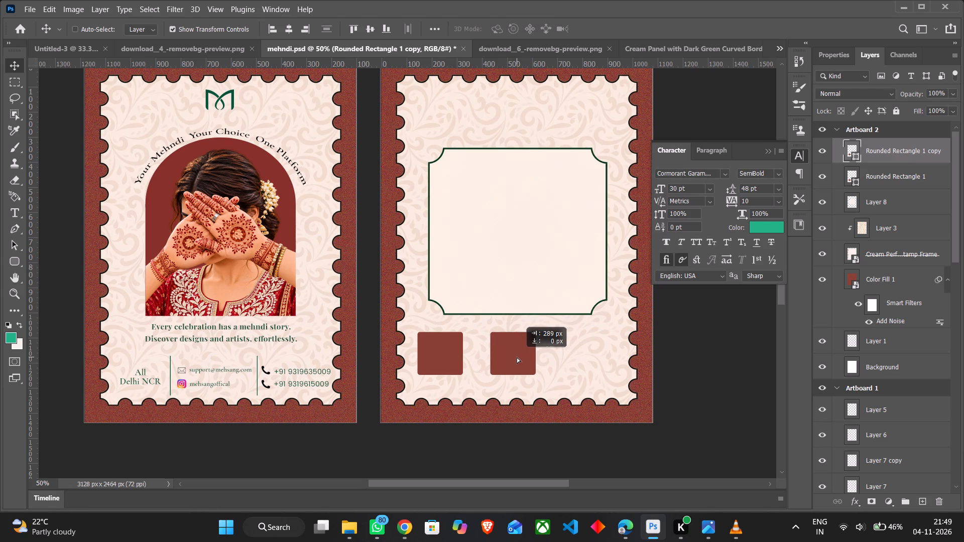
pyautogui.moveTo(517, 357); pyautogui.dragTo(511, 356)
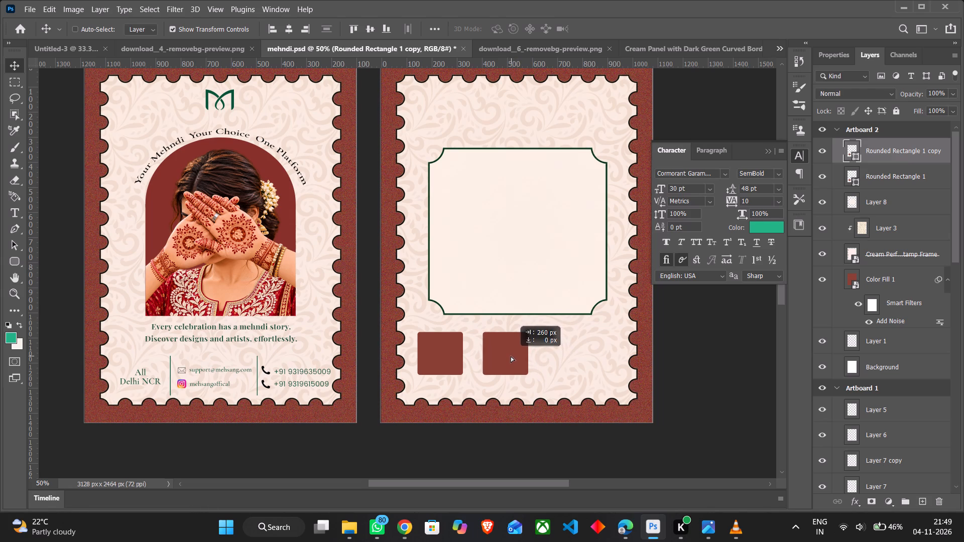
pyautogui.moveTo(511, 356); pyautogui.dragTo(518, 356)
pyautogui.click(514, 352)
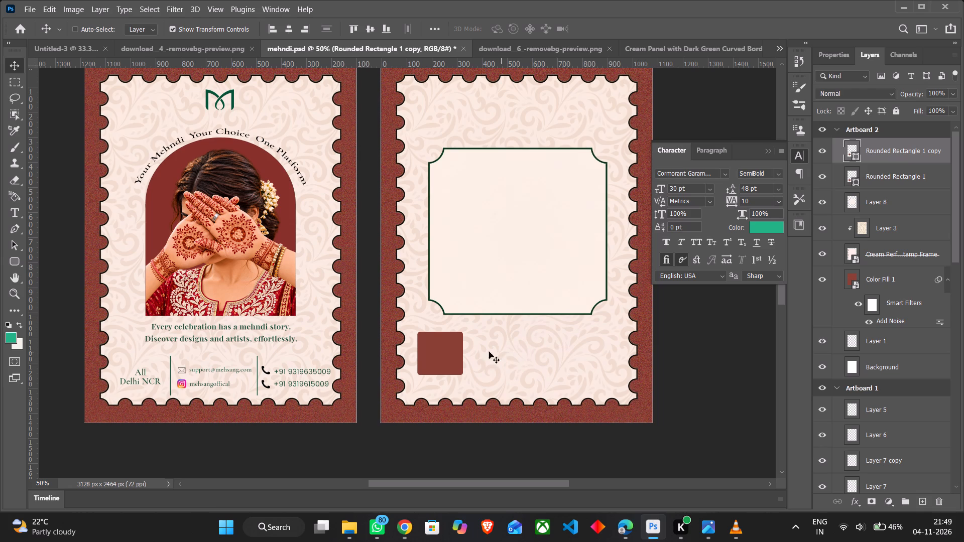
# Place the duplicate box to the right of the first one, with its center at about X 558 px, Y 1167.5 px.
pyautogui.keyDown('shift'); pyautogui.moveTo(448, 352); pyautogui.dragTo(522, 355); pyautogui.keyUp('shift')
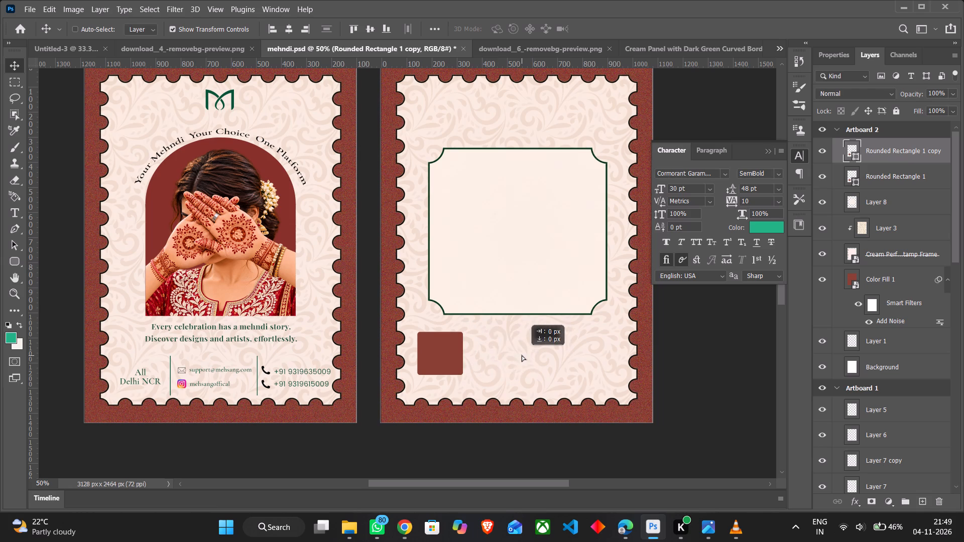
pyautogui.keyDown('shift'); pyautogui.moveTo(522, 355); pyautogui.dragTo(522, 353); pyautogui.keyUp('shift')
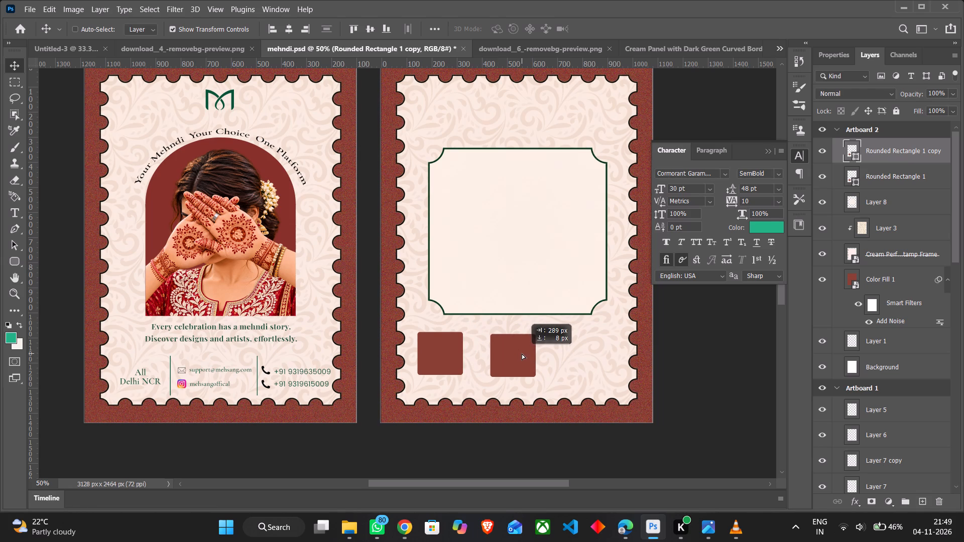
pyautogui.keyDown('shift'); pyautogui.moveTo(522, 353); pyautogui.dragTo(522, 353); pyautogui.keyUp('shift')
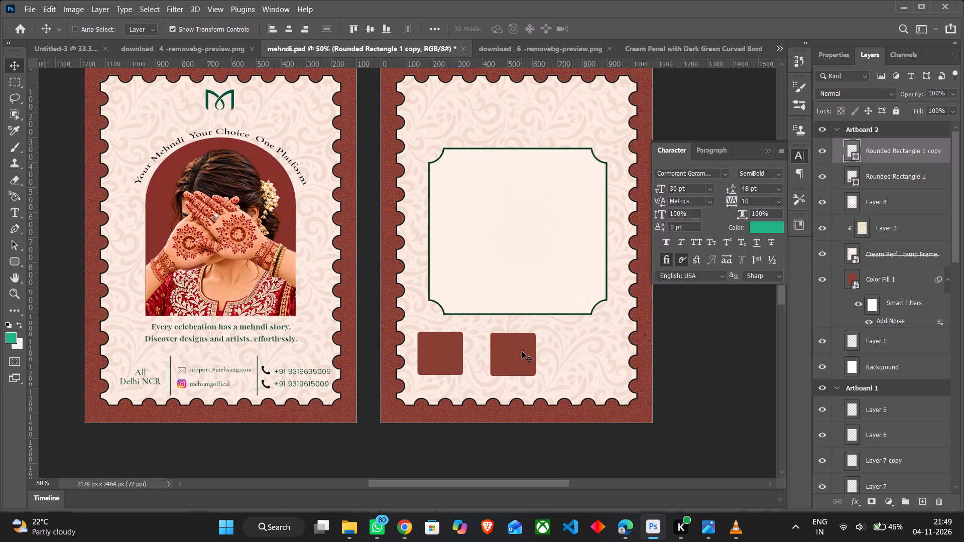
pyautogui.hotkey('ctrl', 't')
pyautogui.moveTo(511, 351); pyautogui.dragTo(506, 352)
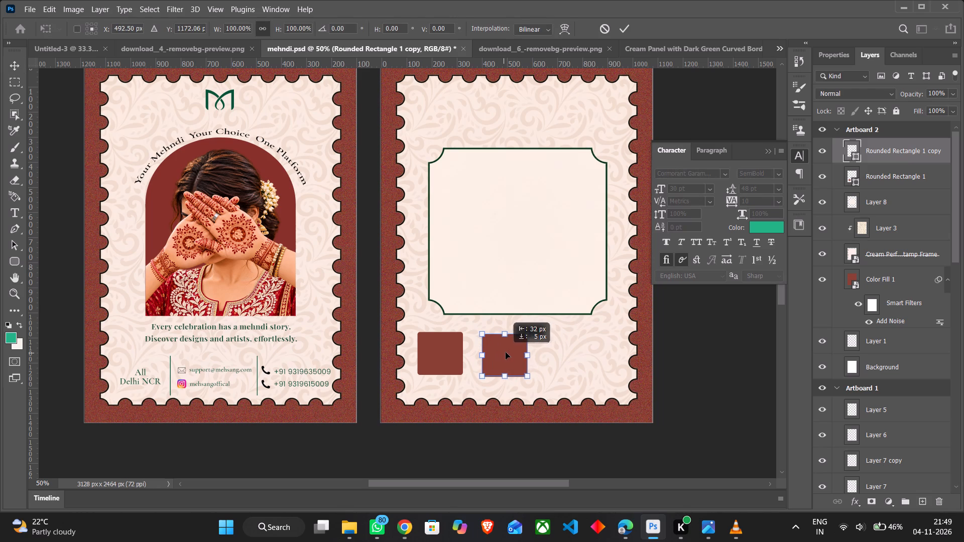
pyautogui.moveTo(506, 352); pyautogui.dragTo(504, 352)
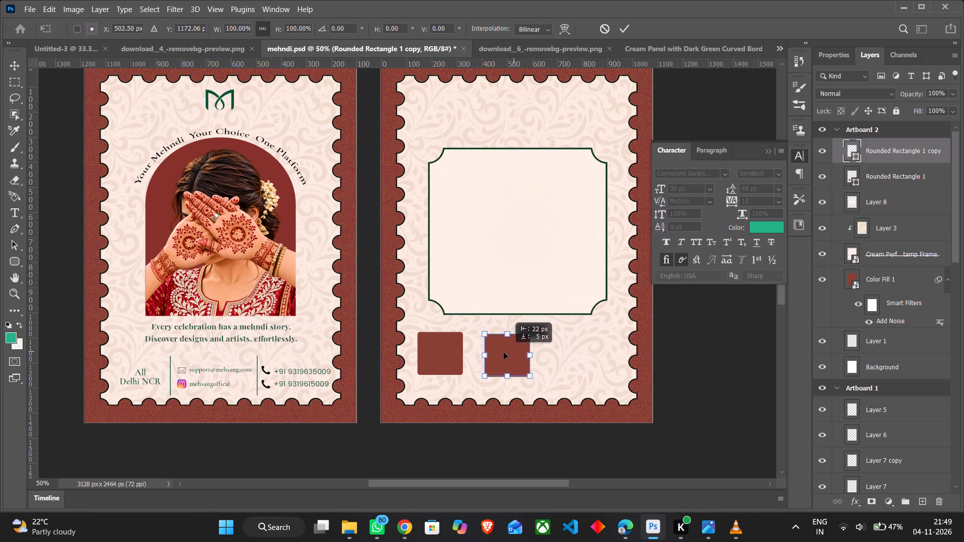
pyautogui.moveTo(504, 352); pyautogui.dragTo(492, 352)
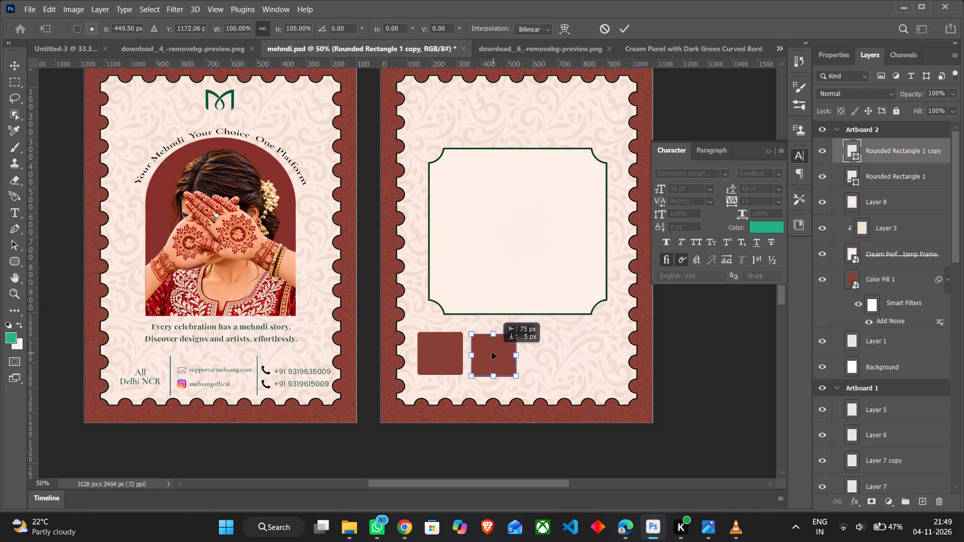
pyautogui.moveTo(492, 352); pyautogui.dragTo(506, 350)
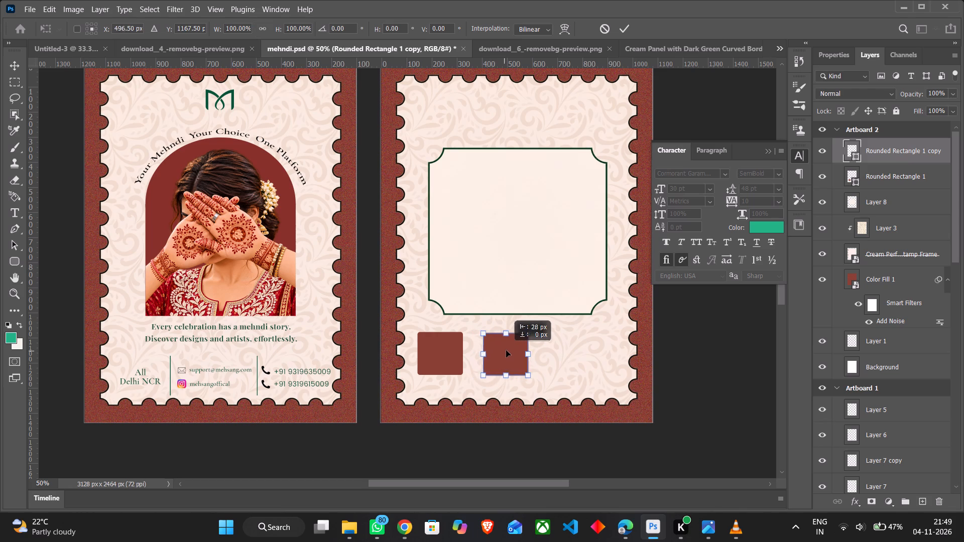
pyautogui.moveTo(506, 350); pyautogui.dragTo(519, 347)
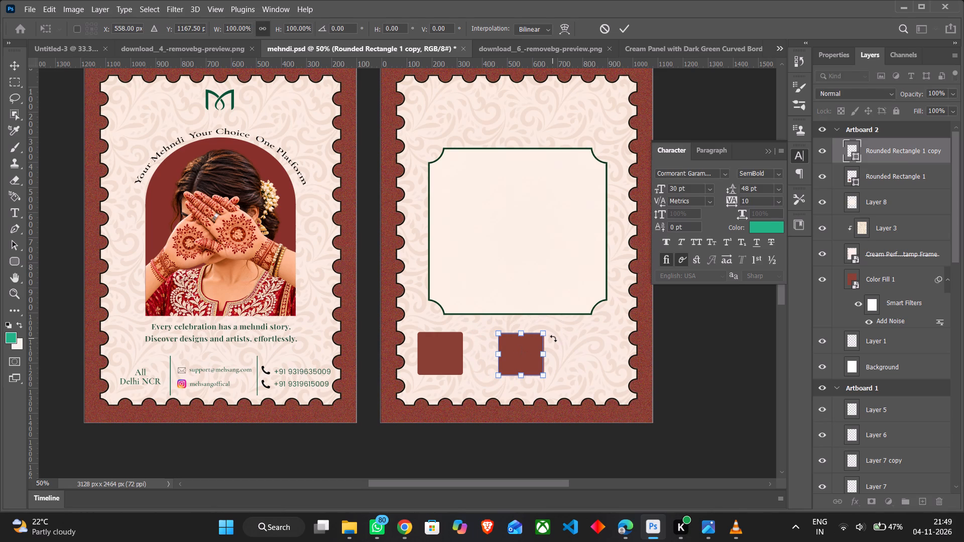
# Duplicate the second dark red box and place the copy to its right, near the cream panel's lower-right corner.
pyautogui.hotkey('ctrl', 'j')
pyautogui.click(910, 150)
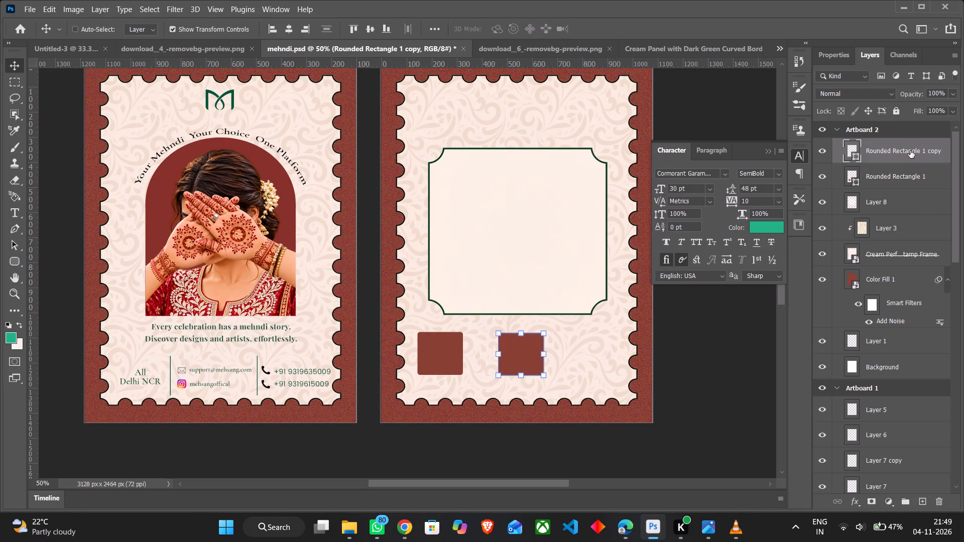
pyautogui.hotkey('ctrl', 'j')
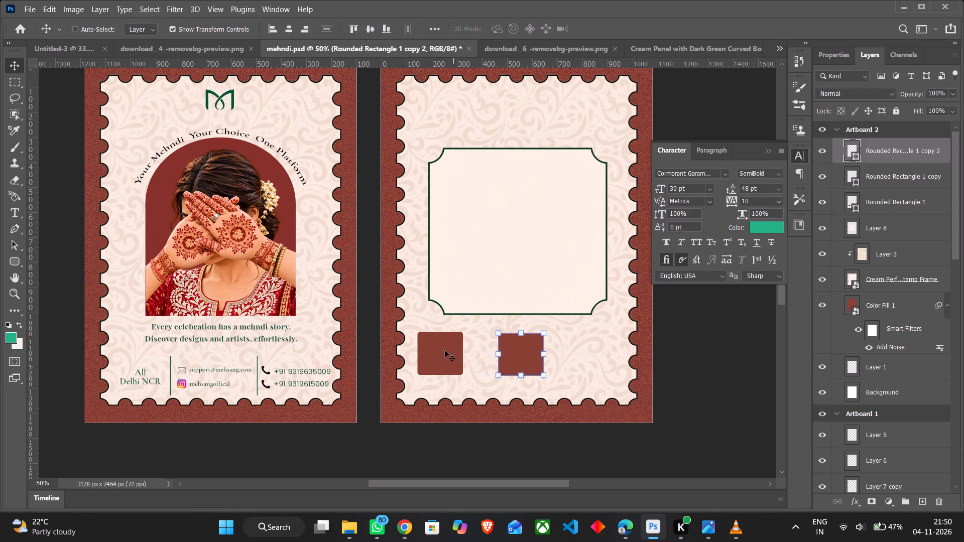
pyautogui.keyDown('shift'); pyautogui.moveTo(520, 352); pyautogui.dragTo(559, 354); pyautogui.keyUp('shift')
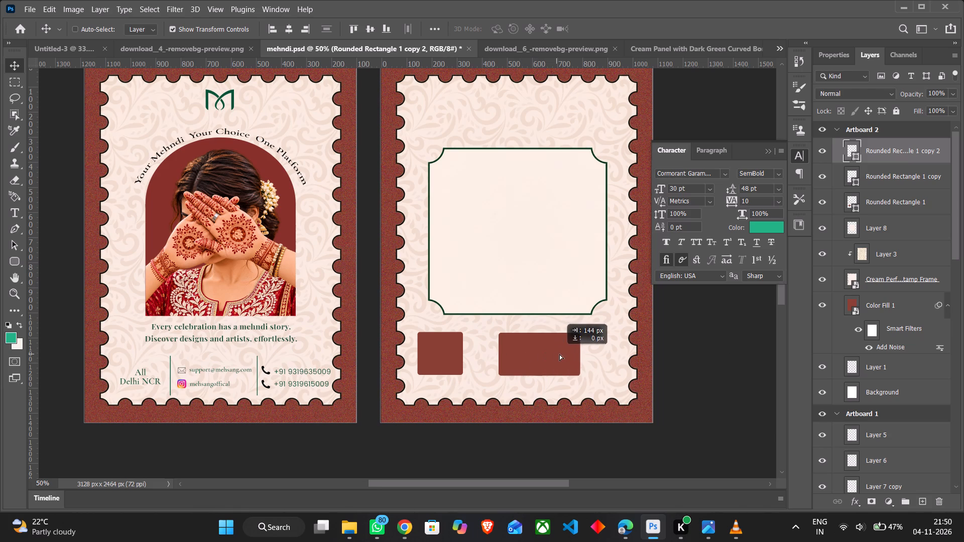
pyautogui.keyDown('shift'); pyautogui.moveTo(559, 354); pyautogui.dragTo(591, 354); pyautogui.keyUp('shift')
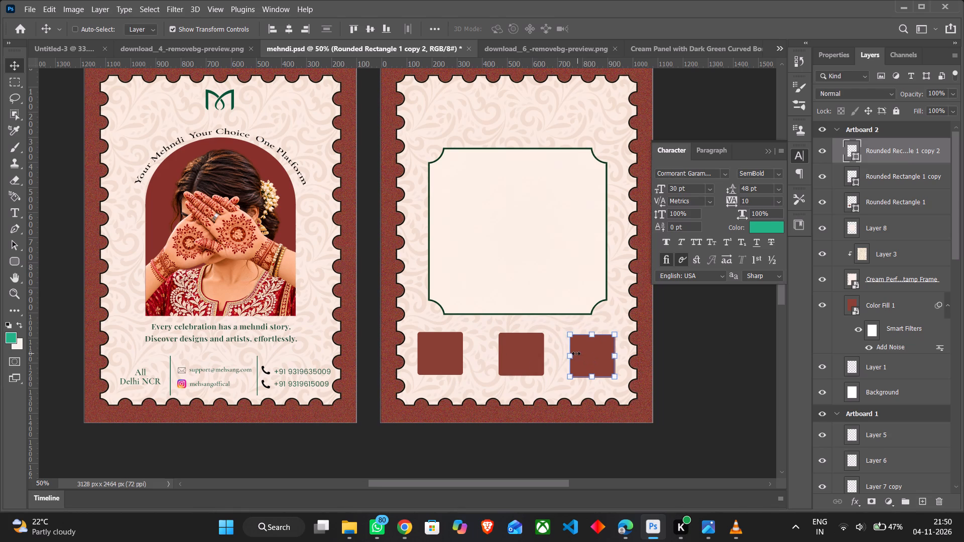
# Shift the first dark red box right so its left edge lines up with the cream panel's left edge.
pyautogui.moveTo(443, 344); pyautogui.dragTo(449, 344)
pyautogui.click(902, 205)
pyautogui.moveTo(431, 346); pyautogui.dragTo(439, 346)
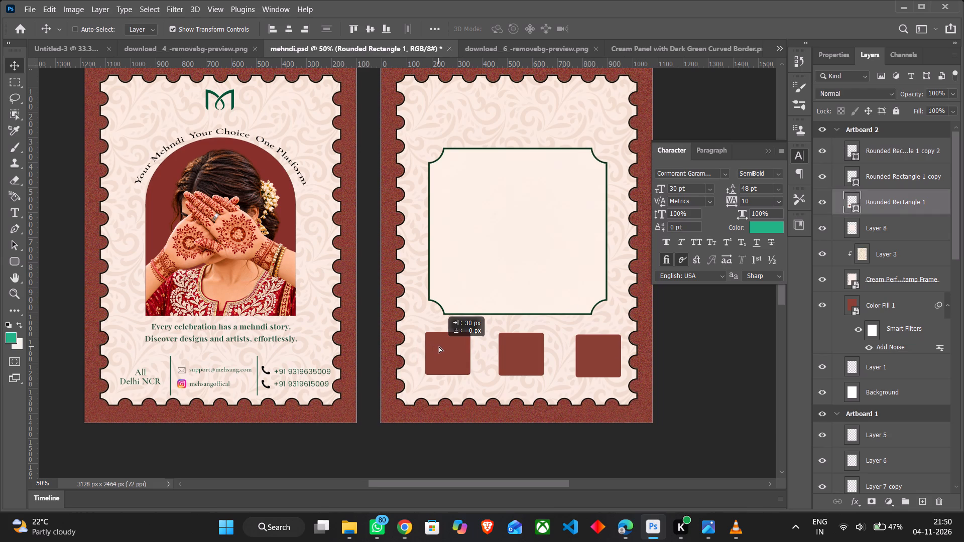
pyautogui.moveTo(439, 346); pyautogui.dragTo(441, 346)
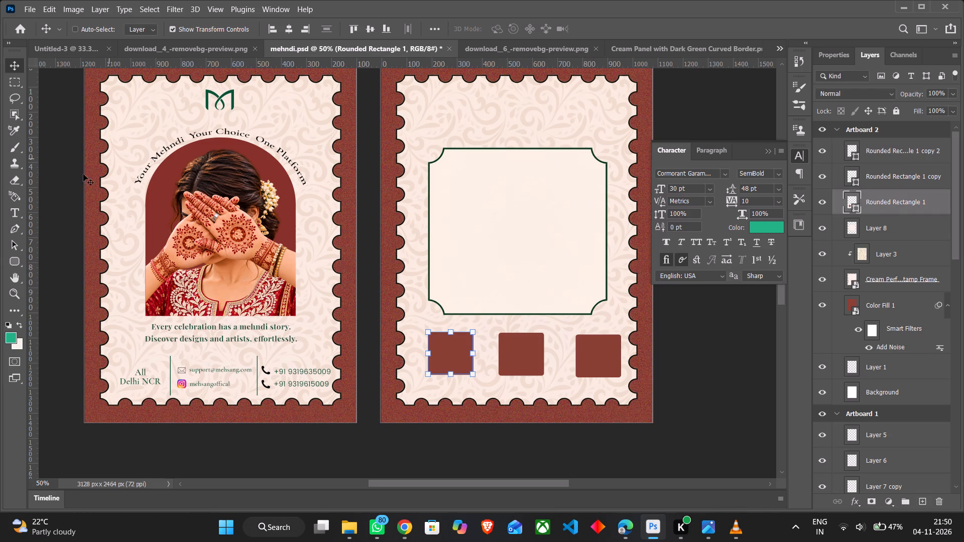
# Add a vertical guide along the cream panel's left edge and adjust the first box against it.
pyautogui.click(34, 201)
pyautogui.moveTo(35, 209); pyautogui.dragTo(421, 254)
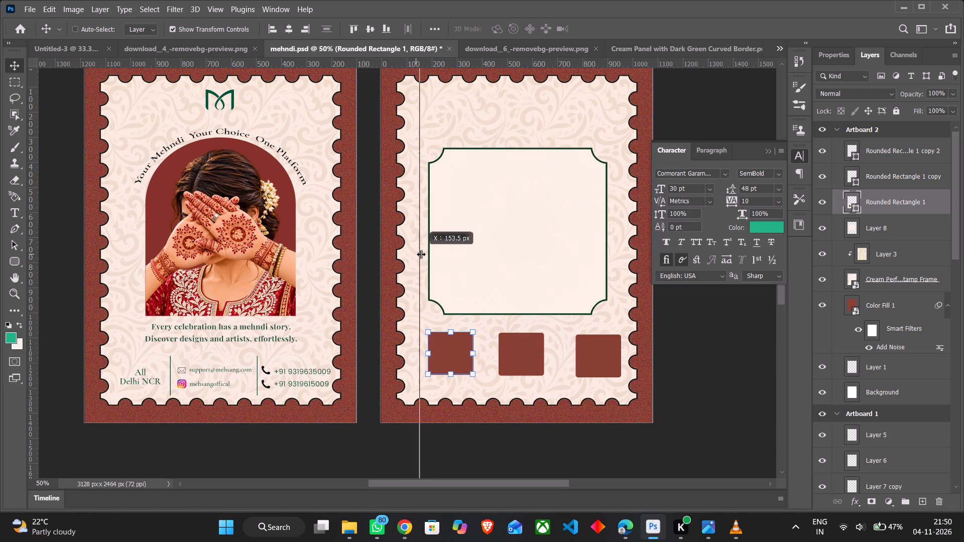
pyautogui.moveTo(421, 254); pyautogui.dragTo(425, 254)
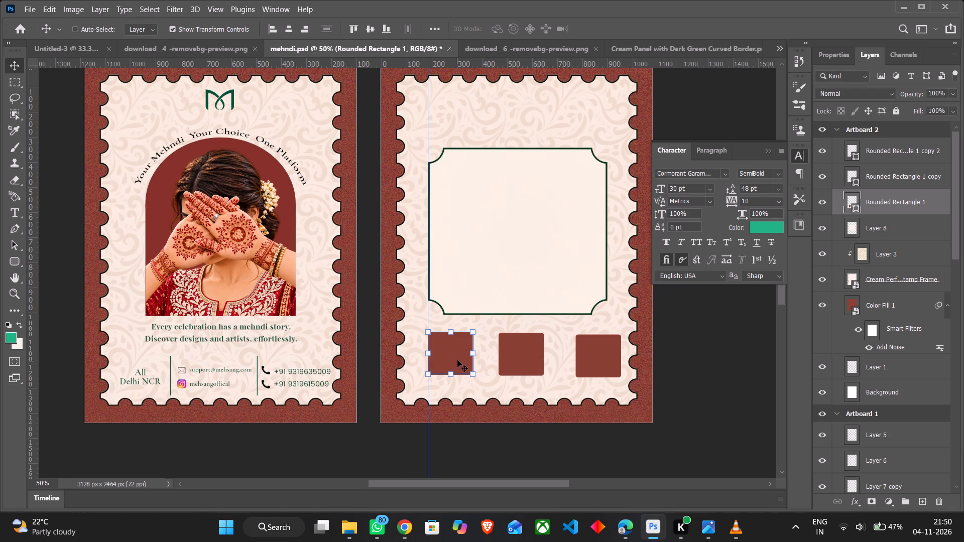
pyautogui.click(448, 357)
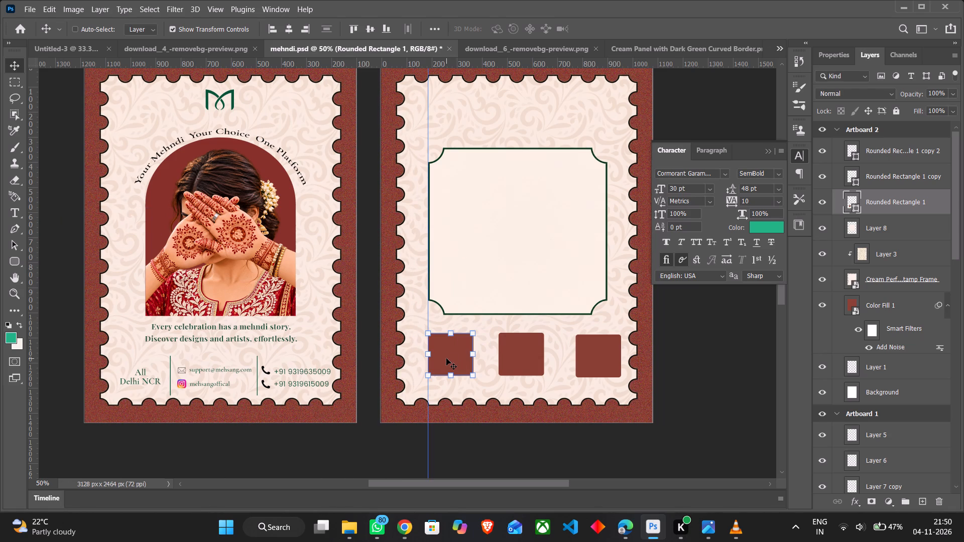
# Shift the middle dark red box slightly left so it is centered beneath the cream panel.
pyautogui.click(509, 356)
pyautogui.click(887, 180)
pyautogui.click(519, 348)
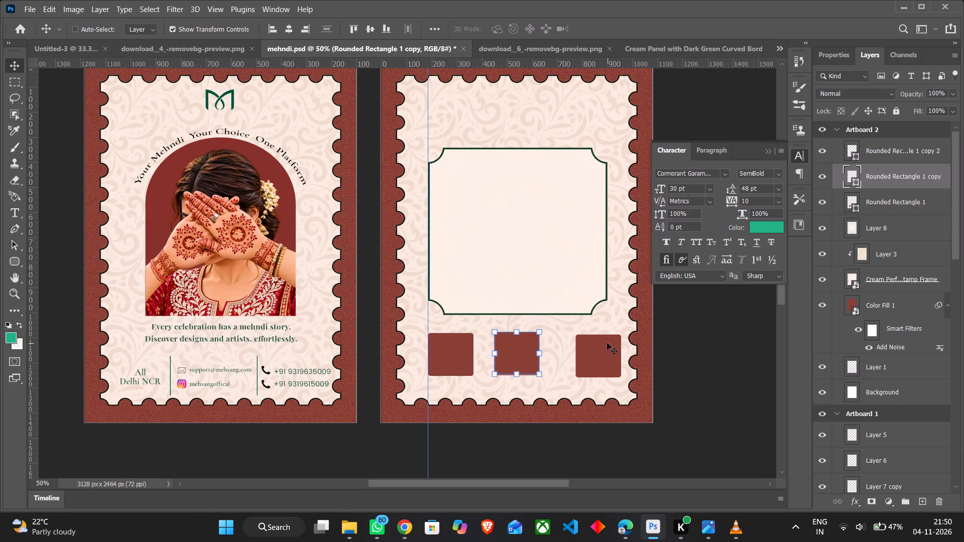
# Add a vertical guide along the cream panel's right edge on the second slide.
pyautogui.click(34, 234)
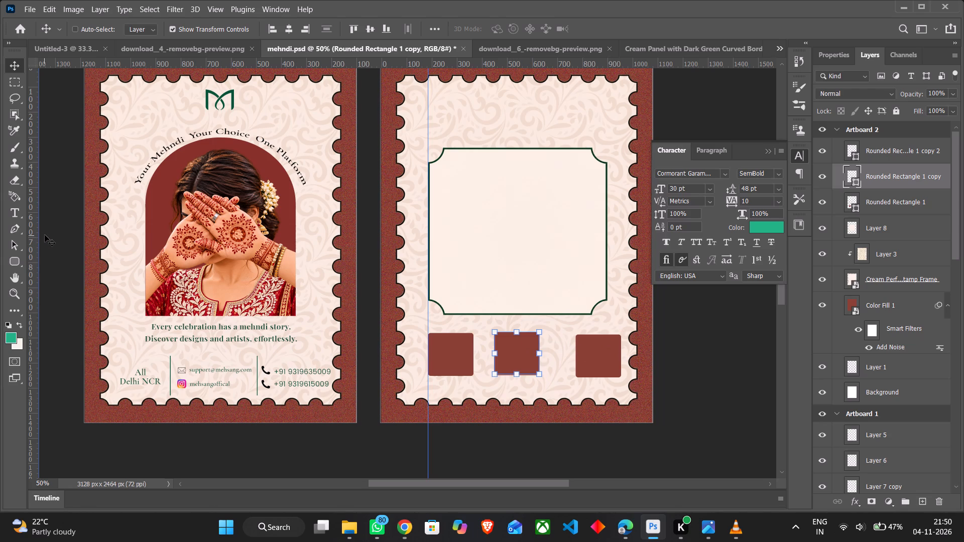
pyautogui.moveTo(39, 233); pyautogui.dragTo(605, 270)
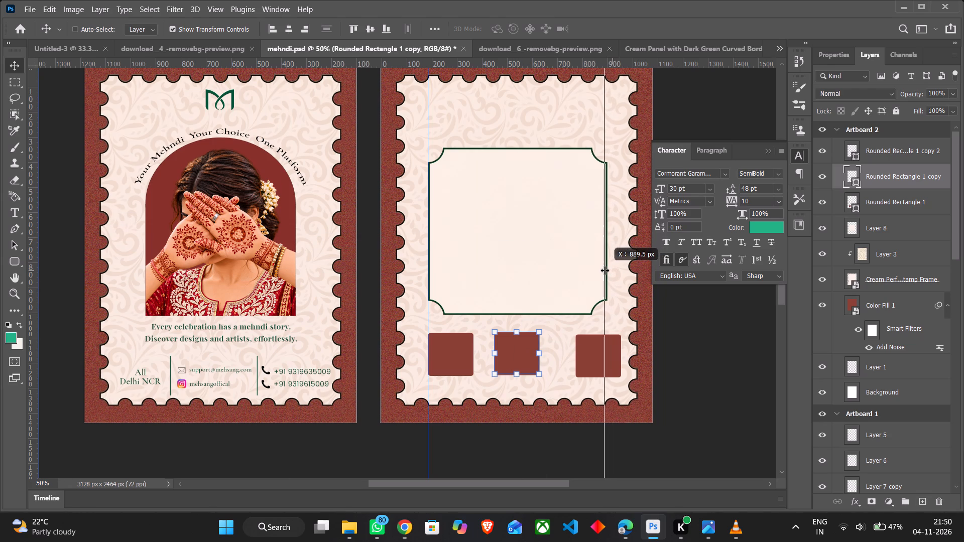
pyautogui.moveTo(605, 270); pyautogui.dragTo(612, 270)
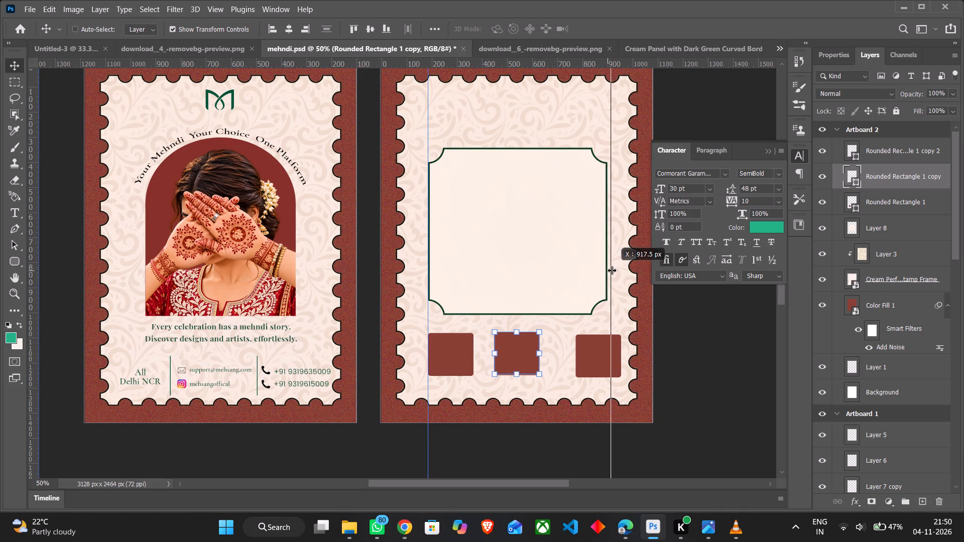
pyautogui.moveTo(612, 270); pyautogui.dragTo(610, 269)
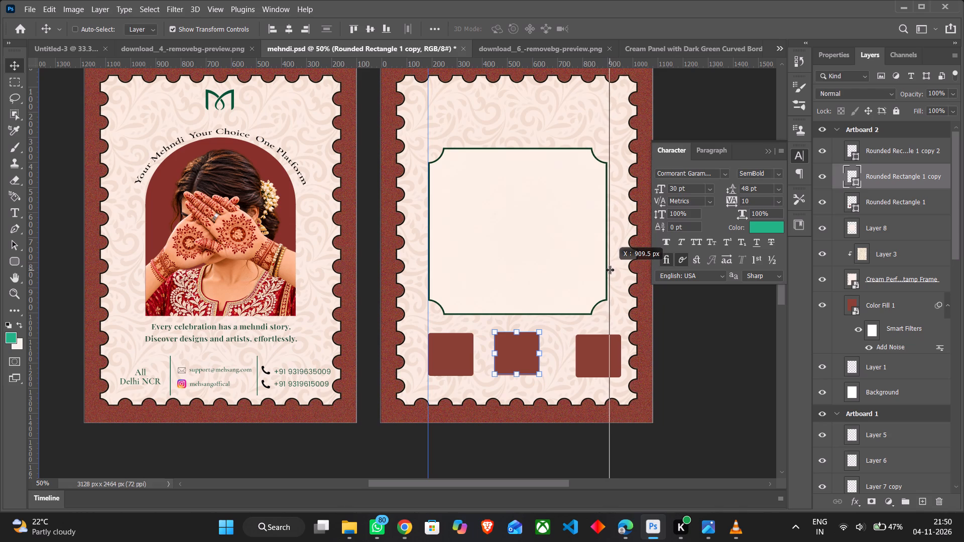
pyautogui.moveTo(610, 269); pyautogui.dragTo(608, 269)
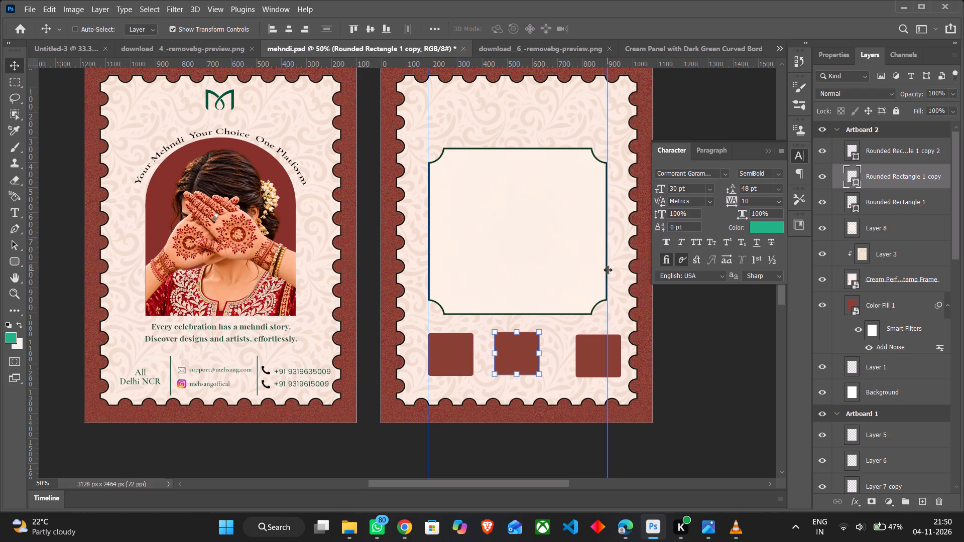
# Move the third dark red box left and slightly up so its right edge meets the guide on the cream panel's right edge.
pyautogui.click(922, 151)
pyautogui.moveTo(593, 347); pyautogui.dragTo(583, 348)
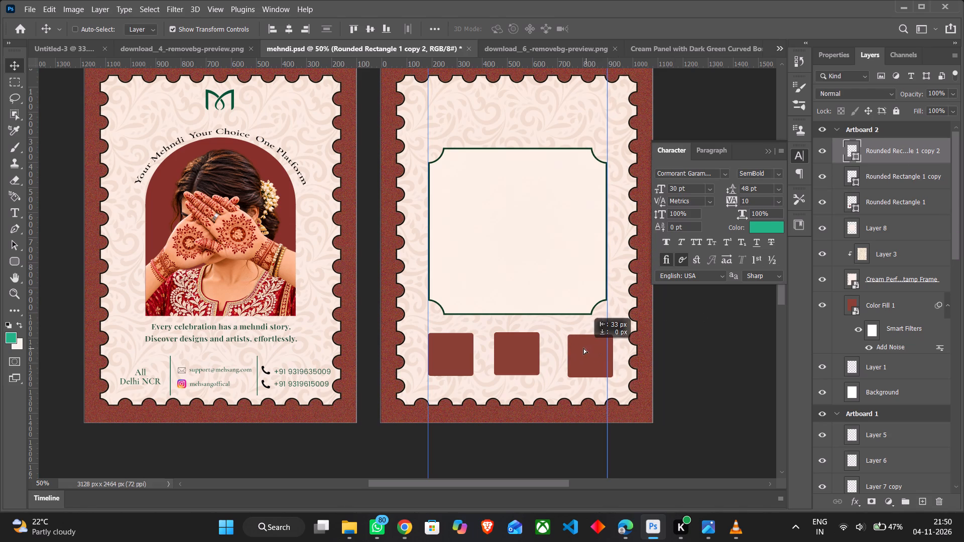
pyautogui.moveTo(583, 348); pyautogui.dragTo(578, 344)
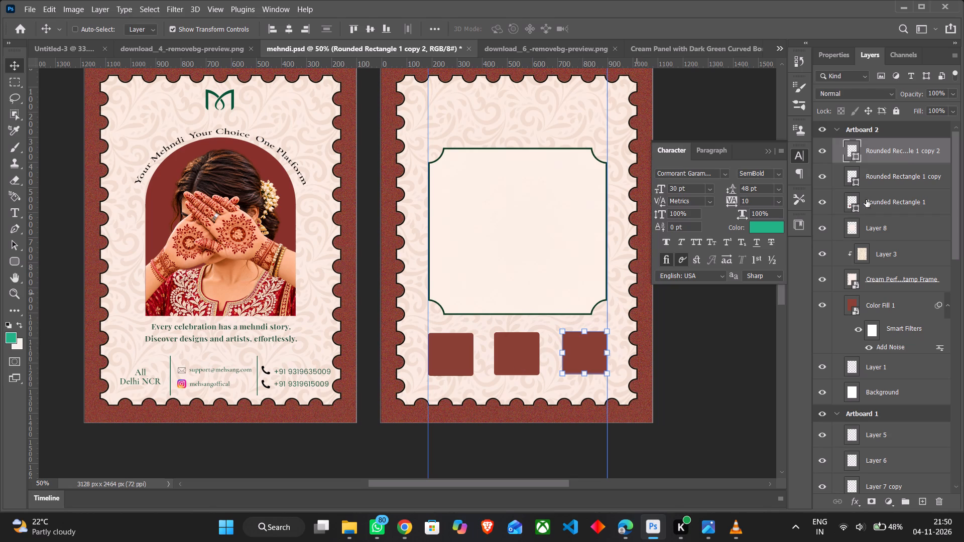
# Move the middle dark red box down about 3 px to line up with the first box.
pyautogui.click(880, 178)
pyautogui.click(517, 349)
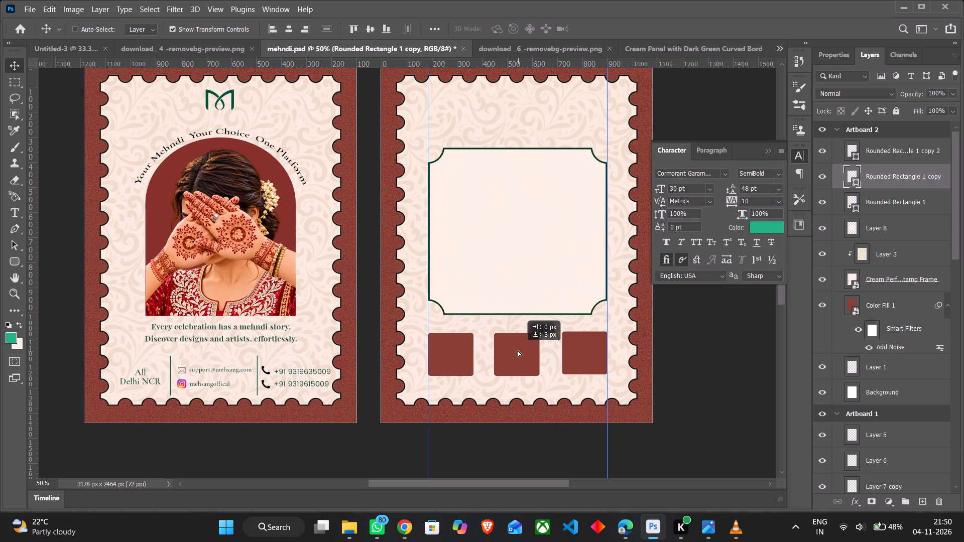
pyautogui.click(704, 352)
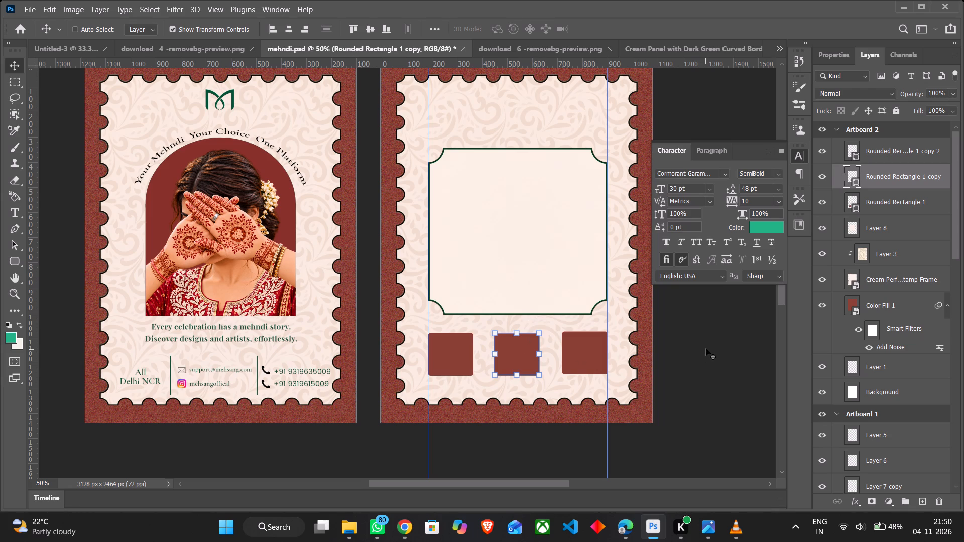
# Duplicate the dark green M logo layer from Artboard 1 and move the copy into Artboard 2, at the second slide's top center.
pyautogui.scroll(3, 706, 349)
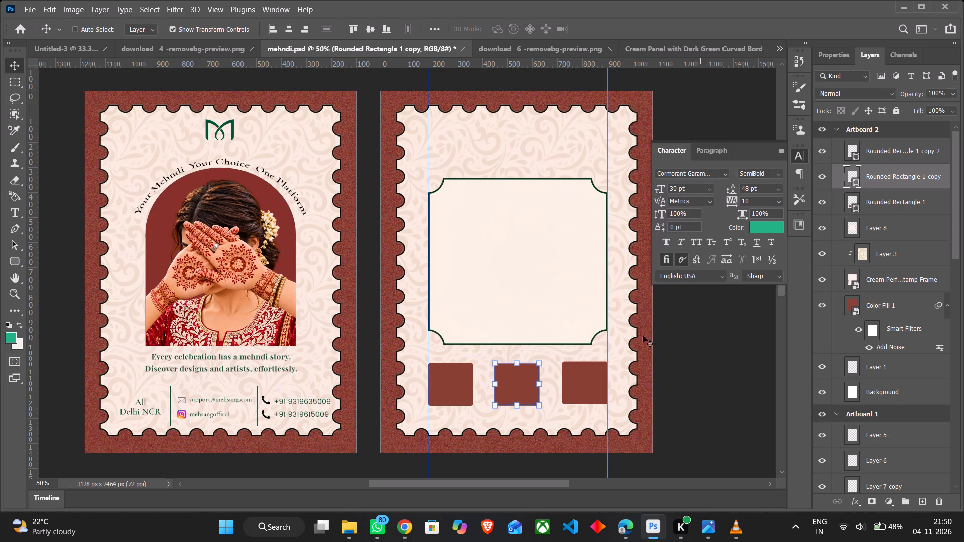
pyautogui.scroll(-4, 890, 317)
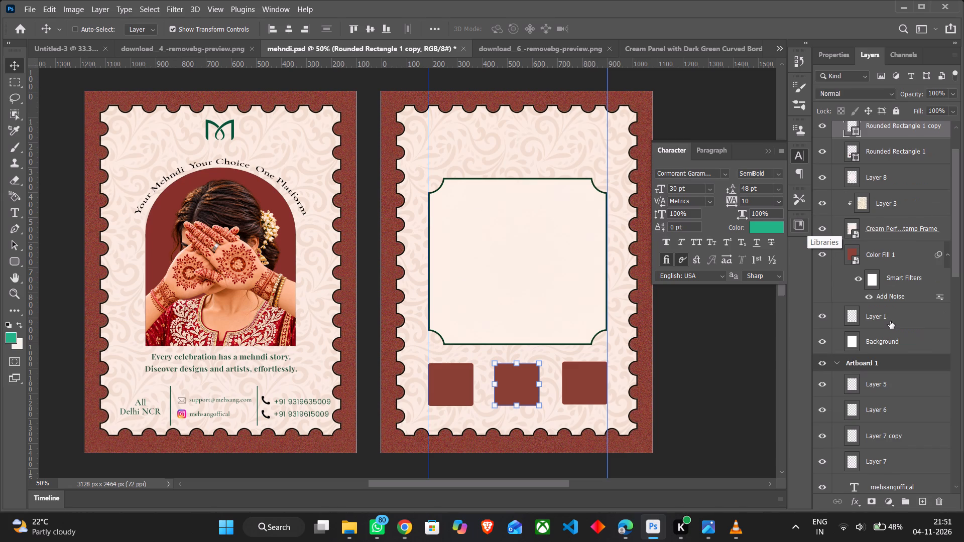
pyautogui.scroll(5, 890, 321)
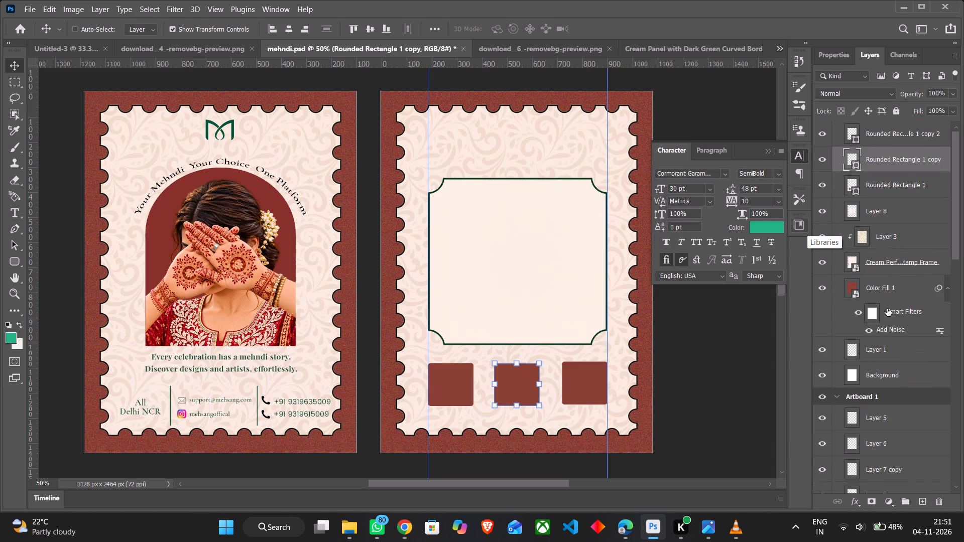
pyautogui.scroll(-19, 887, 309)
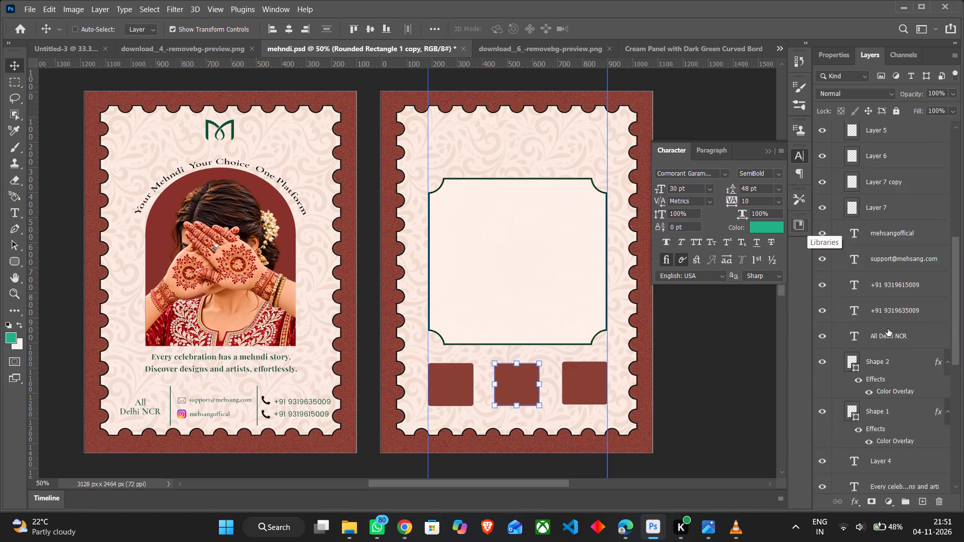
pyautogui.scroll(-10, 888, 329)
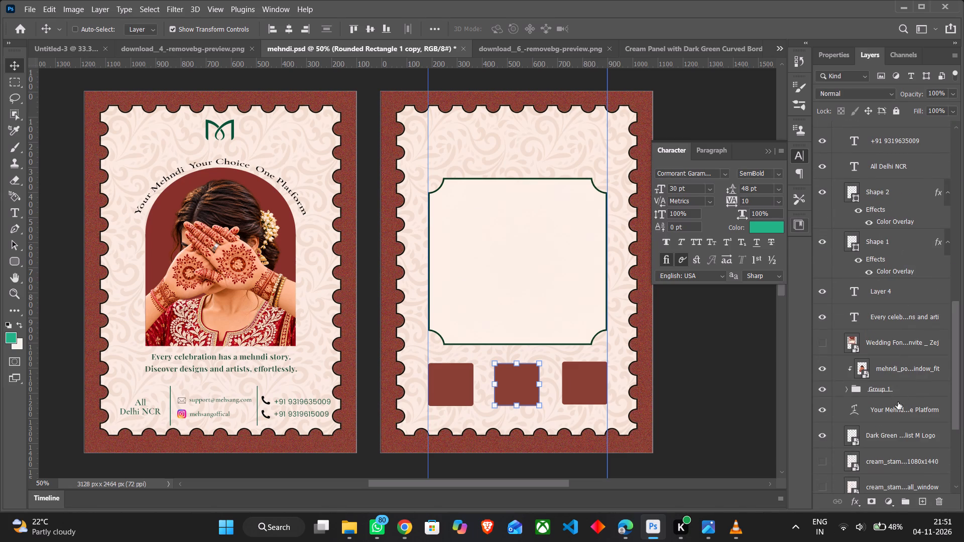
pyautogui.click(898, 396)
pyautogui.click(900, 422)
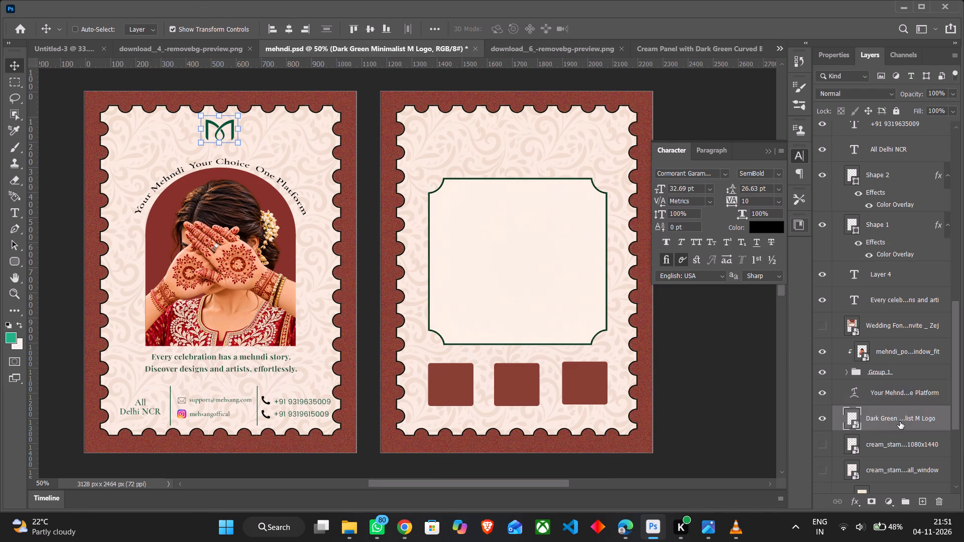
pyautogui.hotkey('ctrl', 'j')
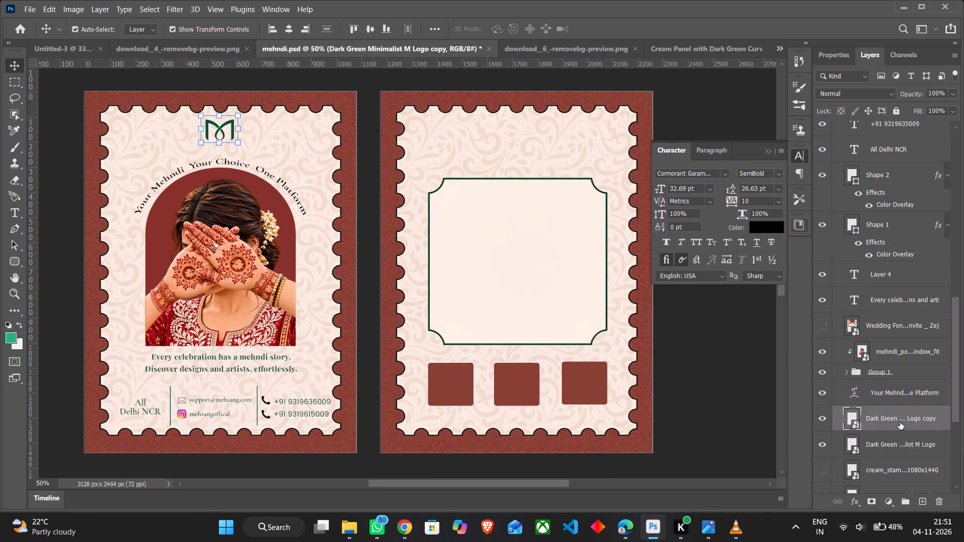
pyautogui.moveTo(900, 422); pyautogui.dragTo(904, 387)
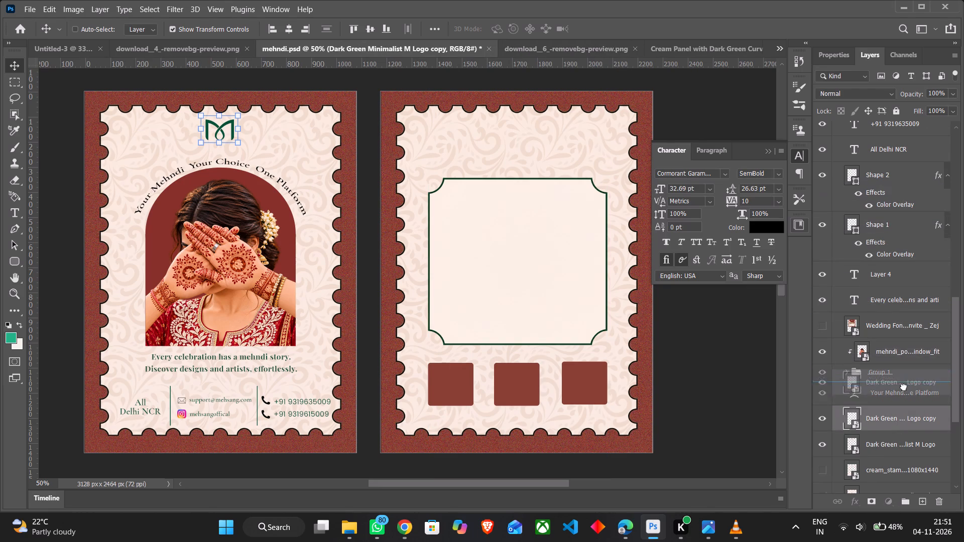
pyautogui.moveTo(904, 387); pyautogui.dragTo(892, 107)
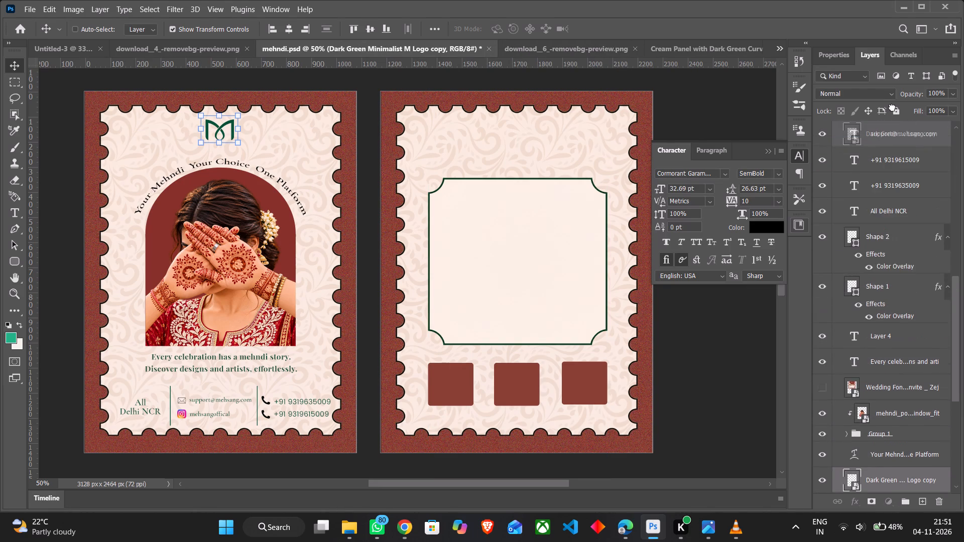
pyautogui.moveTo(892, 107); pyautogui.dragTo(893, 152)
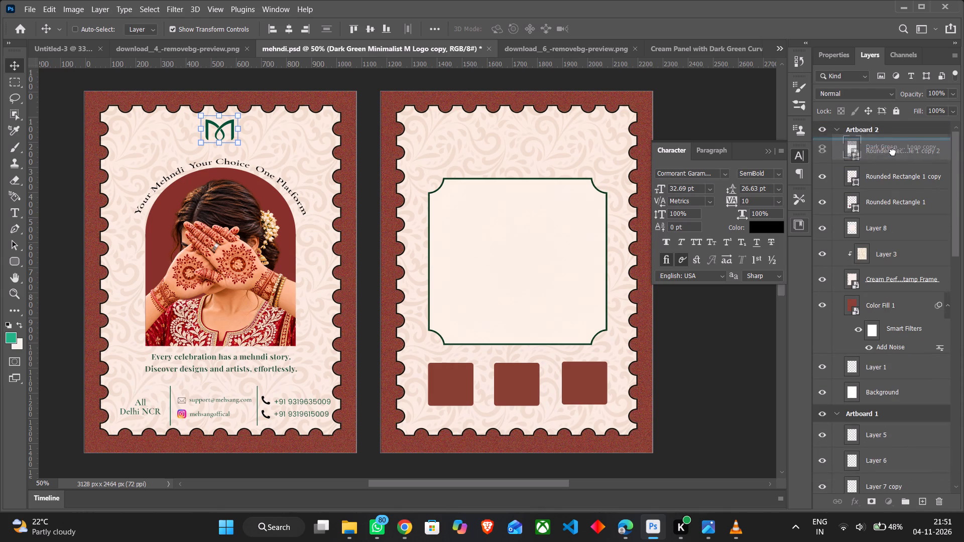
pyautogui.moveTo(893, 152); pyautogui.dragTo(893, 174)
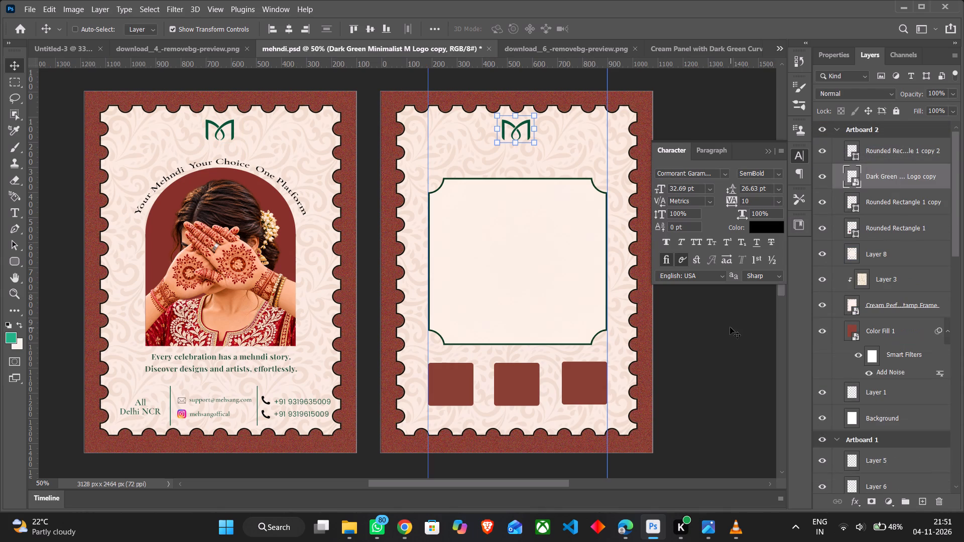
pyautogui.click(730, 339)
pyautogui.click(408, 537)
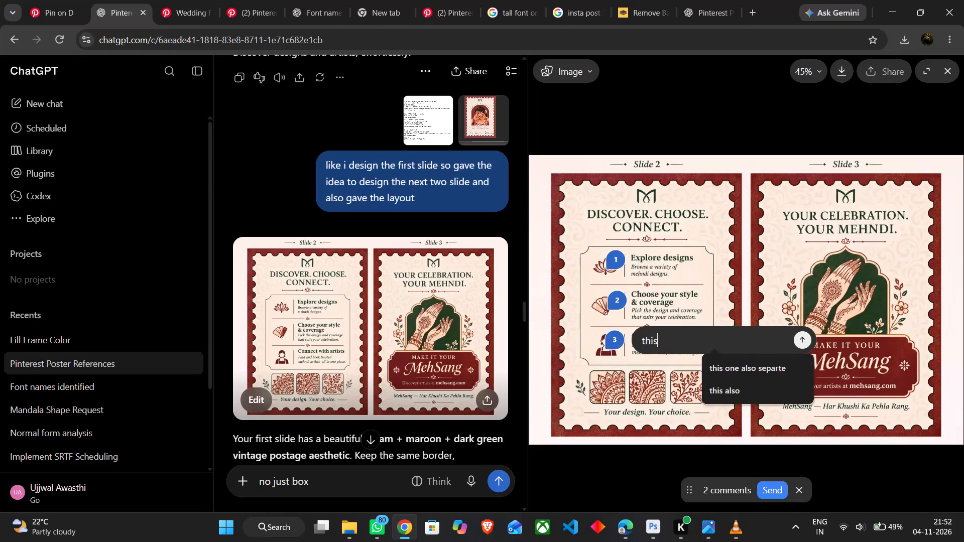
pyautogui.click(730, 359)
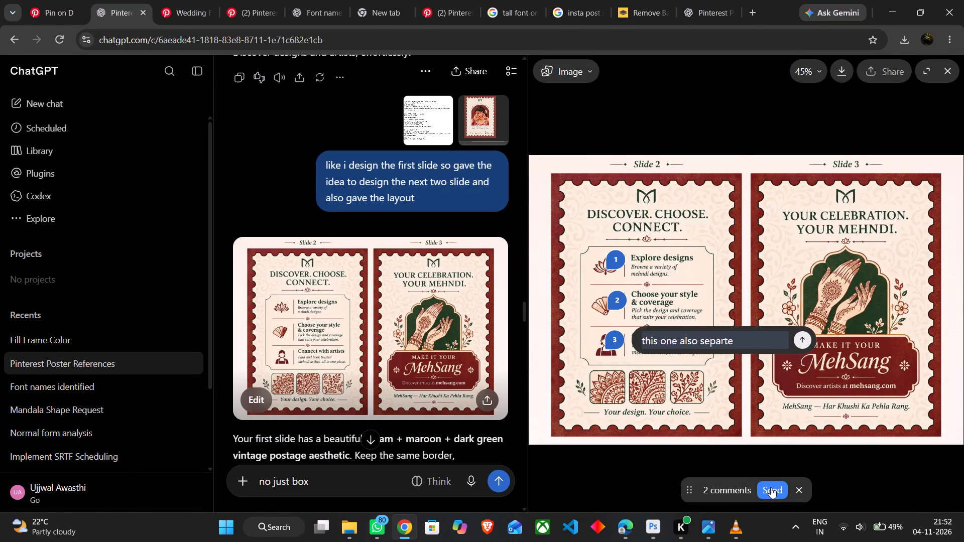
pyautogui.click(771, 487)
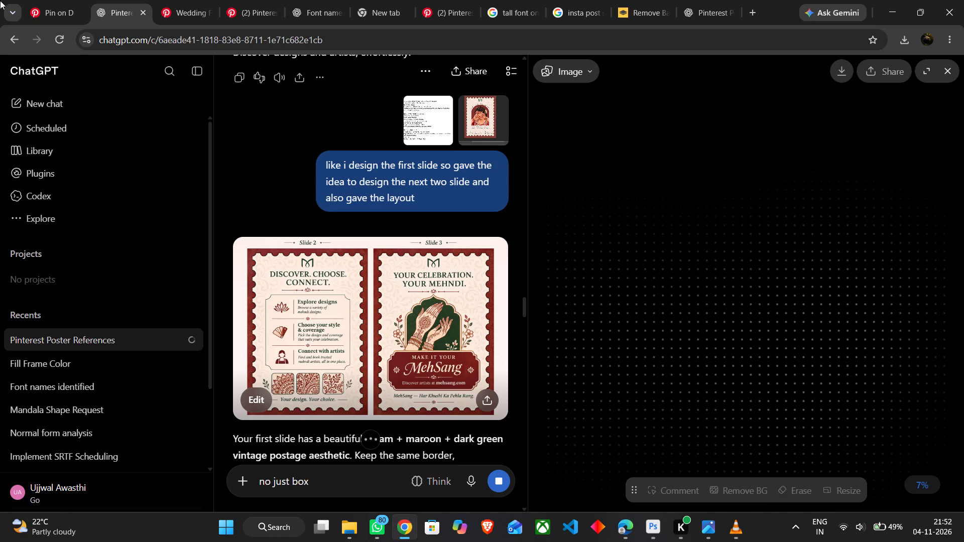
# Switch to Pinterest, search for "mehndi designs" and download the Beautiful Mehendi Designs hand image with the peacock motif.
pyautogui.click(54, 15)
pyautogui.click(95, 74)
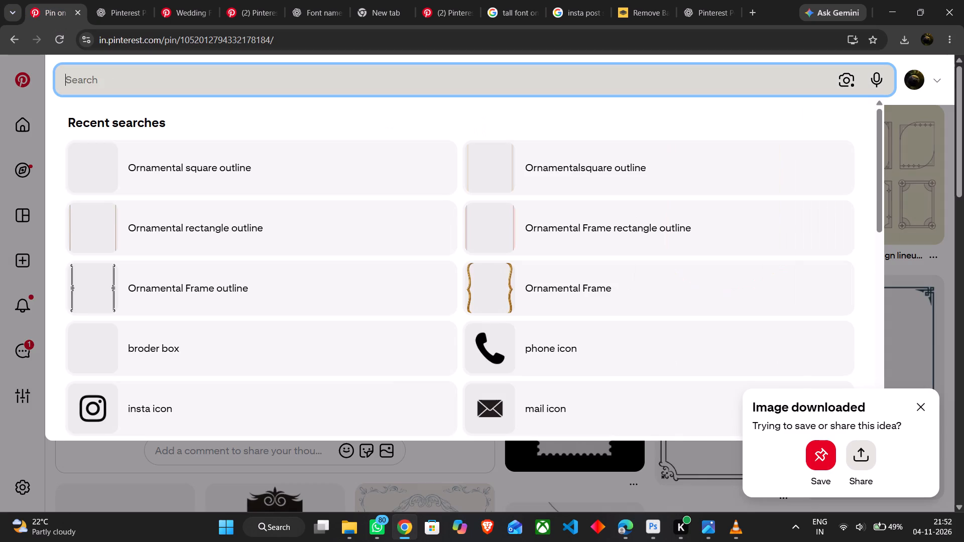
pyautogui.write('mehn')
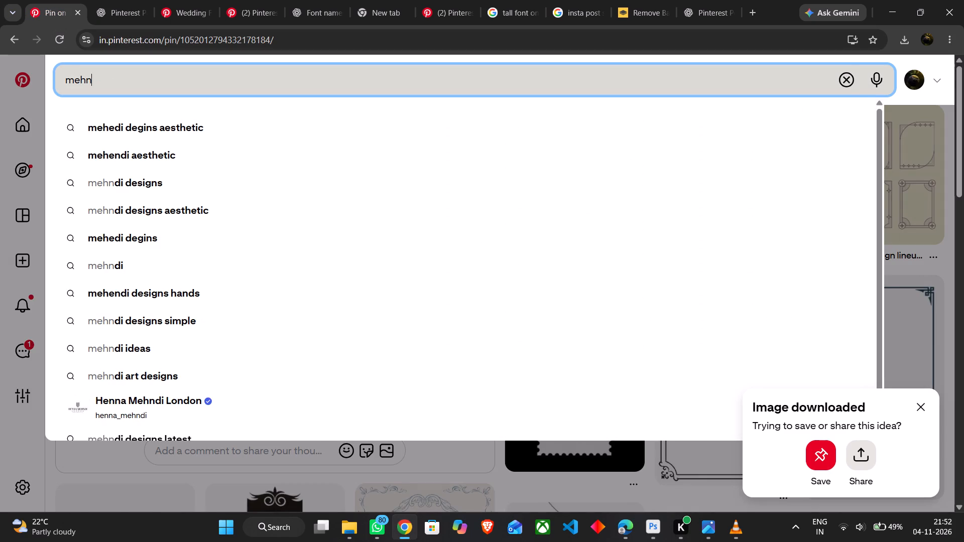
pyautogui.write('di')
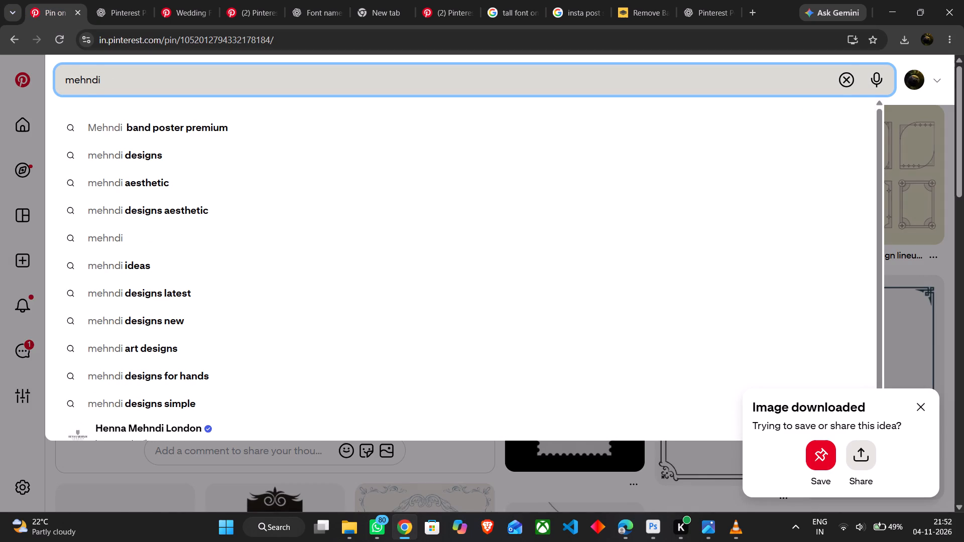
pyautogui.press('space')
pyautogui.click(116, 161)
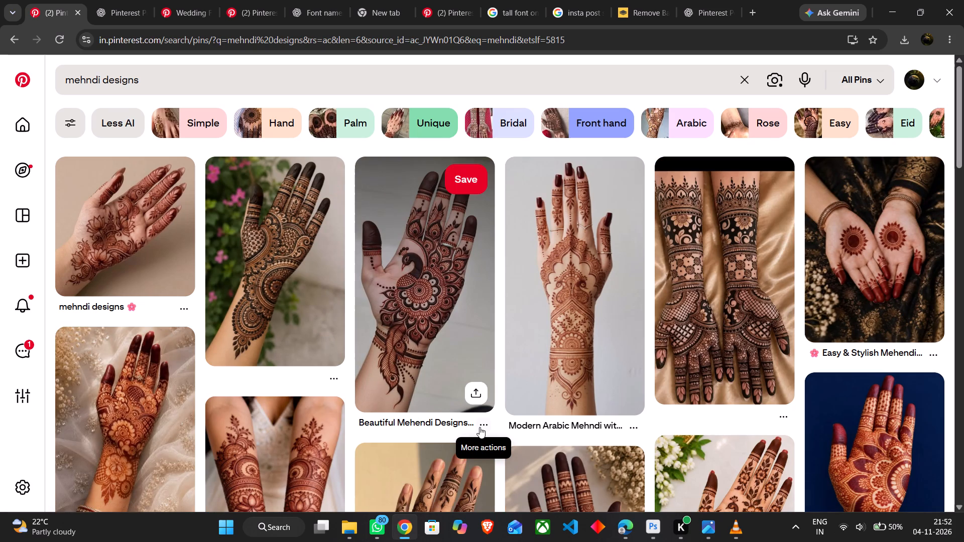
pyautogui.click(479, 427)
pyautogui.click(473, 365)
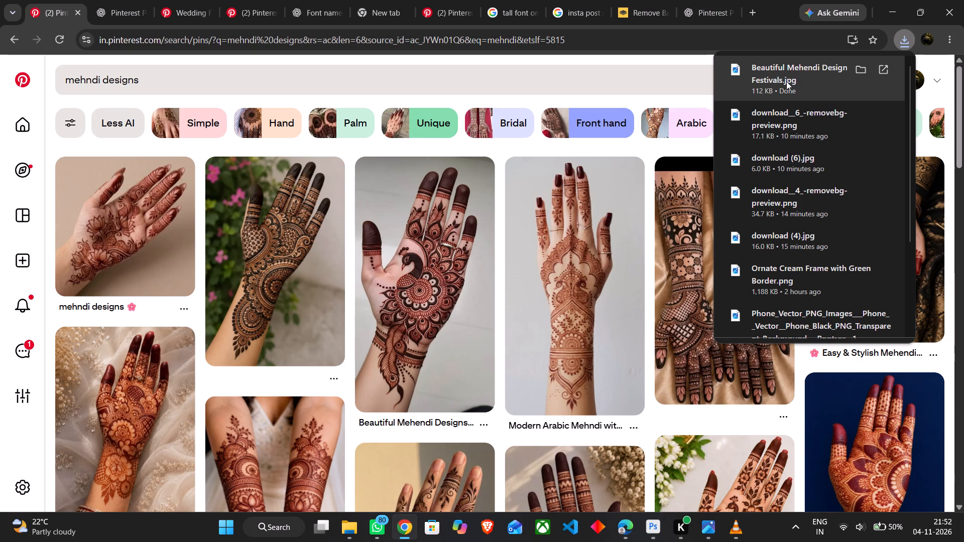
# Remove the background of Beautiful Mehendi Designs for Festivals.jpg in remove.bg and download the free preview version.
pyautogui.click(634, 5)
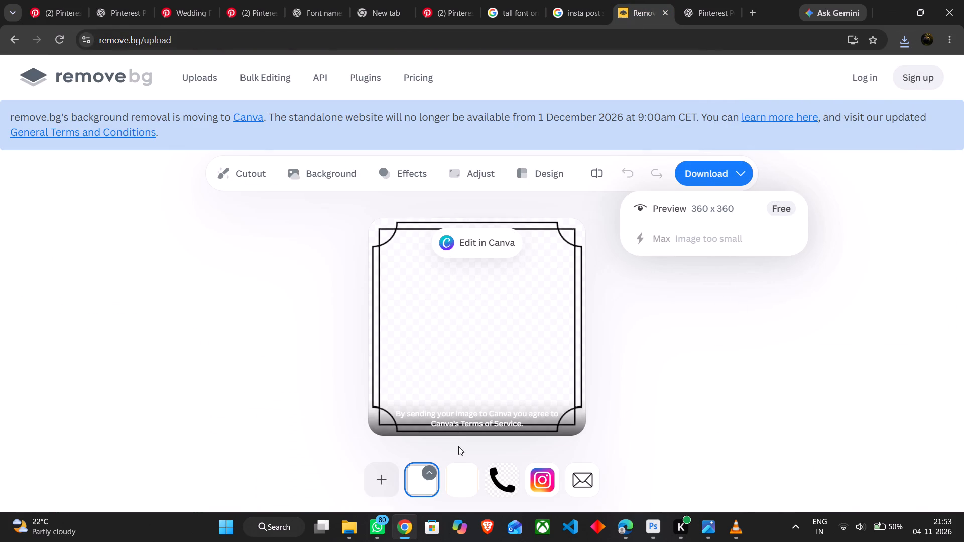
pyautogui.click(378, 484)
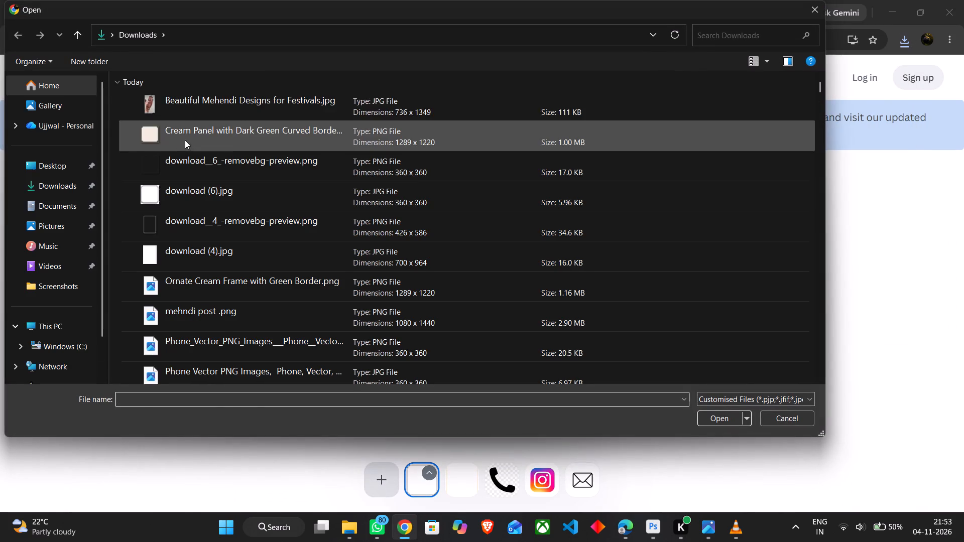
pyautogui.click(180, 113)
pyautogui.click(727, 420)
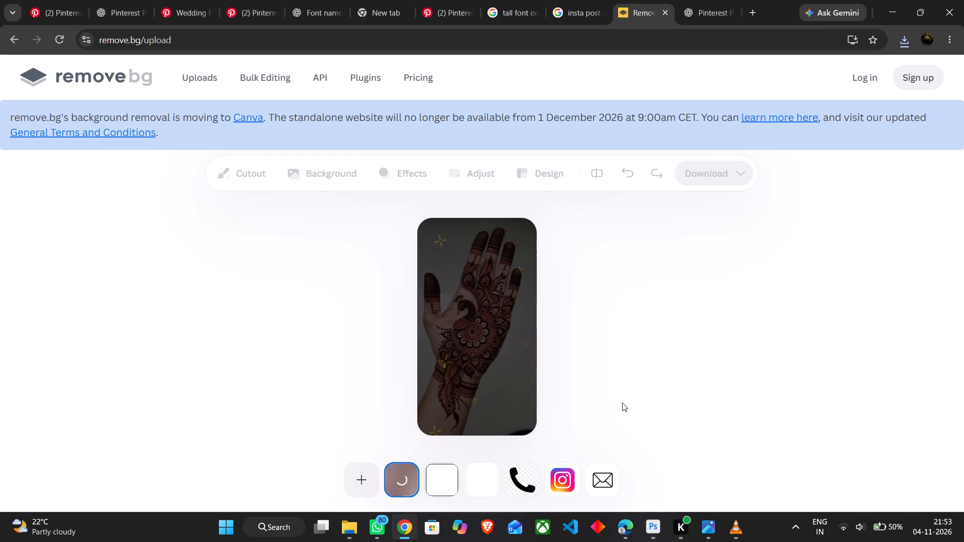
pyautogui.click(709, 179)
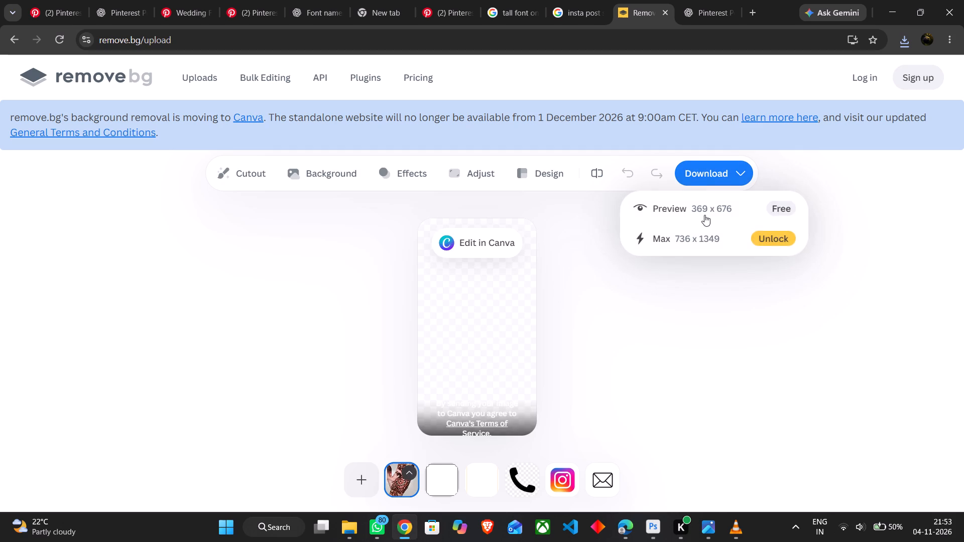
pyautogui.click(704, 216)
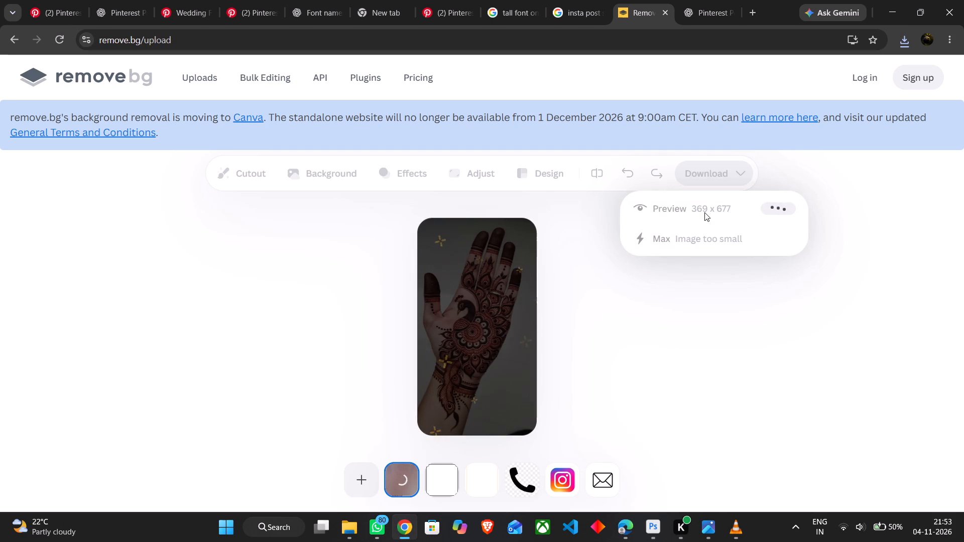
pyautogui.click(704, 212)
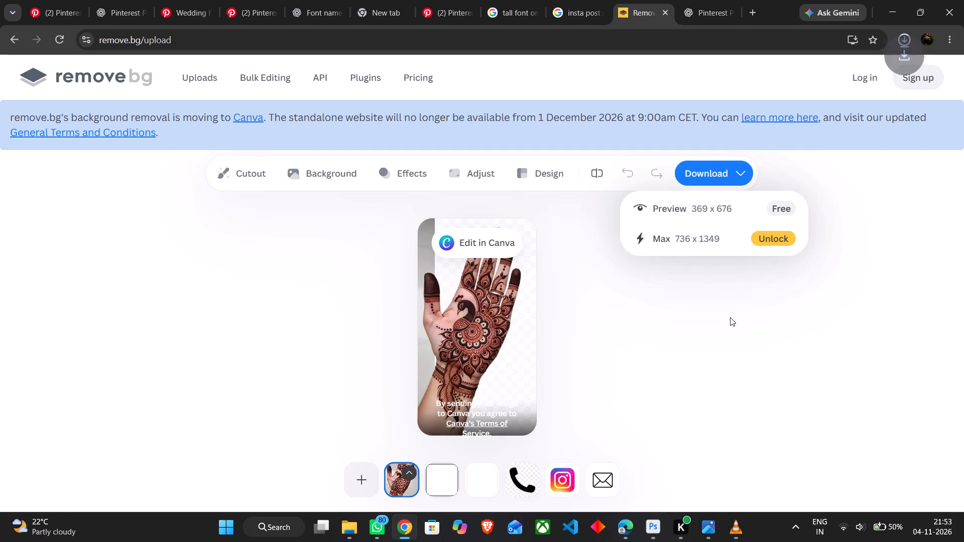
# Switch to Photoshop and close the download_6_-removebg-preview.png and Cream Panel with Dark Green Curved Border.png documents.
pyautogui.click(656, 524)
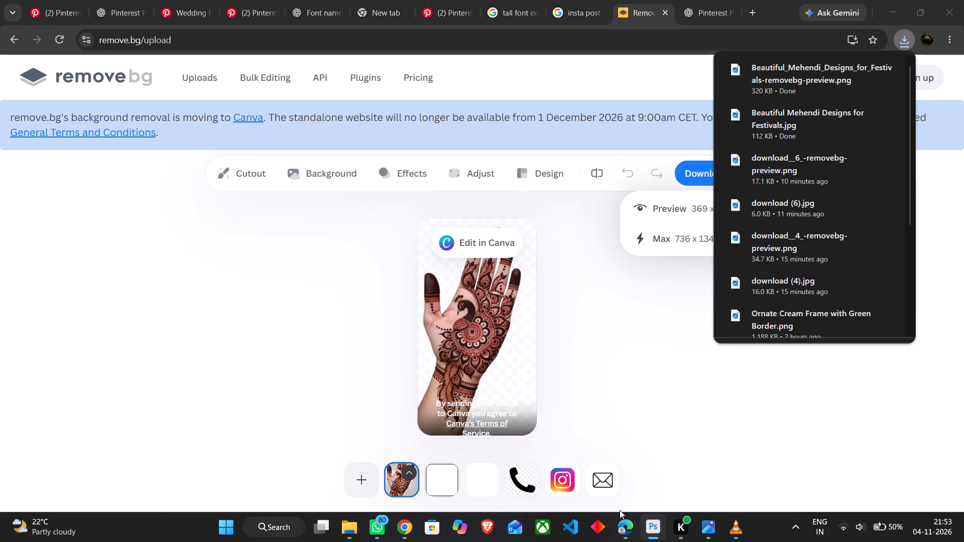
pyautogui.click(649, 527)
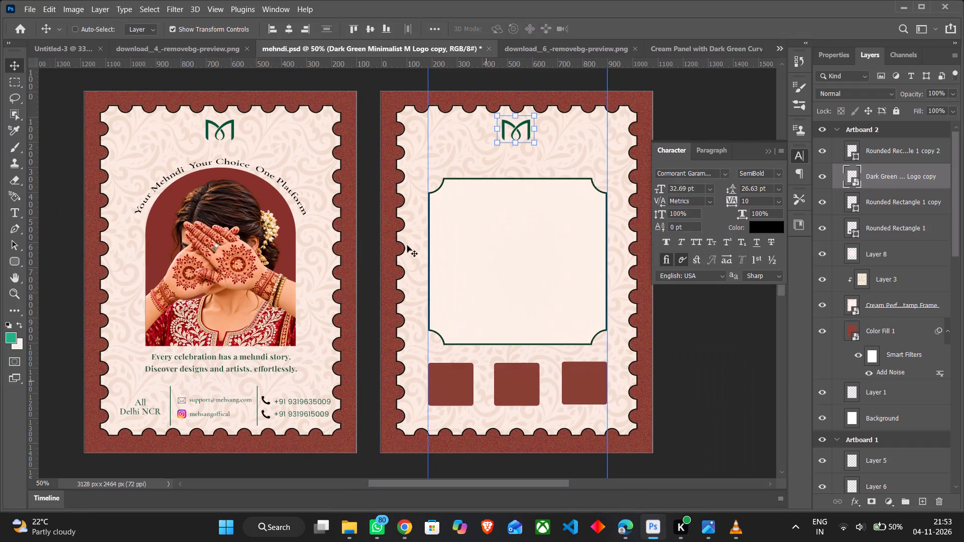
pyautogui.click(635, 51)
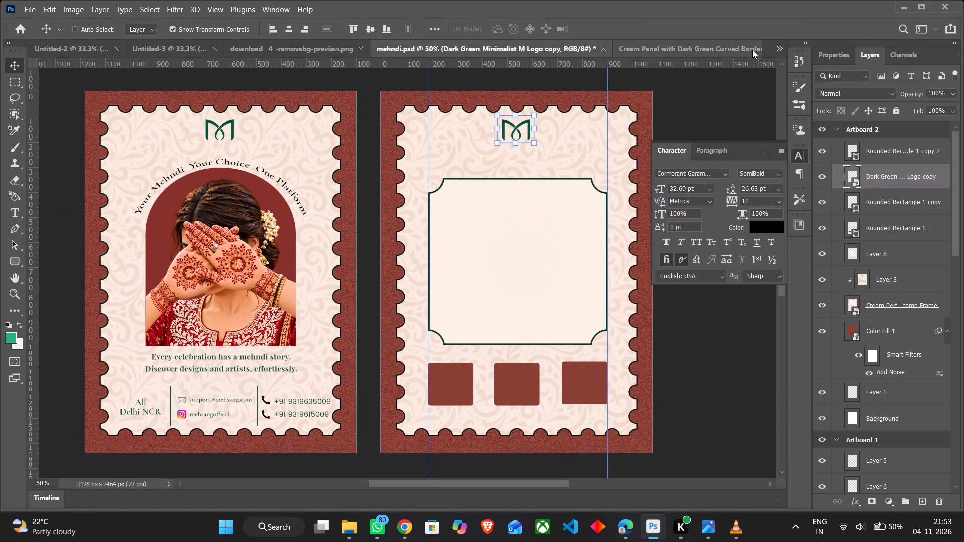
pyautogui.hscroll(-1, 752, 50)
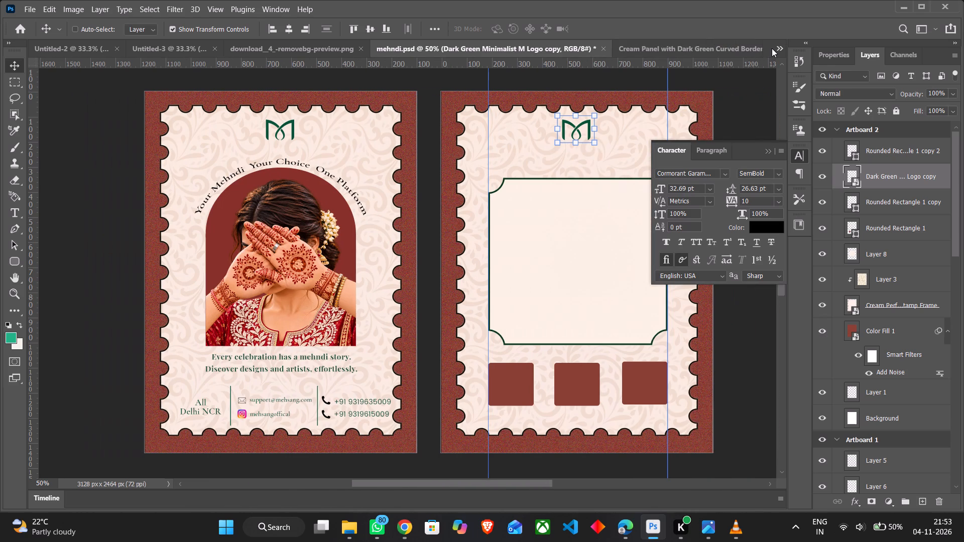
pyautogui.click(778, 47)
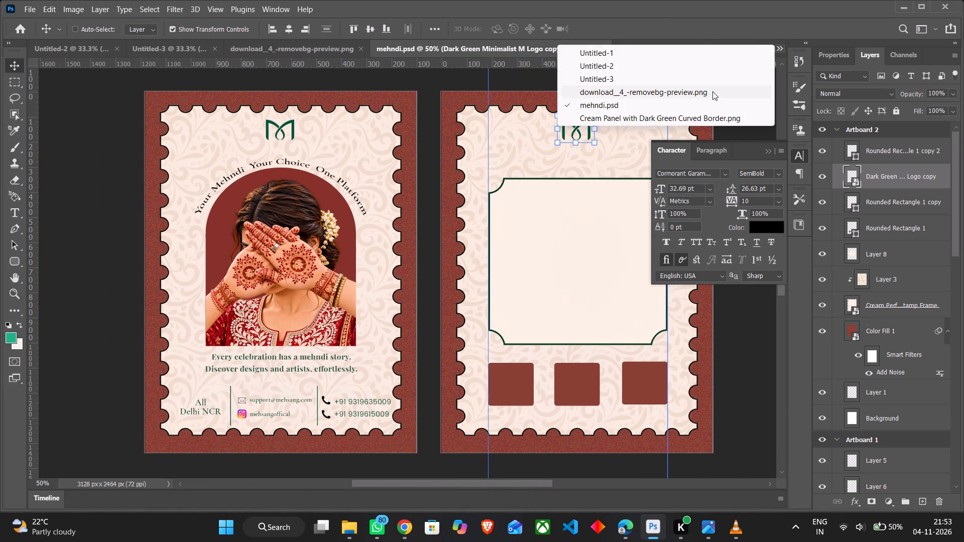
pyautogui.click(706, 113)
pyautogui.click(752, 46)
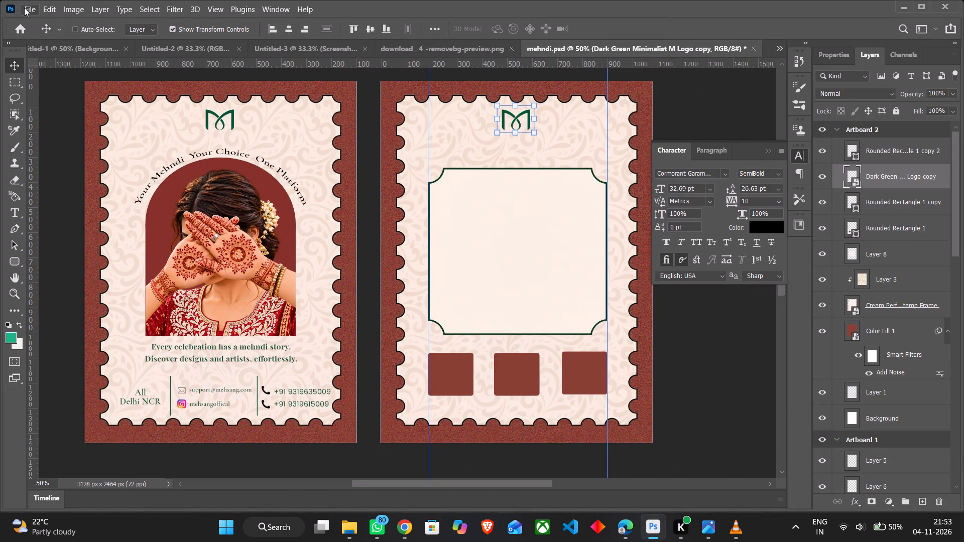
# Close the Untitled-1, Untitled-2, Untitled-3 and download_4_-removebg-preview.png documents without saving, keeping only mehndi.psd open.
pyautogui.click(125, 46)
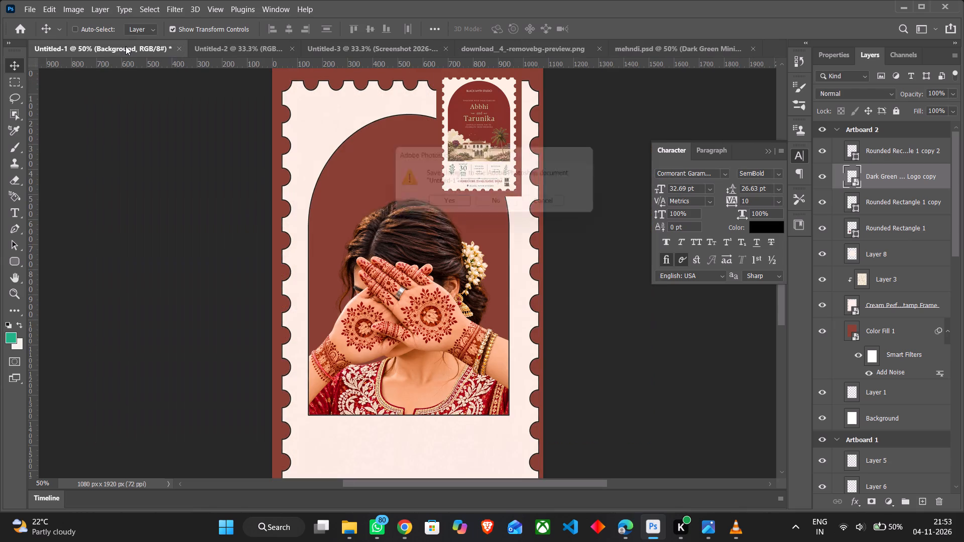
pyautogui.click(494, 208)
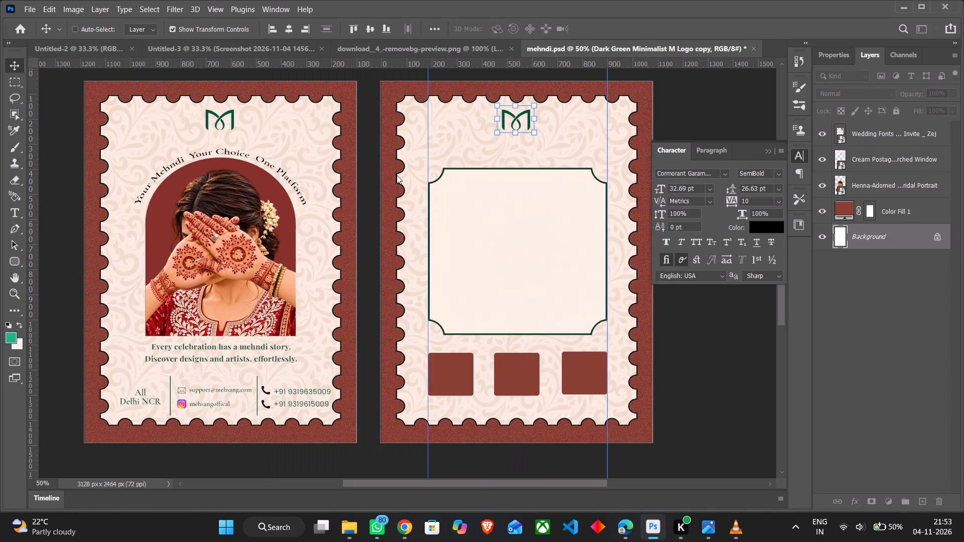
pyautogui.click(129, 47)
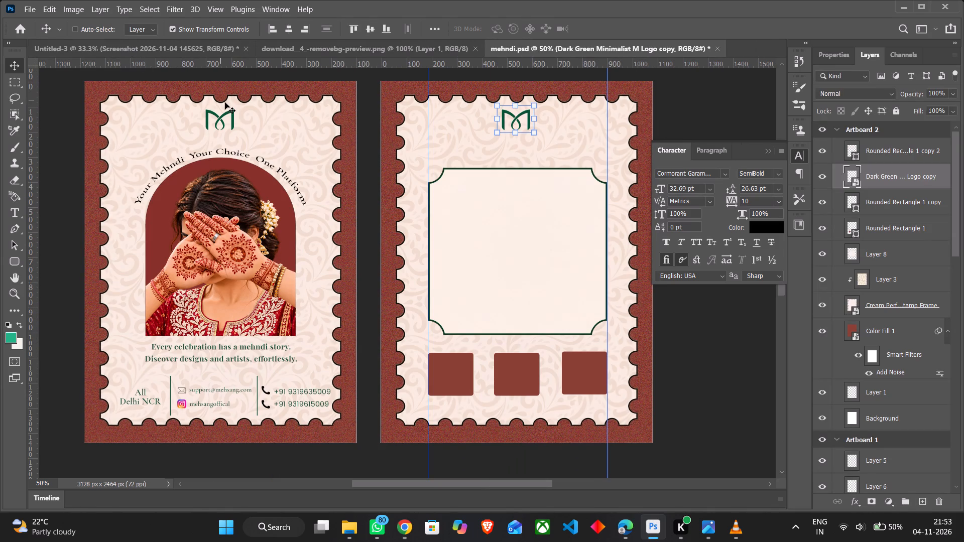
pyautogui.click(246, 49)
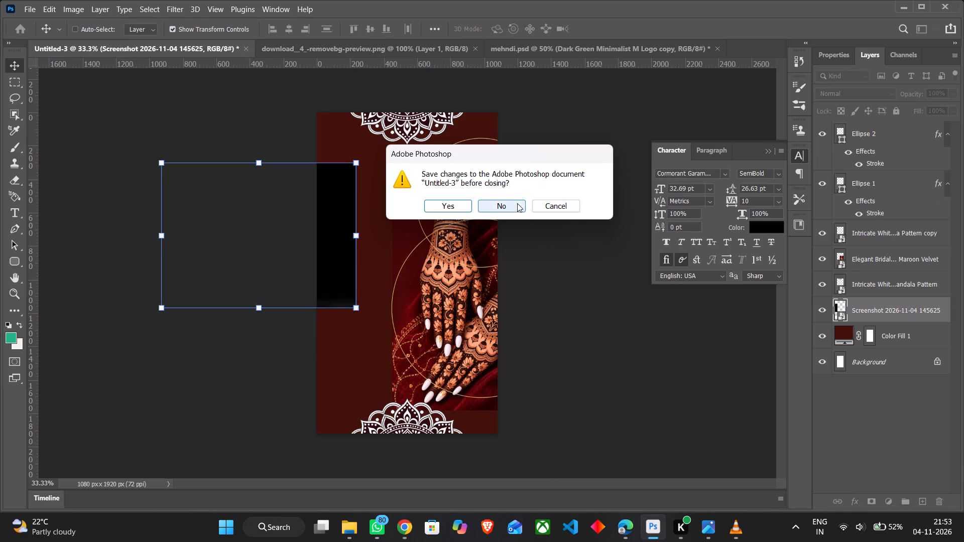
pyautogui.click(515, 203)
pyautogui.click(245, 50)
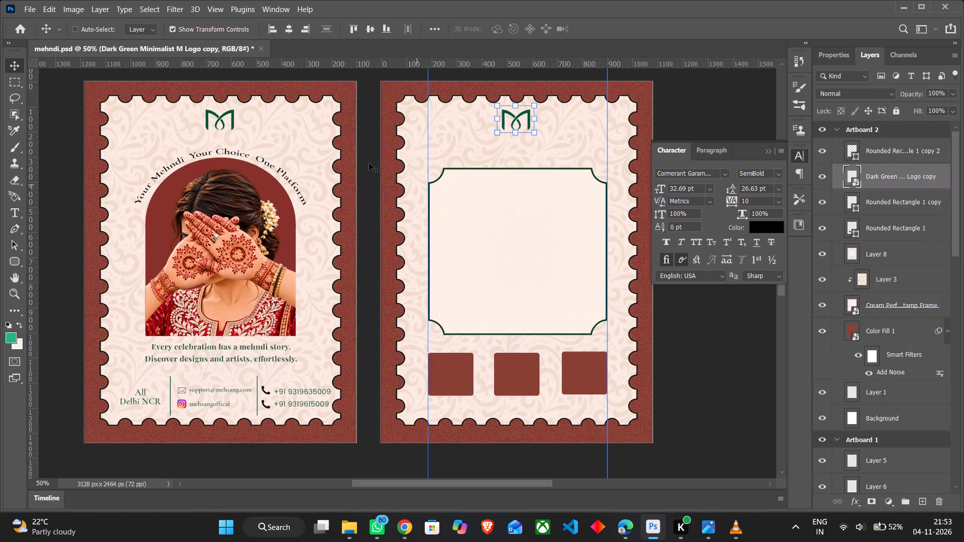
# Open Beautiful_Mehendi_Designs_for_Festivals-removebg-preview.png from the Downloads folder.
pyautogui.click(24, 9)
pyautogui.click(39, 37)
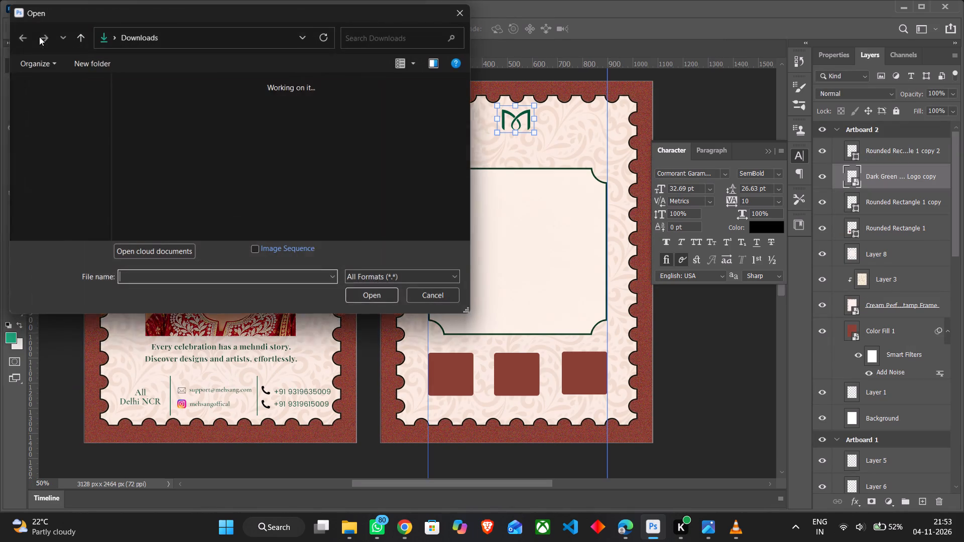
pyautogui.click(232, 105)
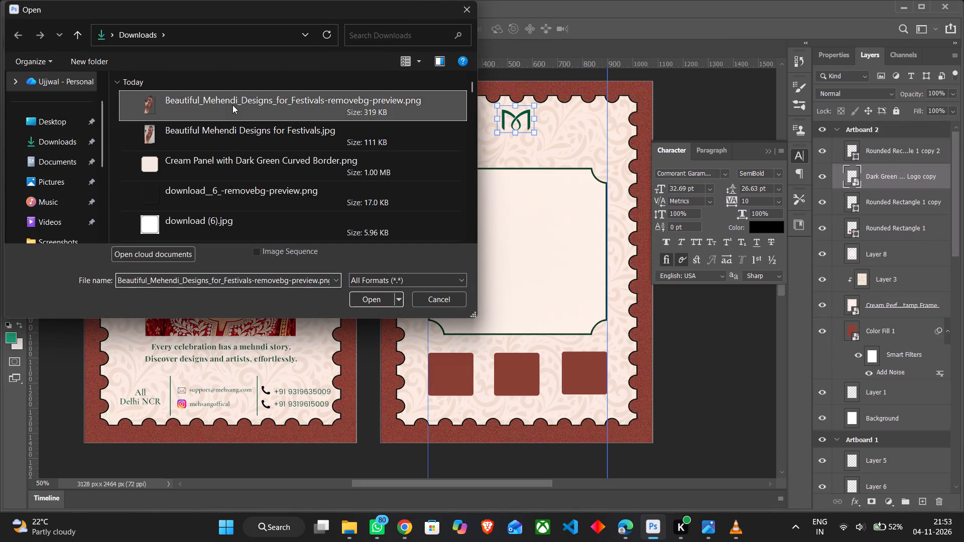
pyautogui.click(377, 299)
# Bring the mehndi hand cutout into mehndi.psd, scale it to about 31% and place it over the first brown box on Artboard 2.
pyautogui.moveTo(380, 295); pyautogui.dragTo(340, 214)
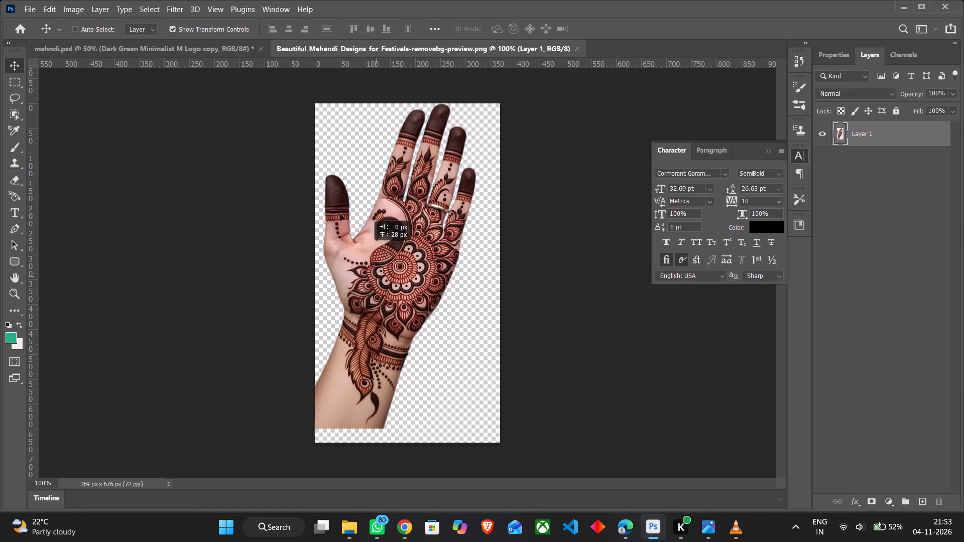
pyautogui.moveTo(340, 214); pyautogui.dragTo(463, 312)
pyautogui.moveTo(501, 229); pyautogui.dragTo(487, 309)
pyautogui.moveTo(454, 322); pyautogui.dragTo(462, 342)
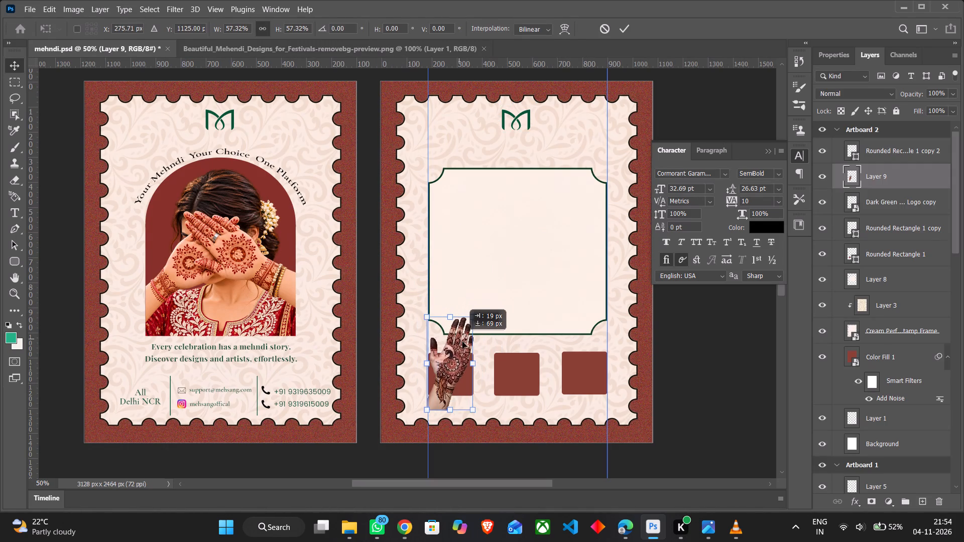
pyautogui.moveTo(462, 342); pyautogui.dragTo(463, 342)
pyautogui.moveTo(480, 319); pyautogui.dragTo(470, 367)
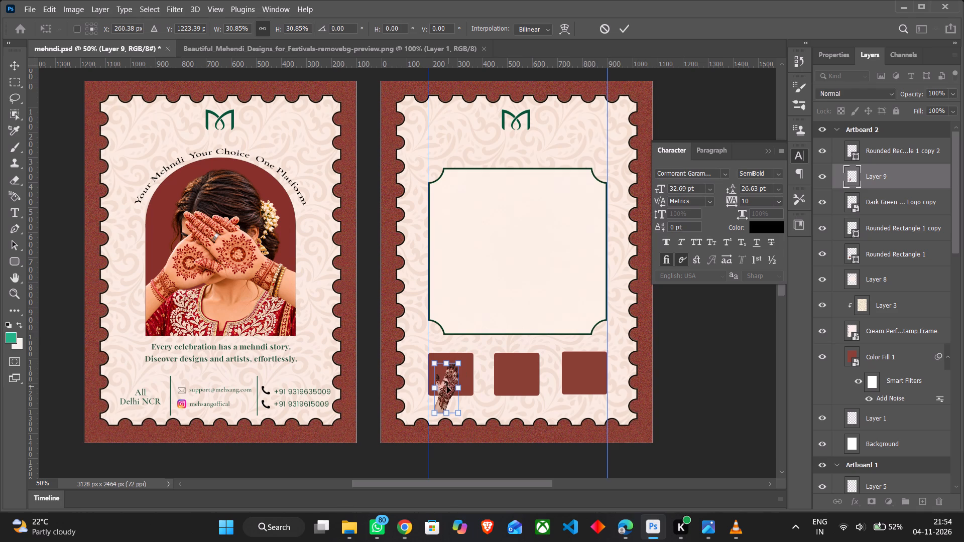
pyautogui.moveTo(447, 387); pyautogui.dragTo(445, 375)
# Move the hand layer directly above Rounded Rectangle 1 and clip it to that shape.
pyautogui.moveTo(894, 177); pyautogui.dragTo(896, 230)
pyautogui.rightClick(908, 231)
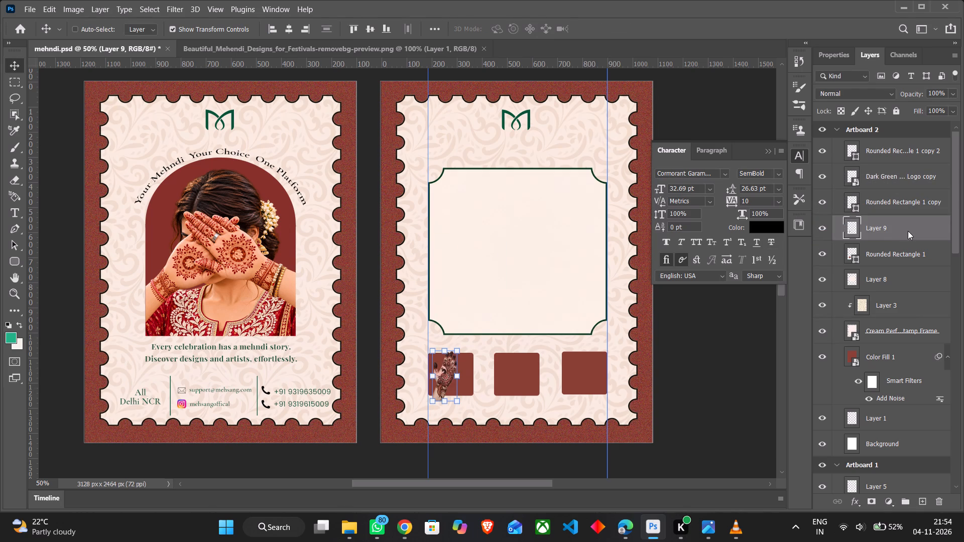
pyautogui.click(796, 228)
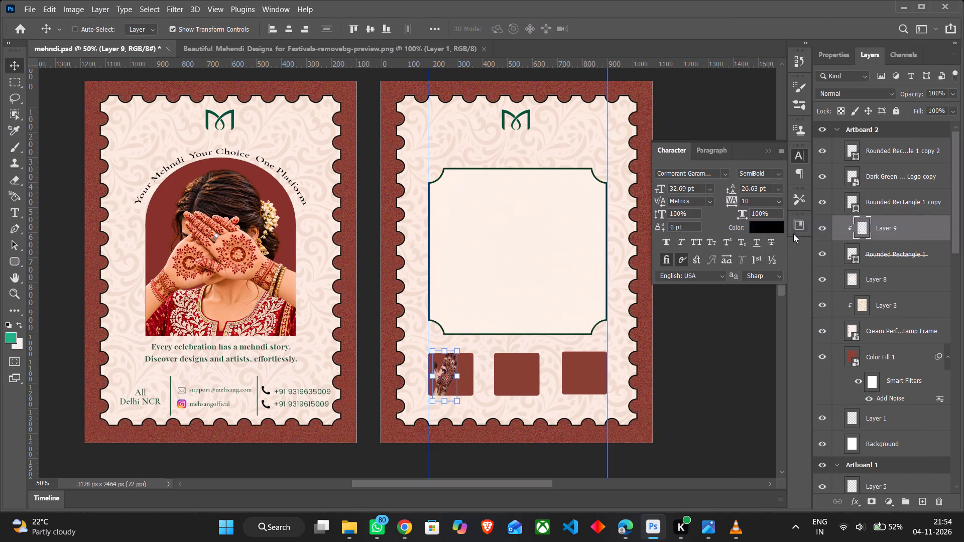
# Enlarge the clipped hand to about 140% and reposition it inside the first box.
pyautogui.moveTo(459, 376); pyautogui.dragTo(469, 377)
pyautogui.moveTo(451, 373); pyautogui.dragTo(447, 388)
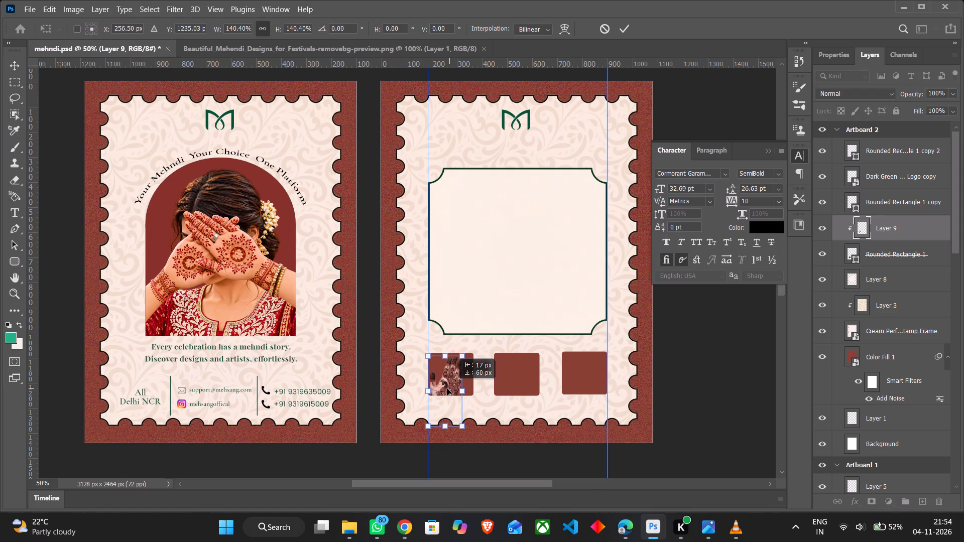
pyautogui.moveTo(447, 388); pyautogui.dragTo(450, 381)
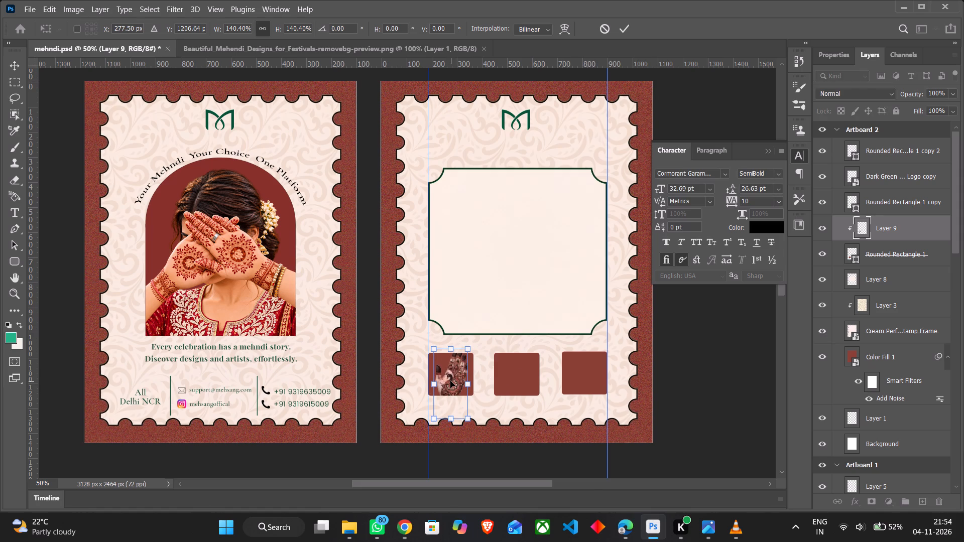
pyautogui.moveTo(450, 381); pyautogui.dragTo(445, 381)
pyautogui.click(727, 378)
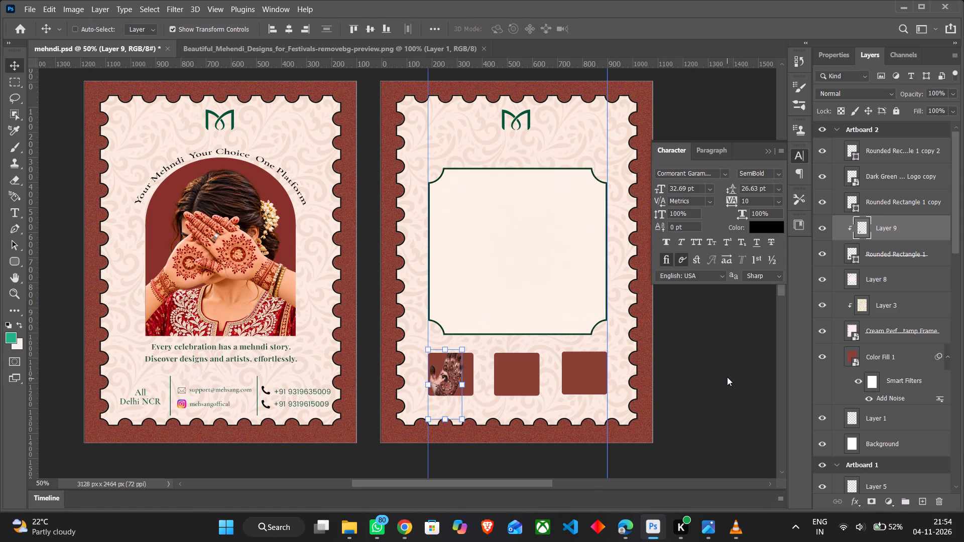
pyautogui.click(895, 444)
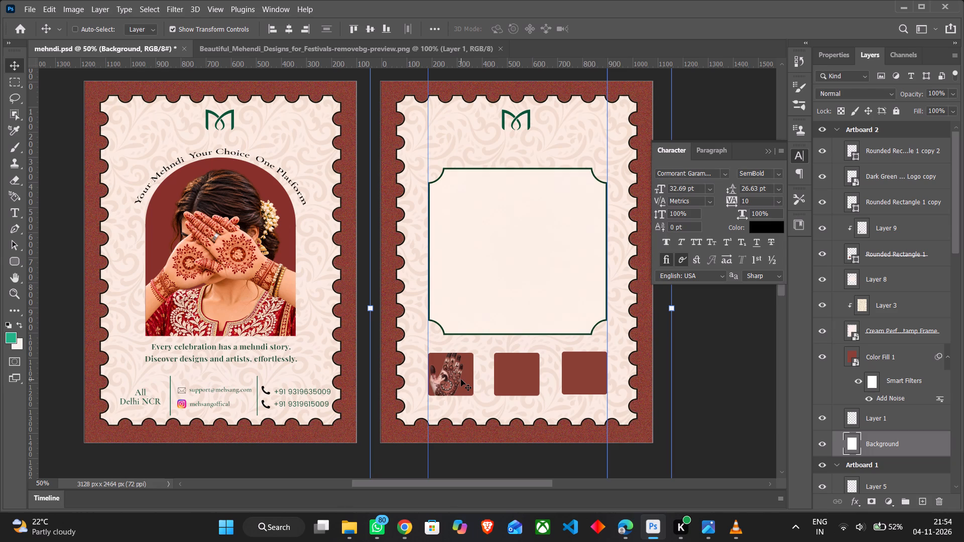
# Rotate the clipped hand to about -21°, scale it to 116% and reposition it so it fills the first box.
pyautogui.click(905, 231)
pyautogui.click(480, 350)
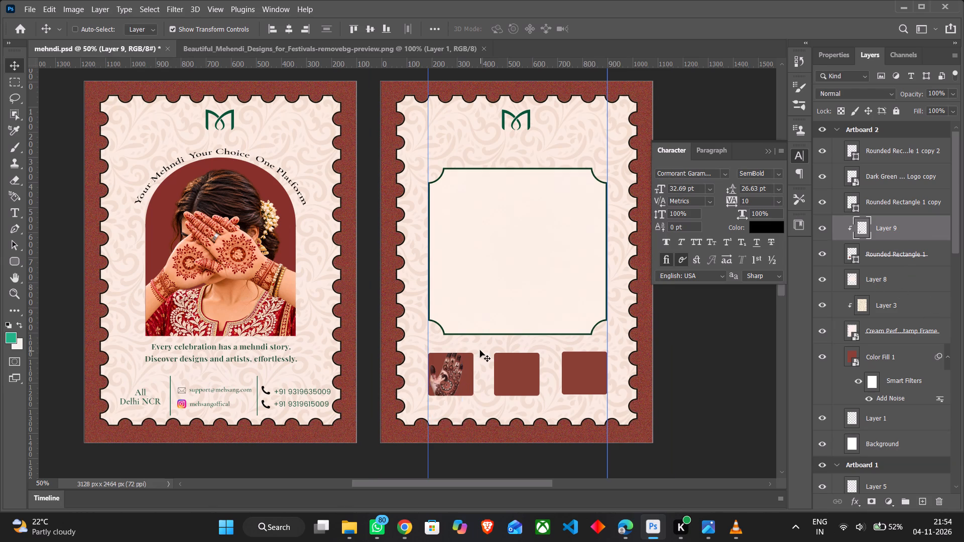
pyautogui.moveTo(474, 348); pyautogui.dragTo(469, 336)
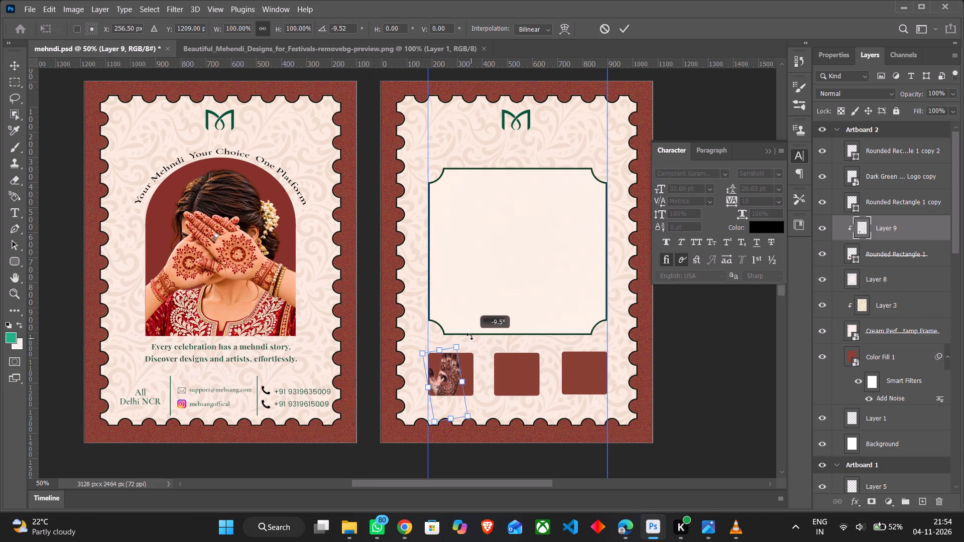
pyautogui.moveTo(469, 336); pyautogui.dragTo(462, 332)
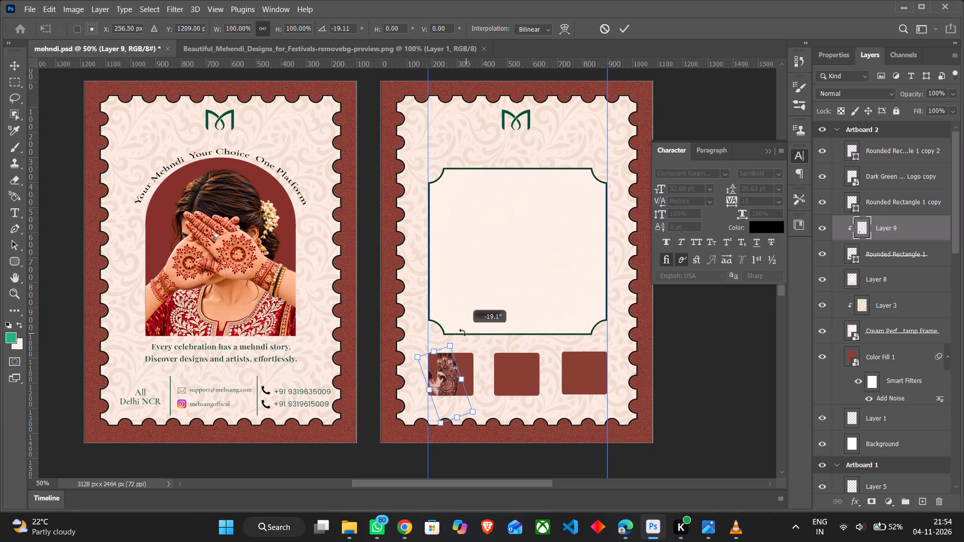
pyautogui.moveTo(462, 332); pyautogui.dragTo(461, 332)
pyautogui.moveTo(451, 375); pyautogui.dragTo(458, 375)
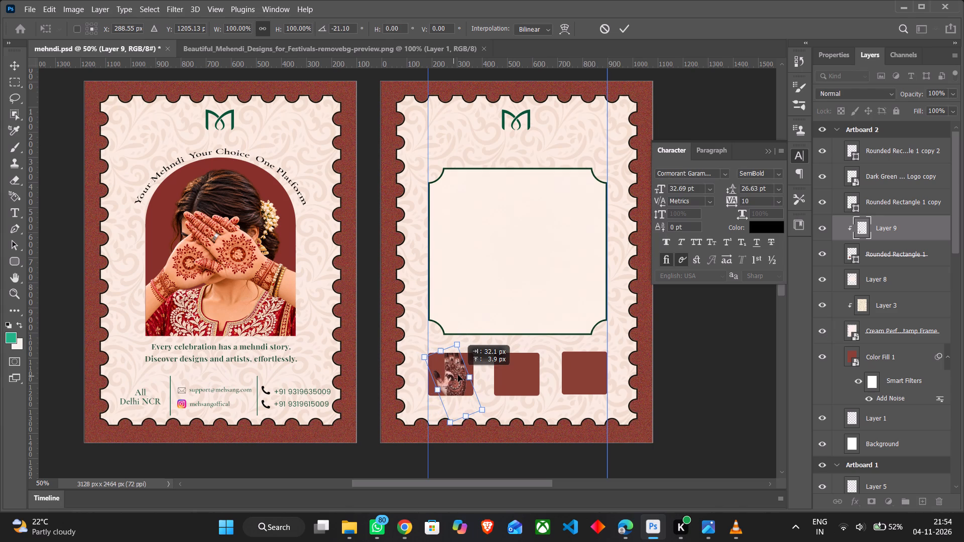
pyautogui.moveTo(458, 375); pyautogui.dragTo(457, 376)
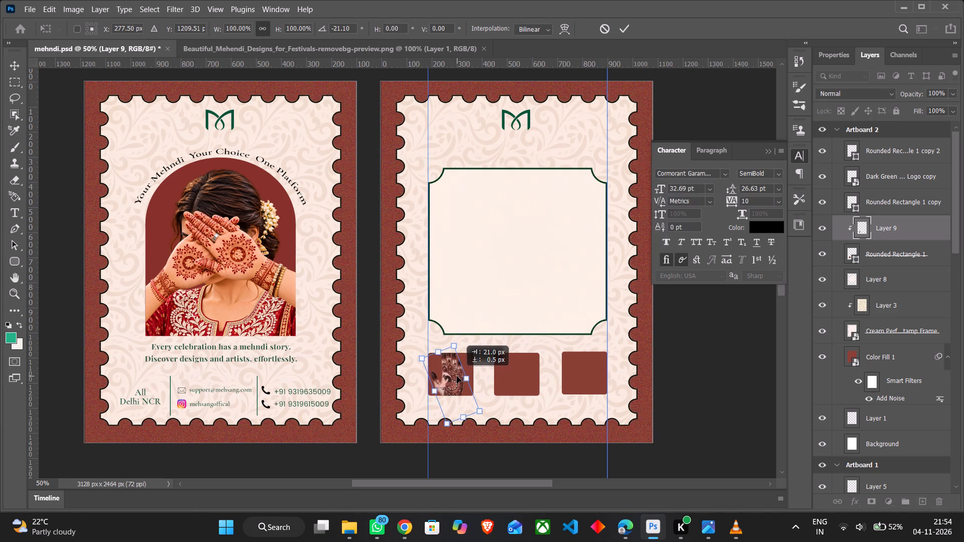
pyautogui.moveTo(457, 376); pyautogui.dragTo(457, 379)
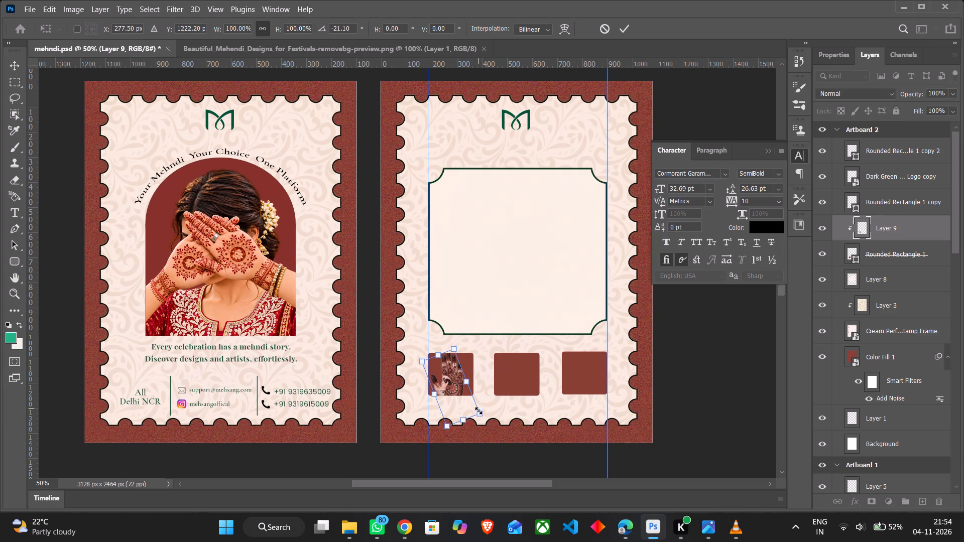
pyautogui.moveTo(480, 415); pyautogui.dragTo(491, 422)
pyautogui.moveTo(465, 395); pyautogui.dragTo(463, 388)
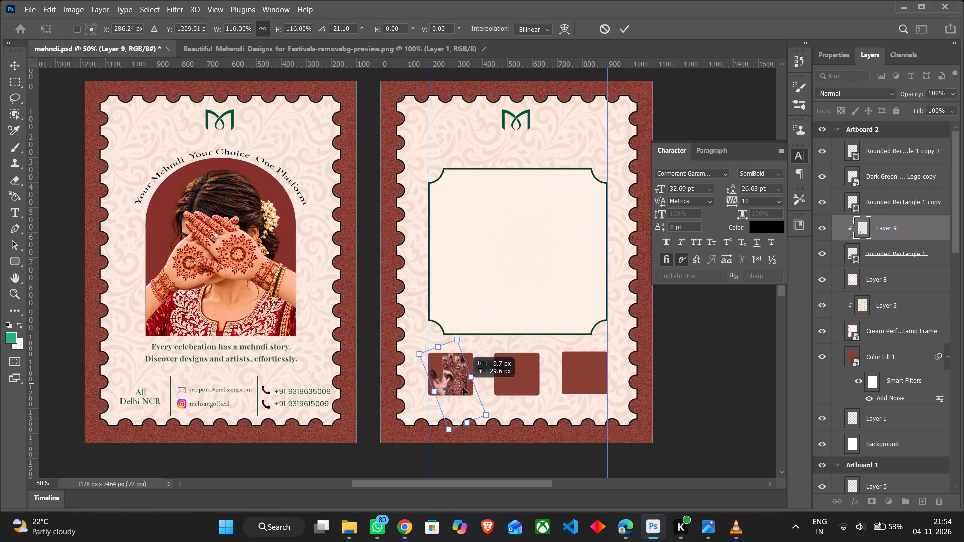
pyautogui.moveTo(463, 388); pyautogui.dragTo(463, 389)
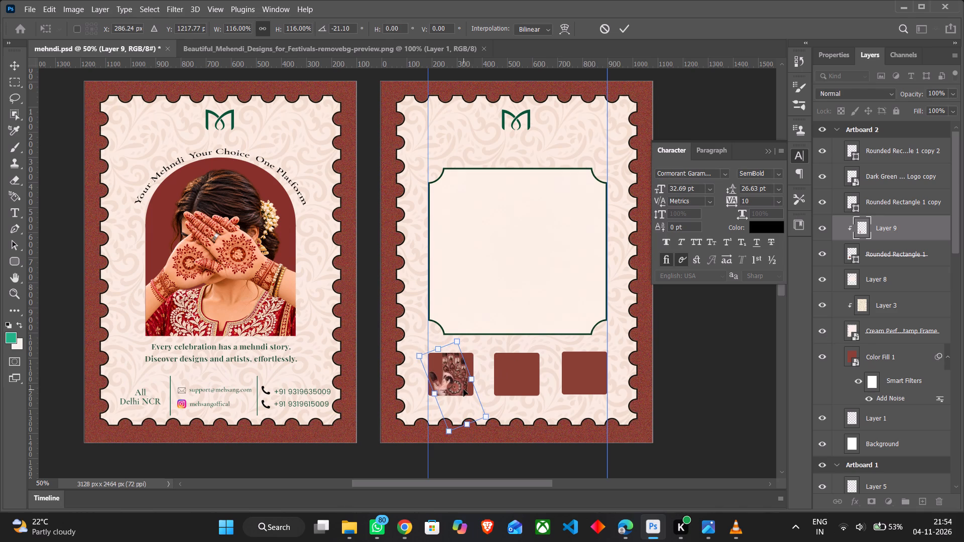
pyautogui.click(707, 375)
# Set the fill of Rounded Rectangle 1, the first box behind the hand, to no color.
pyautogui.click(896, 252)
pyautogui.click(837, 55)
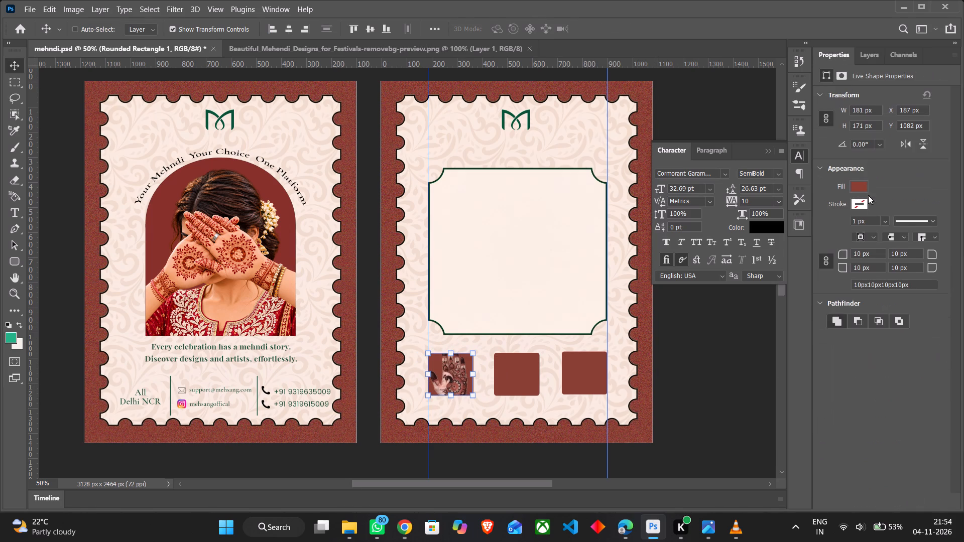
pyautogui.click(855, 189)
pyautogui.click(794, 210)
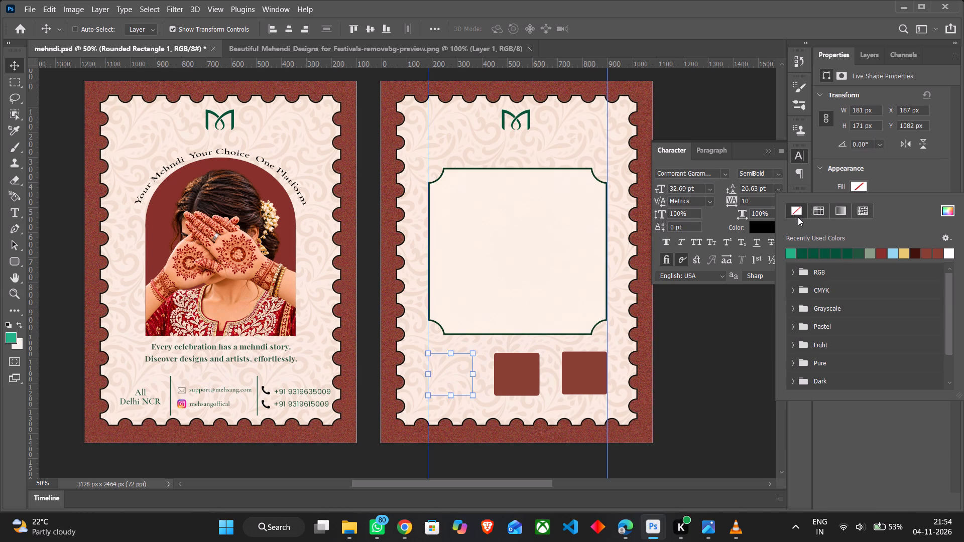
pyautogui.click(725, 346)
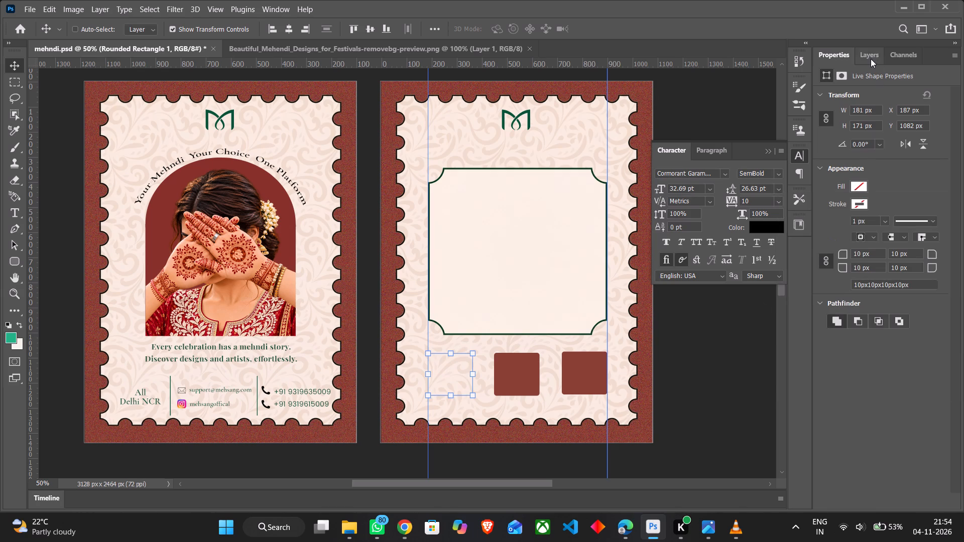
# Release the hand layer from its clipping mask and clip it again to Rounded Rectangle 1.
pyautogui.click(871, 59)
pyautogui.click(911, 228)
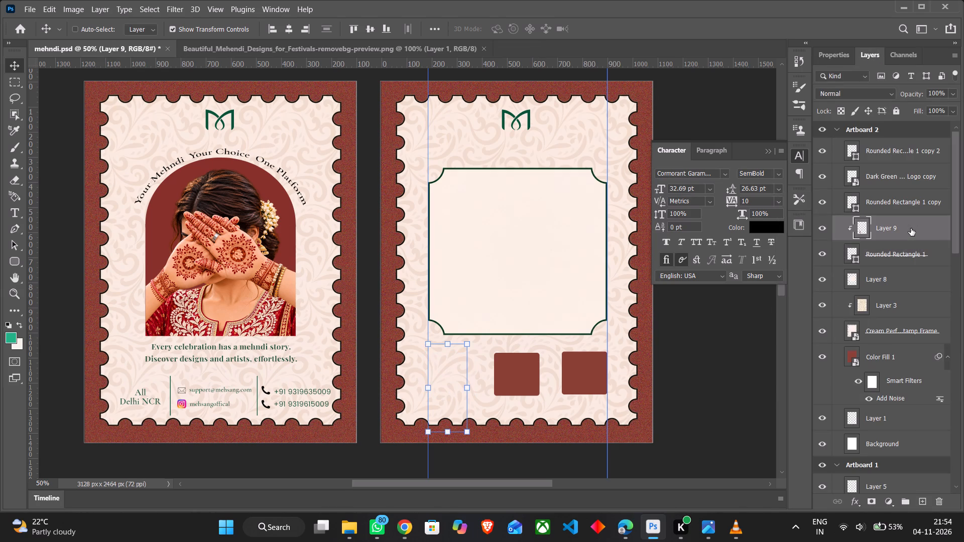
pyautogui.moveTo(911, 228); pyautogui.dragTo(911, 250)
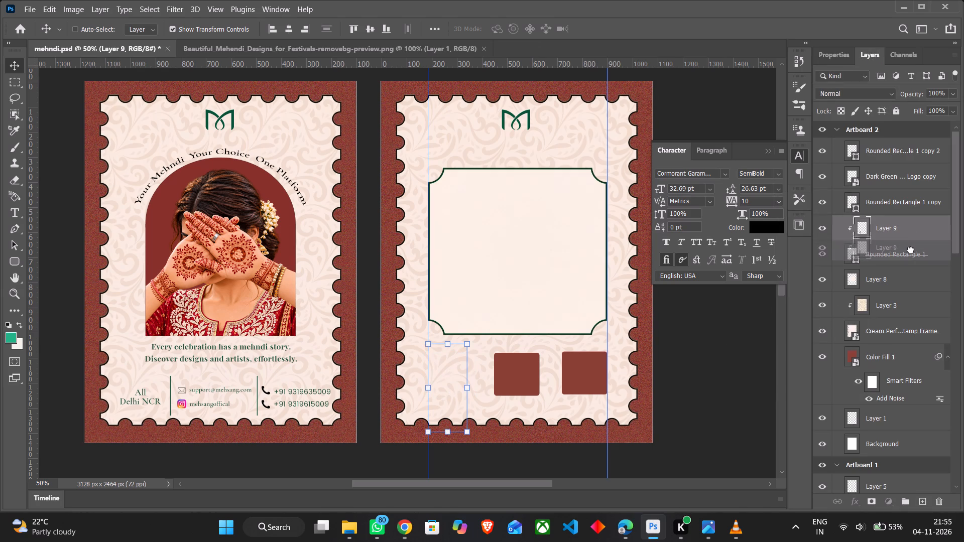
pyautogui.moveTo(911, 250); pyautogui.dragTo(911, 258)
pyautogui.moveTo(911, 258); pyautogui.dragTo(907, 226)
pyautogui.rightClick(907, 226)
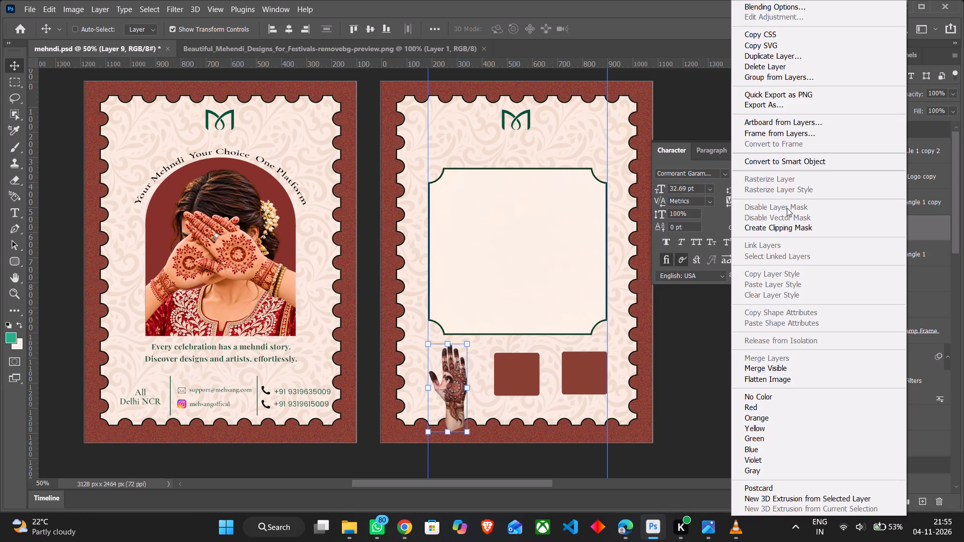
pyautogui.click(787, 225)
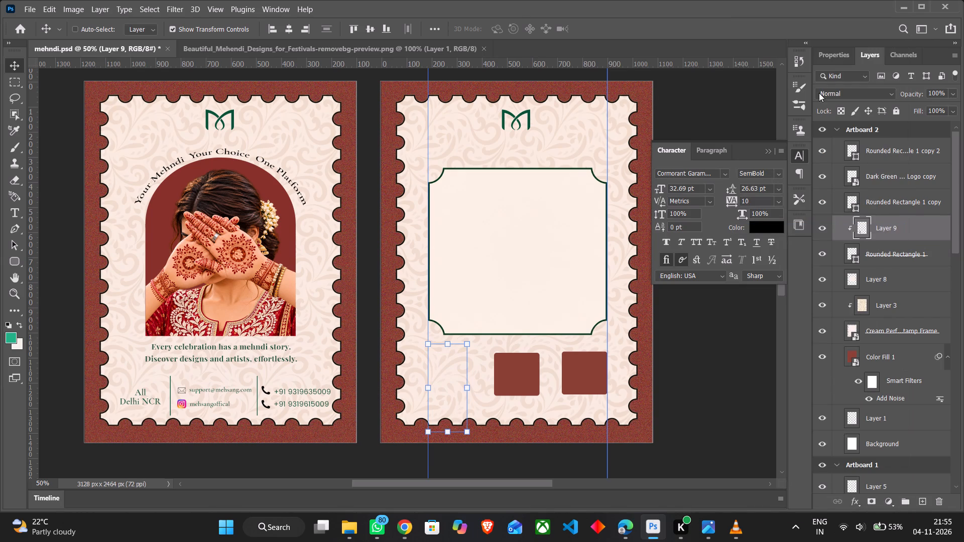
# Set the fill of Rounded Rectangle 1, the box behind the hand, to the cream sampled from the large panel.
pyautogui.click(847, 53)
pyautogui.click(866, 44)
pyautogui.click(865, 60)
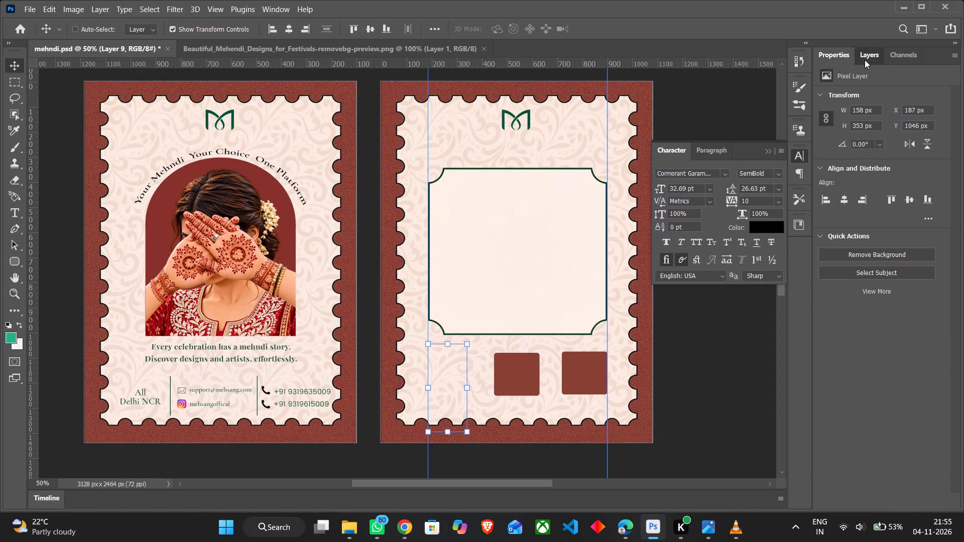
pyautogui.click(890, 256)
pyautogui.click(842, 59)
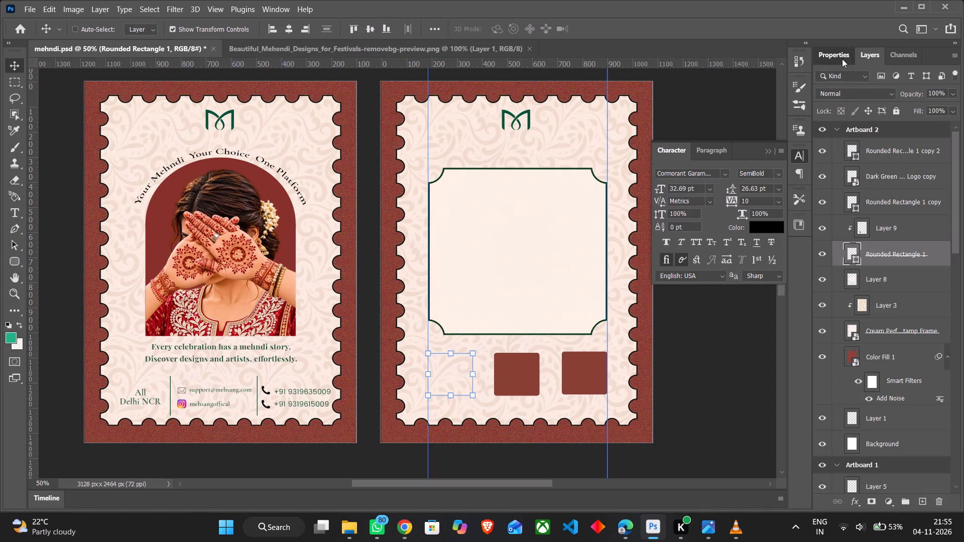
pyautogui.click(860, 187)
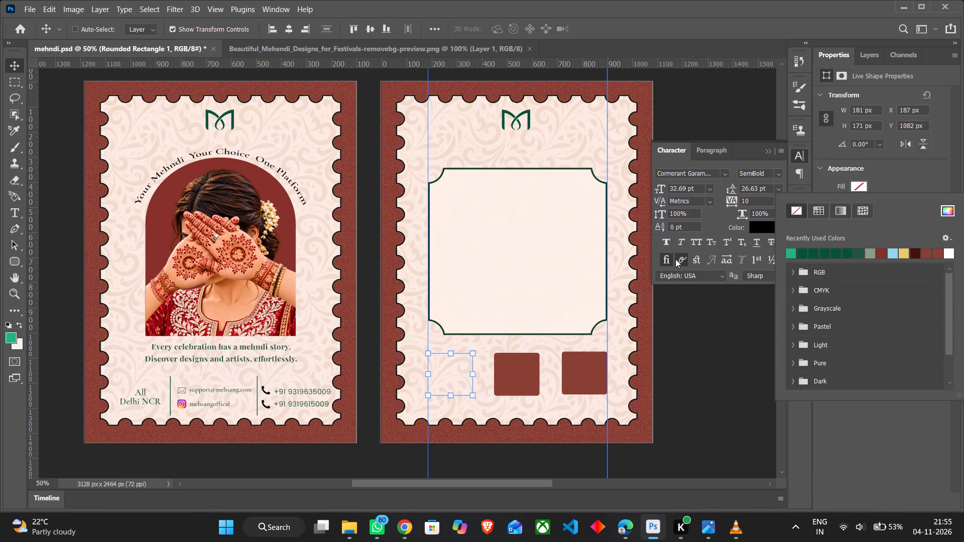
pyautogui.click(949, 208)
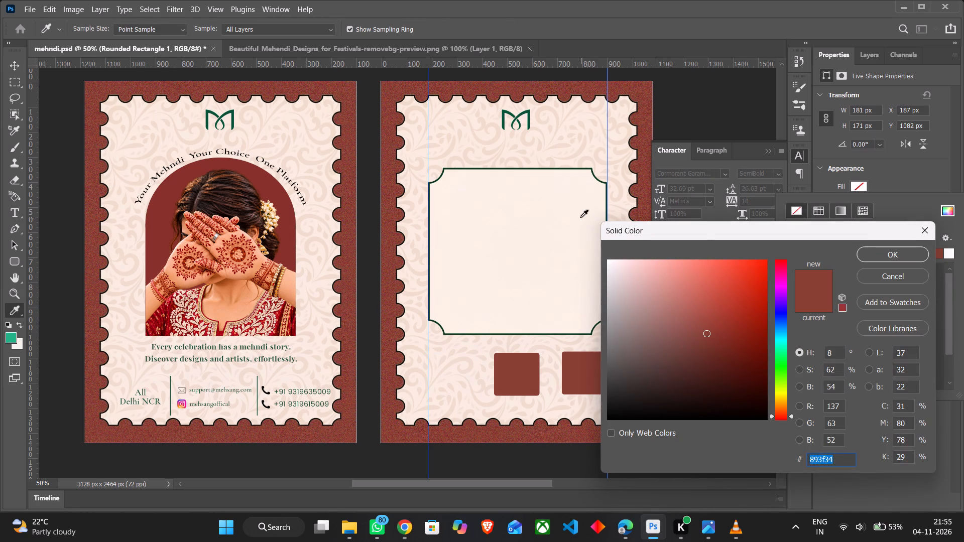
pyautogui.click(580, 217)
pyautogui.click(882, 254)
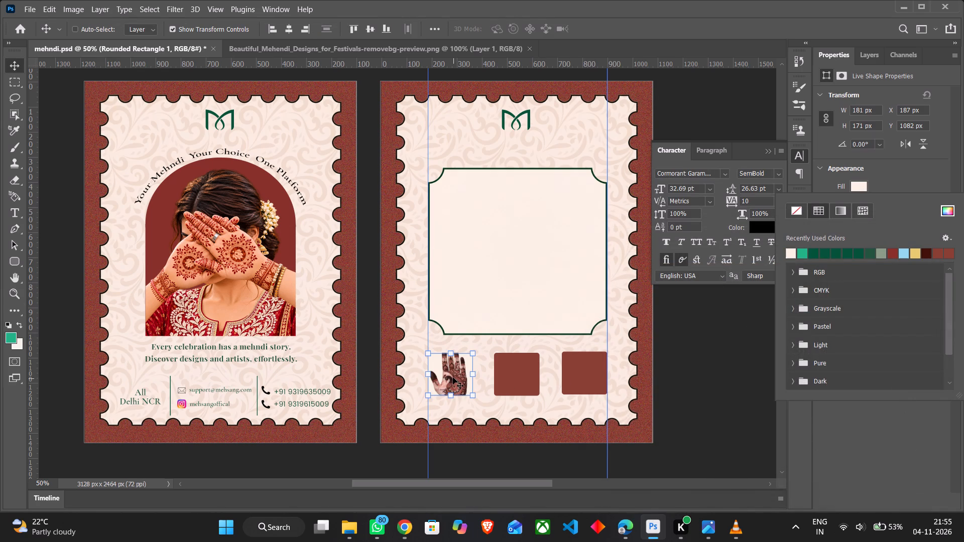
pyautogui.click(717, 345)
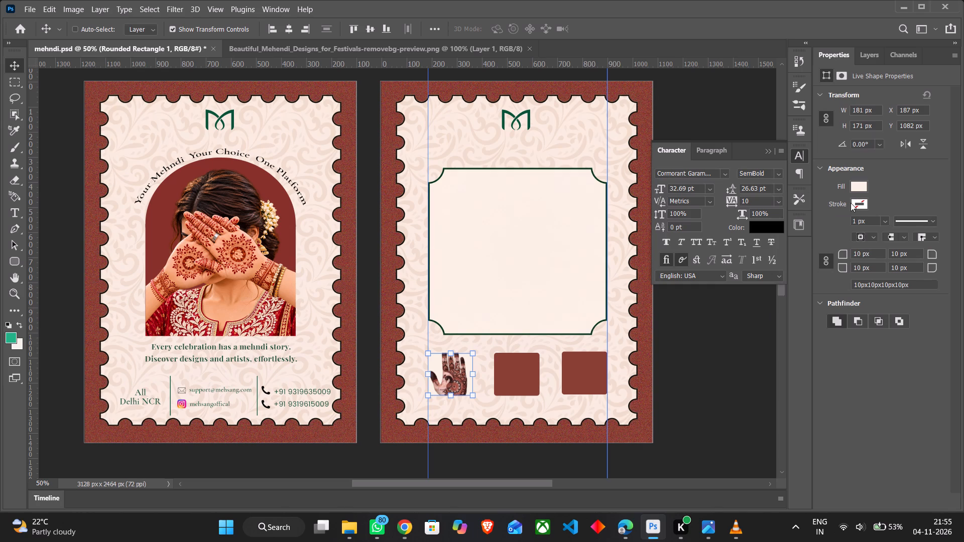
# Set the stroke of Rounded Rectangle 1 to dark green 025037, sampled from the logo.
pyautogui.click(851, 202)
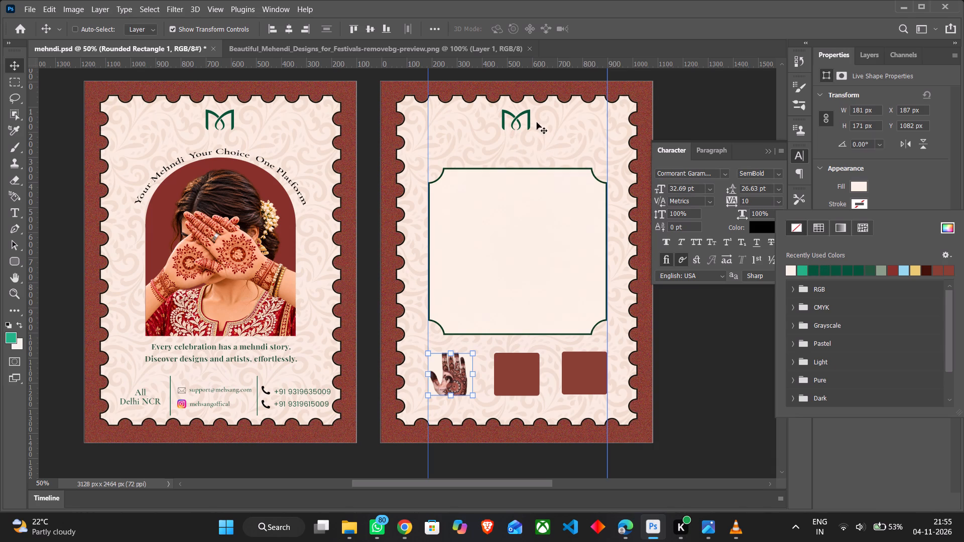
pyautogui.click(946, 228)
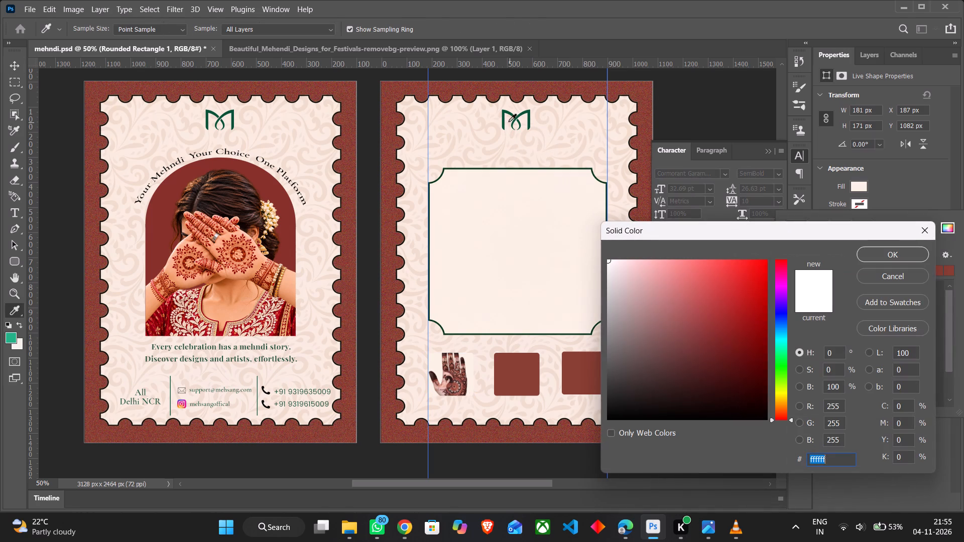
pyautogui.click(504, 118)
pyautogui.click(891, 251)
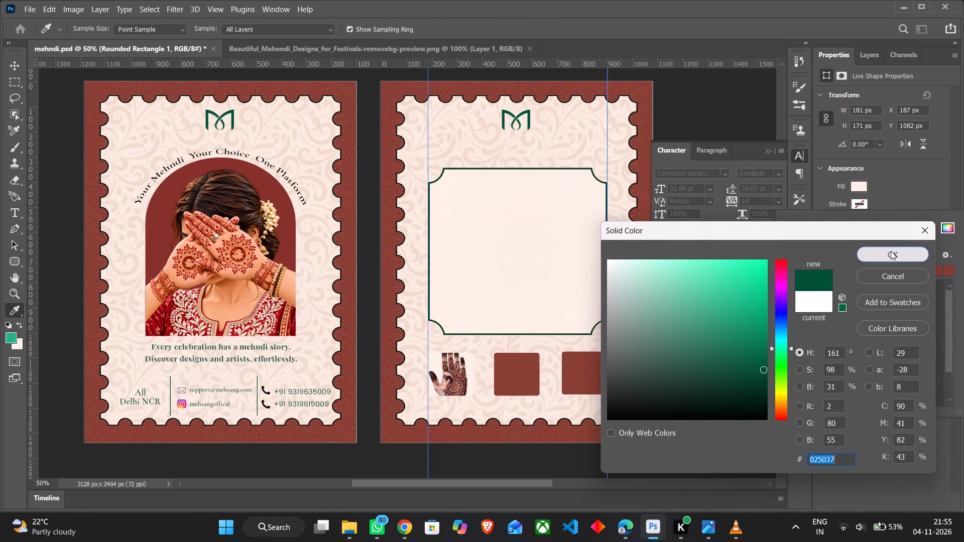
pyautogui.click(732, 336)
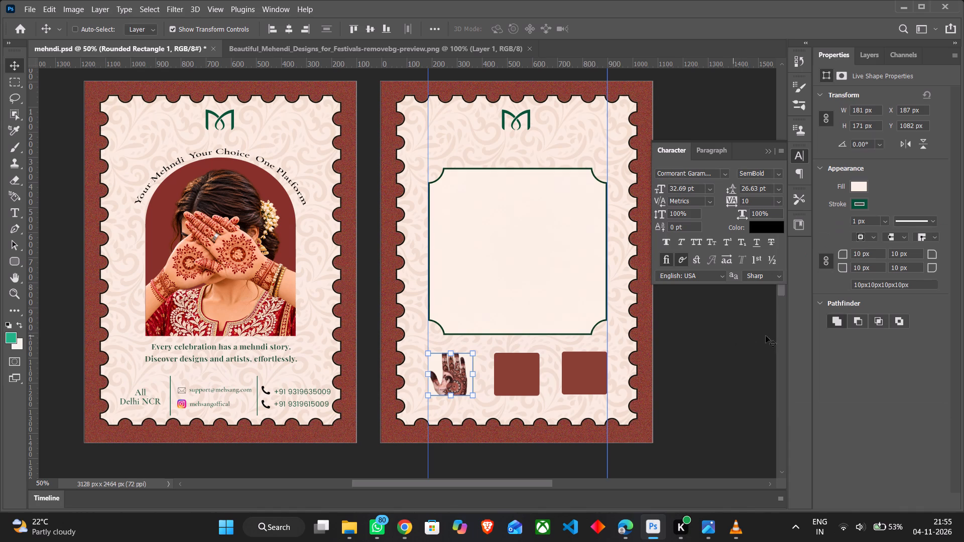
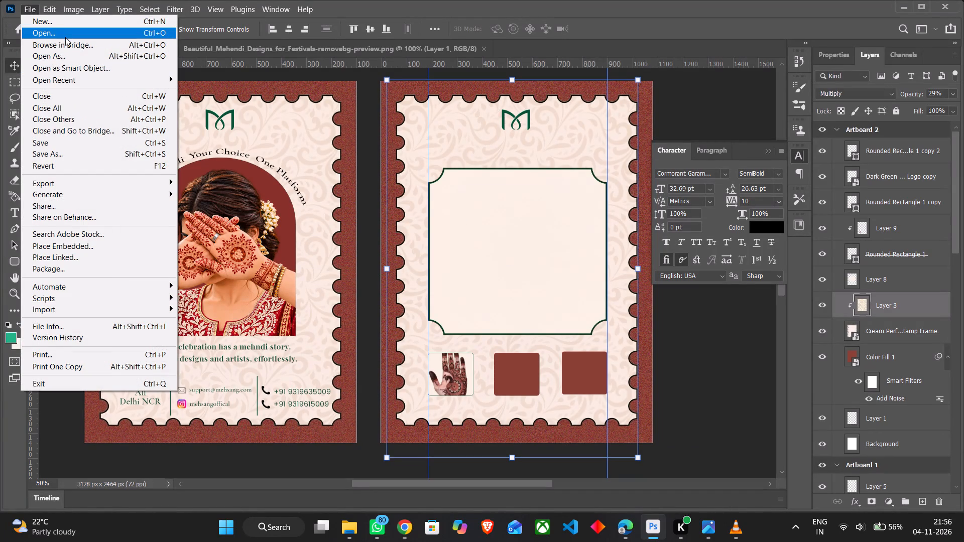
pyautogui.click(65, 37)
pyautogui.click(195, 111)
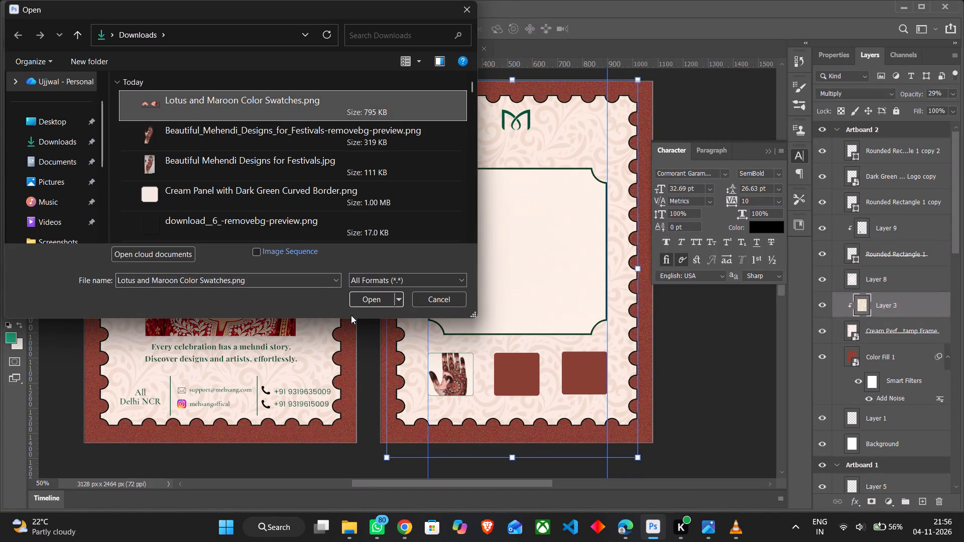
pyautogui.click(354, 300)
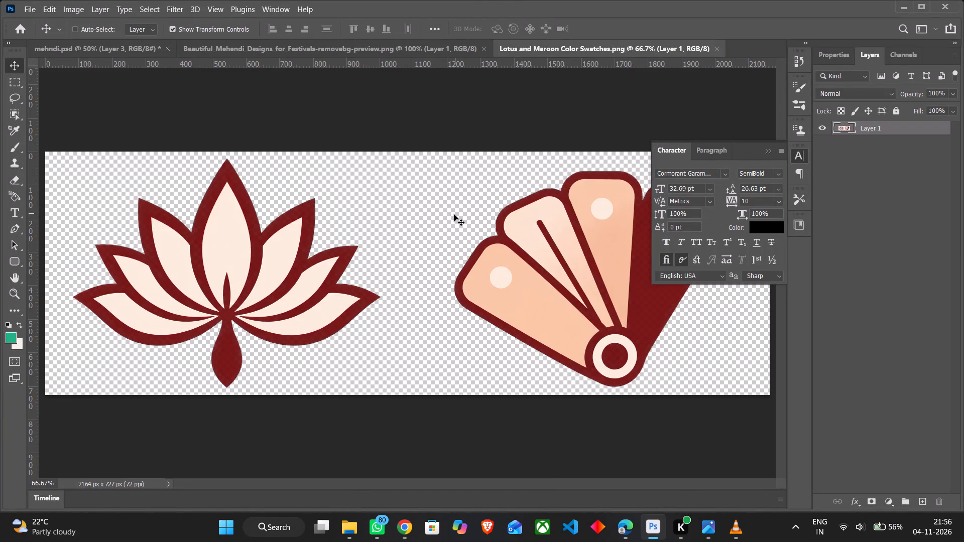
# Copy the lotus and swatch fan artwork into Artboard 2 of mehndi.psd.
pyautogui.moveTo(452, 220); pyautogui.dragTo(305, 51)
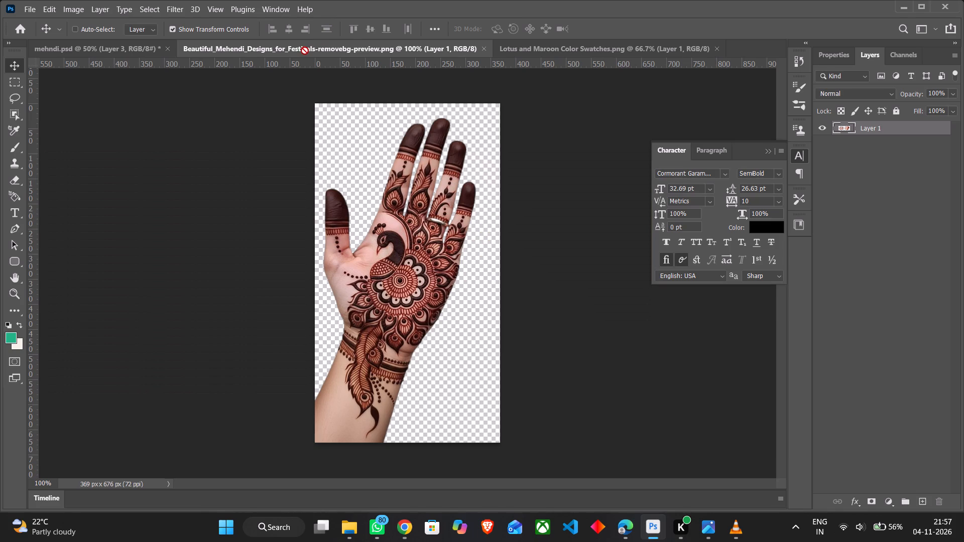
pyautogui.moveTo(305, 51); pyautogui.dragTo(466, 209)
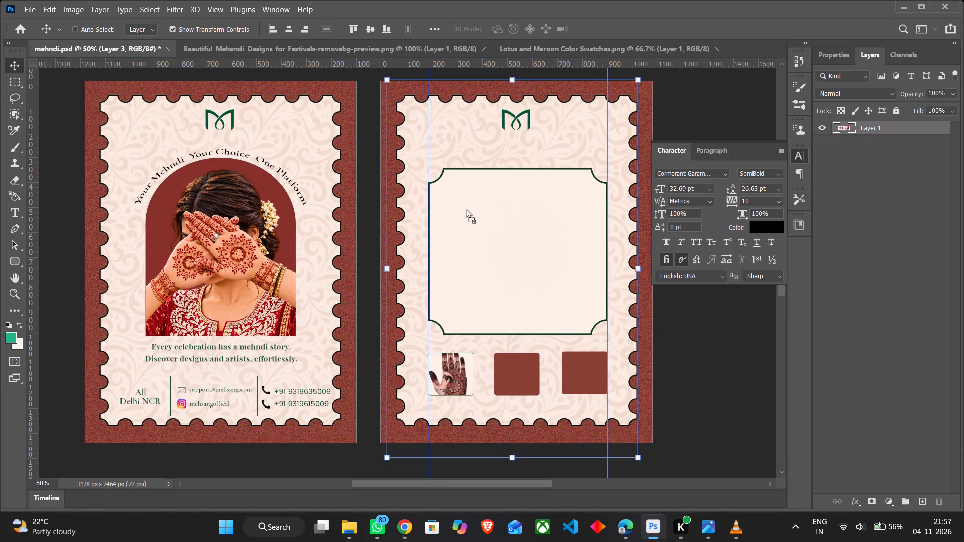
pyautogui.moveTo(466, 209); pyautogui.dragTo(474, 212)
# Scale the copied lotus and swatch fan artwork to about 35% and position it across the large cream panel.
pyautogui.moveTo(750, 305); pyautogui.dragTo(456, 247)
pyautogui.moveTo(228, 249); pyautogui.dragTo(239, 249)
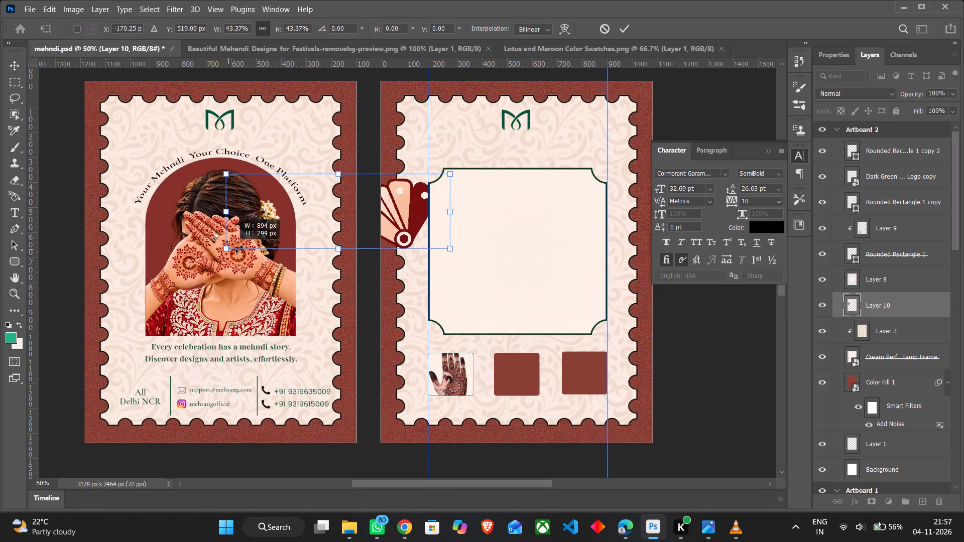
pyautogui.moveTo(239, 249); pyautogui.dragTo(279, 249)
pyautogui.moveTo(330, 251); pyautogui.dragTo(403, 251)
pyautogui.moveTo(427, 139); pyautogui.dragTo(433, 148)
pyautogui.hotkey('ctrl', 'z')
pyautogui.moveTo(384, 203); pyautogui.dragTo(442, 208)
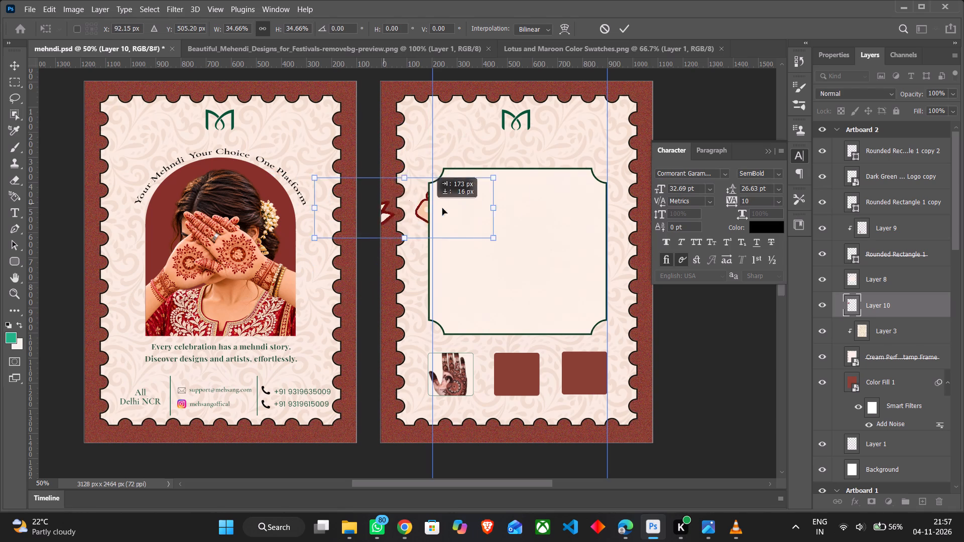
pyautogui.moveTo(442, 208); pyautogui.dragTo(544, 220)
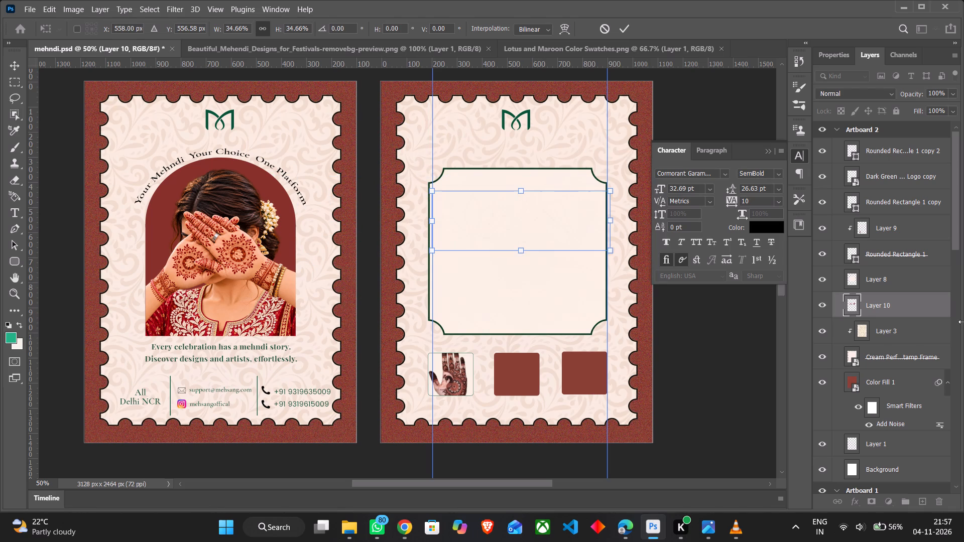
# Move the lotus and swatch fan layer to the top of Artboard 2's layer stack.
pyautogui.moveTo(910, 307); pyautogui.dragTo(901, 145)
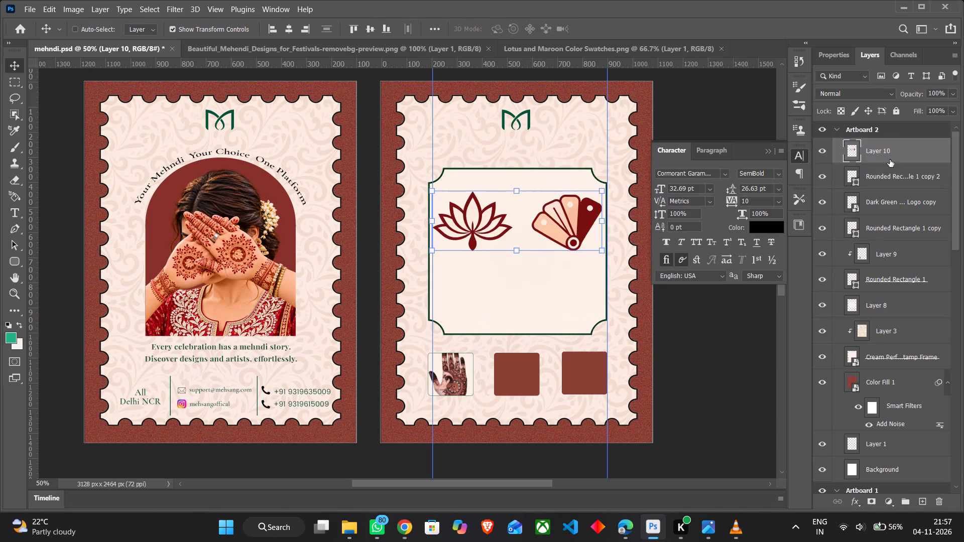
# Erase the lotus from Layer 10 with a 174 px Eraser, keeping only the swatch fan.
pyautogui.click(17, 182)
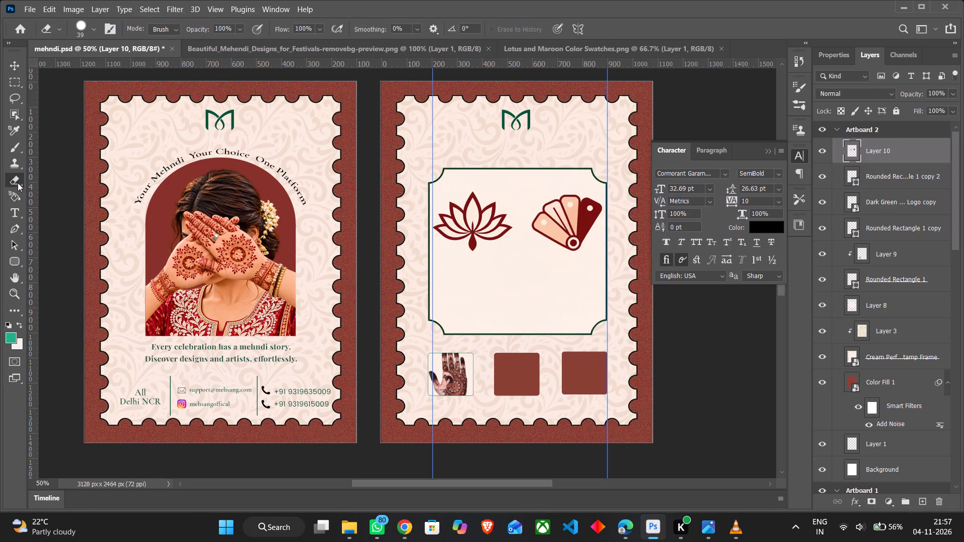
pyautogui.click(89, 29)
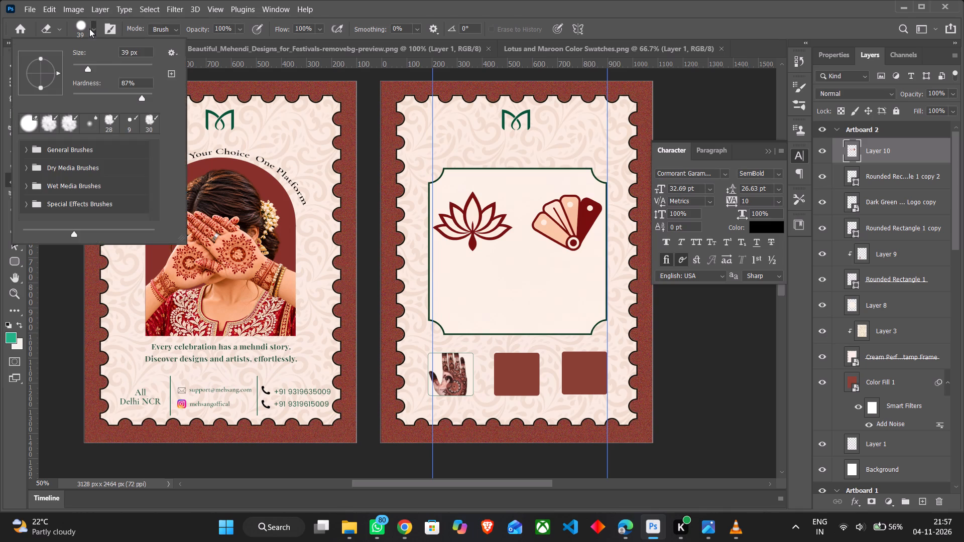
pyautogui.moveTo(90, 67); pyautogui.dragTo(128, 69)
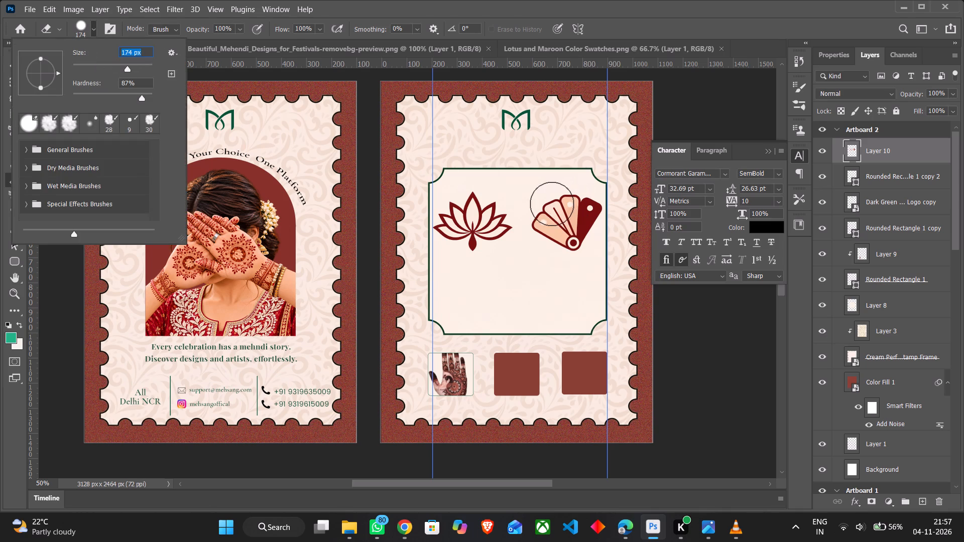
pyautogui.moveTo(552, 204); pyautogui.dragTo(593, 219)
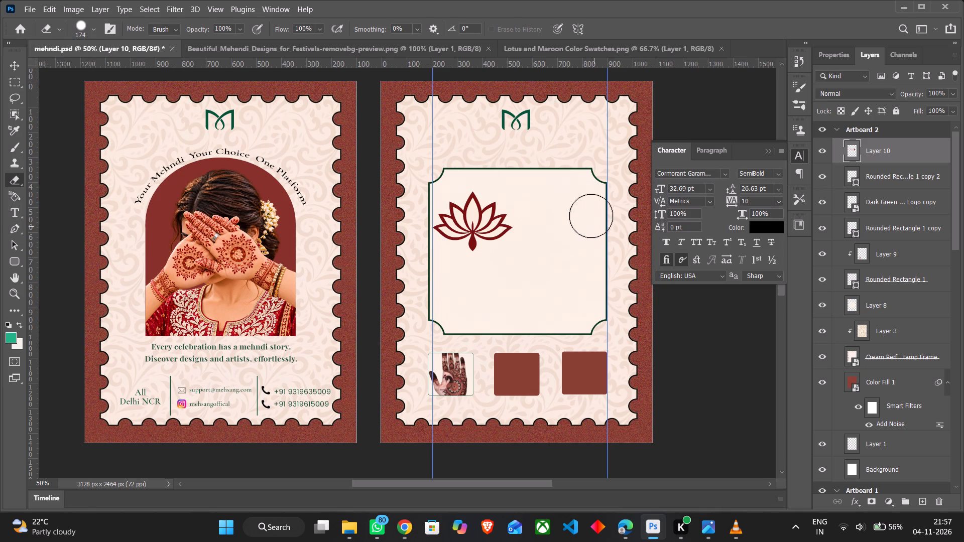
pyautogui.hotkey('ctrl', 'z')
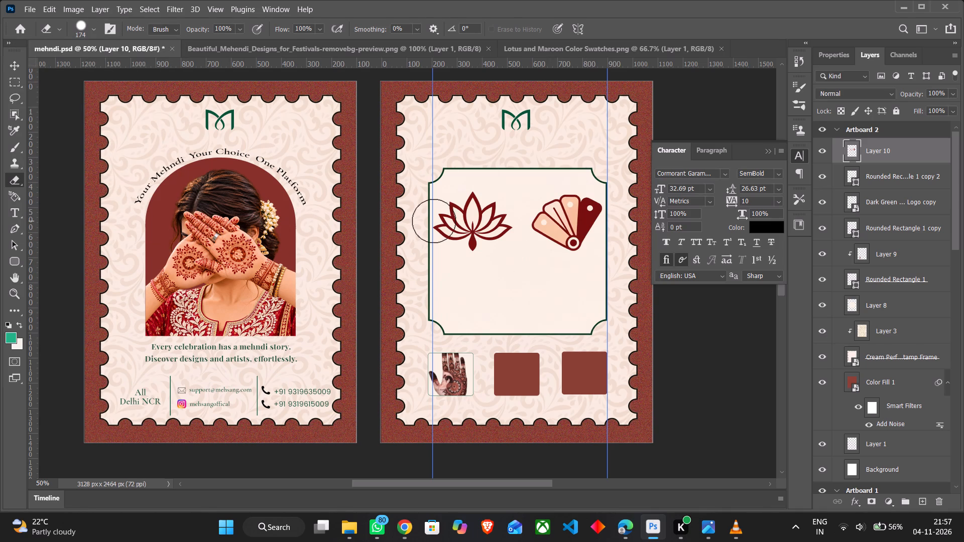
pyautogui.moveTo(457, 204); pyautogui.dragTo(497, 234)
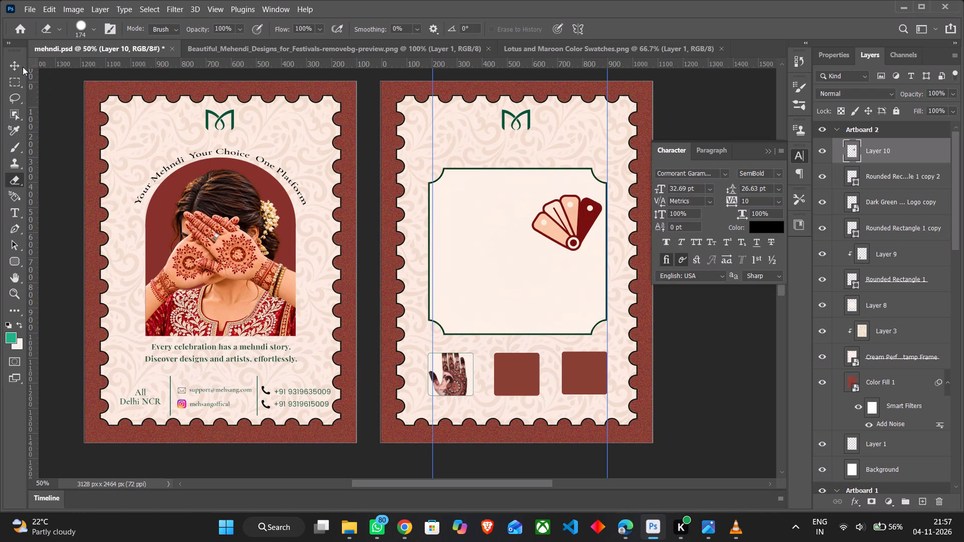
# Move the swatch fan into the upper-left corner of the large cream panel.
pyautogui.click(13, 67)
pyautogui.moveTo(561, 225); pyautogui.dragTo(484, 213)
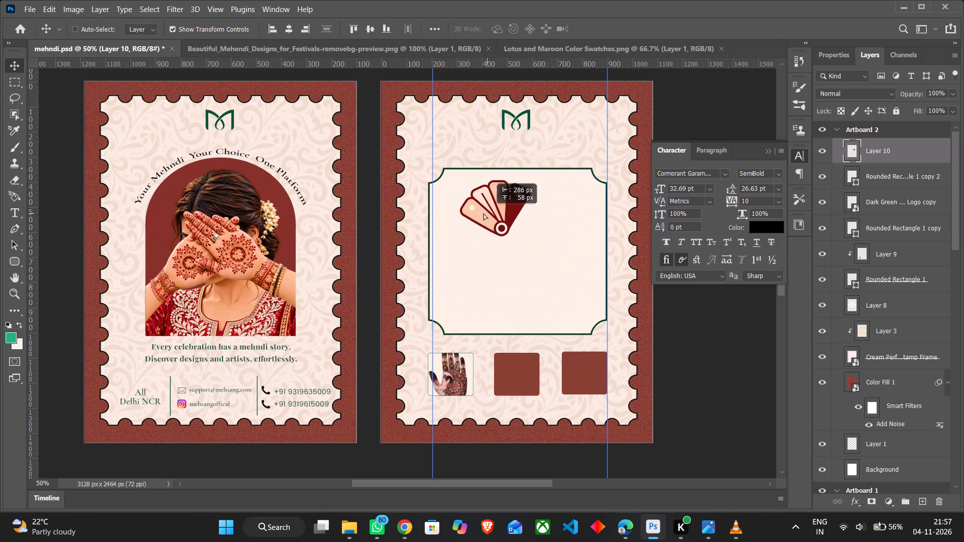
pyautogui.moveTo(484, 213); pyautogui.dragTo(463, 213)
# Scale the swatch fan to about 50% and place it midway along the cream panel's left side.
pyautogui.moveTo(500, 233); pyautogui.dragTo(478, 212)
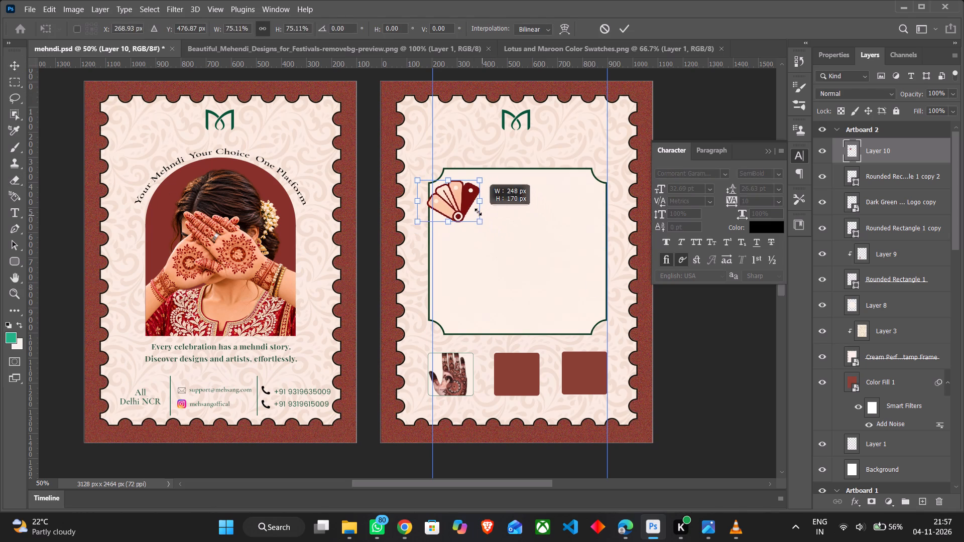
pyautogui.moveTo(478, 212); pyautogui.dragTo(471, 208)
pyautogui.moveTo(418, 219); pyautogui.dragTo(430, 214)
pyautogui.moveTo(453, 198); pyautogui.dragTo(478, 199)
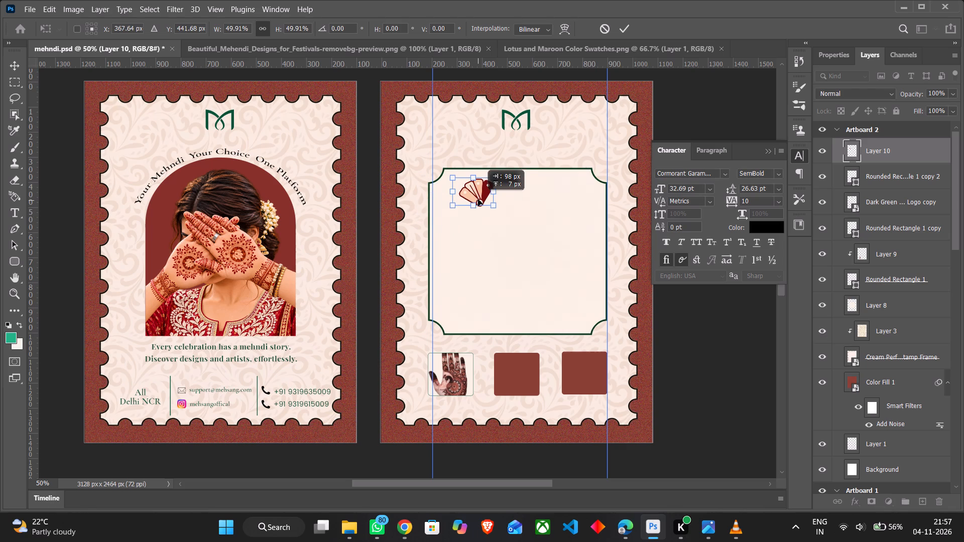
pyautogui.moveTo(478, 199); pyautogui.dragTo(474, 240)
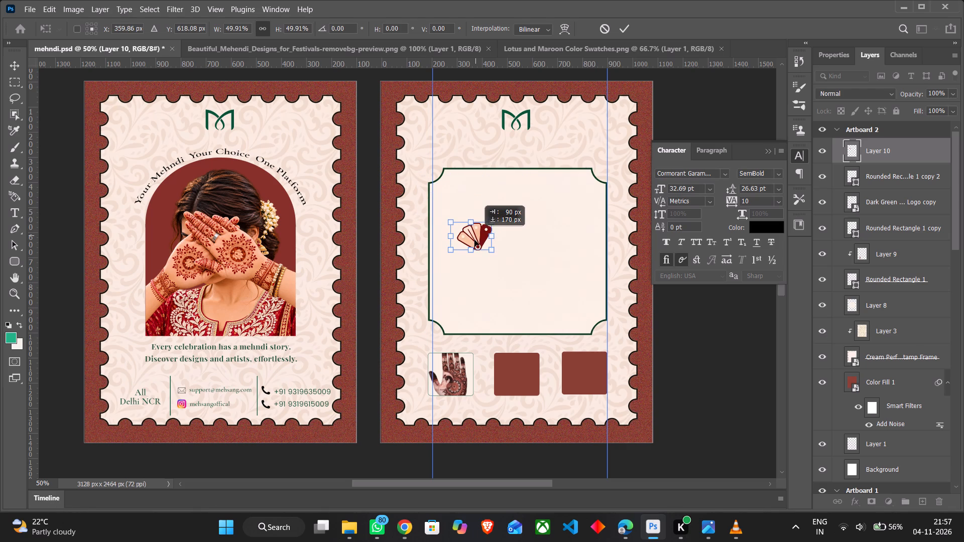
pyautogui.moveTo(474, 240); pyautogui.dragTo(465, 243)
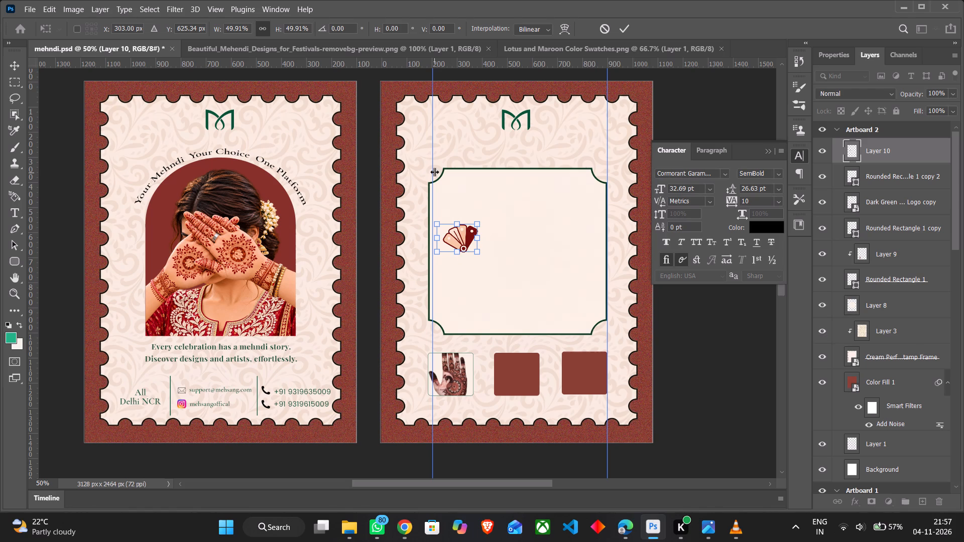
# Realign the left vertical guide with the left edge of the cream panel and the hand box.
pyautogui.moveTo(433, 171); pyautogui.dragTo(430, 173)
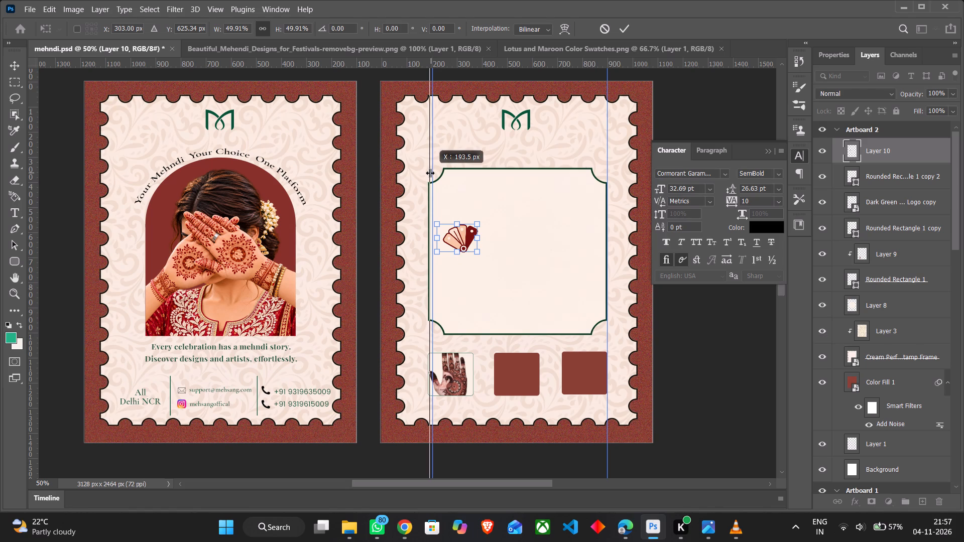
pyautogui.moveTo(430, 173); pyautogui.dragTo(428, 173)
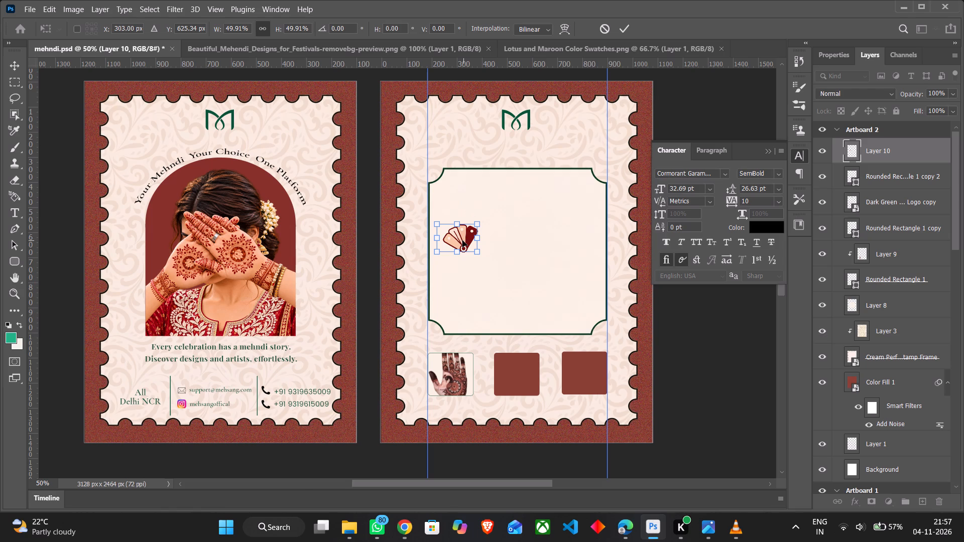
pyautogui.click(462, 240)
# Copy the lotus and swatch fan artwork from its PNG document into Artboard 2 of mehndi.psd a second time.
pyautogui.click(569, 47)
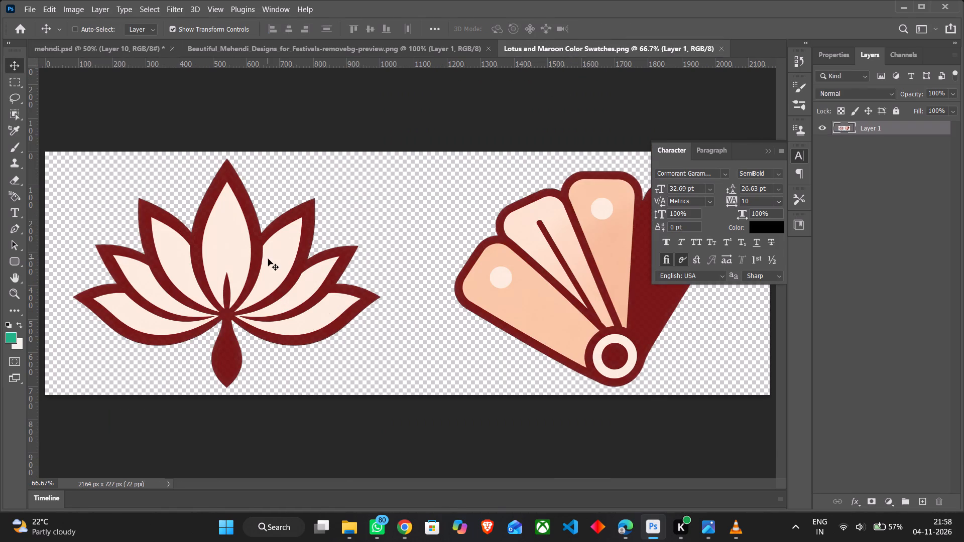
pyautogui.moveTo(268, 259); pyautogui.dragTo(317, 127)
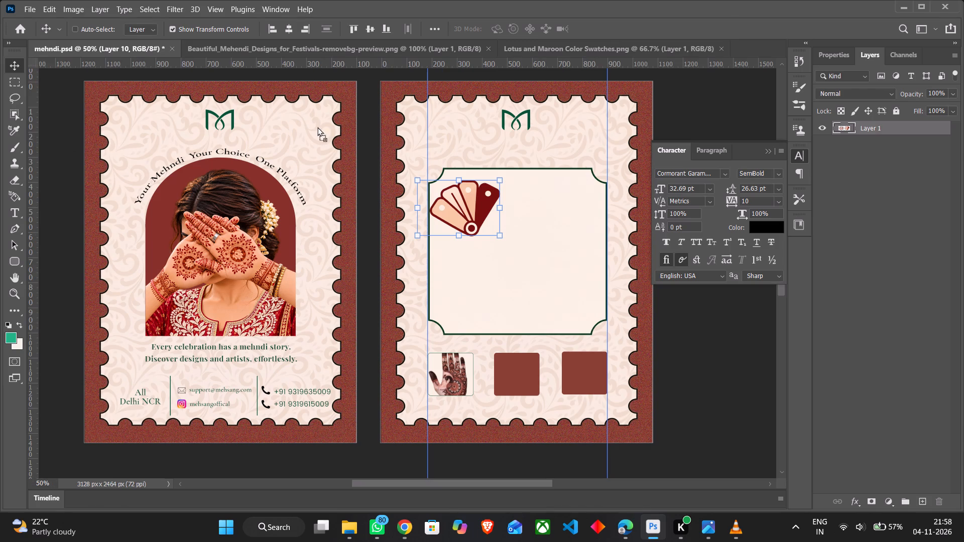
pyautogui.moveTo(317, 127); pyautogui.dragTo(484, 144)
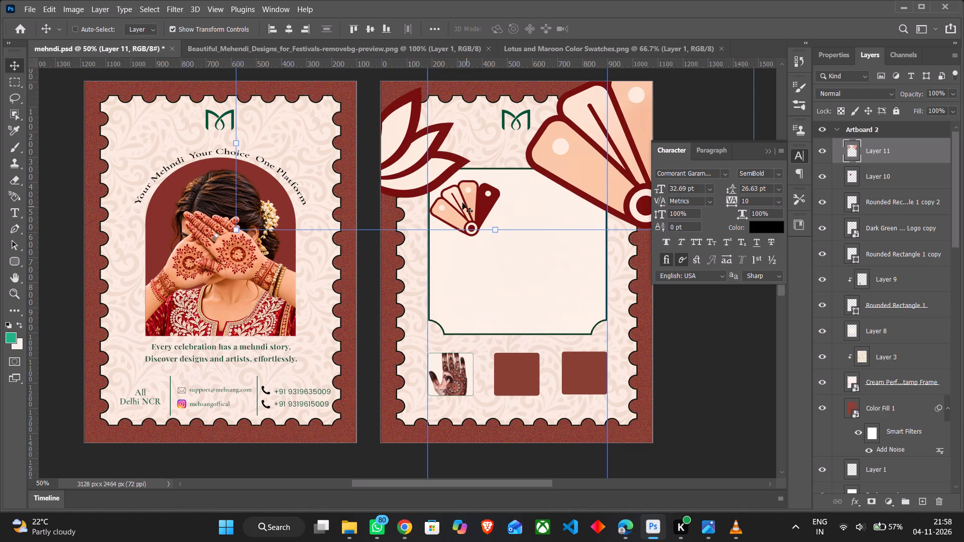
# Scale the second artwork copy to about 49% and position it across the large cream panel.
pyautogui.moveTo(230, 231); pyautogui.dragTo(499, 154)
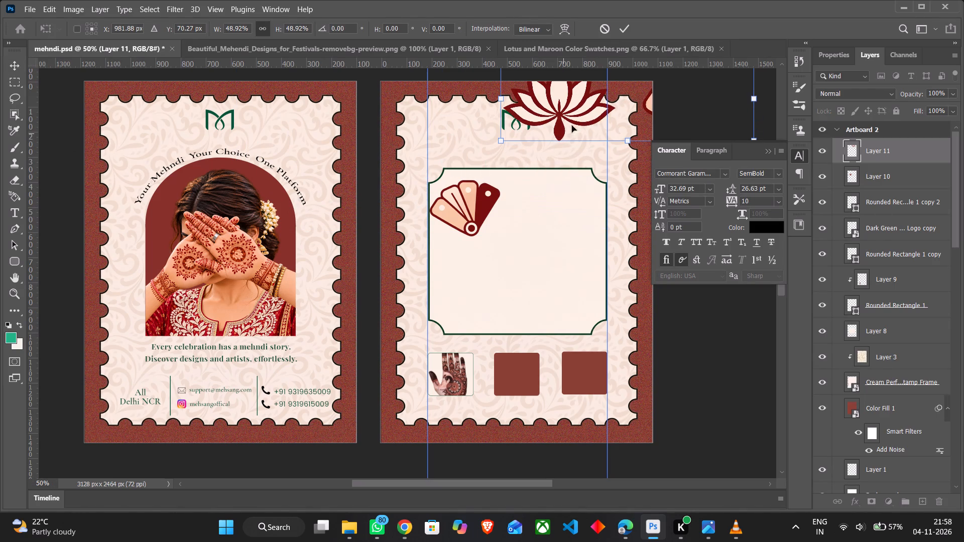
pyautogui.moveTo(578, 113); pyautogui.dragTo(455, 269)
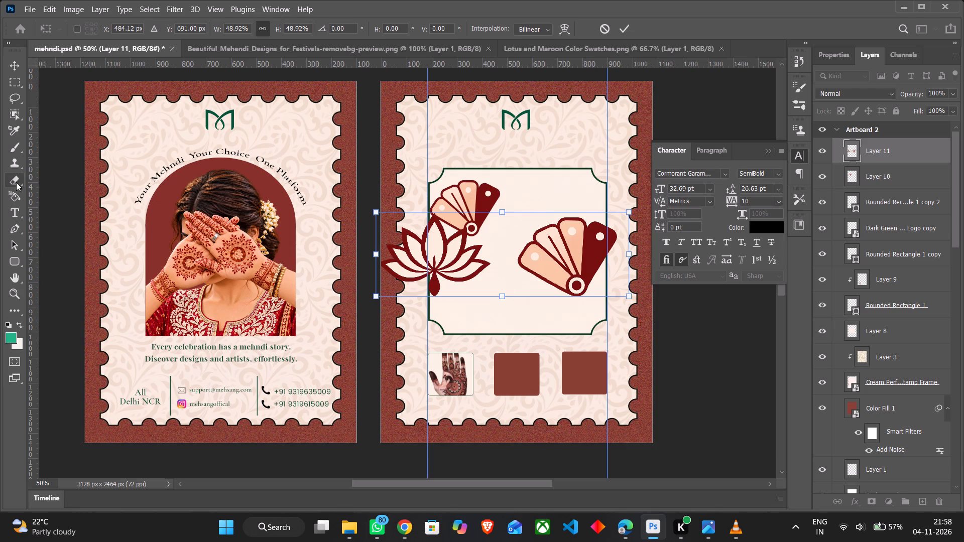
pyautogui.click(16, 183)
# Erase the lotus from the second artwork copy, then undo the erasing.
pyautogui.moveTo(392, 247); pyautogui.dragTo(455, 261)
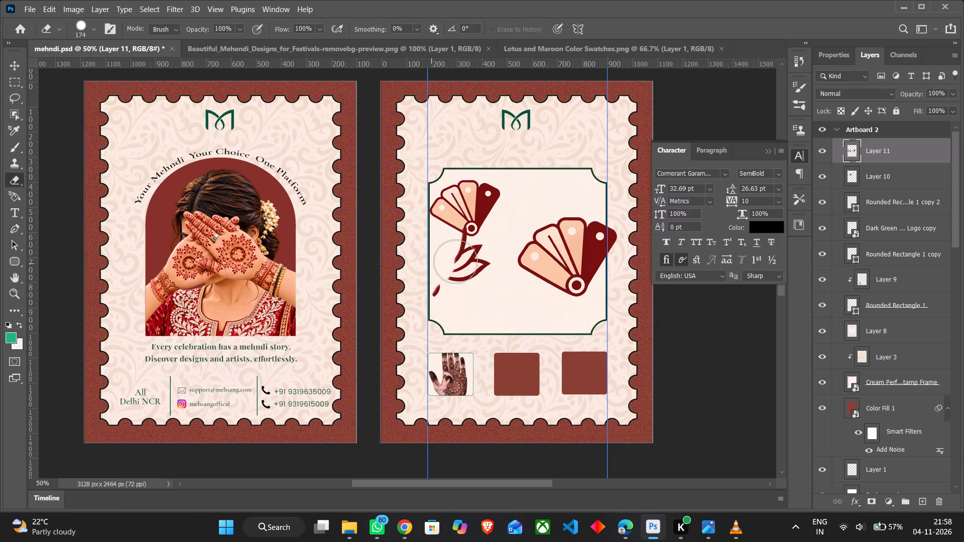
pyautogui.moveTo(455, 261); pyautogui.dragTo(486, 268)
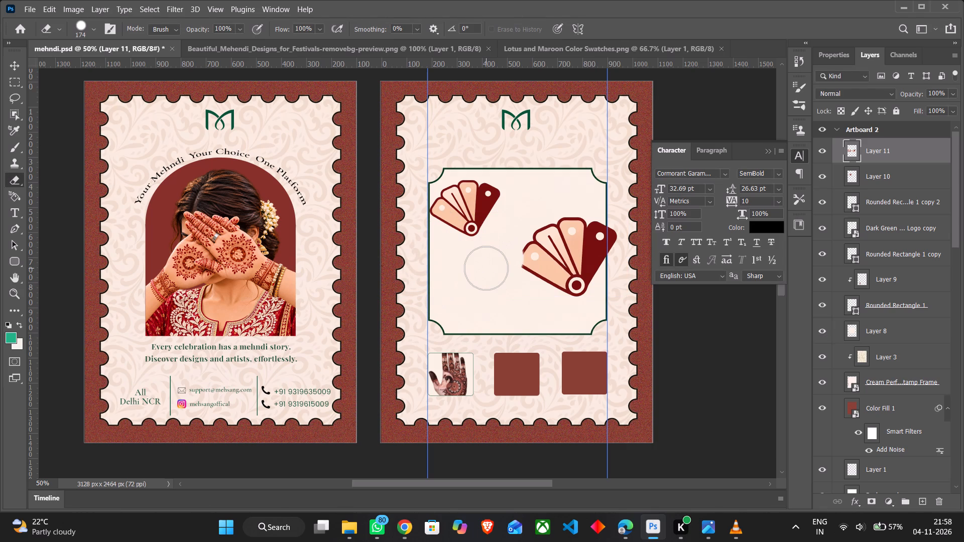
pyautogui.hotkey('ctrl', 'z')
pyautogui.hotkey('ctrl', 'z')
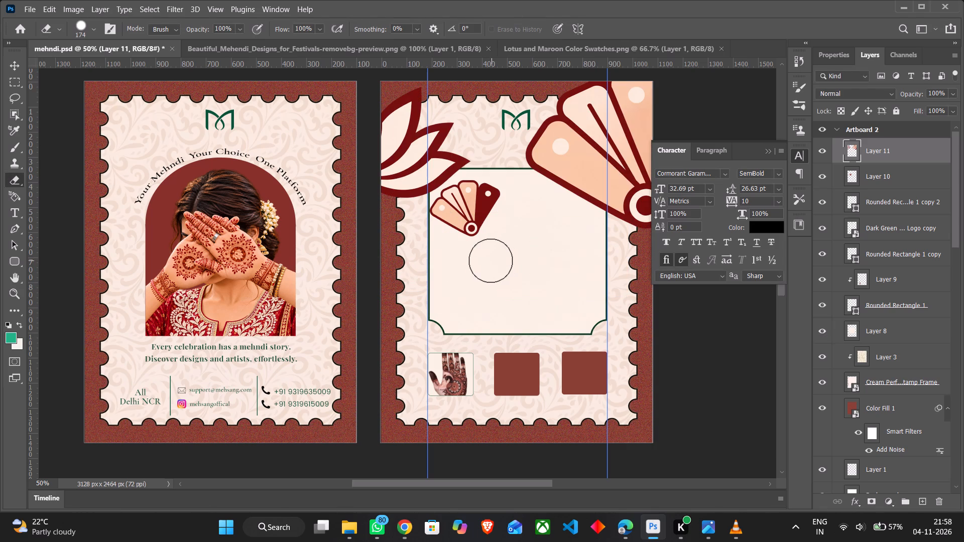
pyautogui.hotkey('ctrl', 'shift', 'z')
# Erase the swatch fan from Layer 11, keeping only its lotus.
pyautogui.moveTo(529, 236); pyautogui.dragTo(565, 240)
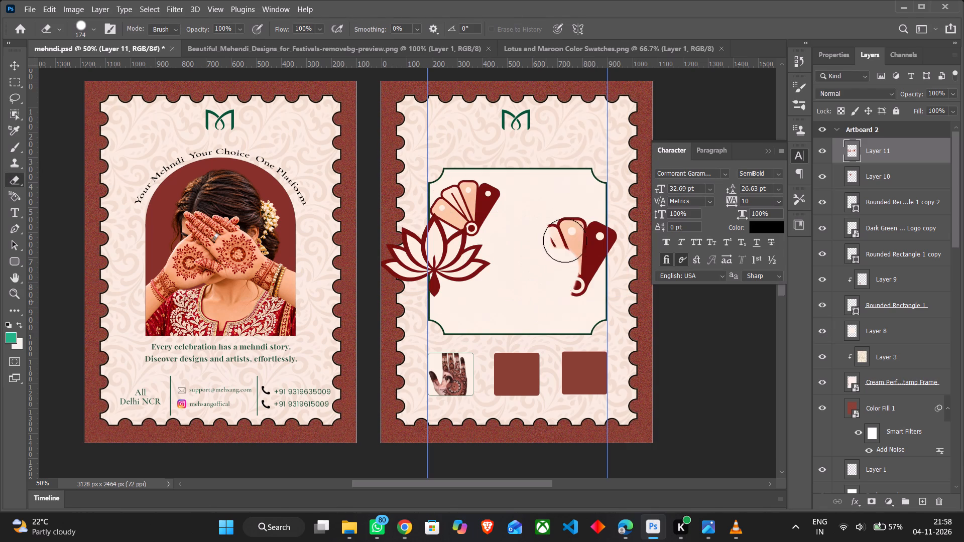
pyautogui.moveTo(565, 240); pyautogui.dragTo(611, 229)
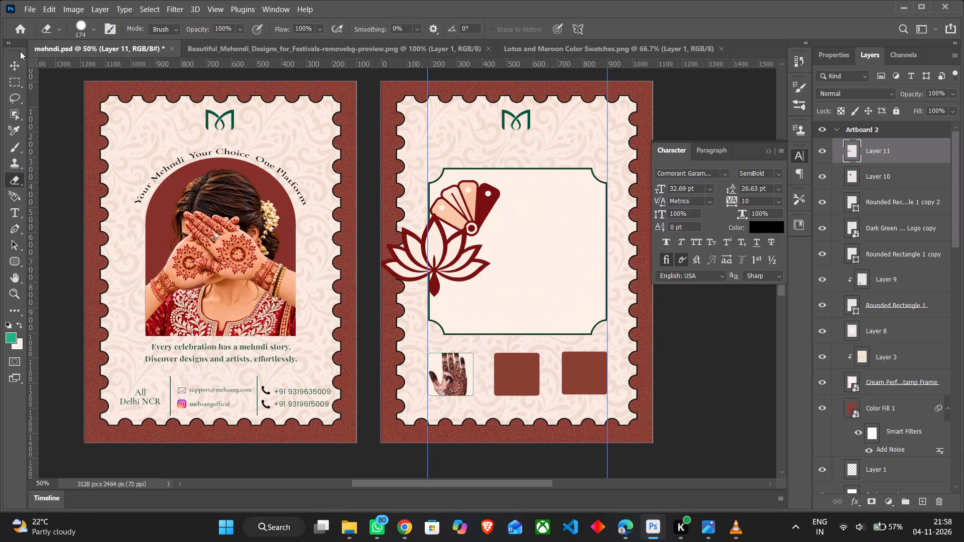
# Scale the lotus to about 37%, placing it over the cream panel's left edge.
pyautogui.click(12, 68)
pyautogui.moveTo(508, 298); pyautogui.dragTo(451, 269)
pyautogui.moveTo(376, 261); pyautogui.dragTo(406, 241)
# Remove the left vertical guide from the canvas.
pyautogui.moveTo(428, 227); pyautogui.dragTo(203, 205)
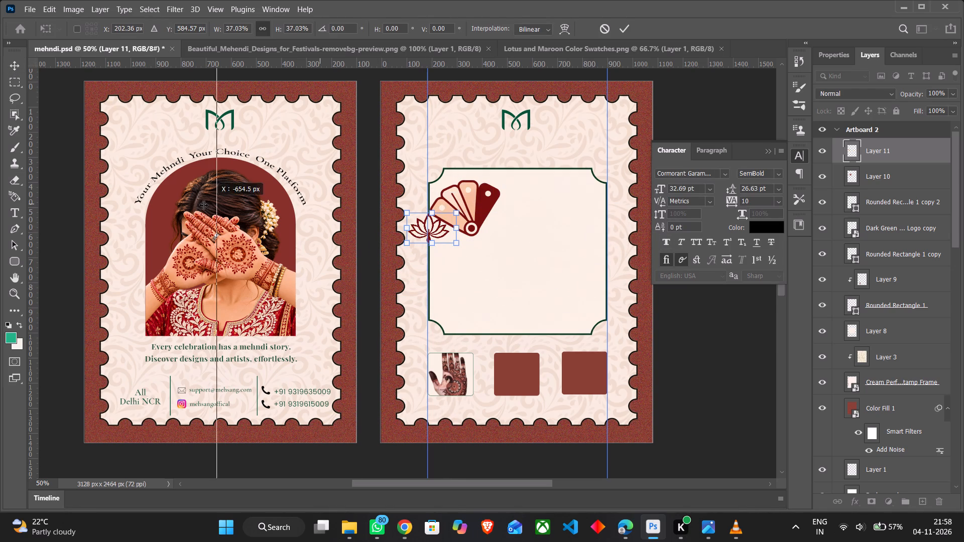
pyautogui.moveTo(203, 205); pyautogui.dragTo(23, 214)
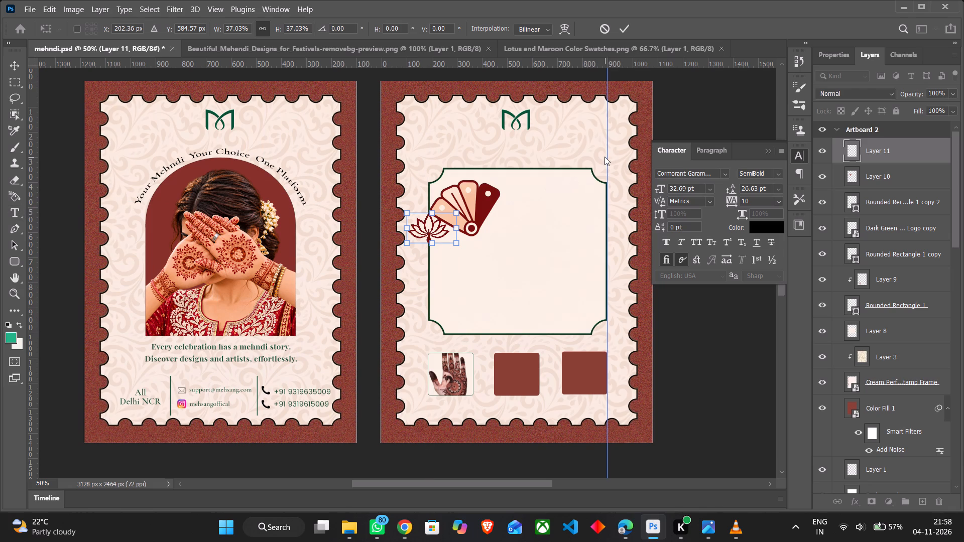
# Remove the vertical guide at the cream panel's right edge from the canvas.
pyautogui.click(605, 156)
pyautogui.moveTo(609, 156); pyautogui.dragTo(0, 185)
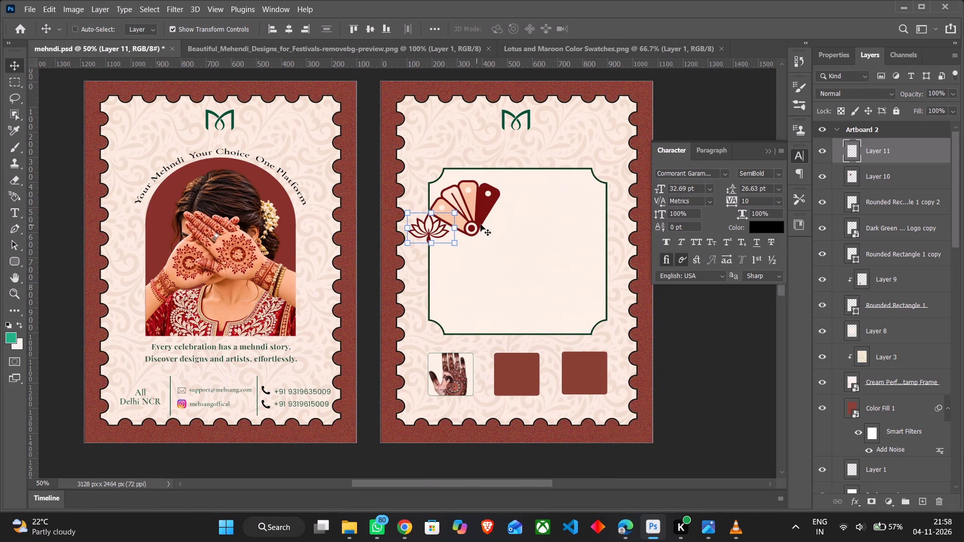
# Move the lotus inside the cream panel's upper-left corner.
pyautogui.moveTo(423, 227); pyautogui.dragTo(461, 193)
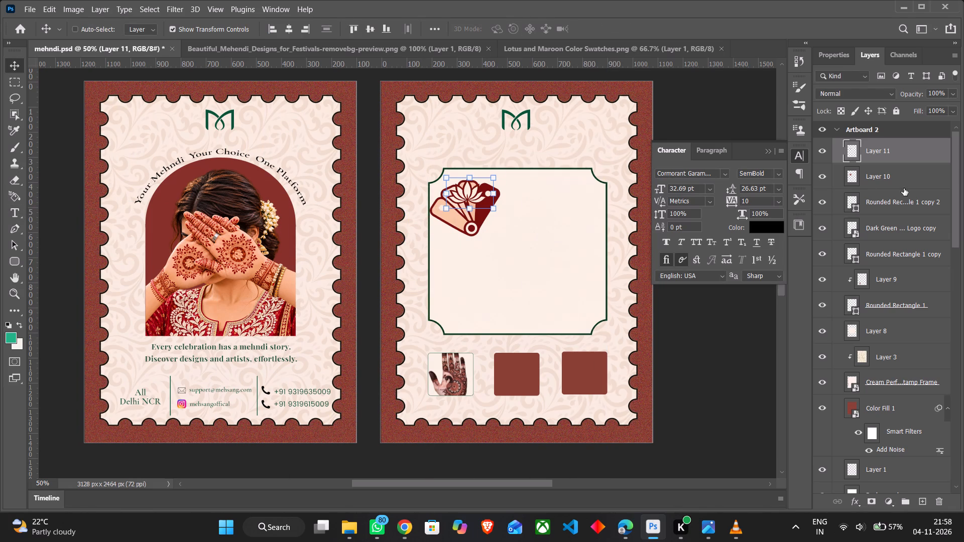
# Move the Layer 10 swatch fan below the lotus, scale it to about 50%, and set it aside over the panel's left edge.
pyautogui.click(900, 173)
pyautogui.moveTo(469, 216); pyautogui.dragTo(471, 256)
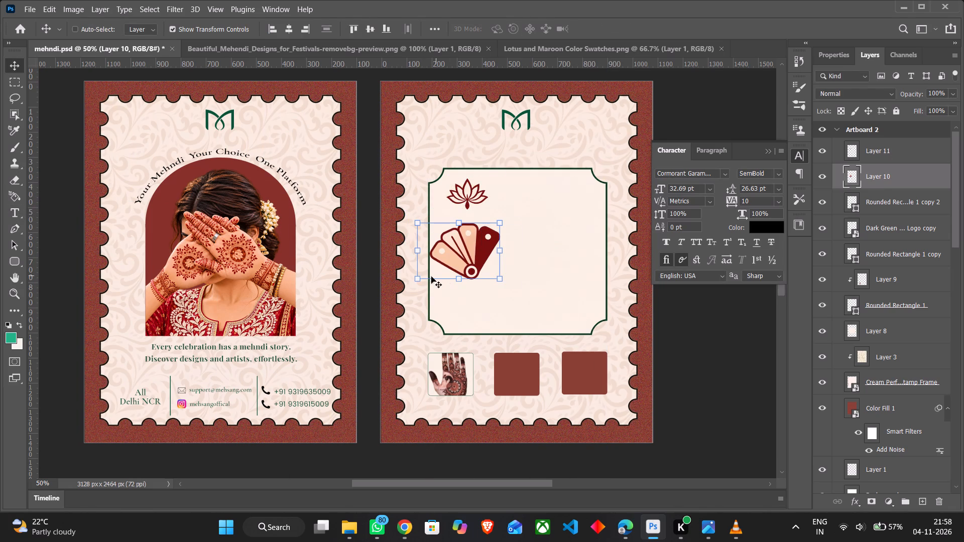
pyautogui.moveTo(415, 278); pyautogui.dragTo(440, 259)
pyautogui.moveTo(478, 246); pyautogui.dragTo(467, 254)
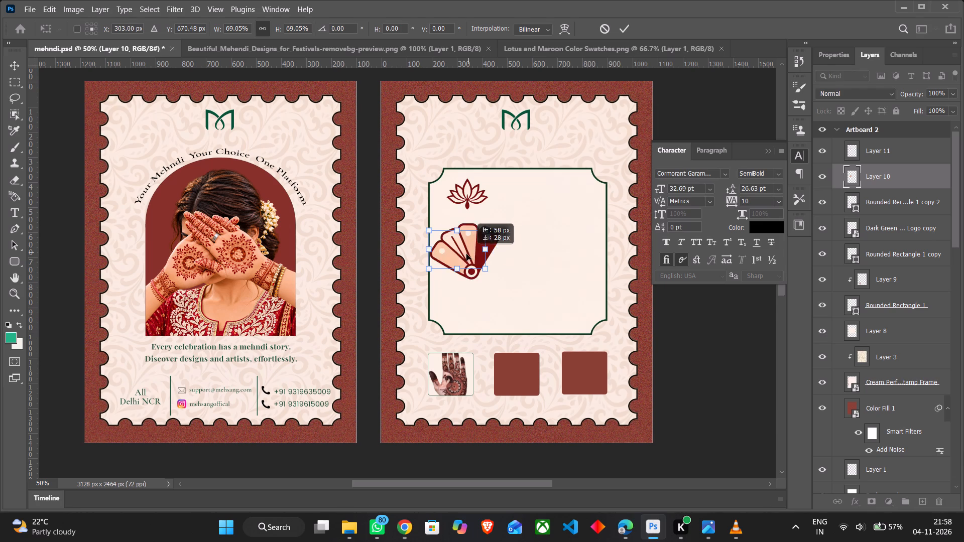
pyautogui.moveTo(429, 269); pyautogui.dragTo(443, 256)
pyautogui.moveTo(466, 242); pyautogui.dragTo(464, 245)
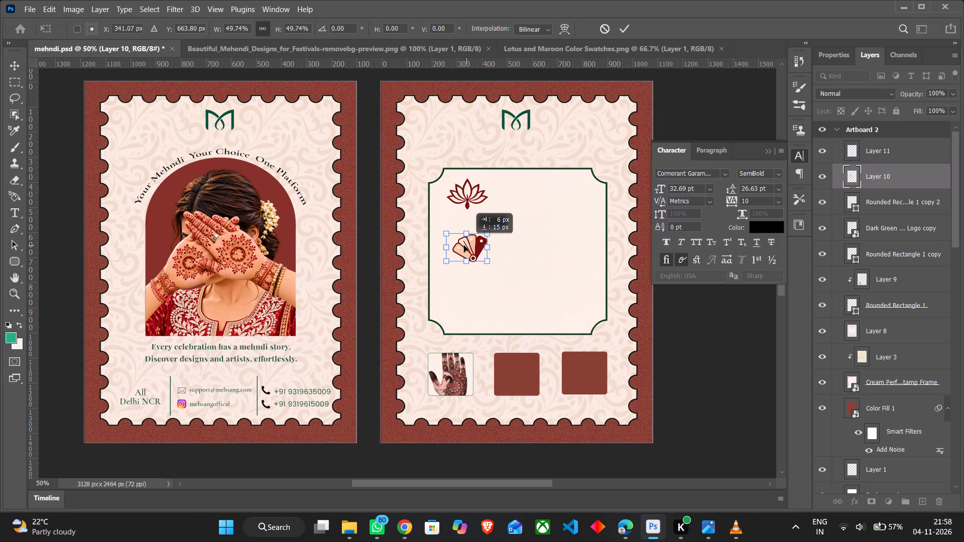
pyautogui.moveTo(464, 245); pyautogui.dragTo(463, 247)
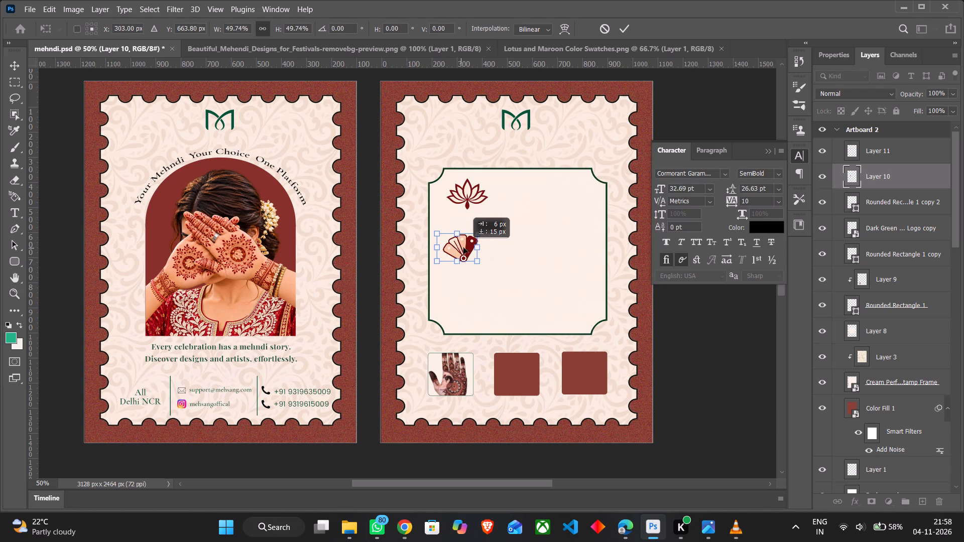
pyautogui.moveTo(463, 247); pyautogui.dragTo(464, 247)
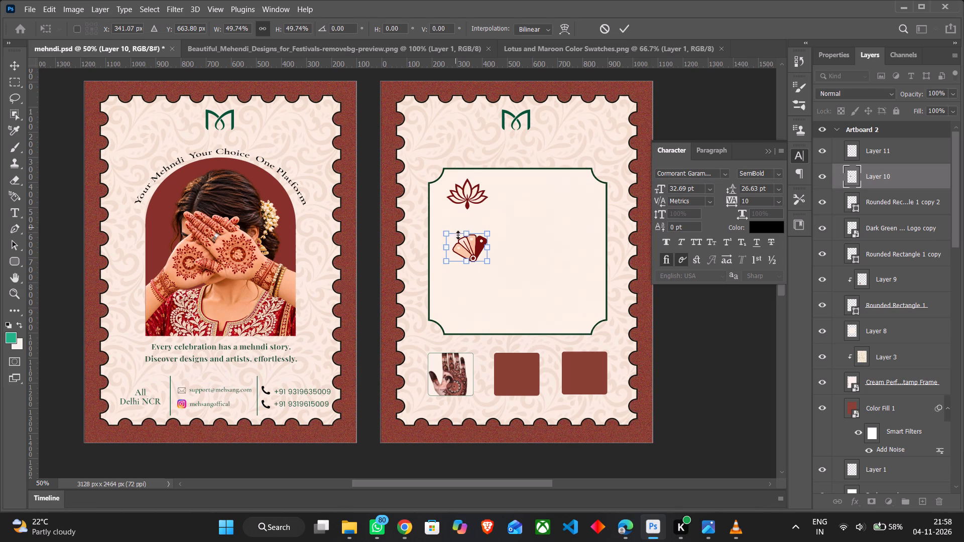
pyautogui.moveTo(469, 249); pyautogui.dragTo(463, 249)
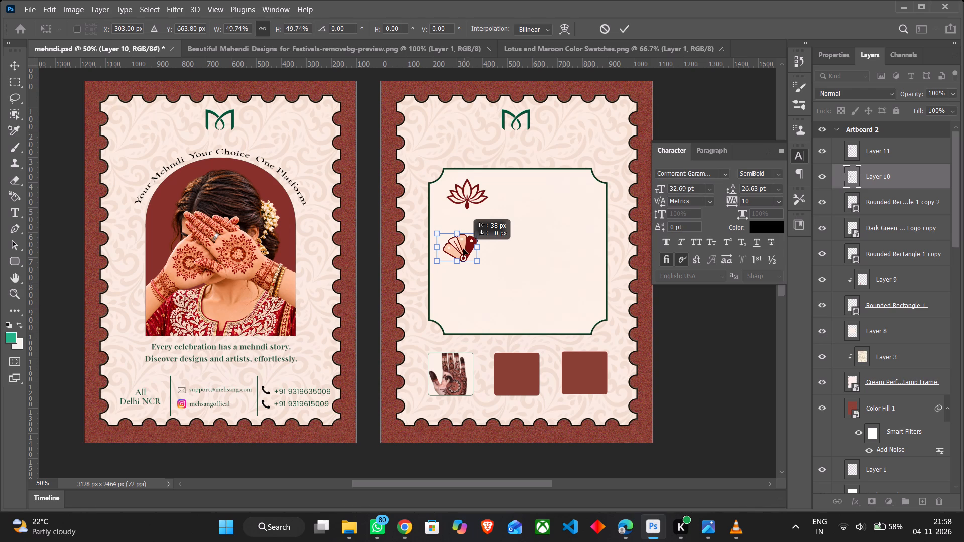
pyautogui.moveTo(463, 249); pyautogui.dragTo(462, 246)
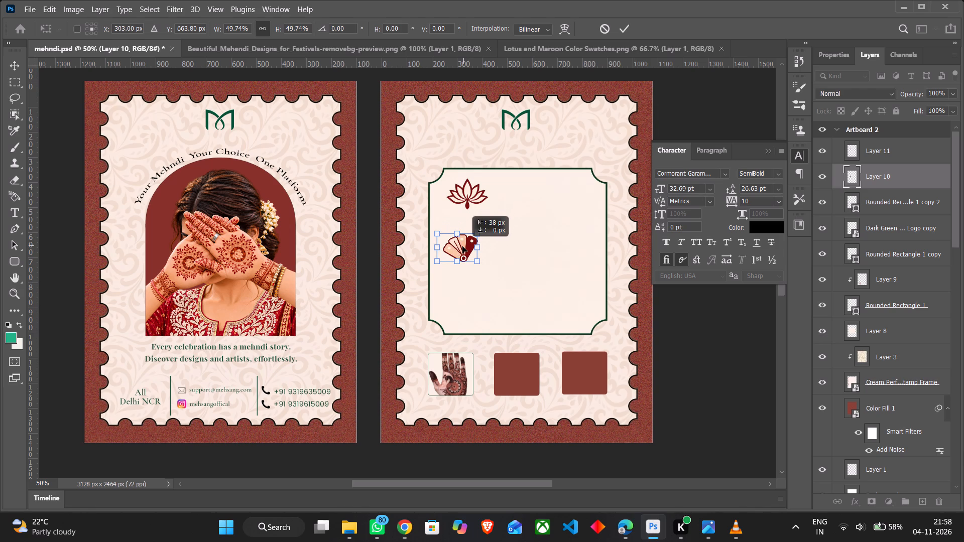
pyautogui.moveTo(462, 246); pyautogui.dragTo(413, 244)
# Place a vertical guide through the lotus's centre at about 340 px.
pyautogui.moveTo(34, 202); pyautogui.dragTo(466, 253)
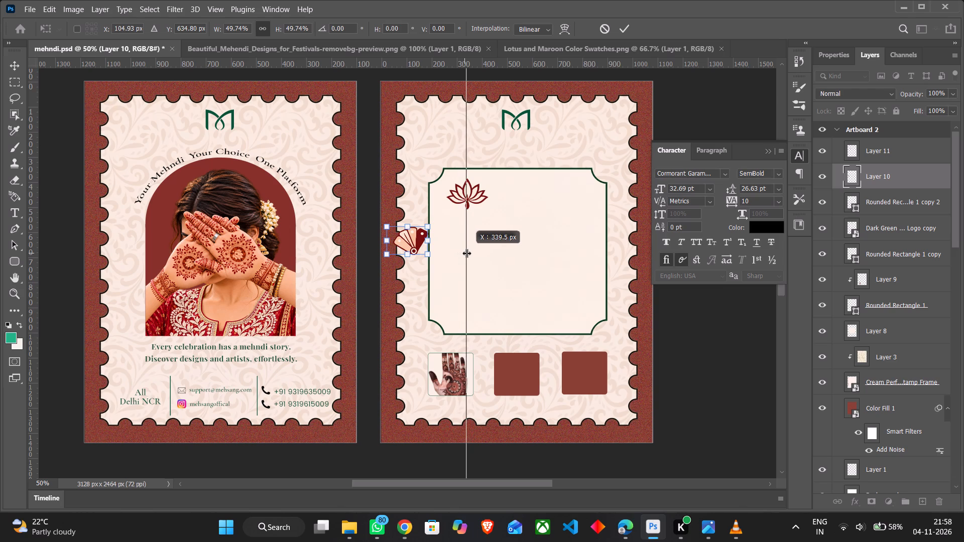
pyautogui.moveTo(466, 253); pyautogui.dragTo(468, 253)
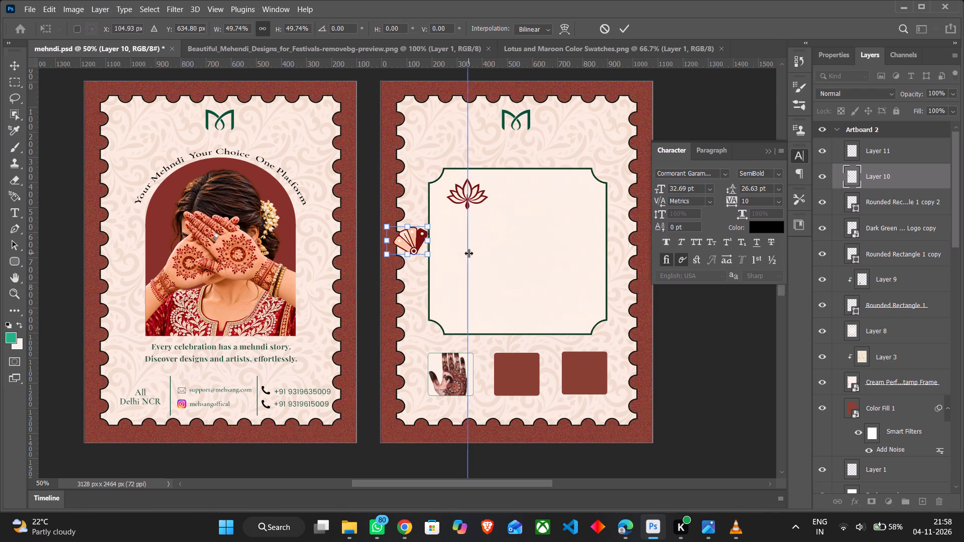
# Move the swatch fan below the lotus and align it with the vertical guide at X 333 px.
pyautogui.moveTo(414, 241); pyautogui.dragTo(463, 240)
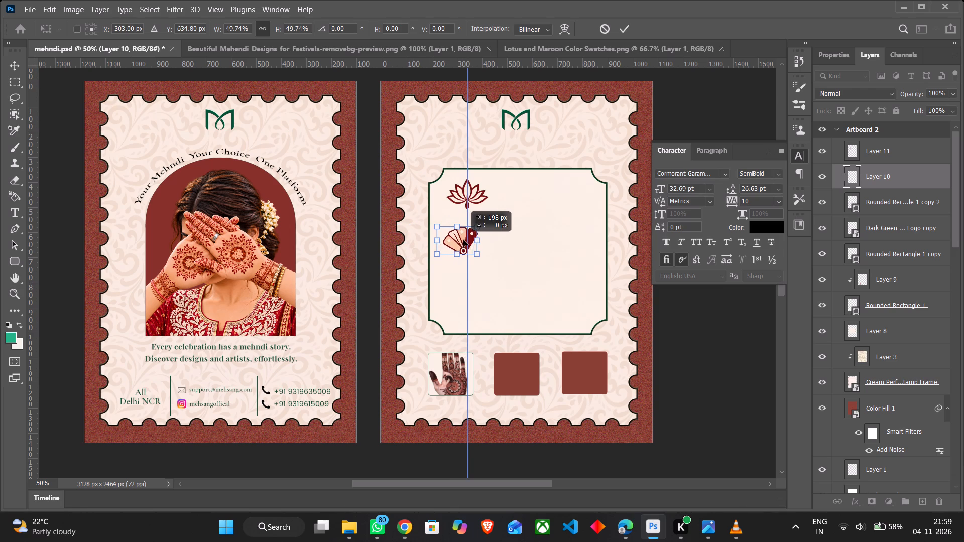
pyautogui.moveTo(463, 240); pyautogui.dragTo(467, 239)
pyautogui.press('Right')
pyautogui.press('Right')
pyautogui.press('Right')
pyautogui.press('Right')
pyautogui.press('Right')
pyautogui.press('Right')
pyautogui.press('Right')
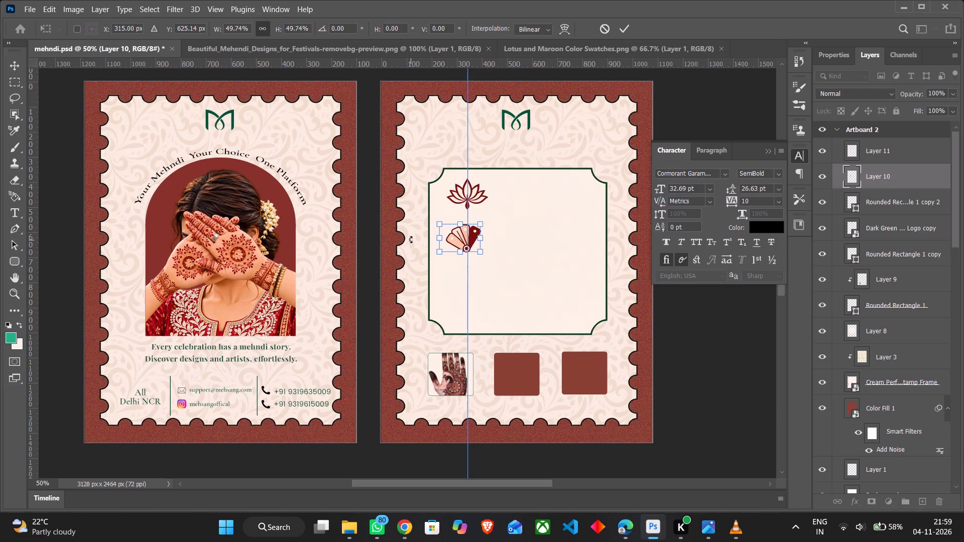
pyautogui.press('Right')
pyautogui.press('Right')
pyautogui.press('Right')
pyautogui.press('Right')
pyautogui.press('Right')
pyautogui.press('Right')
pyautogui.press('Right')
pyautogui.press('Right')
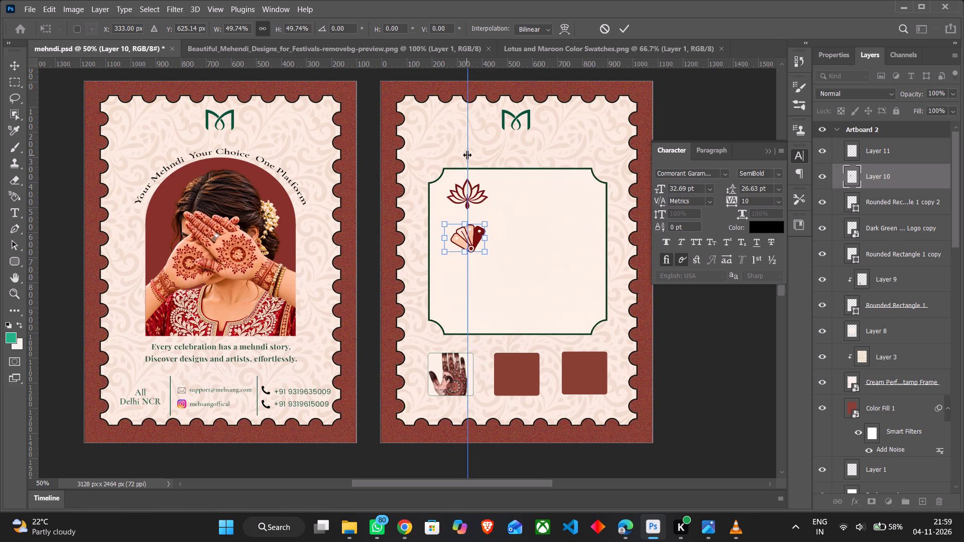
# Shift the vertical guide to the lotus's left edge at about 259 px.
pyautogui.moveTo(468, 155); pyautogui.dragTo(449, 157)
pyautogui.doubleClick(449, 157)
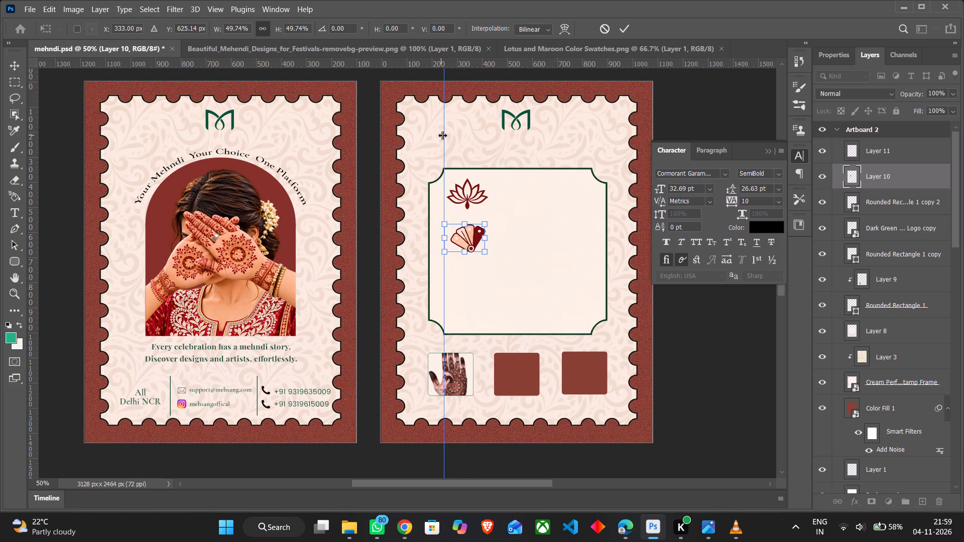
pyautogui.moveTo(443, 135); pyautogui.dragTo(449, 135)
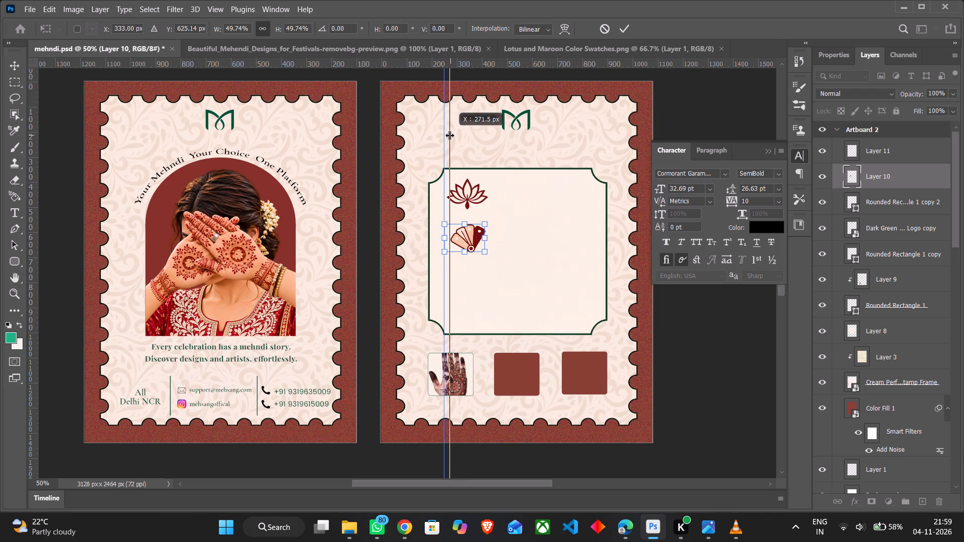
pyautogui.moveTo(449, 135); pyautogui.dragTo(448, 135)
pyautogui.click(874, 152)
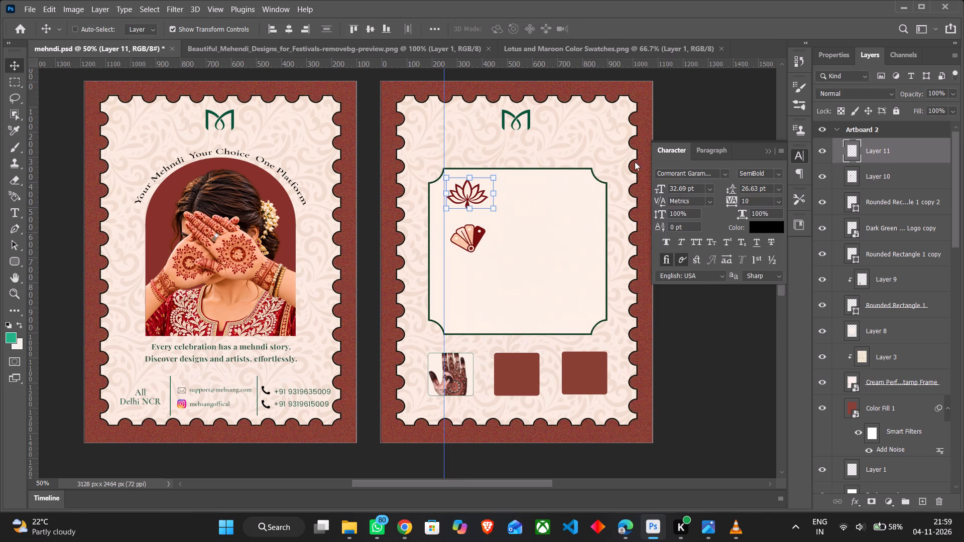
pyautogui.moveTo(445, 137); pyautogui.dragTo(449, 137)
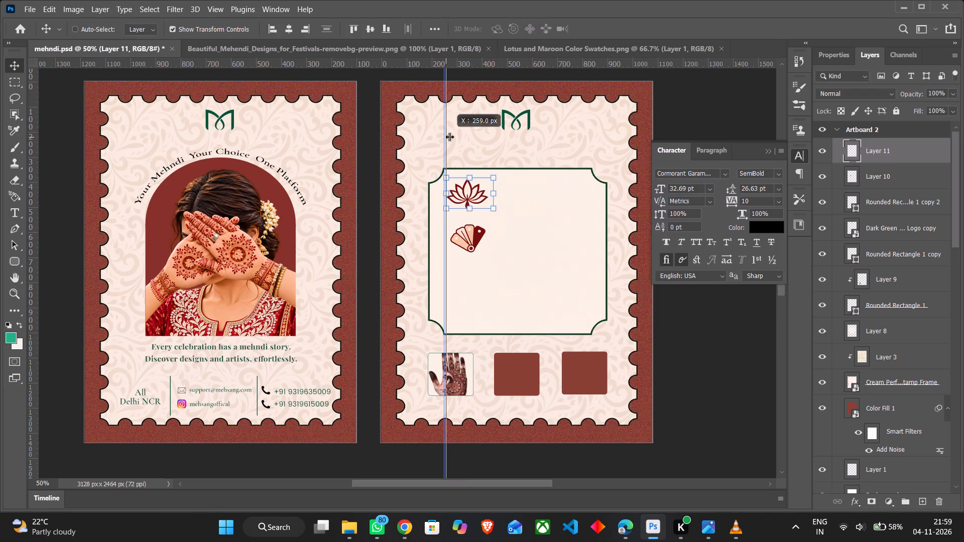
pyautogui.moveTo(449, 137); pyautogui.dragTo(450, 137)
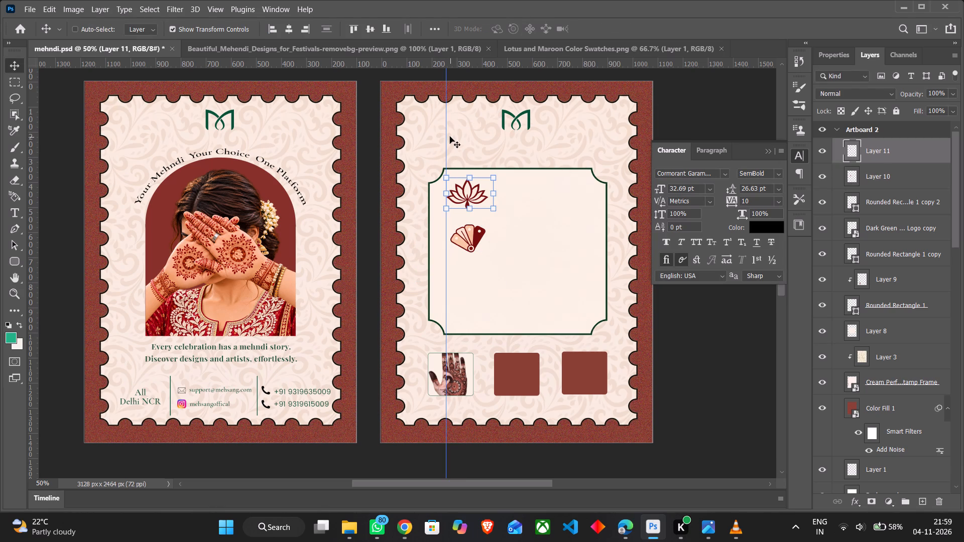
# Add a second vertical guide at the lotus's right edge, about 424 px.
pyautogui.moveTo(34, 137); pyautogui.dragTo(530, 181)
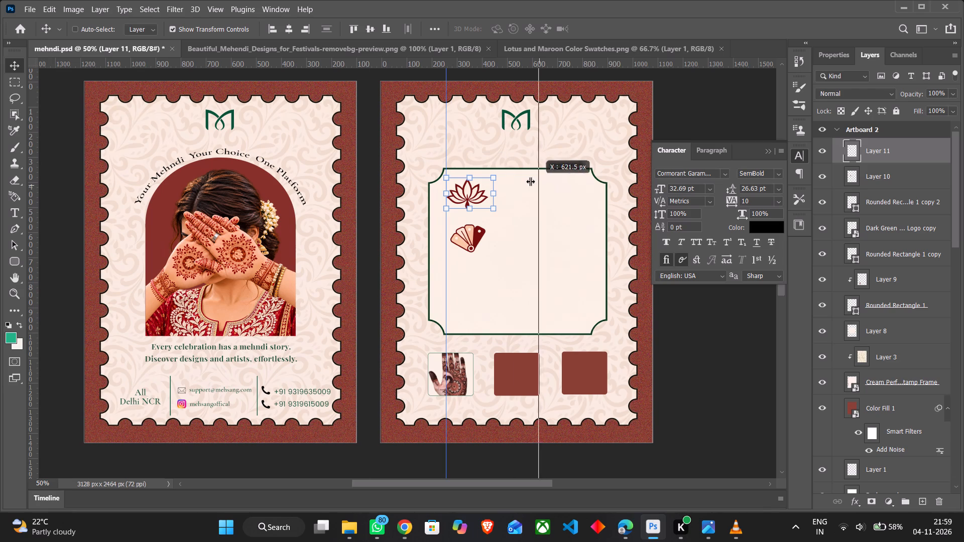
pyautogui.moveTo(530, 181); pyautogui.dragTo(488, 180)
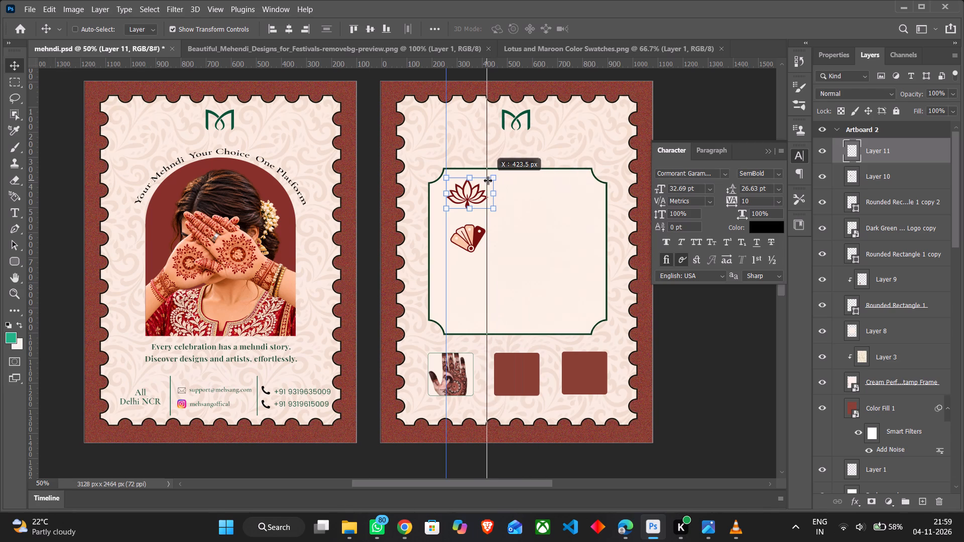
pyautogui.moveTo(488, 180); pyautogui.dragTo(488, 180)
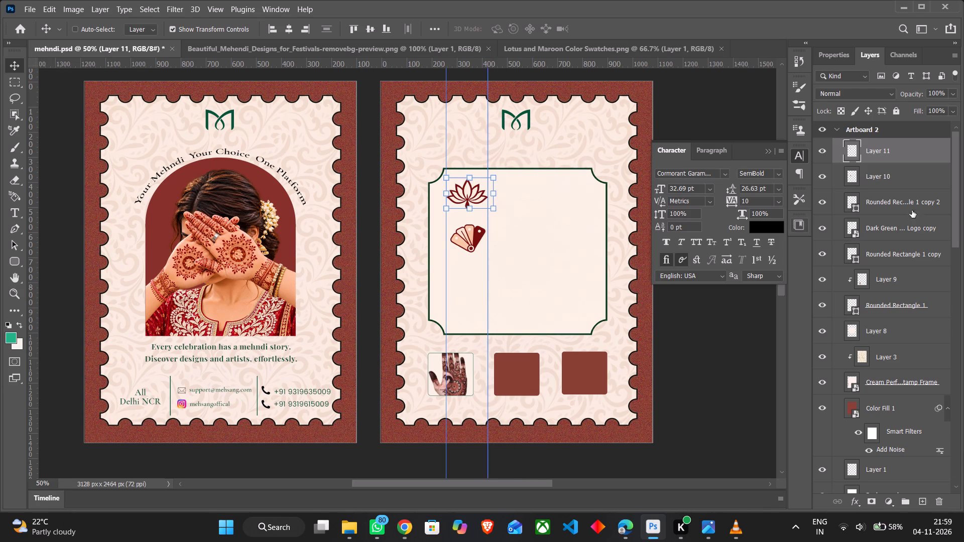
# Enlarge the Layer 10 swatch fan to about 113.5% and position it between the guides below the lotus at X 323 px.
pyautogui.click(897, 176)
pyautogui.moveTo(440, 254); pyautogui.dragTo(440, 255)
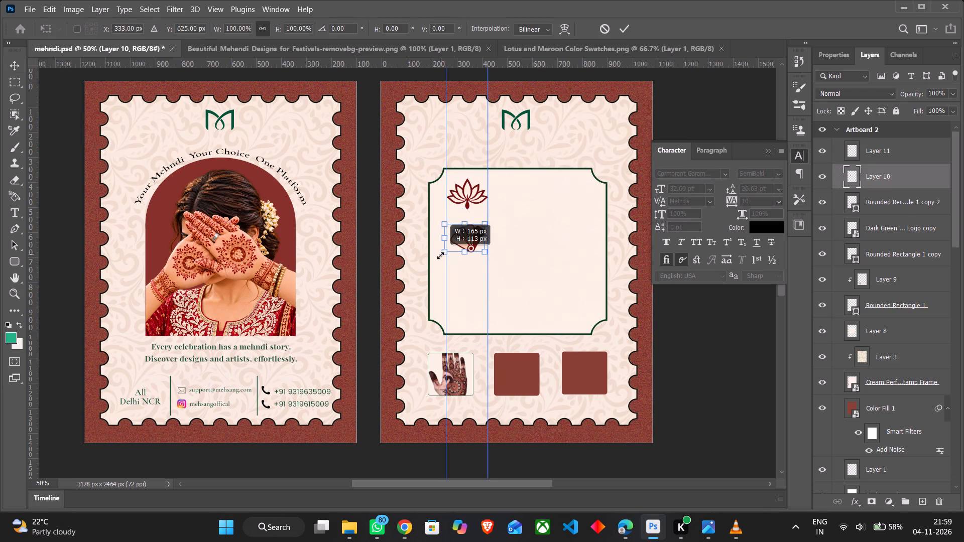
pyautogui.moveTo(440, 255); pyautogui.dragTo(437, 261)
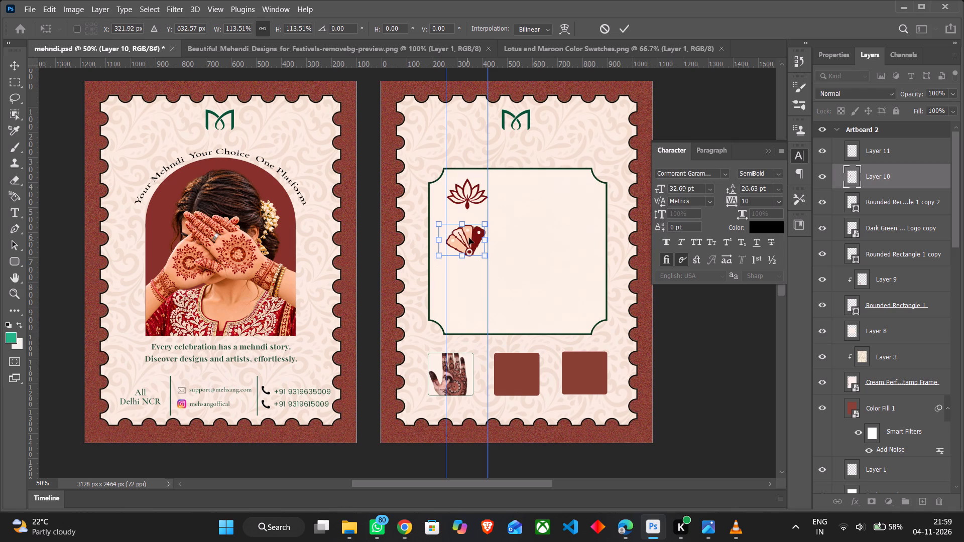
pyautogui.moveTo(469, 238); pyautogui.dragTo(468, 242)
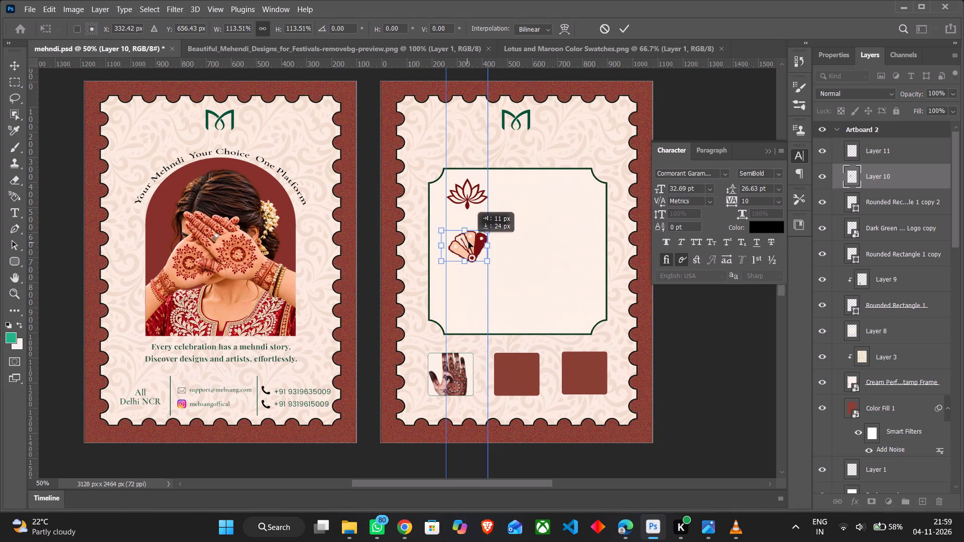
pyautogui.moveTo(468, 242); pyautogui.dragTo(467, 243)
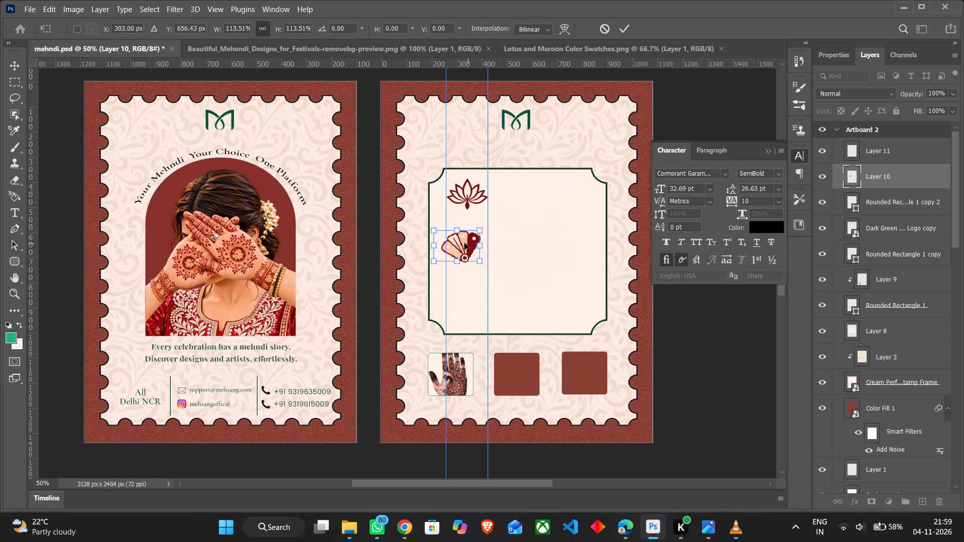
pyautogui.press('Right')
pyautogui.press('Right')
pyautogui.press('Right')
pyautogui.press('Right')
pyautogui.press('Right')
pyautogui.press('Right')
pyautogui.press('Right')
pyautogui.press('Right')
pyautogui.press('Right')
pyautogui.press('Right')
pyautogui.press('Right')
pyautogui.press('Right')
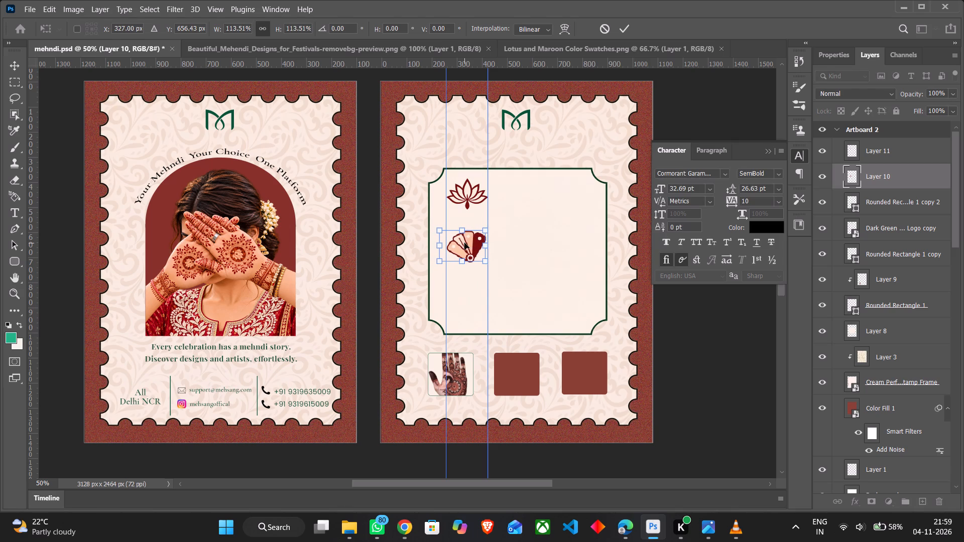
pyautogui.press('Left')
pyautogui.press('Left')
pyautogui.click(402, 525)
pyautogui.scroll(-7, 409, 351)
pyautogui.scroll(20, 408, 346)
pyautogui.scroll(8, 408, 346)
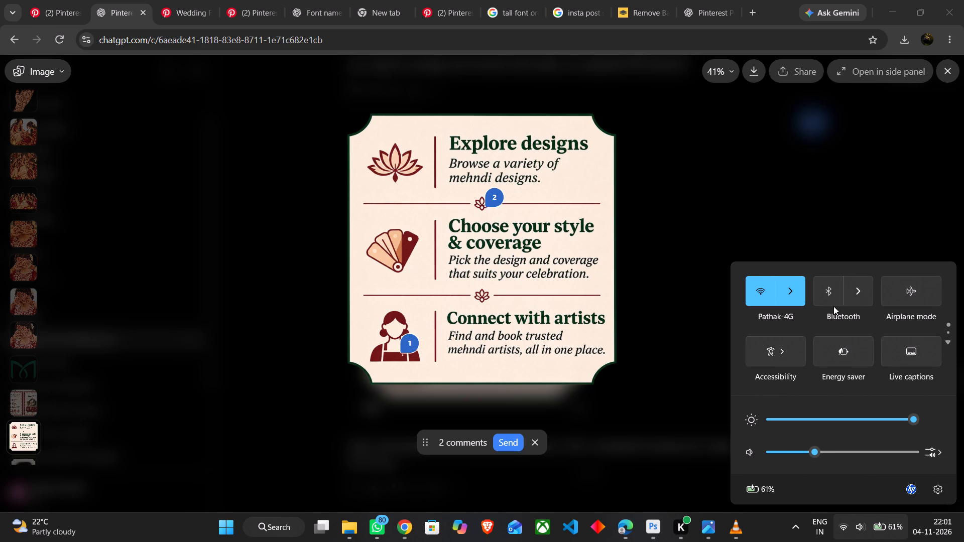
# Toggle Bluetooth in the Windows quick settings and return to the feature panel image in ChatGPT.
pyautogui.click(830, 286)
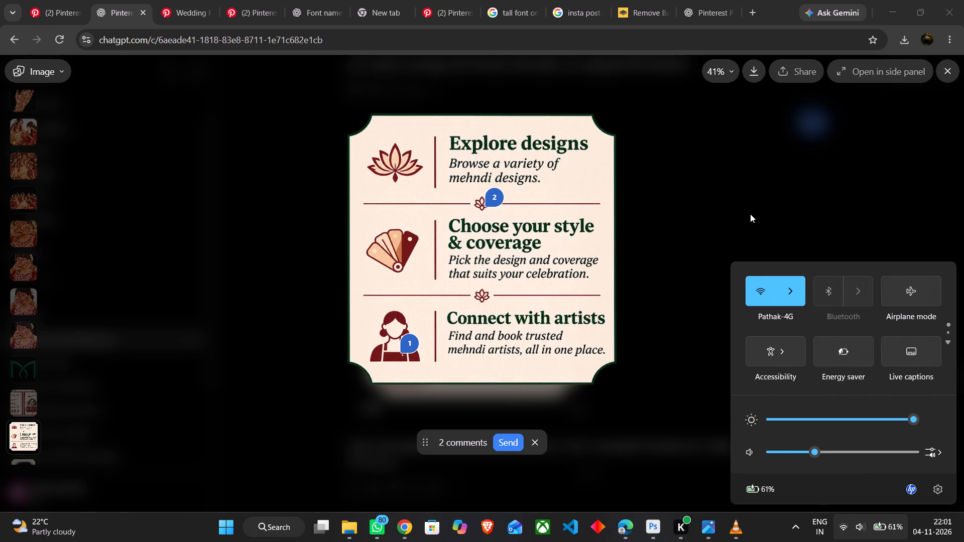
pyautogui.click(750, 214)
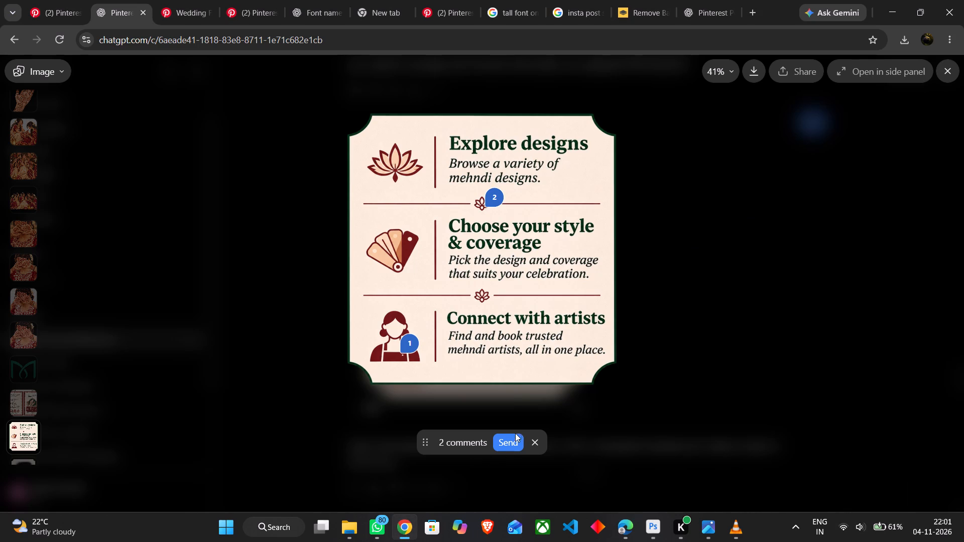
# Retry sending the two comments on the artist icon and the upper small lotus divider.
pyautogui.click(504, 441)
pyautogui.tripleClick(504, 441)
pyautogui.tripleClick(504, 441)
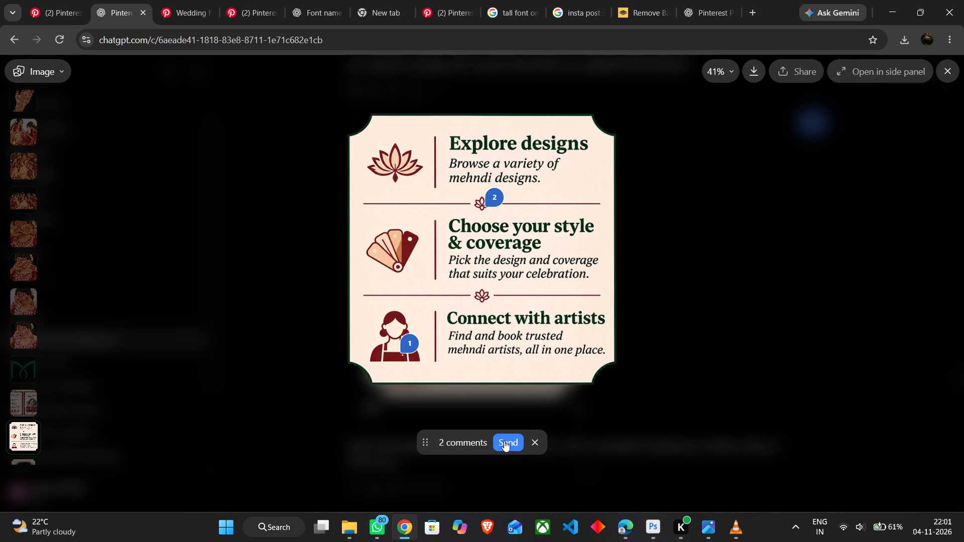
pyautogui.tripleClick(504, 441)
pyautogui.tripleClick(504, 441)
pyautogui.tripleClick(504, 441)
pyautogui.tripleClick(504, 441)
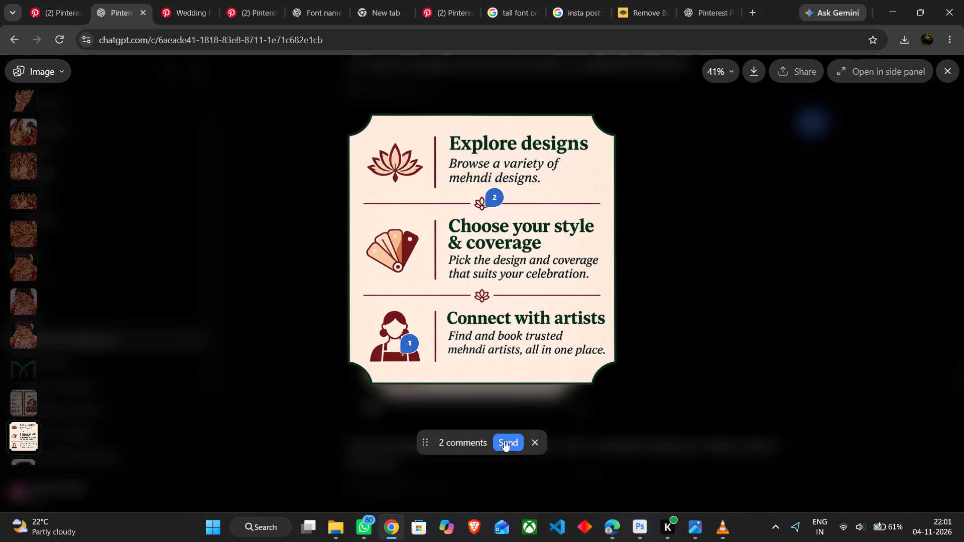
pyautogui.click(504, 441)
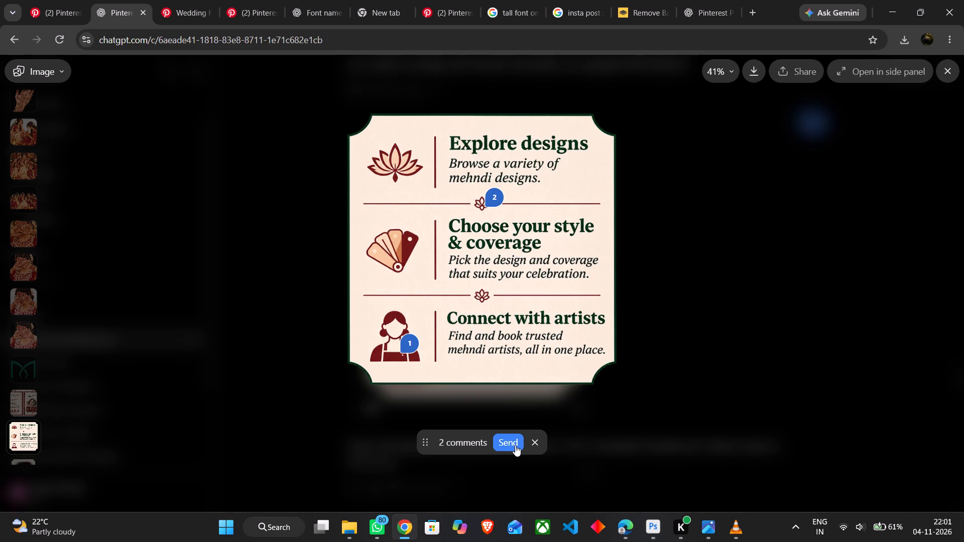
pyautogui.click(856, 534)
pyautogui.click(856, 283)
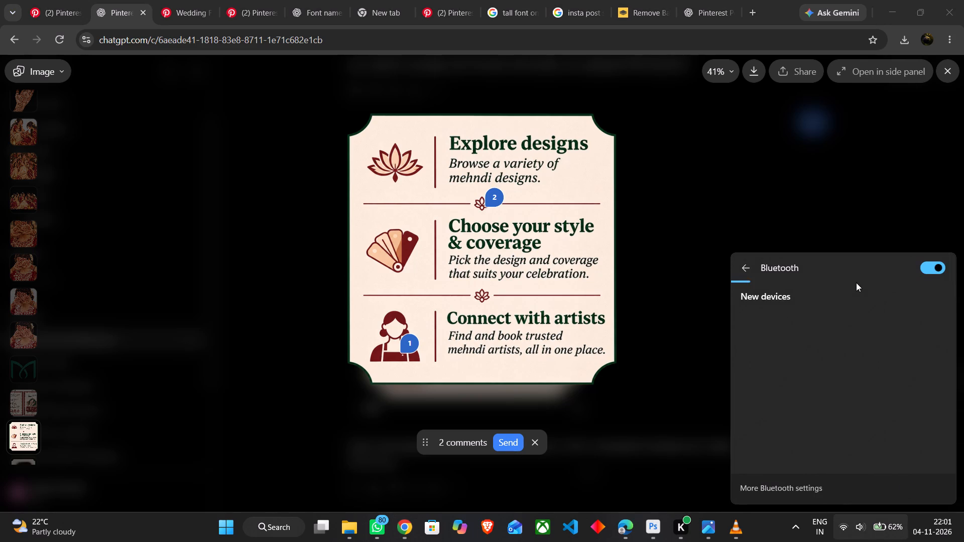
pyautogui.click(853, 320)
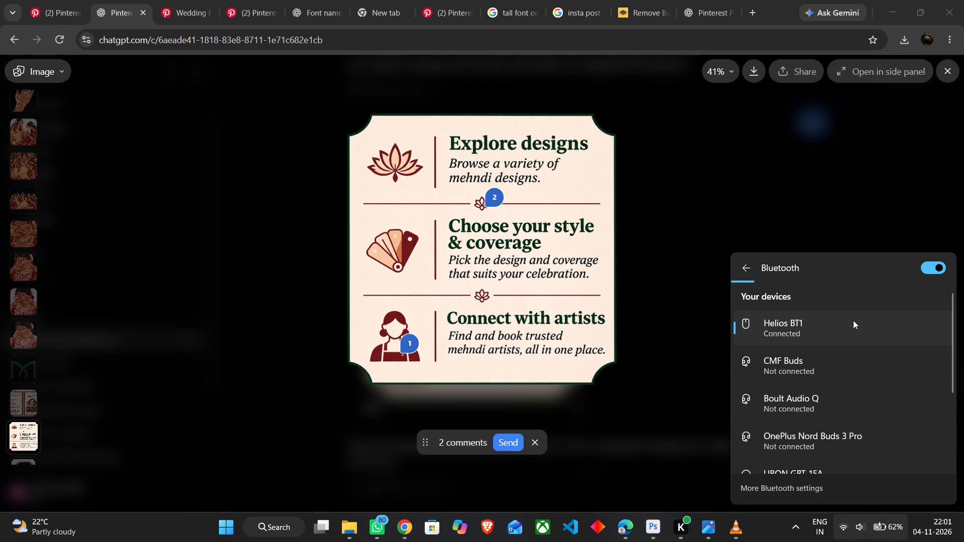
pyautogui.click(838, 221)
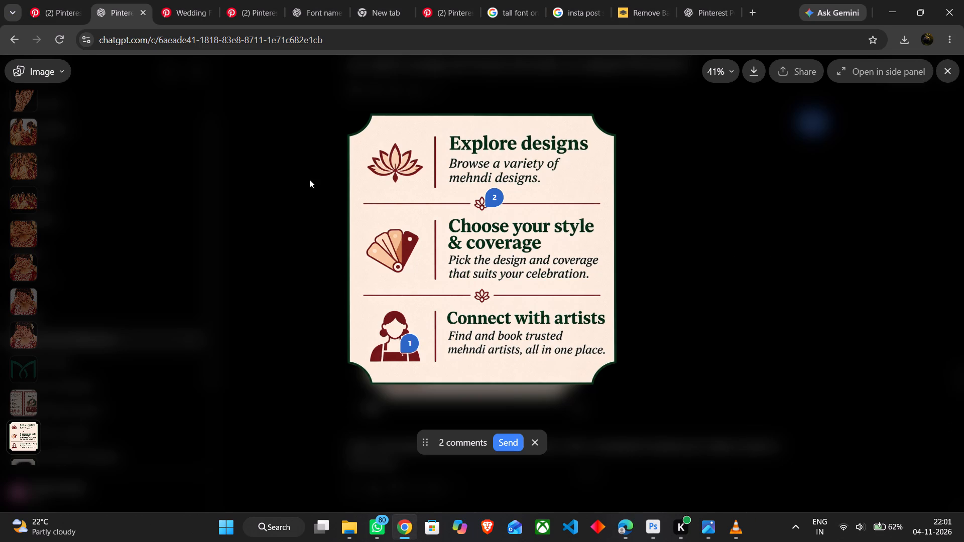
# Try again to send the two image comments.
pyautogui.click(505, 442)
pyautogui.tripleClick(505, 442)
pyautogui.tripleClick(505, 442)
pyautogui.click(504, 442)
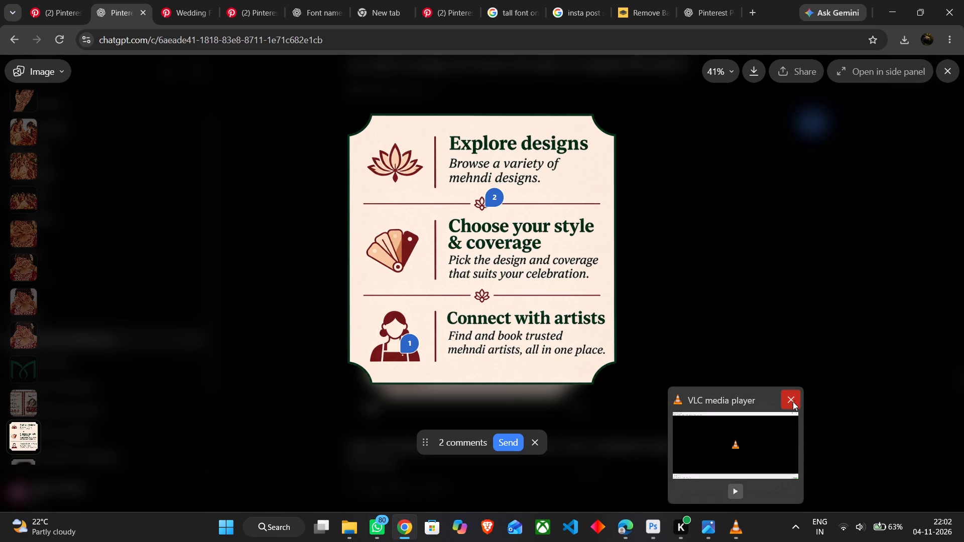
# Close VLC media player, the open image viewer windows and the Pictures window of File Explorer.
pyautogui.click(794, 400)
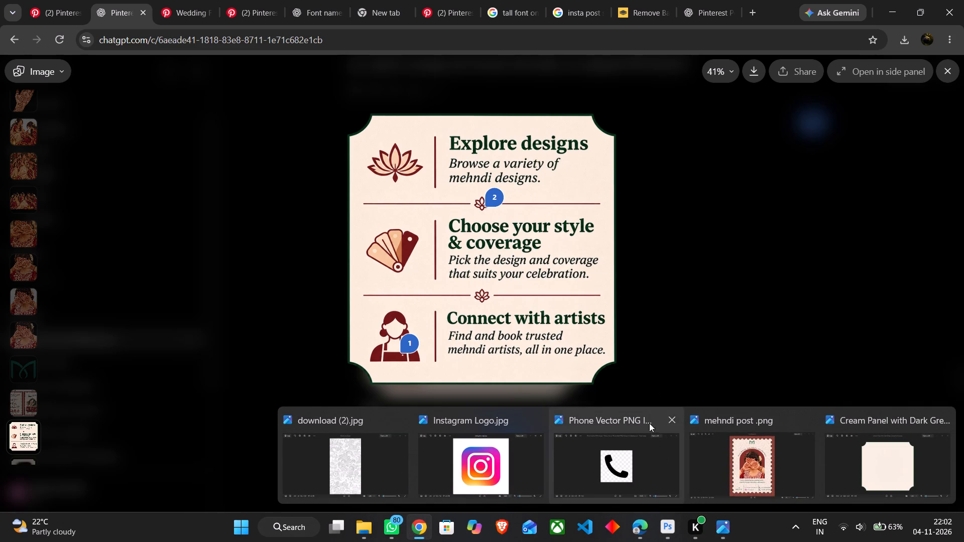
pyautogui.click(675, 413)
pyautogui.click(671, 419)
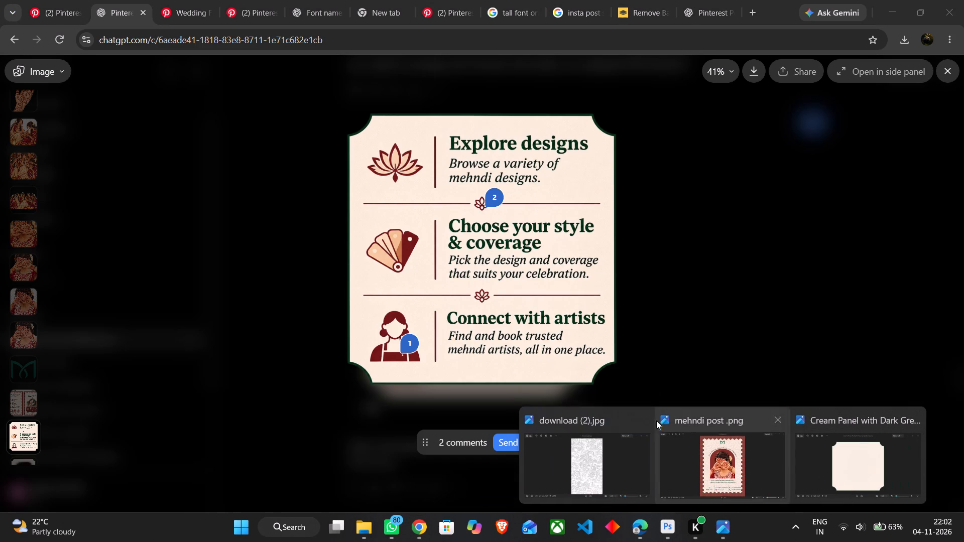
pyautogui.click(645, 421)
pyautogui.click(713, 430)
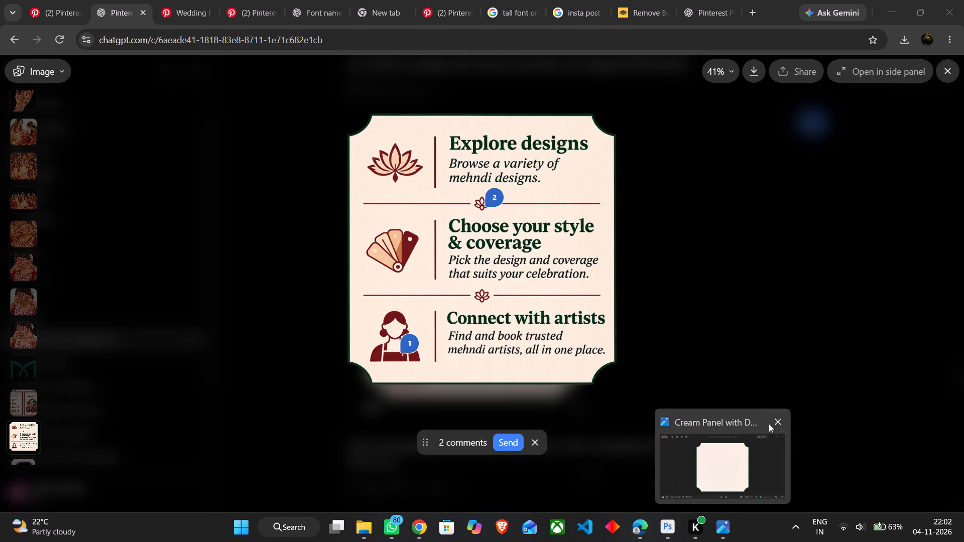
pyautogui.click(775, 422)
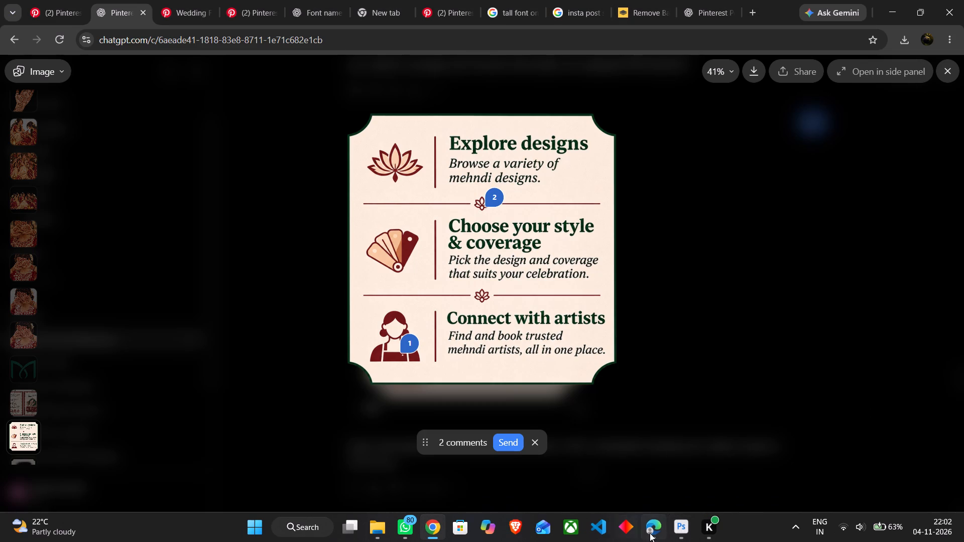
pyautogui.click(708, 416)
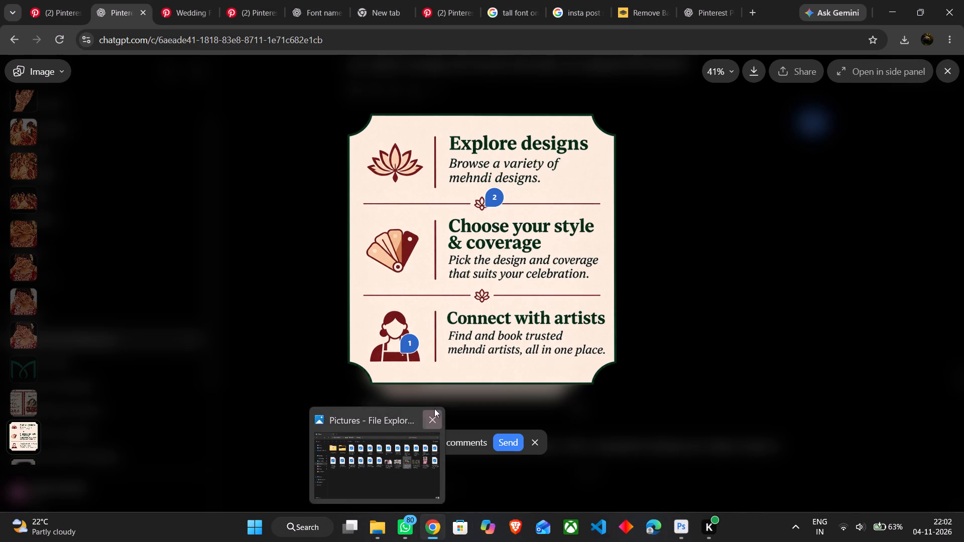
pyautogui.click(432, 424)
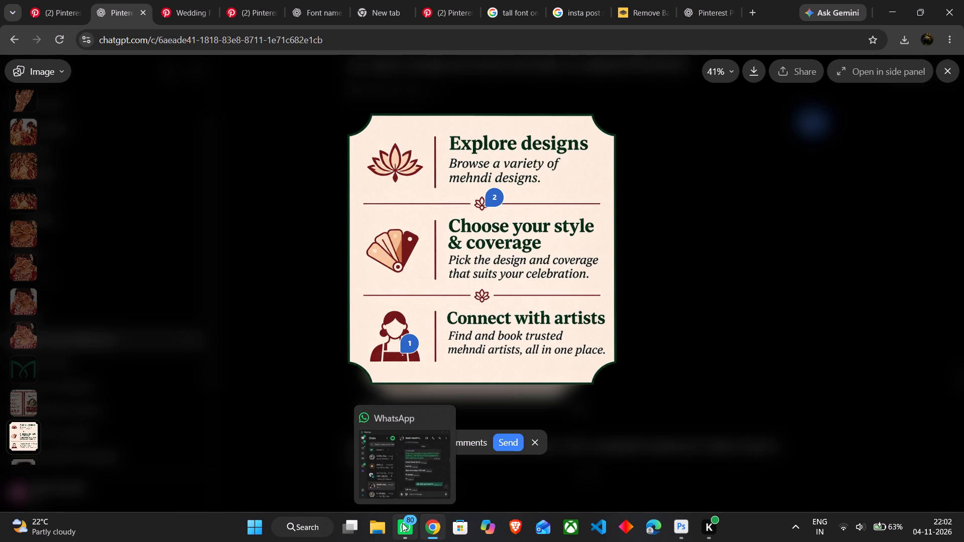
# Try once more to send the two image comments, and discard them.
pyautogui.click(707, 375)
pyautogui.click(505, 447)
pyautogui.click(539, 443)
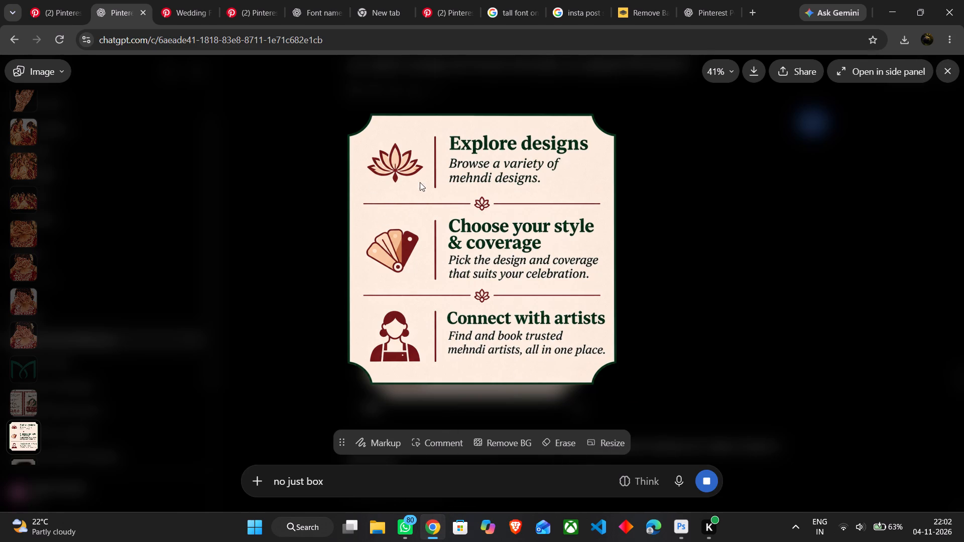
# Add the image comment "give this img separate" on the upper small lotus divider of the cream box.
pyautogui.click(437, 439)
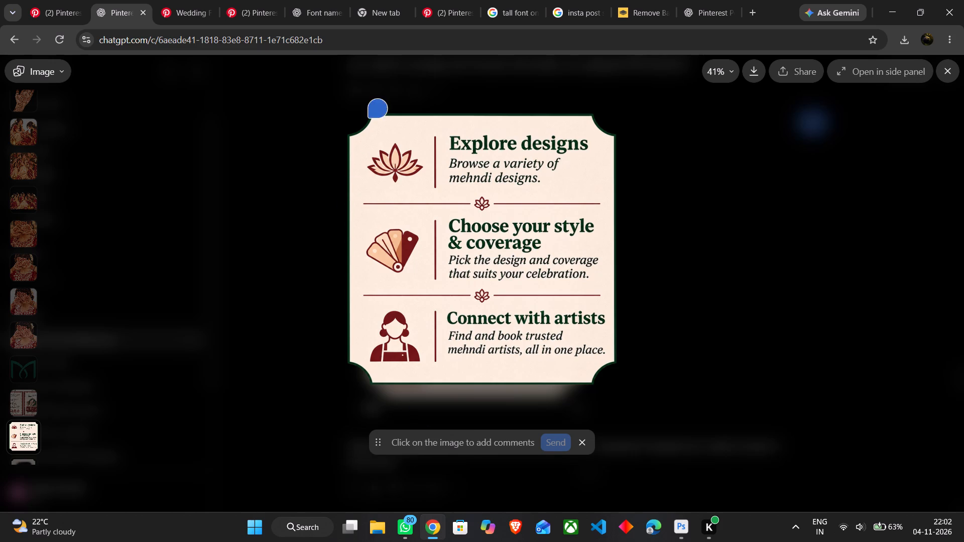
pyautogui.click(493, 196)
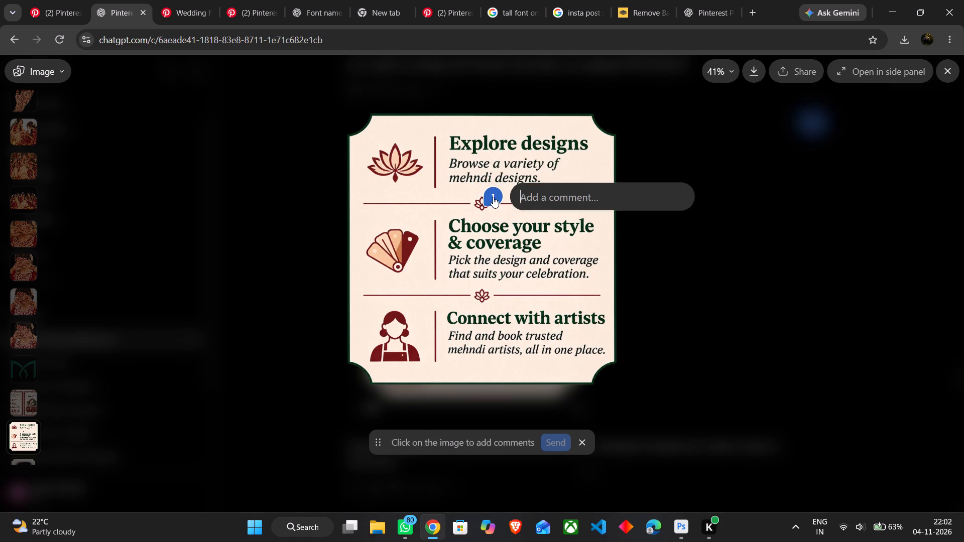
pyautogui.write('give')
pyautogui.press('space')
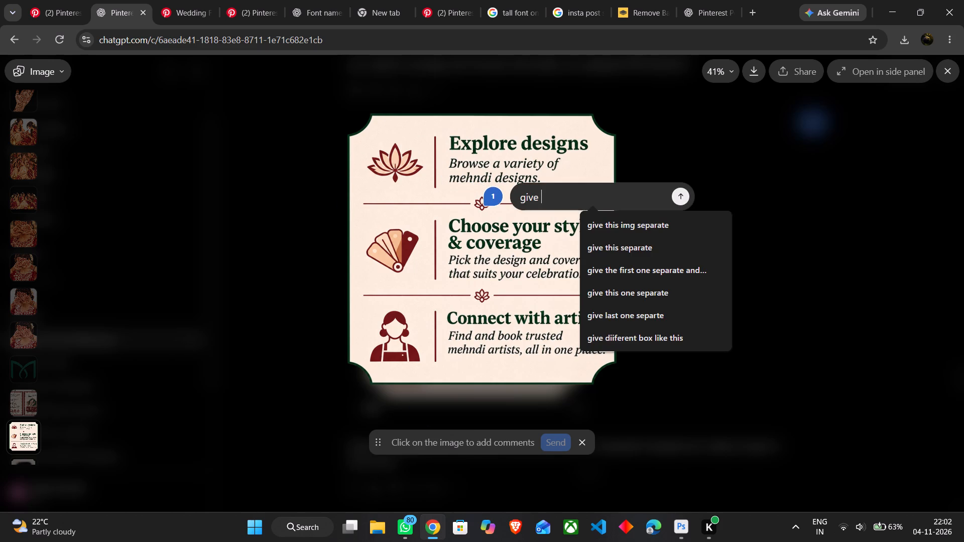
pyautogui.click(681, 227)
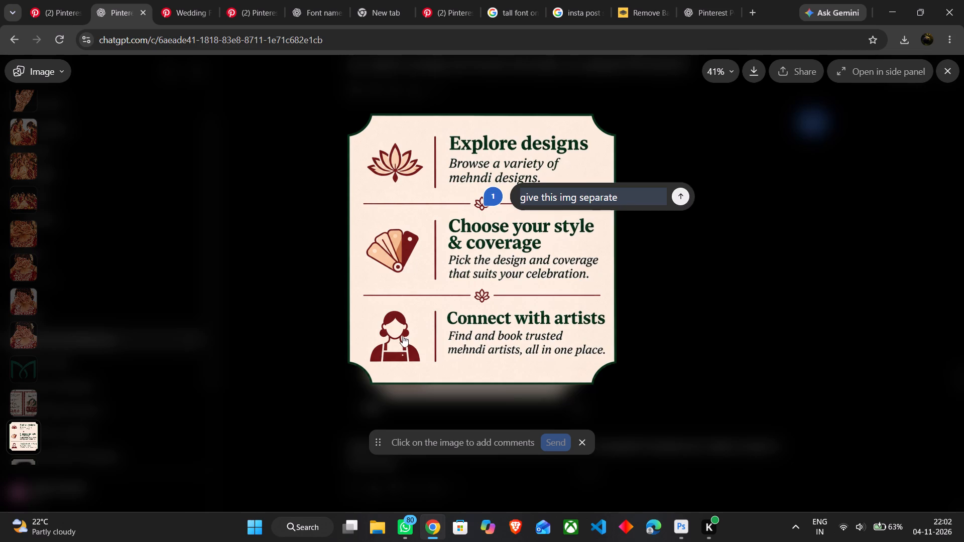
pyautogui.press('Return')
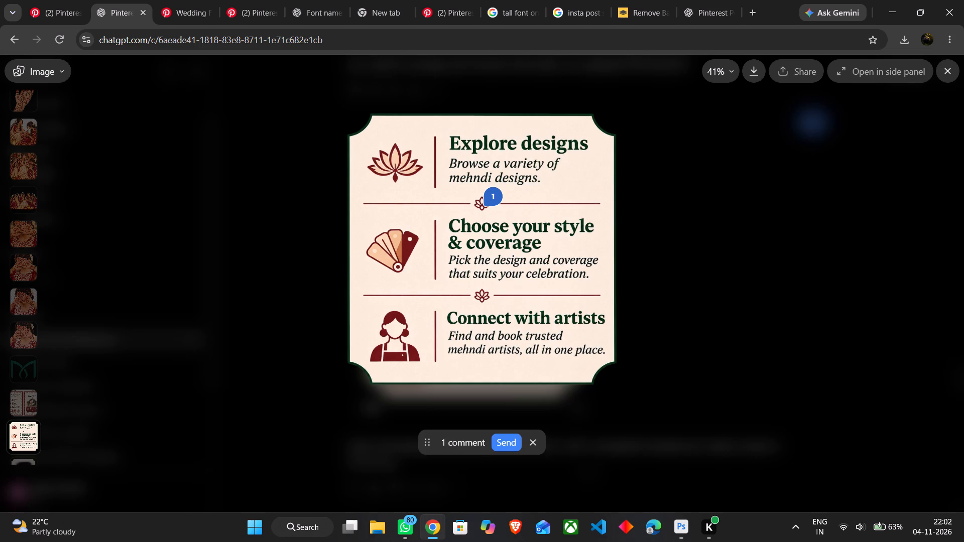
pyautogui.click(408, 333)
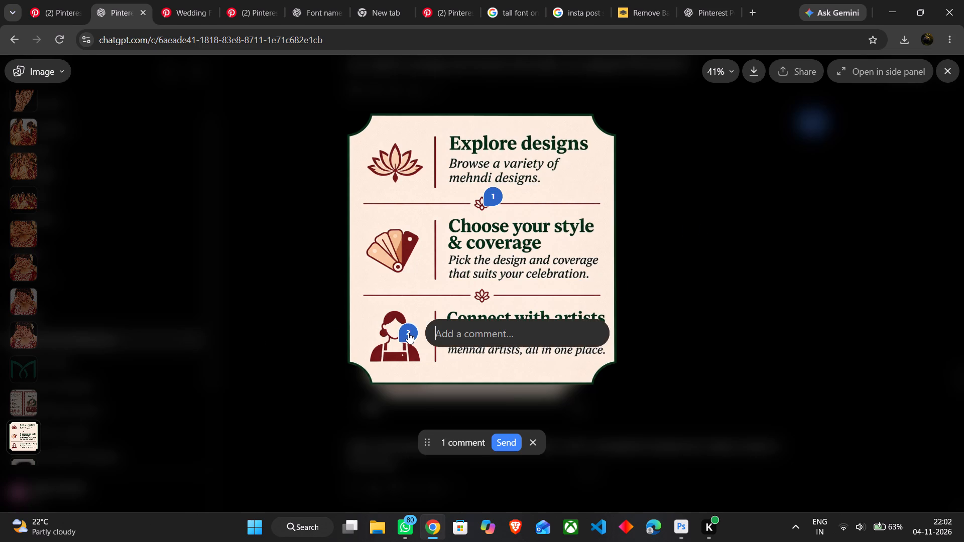
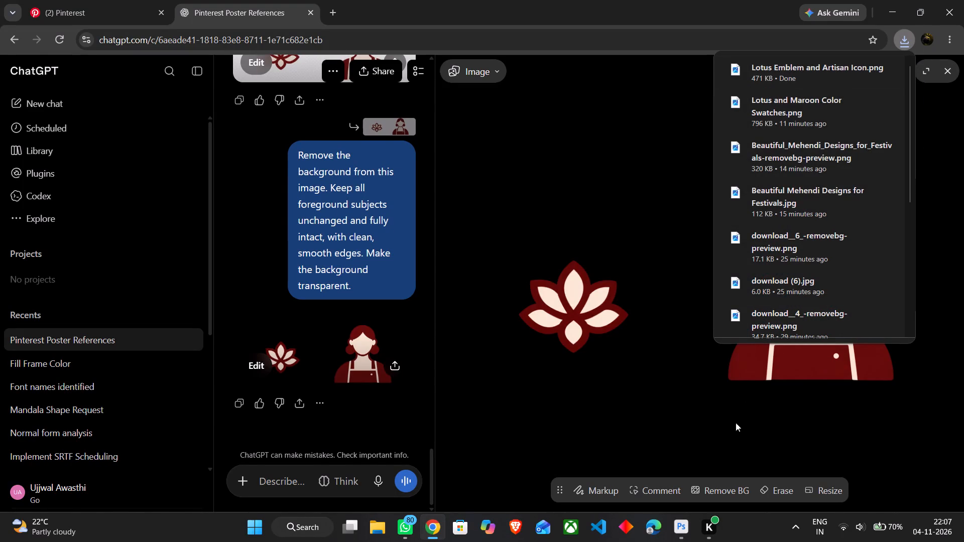
# Switch to Photoshop and close the Beautiful_Mehendi_Designs_for_Festivals-removebg-preview.png document.
pyautogui.click(684, 526)
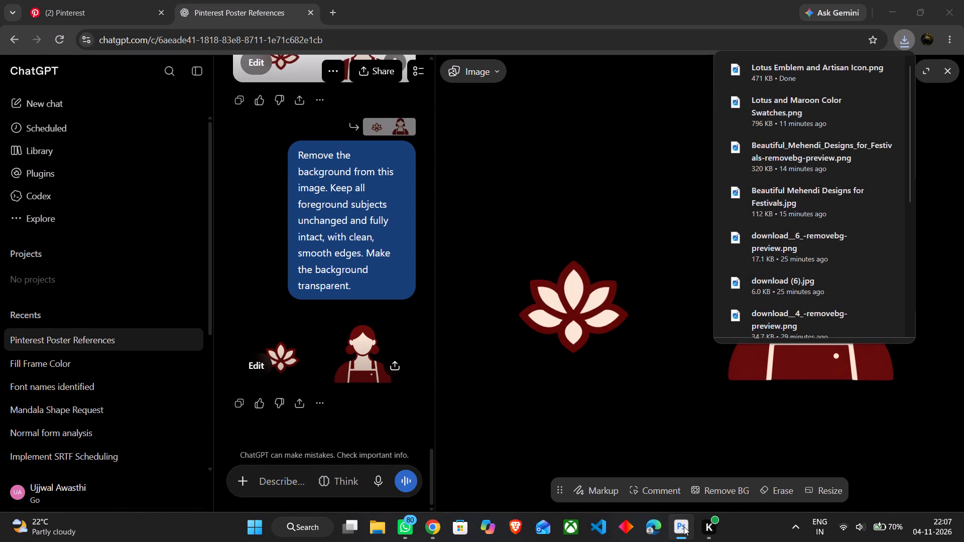
pyautogui.click(684, 526)
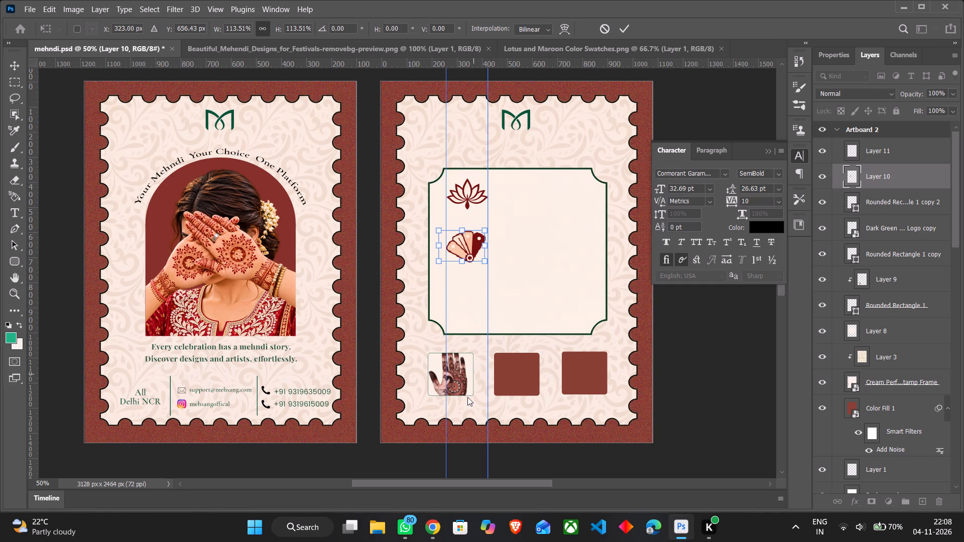
pyautogui.click(562, 50)
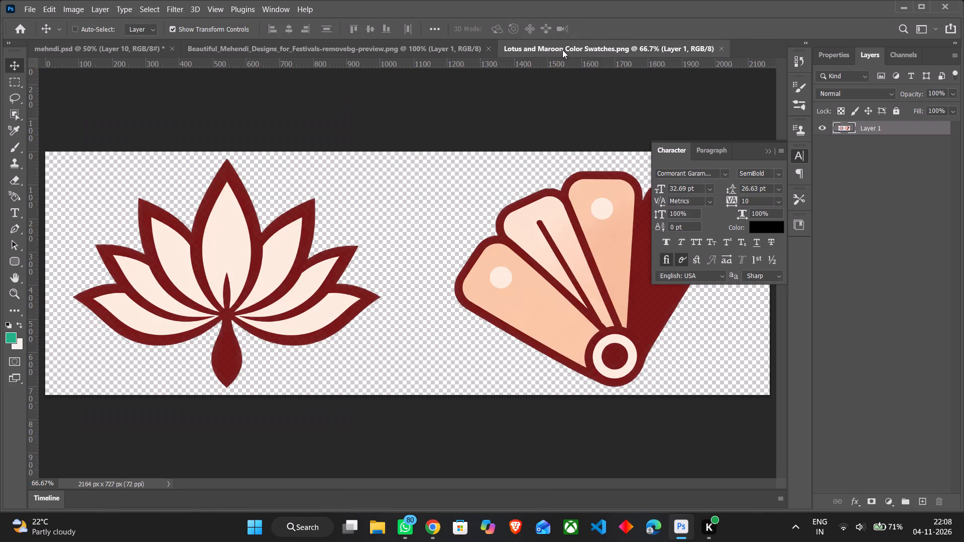
pyautogui.click(487, 50)
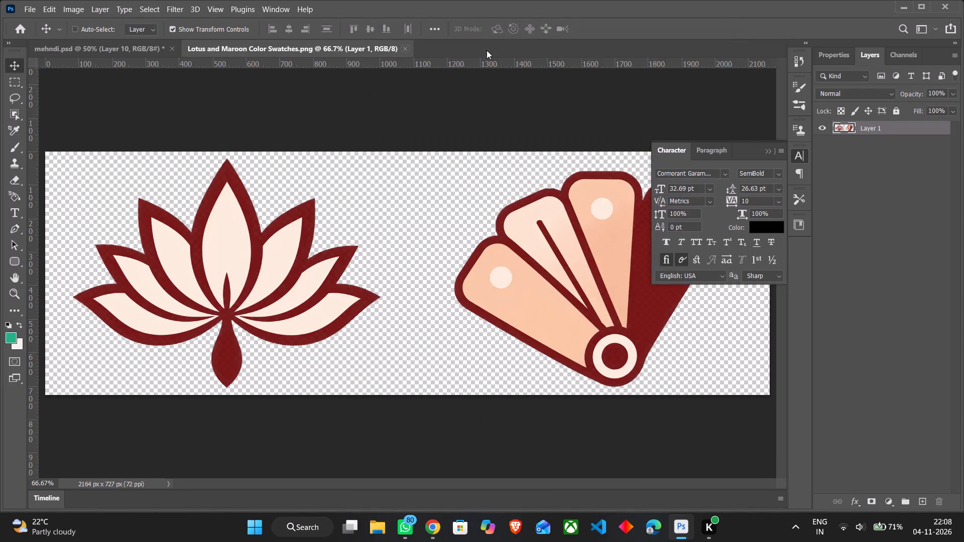
# Open Lotus Emblem and Artisan Icon.png from the Downloads folder.
pyautogui.click(24, 13)
pyautogui.click(36, 27)
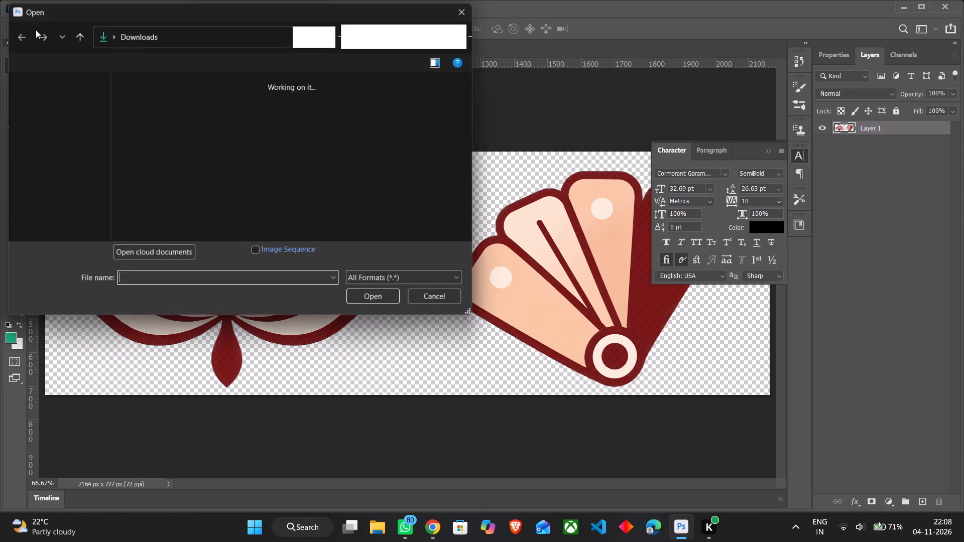
pyautogui.click(173, 104)
pyautogui.click(375, 302)
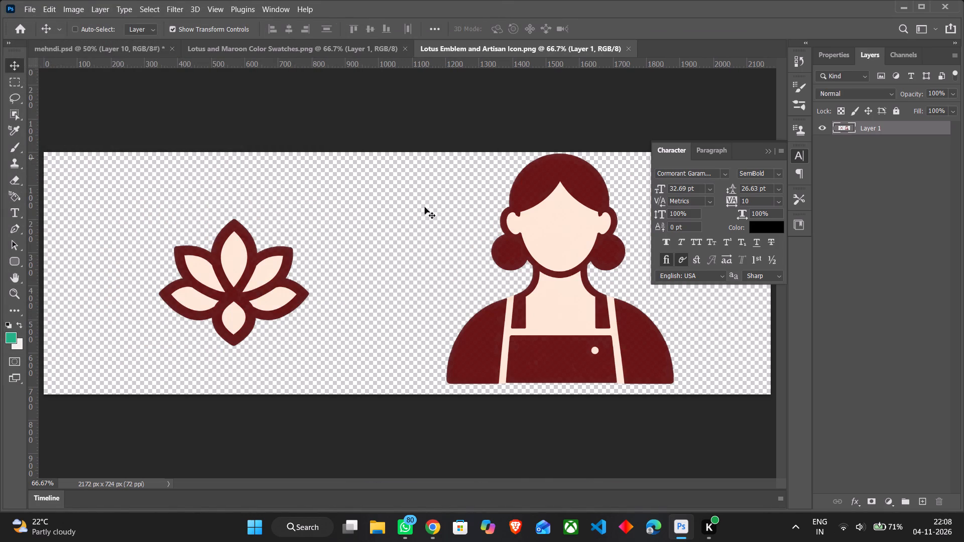
# Copy the lotus and artist image into the second artboard of mehndi.psd and scale it to about 63%.
pyautogui.moveTo(422, 237); pyautogui.dragTo(377, 232)
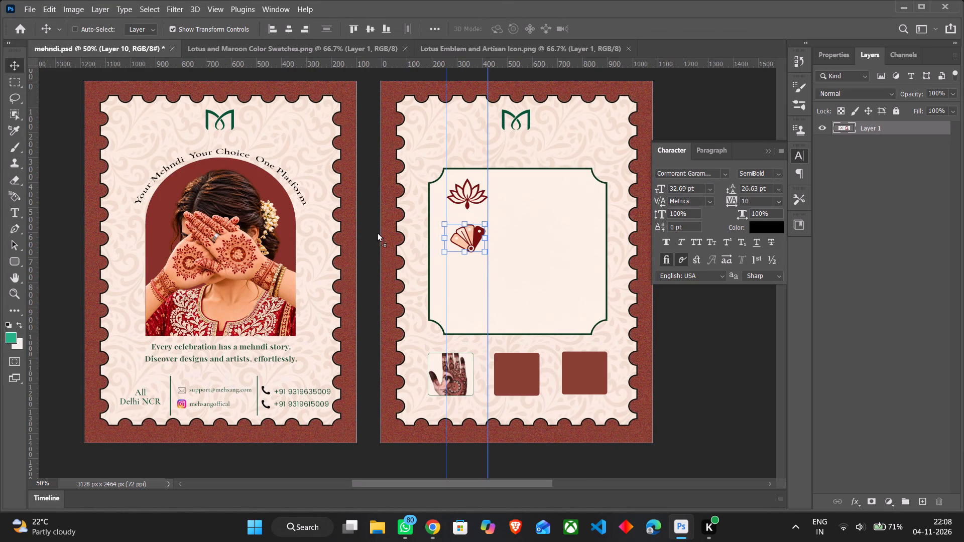
pyautogui.moveTo(377, 232); pyautogui.dragTo(475, 258)
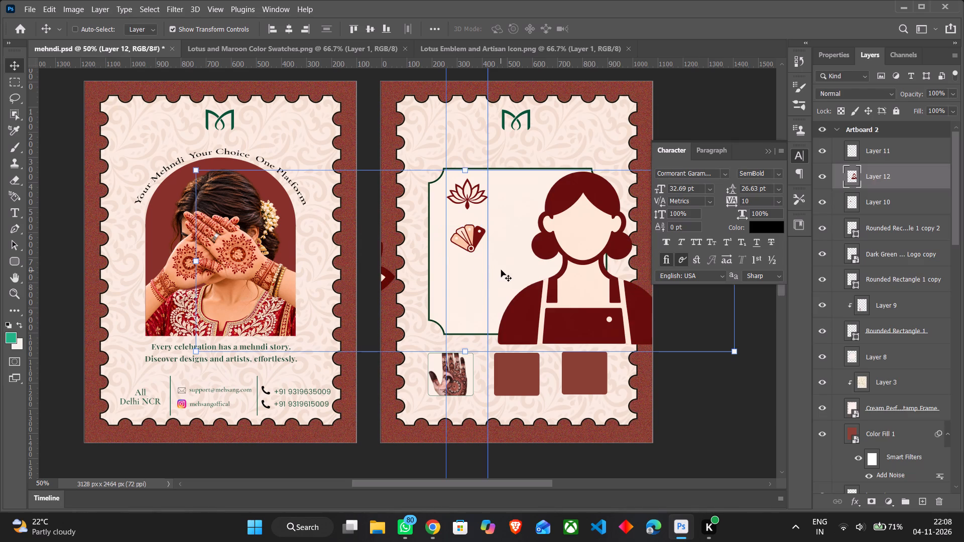
pyautogui.moveTo(195, 349); pyautogui.dragTo(394, 308)
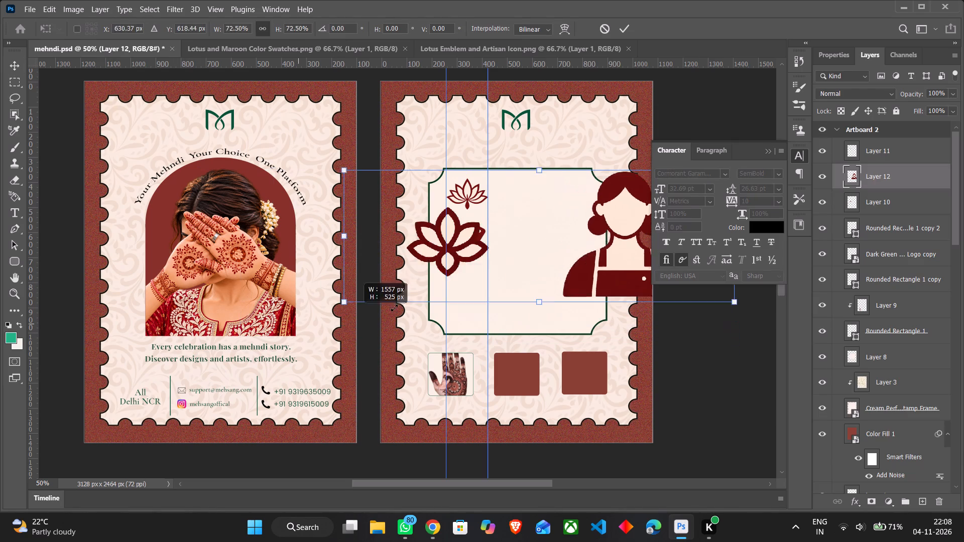
pyautogui.moveTo(394, 308); pyautogui.dragTo(400, 306)
pyautogui.moveTo(594, 264); pyautogui.dragTo(501, 325)
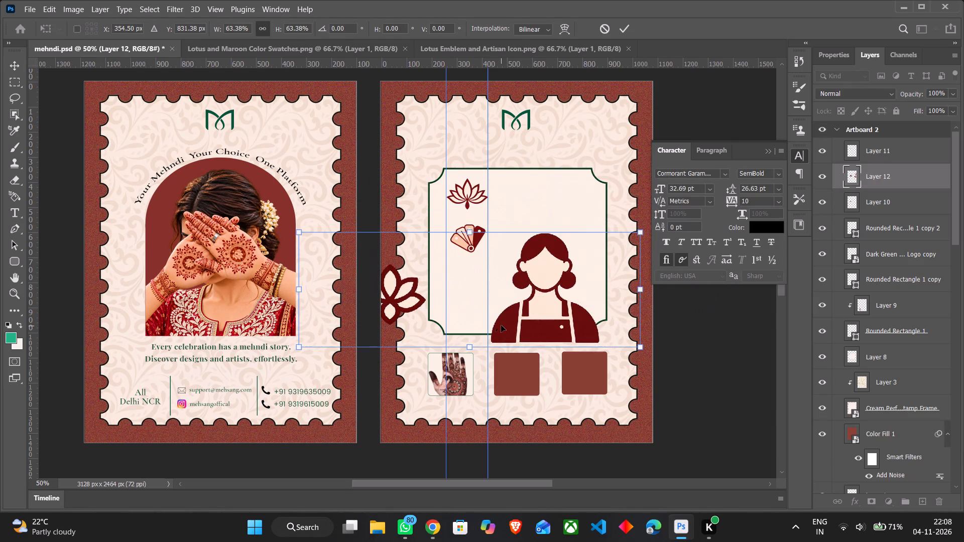
# Erase the lotus from the newly placed image, leaving the artist icon.
pyautogui.click(14, 180)
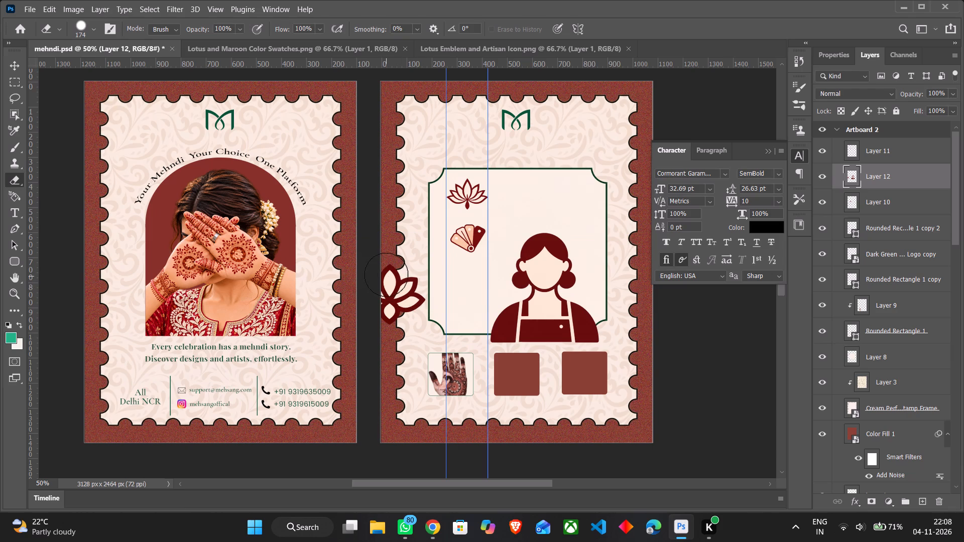
pyautogui.moveTo(386, 275); pyautogui.dragTo(412, 314)
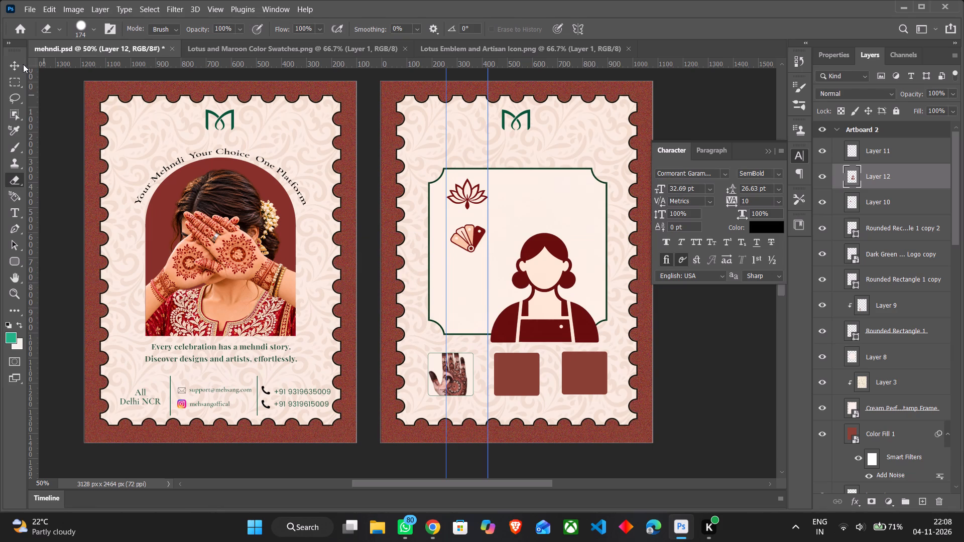
# Scale the artist icon layer down to about 34% so it suits the icon column.
pyautogui.click(16, 64)
pyautogui.moveTo(637, 344); pyautogui.dragTo(518, 307)
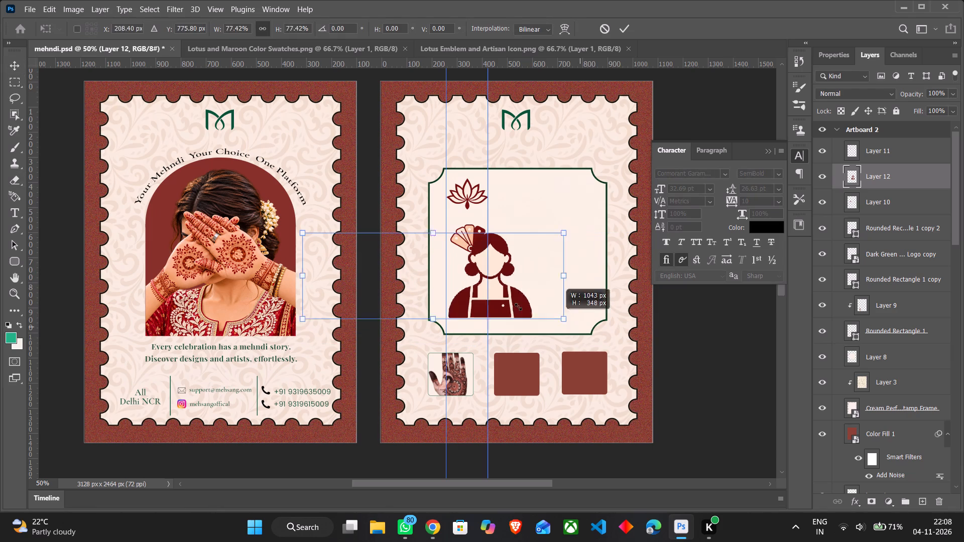
pyautogui.moveTo(518, 307); pyautogui.dragTo(476, 295)
pyautogui.moveTo(297, 290); pyautogui.dragTo(325, 283)
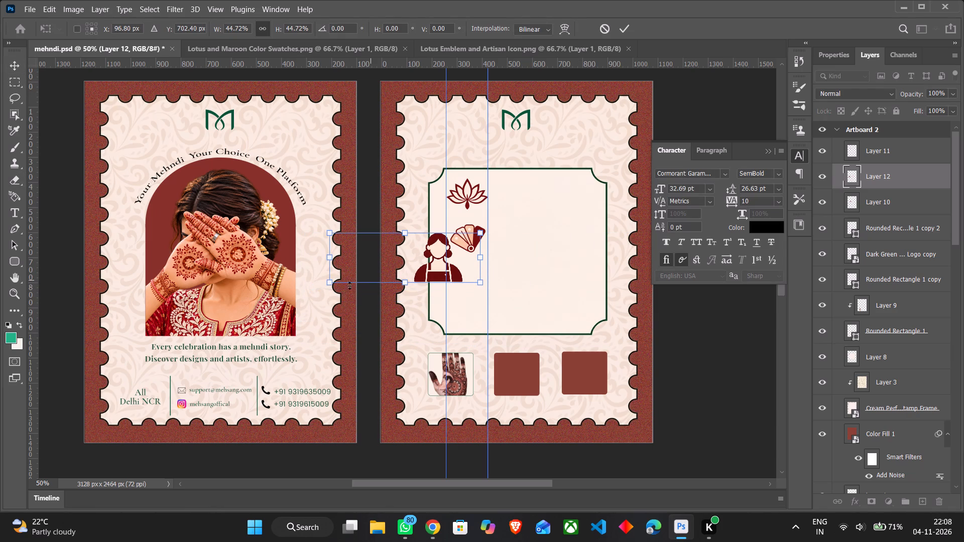
pyautogui.moveTo(329, 286); pyautogui.dragTo(364, 274)
# Move the artist icon between the two vertical guides, below the swatch icon near the bottom of the green-bordered frame.
pyautogui.moveTo(447, 260); pyautogui.dragTo(457, 272)
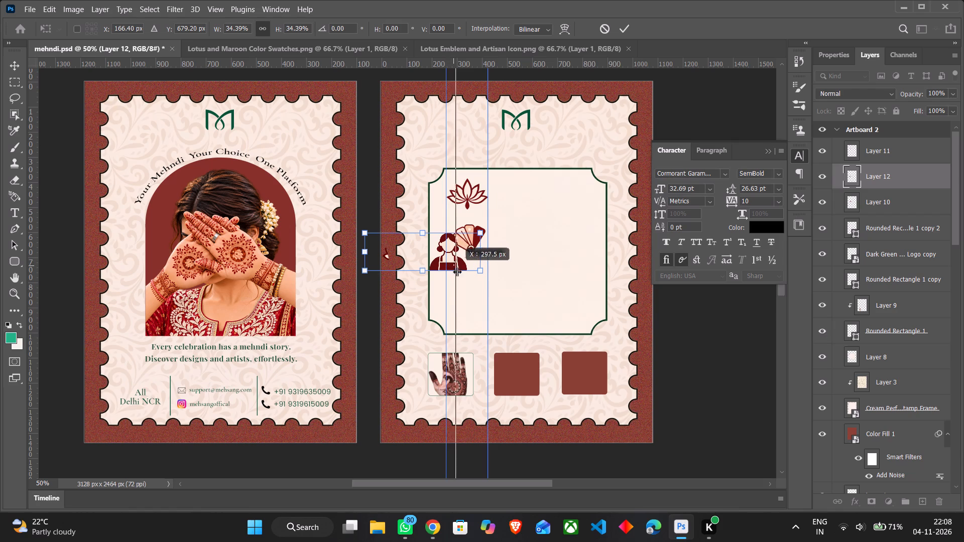
pyautogui.moveTo(457, 272); pyautogui.dragTo(445, 274)
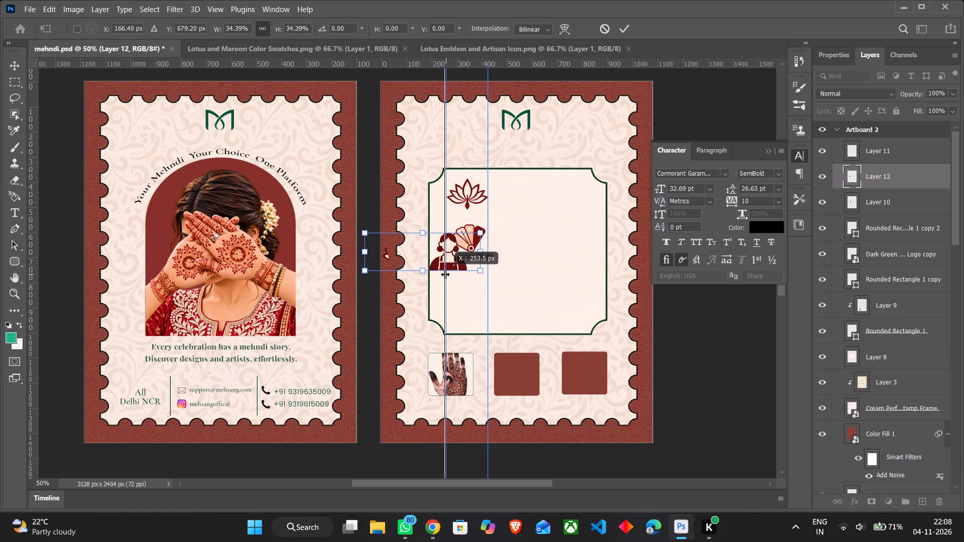
pyautogui.moveTo(445, 274); pyautogui.dragTo(446, 274)
pyautogui.moveTo(461, 253); pyautogui.dragTo(471, 276)
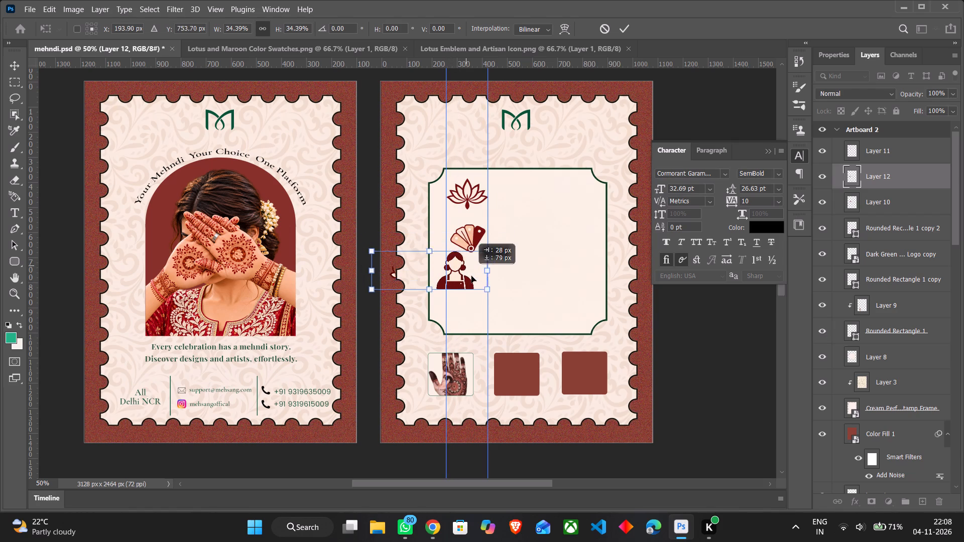
pyautogui.moveTo(471, 276); pyautogui.dragTo(481, 299)
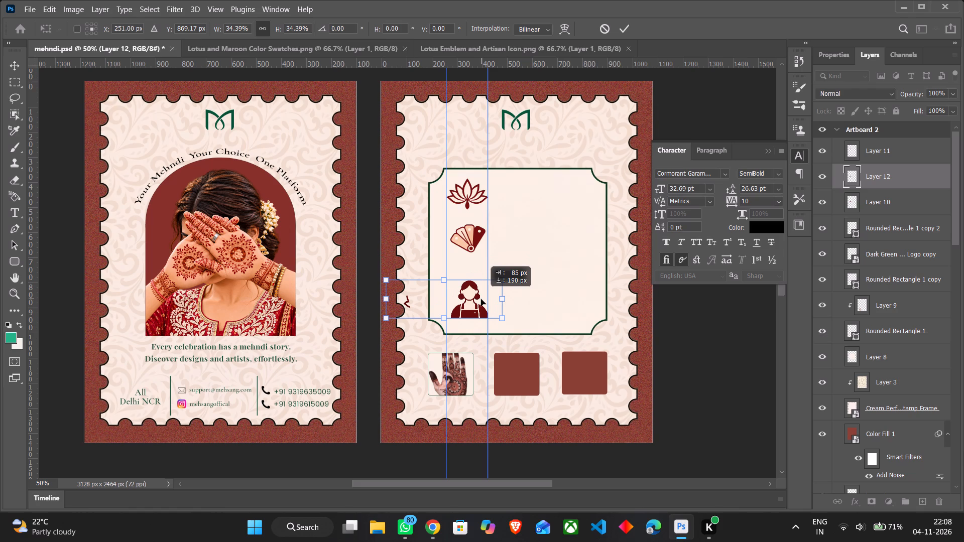
pyautogui.moveTo(481, 299); pyautogui.dragTo(479, 302)
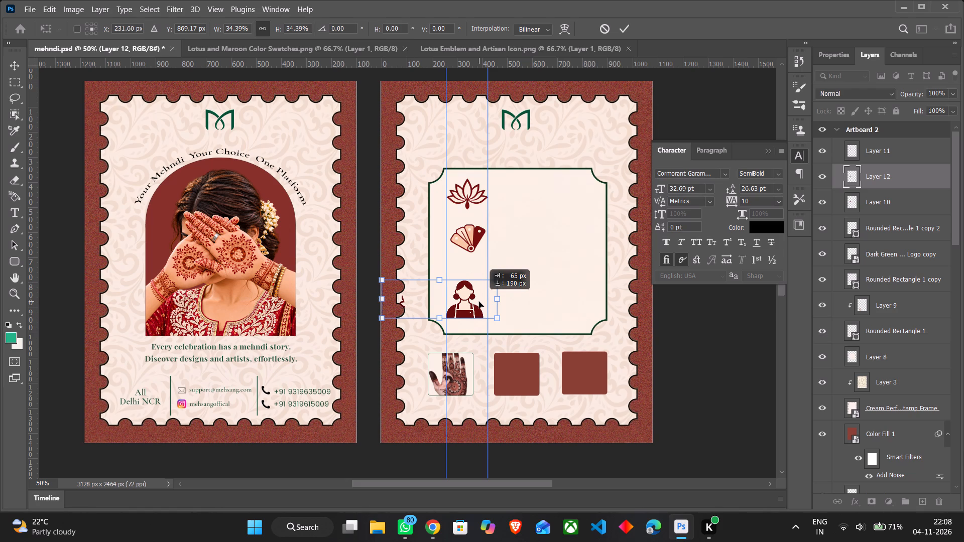
pyautogui.moveTo(479, 302); pyautogui.dragTo(480, 306)
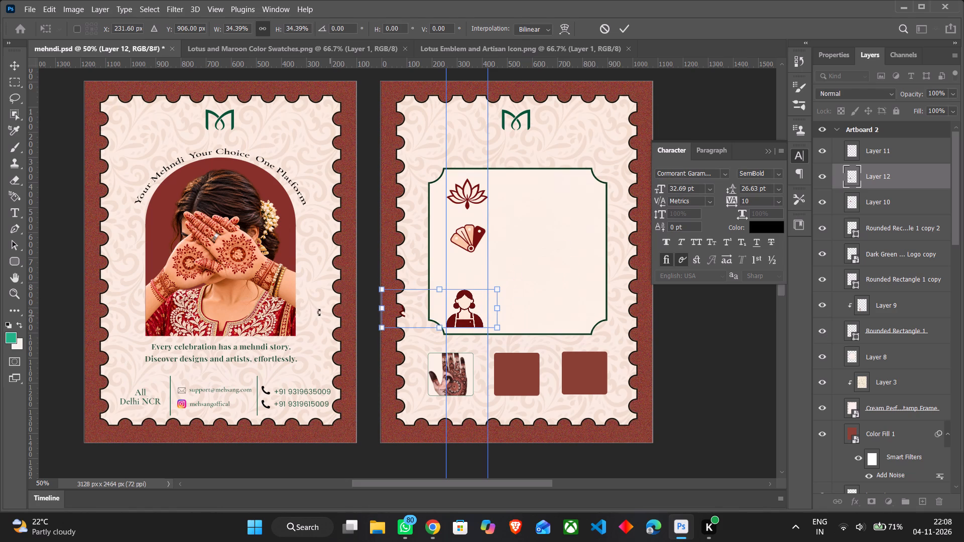
# Fine-tune the artist icon's position to X 237.60 px and Y 886.00 px.
pyautogui.press('Up')
pyautogui.press('Up')
pyautogui.press('Up')
pyautogui.press('Up')
pyautogui.press('Up')
pyautogui.press('Up')
pyautogui.press('Up')
pyautogui.press('Up')
pyautogui.press('Up')
pyautogui.press('Up')
pyautogui.press('Up')
pyautogui.press('Up')
pyautogui.press('Up')
pyautogui.press('Up')
pyautogui.press('Up')
pyautogui.press('Up')
pyautogui.press('Up')
pyautogui.press('Up')
pyautogui.press('Up')
pyautogui.press('Up')
pyautogui.press('Up')
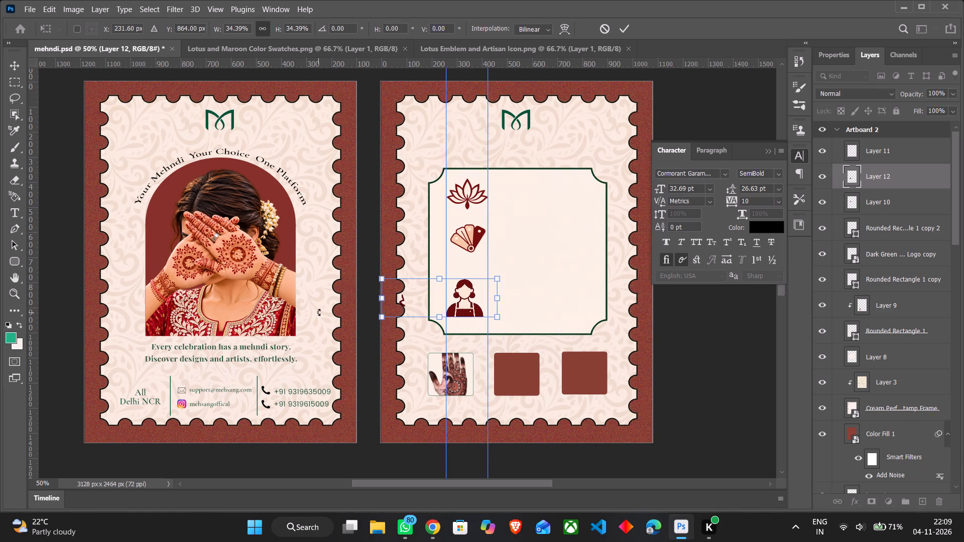
pyautogui.press('Up')
pyautogui.press('Down')
pyautogui.press('Down')
pyautogui.press('Down')
pyautogui.press('Down')
pyautogui.press('Down')
pyautogui.press('Down')
pyautogui.press('Right')
pyautogui.press('Right')
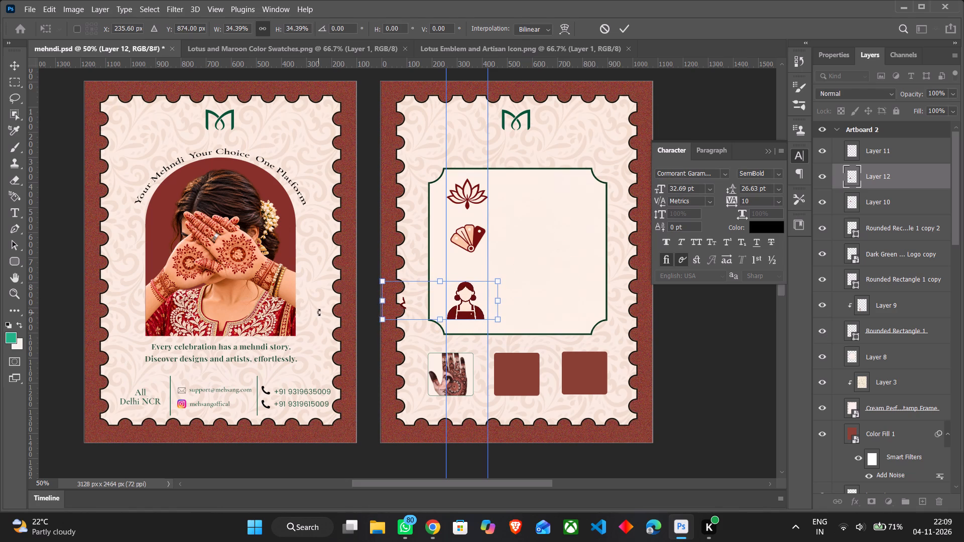
pyautogui.press('Right')
pyautogui.press('Down')
pyautogui.press('Down')
pyautogui.press('Down')
pyautogui.press('Right')
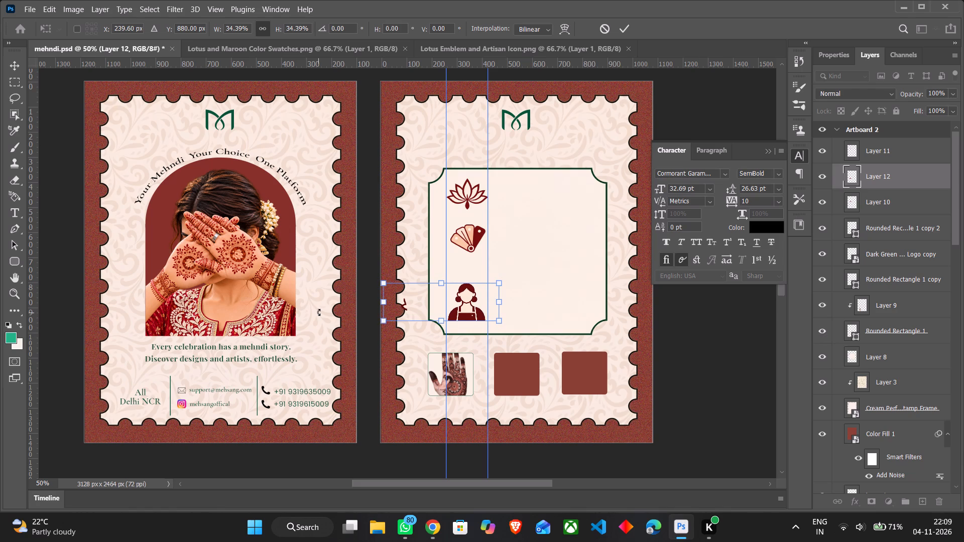
pyautogui.press('Down')
pyautogui.press('Left')
pyautogui.press('Down')
pyautogui.press('Down')
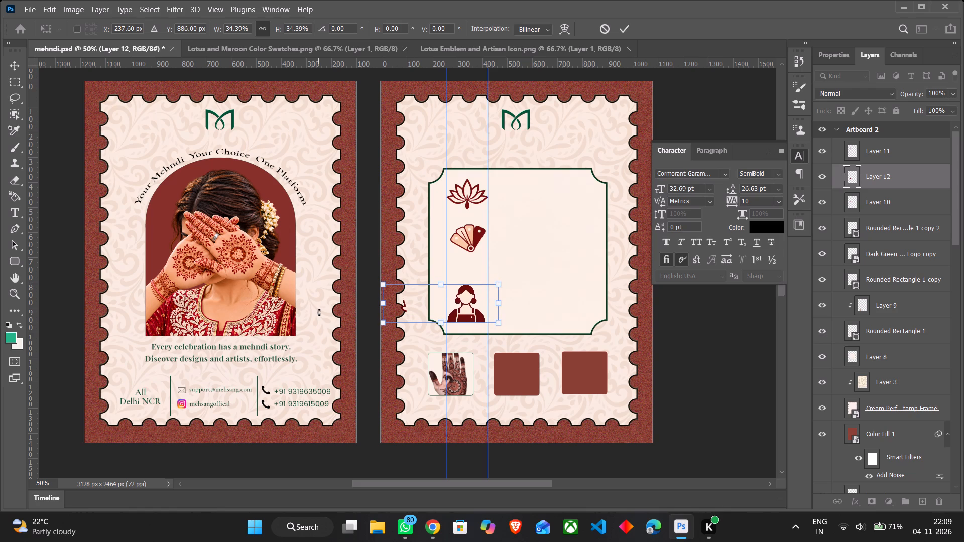
# Move the swatch icon on Layer 10 down to about midway between the lotus and artist icons.
pyautogui.click(879, 197)
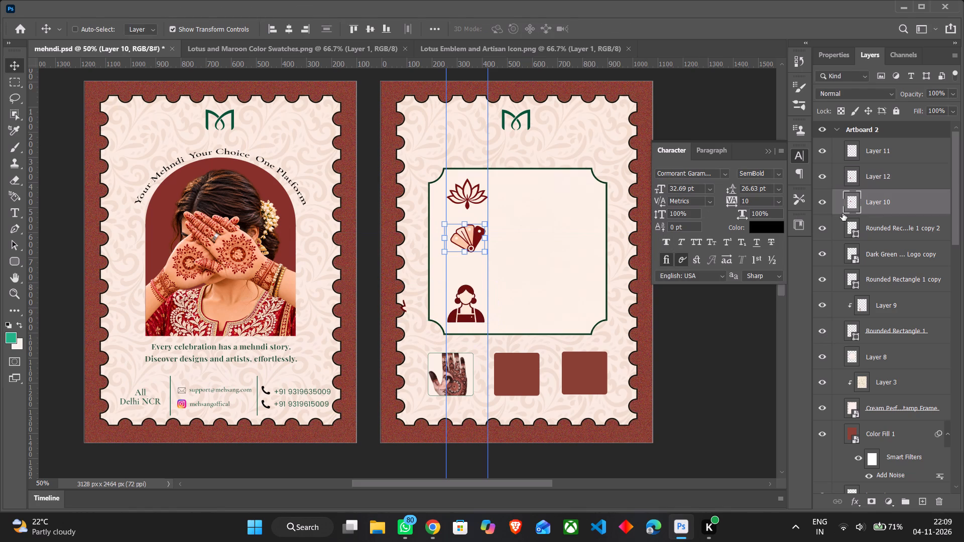
pyautogui.moveTo(471, 237); pyautogui.dragTo(470, 250)
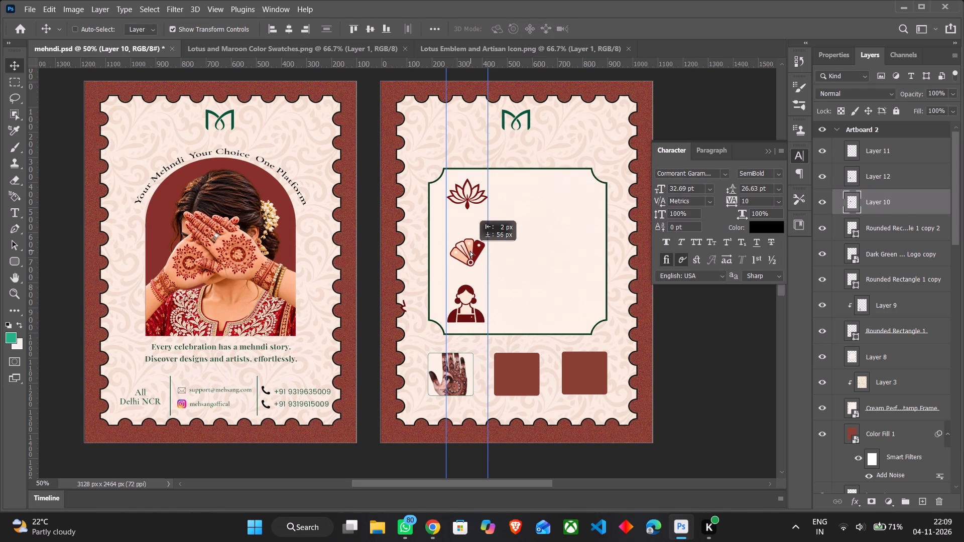
pyautogui.moveTo(470, 250); pyautogui.dragTo(469, 246)
pyautogui.press('Right')
pyautogui.press('Right')
pyautogui.press('Right')
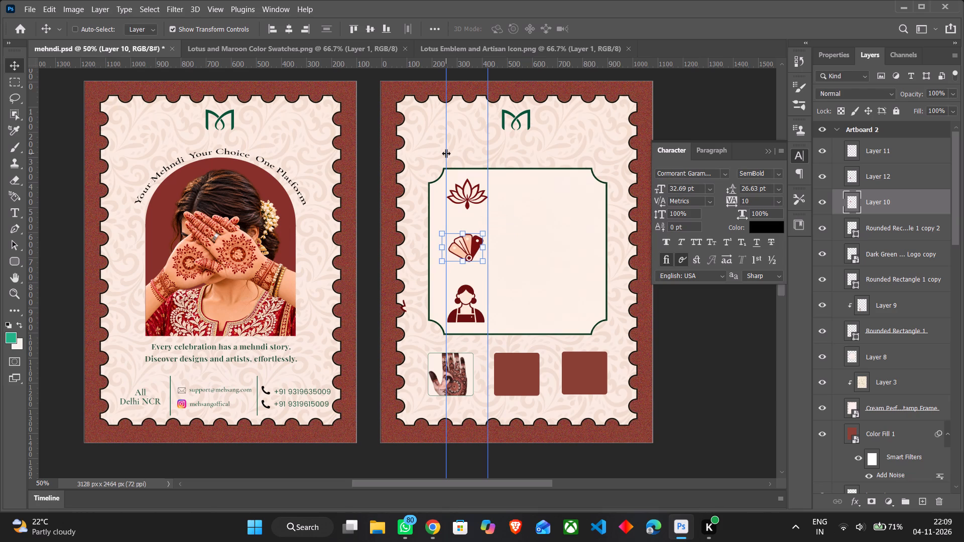
pyautogui.press('Down')
pyautogui.press('Left')
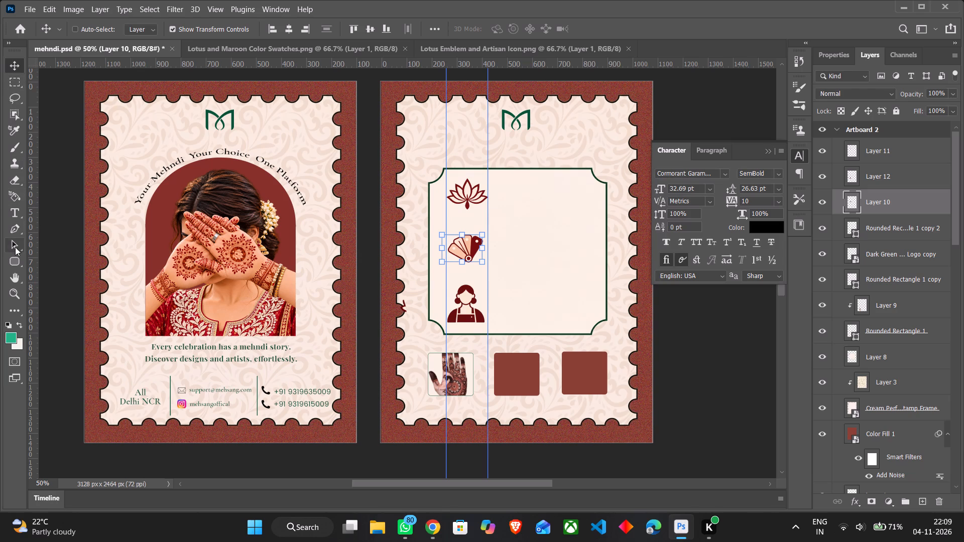
pyautogui.click(15, 218)
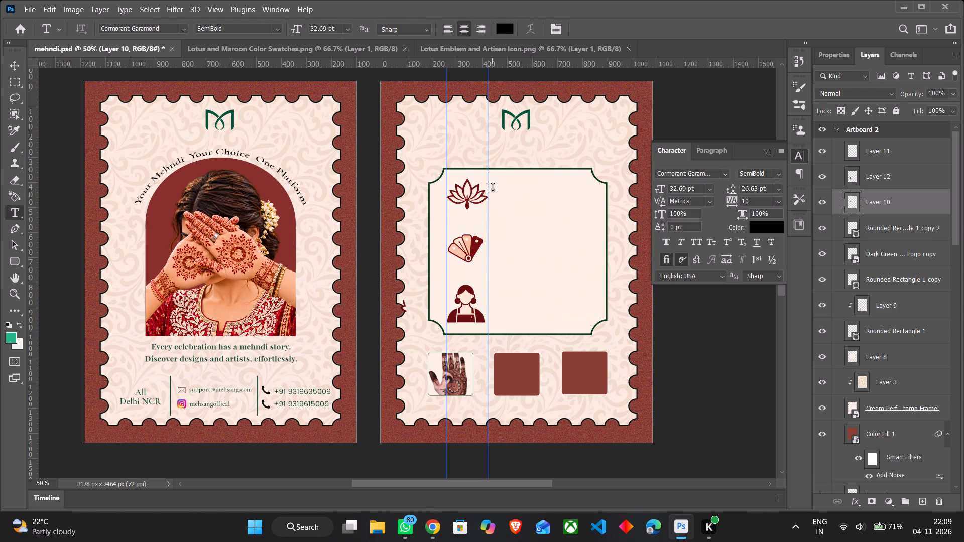
pyautogui.moveTo(493, 185); pyautogui.dragTo(575, 194)
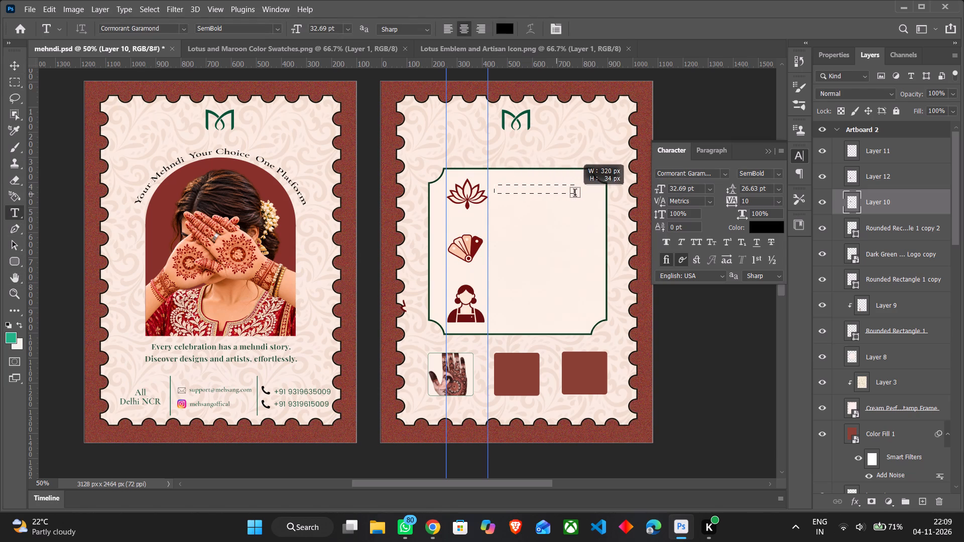
pyautogui.moveTo(575, 194); pyautogui.dragTo(577, 195)
pyautogui.write('EX')
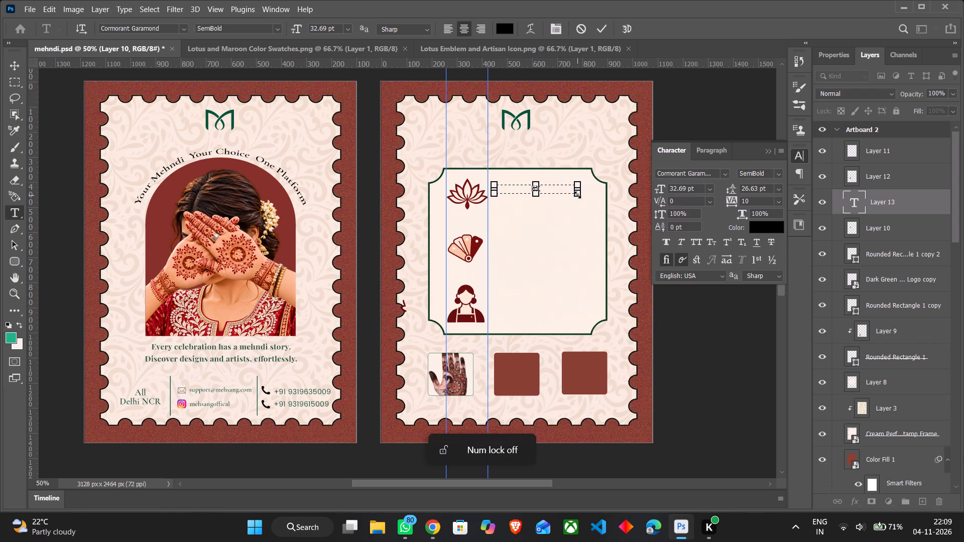
pyautogui.press('BackSpace')
pyautogui.write('cplore')
pyautogui.press('space')
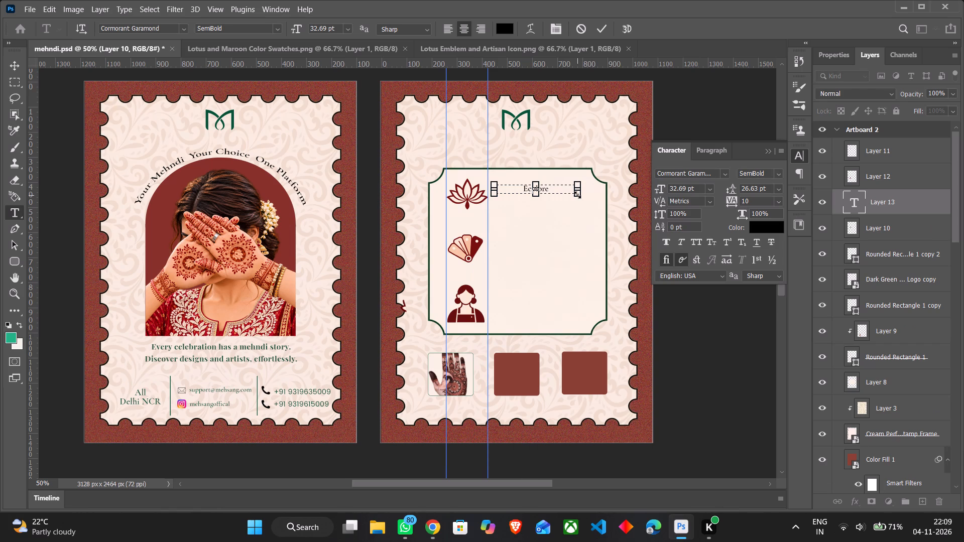
pyautogui.press('BackSpace')
pyautogui.press('BackSpace')
pyautogui.press('BackSpace')
pyautogui.press('BackSpace')
pyautogui.press('BackSpace')
pyautogui.press('BackSpace')
pyautogui.press('BackSpace')
pyautogui.write('xplore desighn')
pyautogui.press('BackSpace')
pyautogui.press('BackSpace')
pyautogui.press('n')
pyautogui.write('s')
pyautogui.press('space')
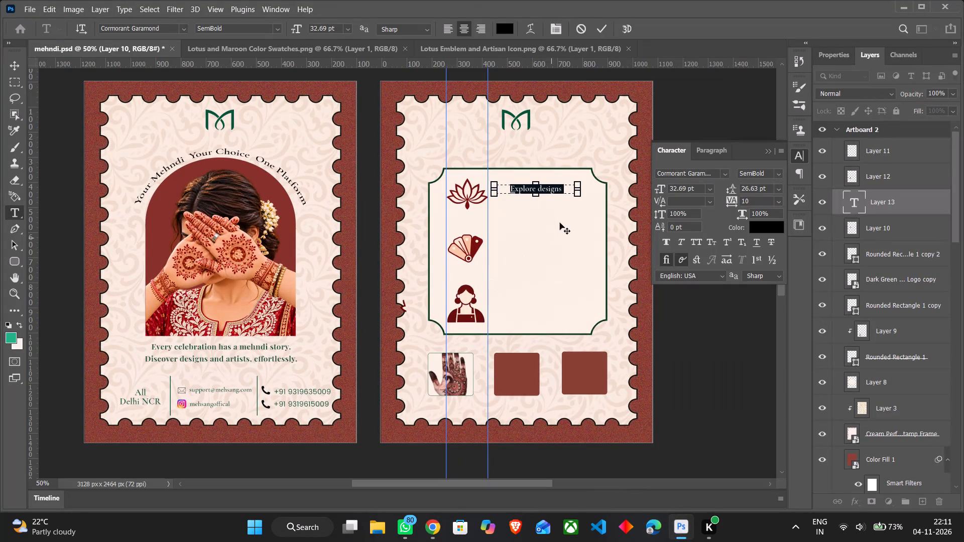
pyautogui.click(725, 174)
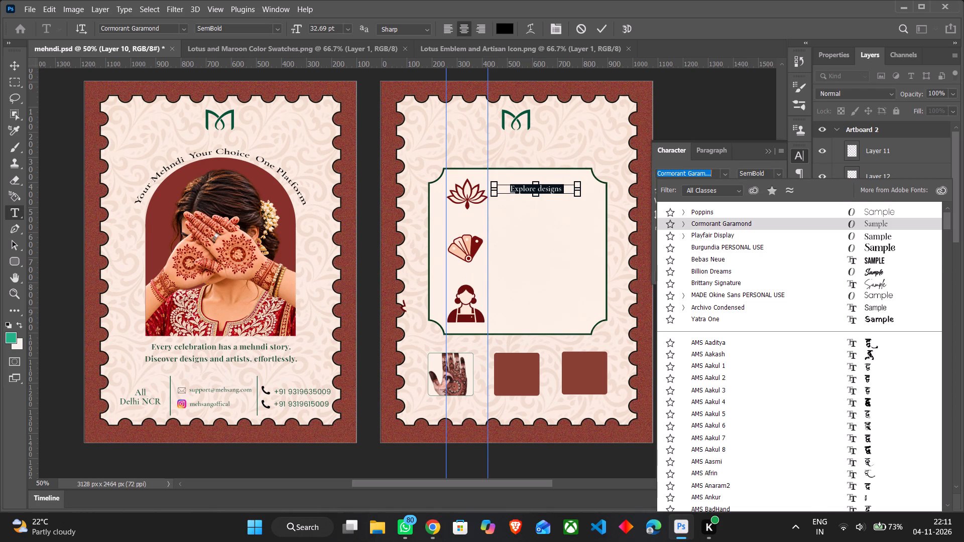
pyautogui.hotkey('ctrl', 'v')
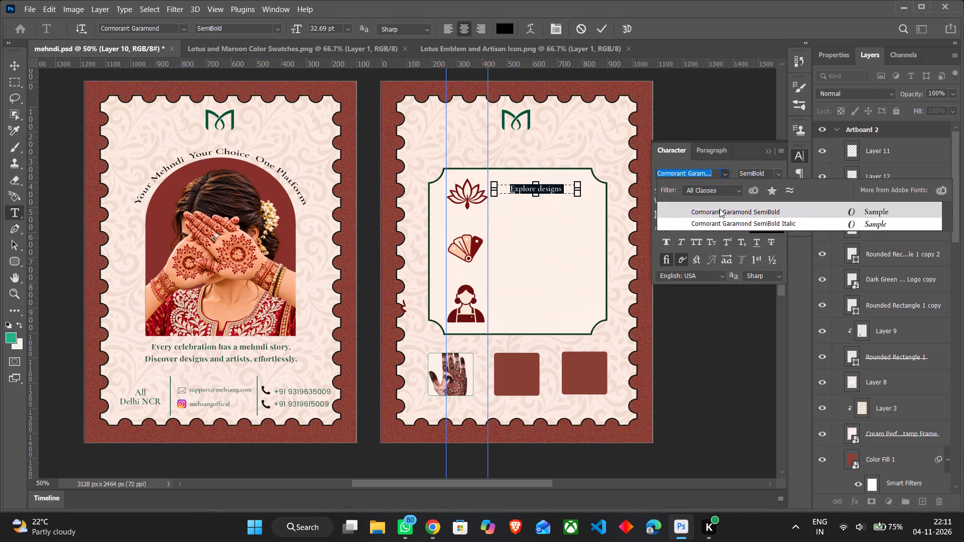
pyautogui.click(719, 209)
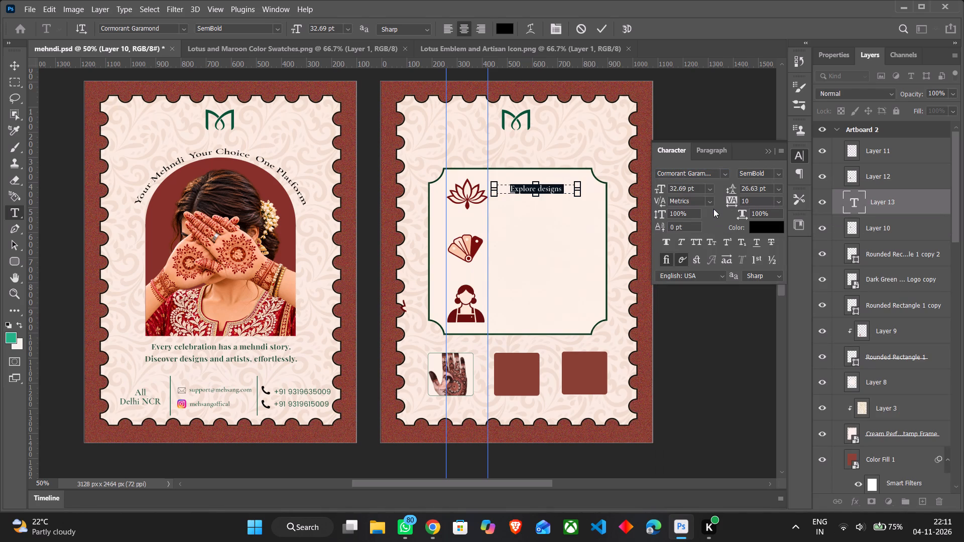
# Set the "Explore designs" text to 60 pt and enlarge its text box to fit the caption on one line.
pyautogui.click(344, 24)
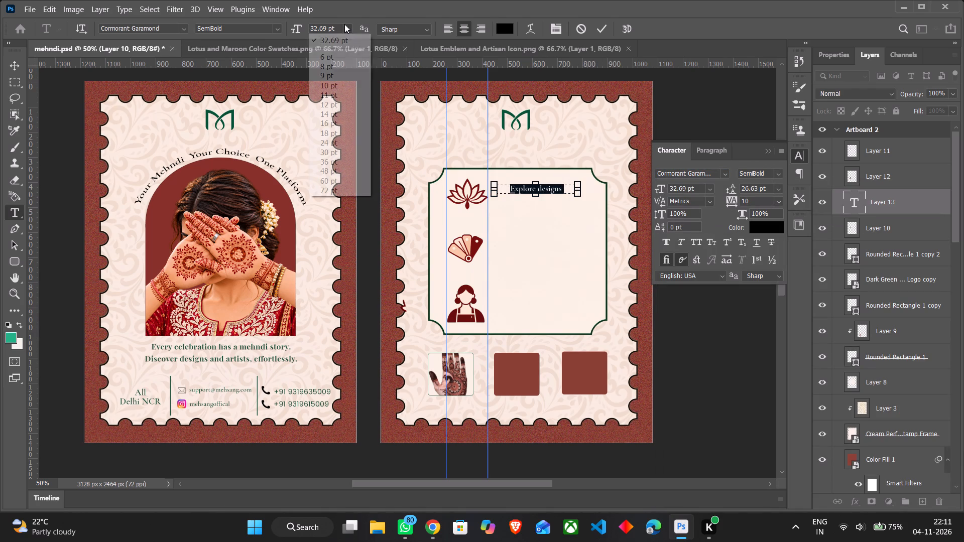
pyautogui.click(339, 178)
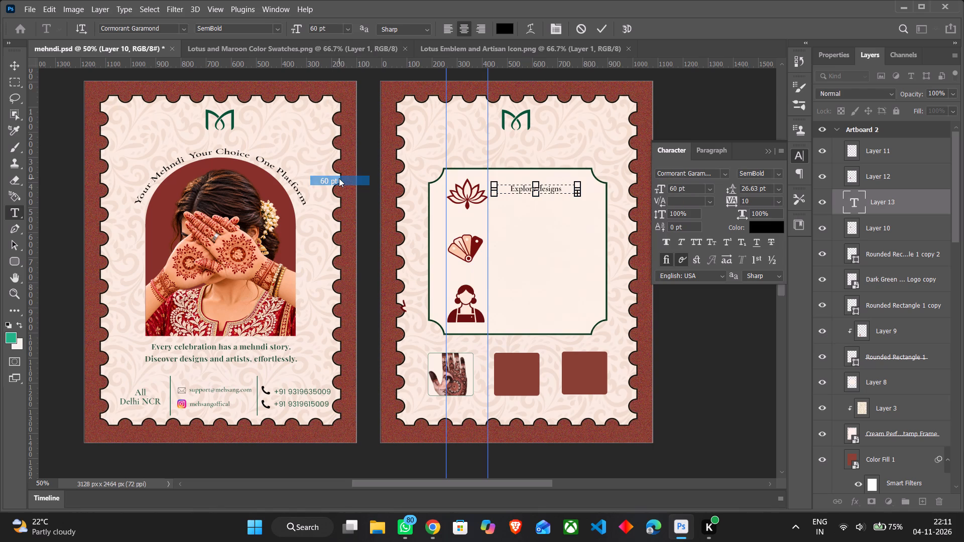
pyautogui.moveTo(580, 195); pyautogui.dragTo(599, 204)
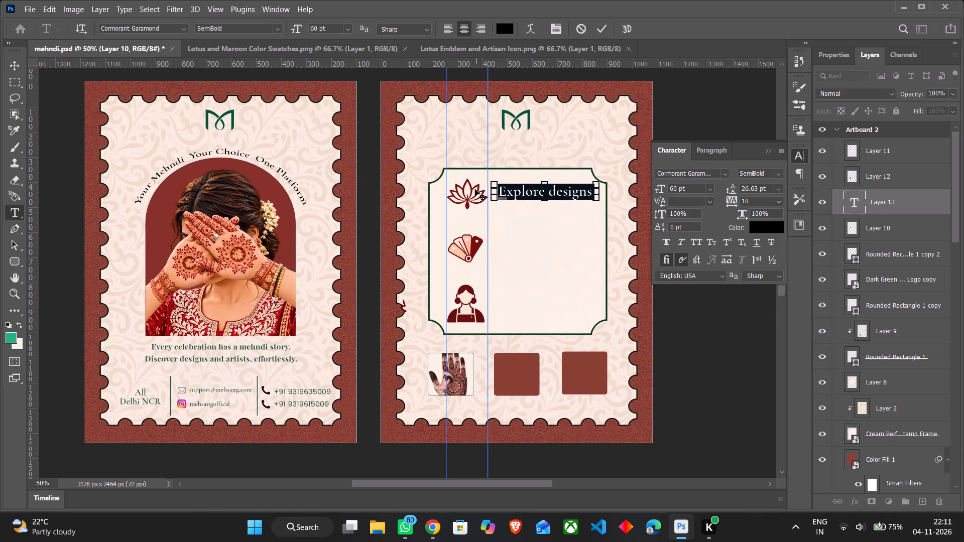
pyautogui.click(12, 65)
pyautogui.click(531, 191)
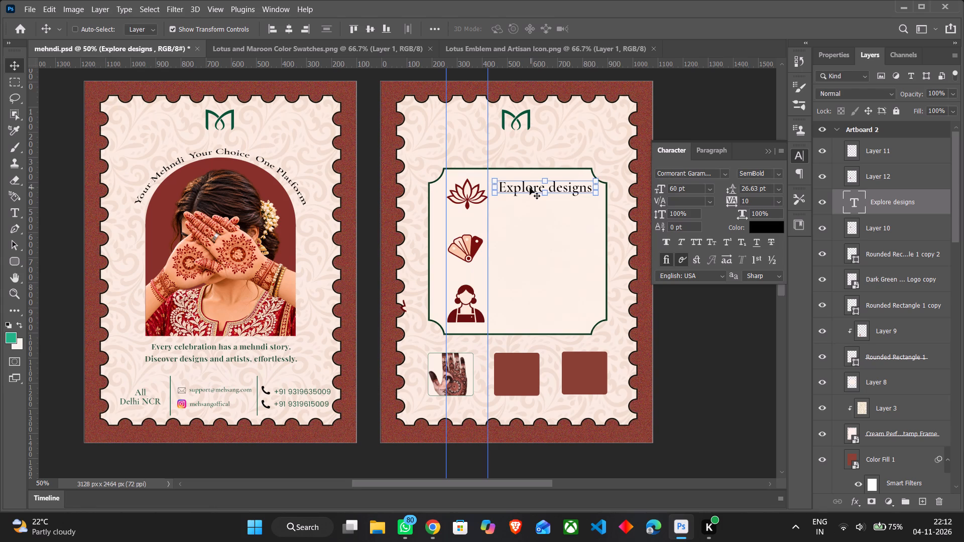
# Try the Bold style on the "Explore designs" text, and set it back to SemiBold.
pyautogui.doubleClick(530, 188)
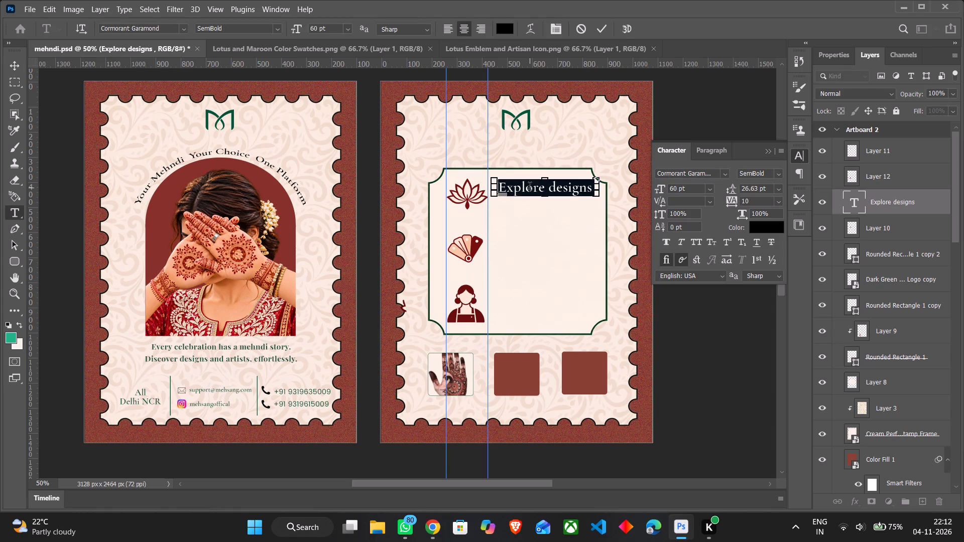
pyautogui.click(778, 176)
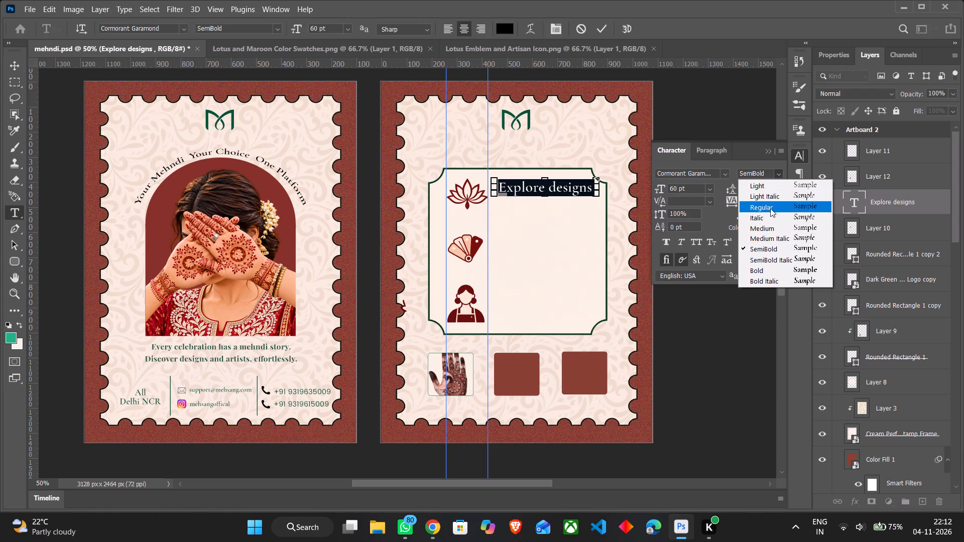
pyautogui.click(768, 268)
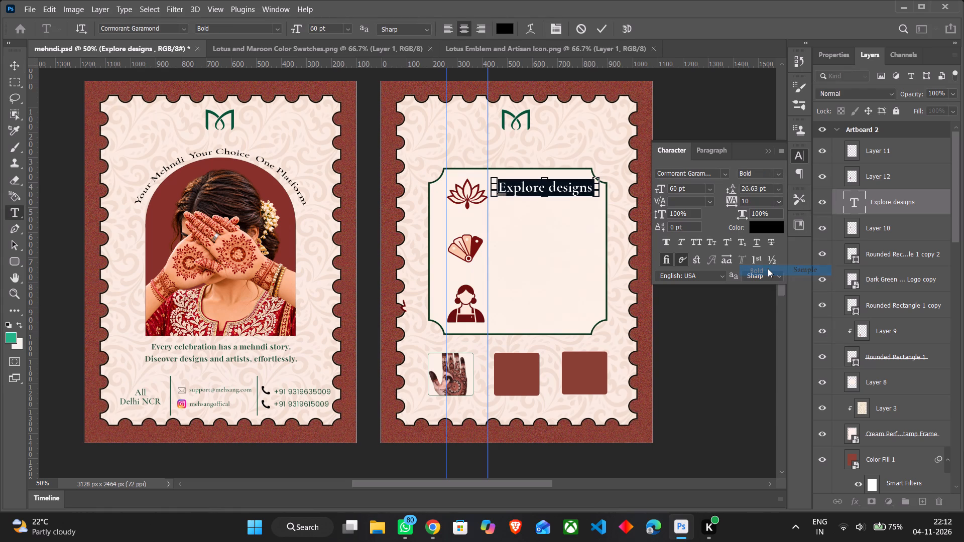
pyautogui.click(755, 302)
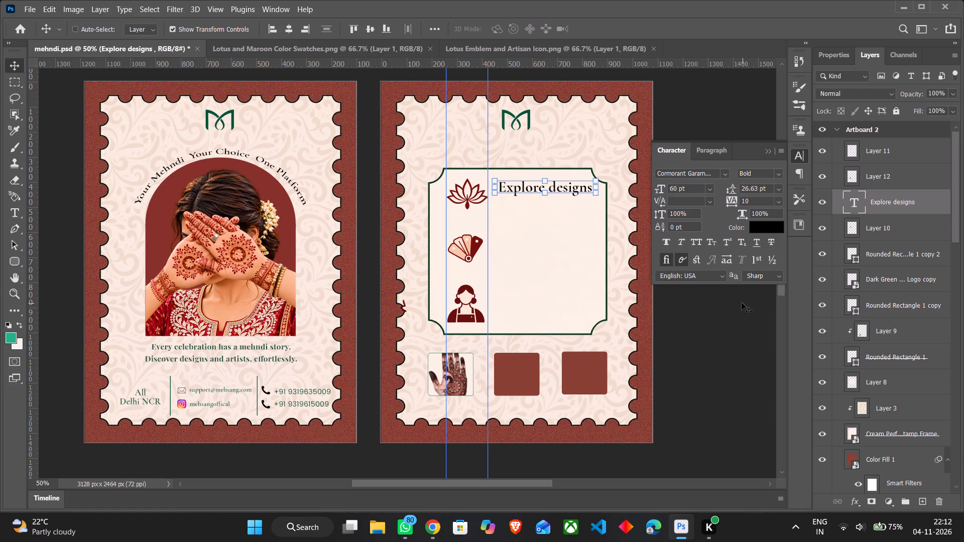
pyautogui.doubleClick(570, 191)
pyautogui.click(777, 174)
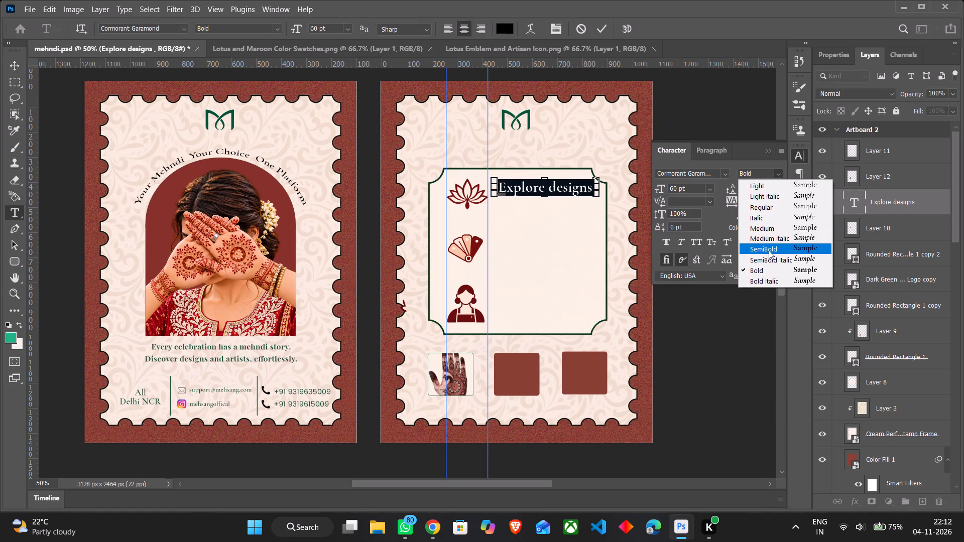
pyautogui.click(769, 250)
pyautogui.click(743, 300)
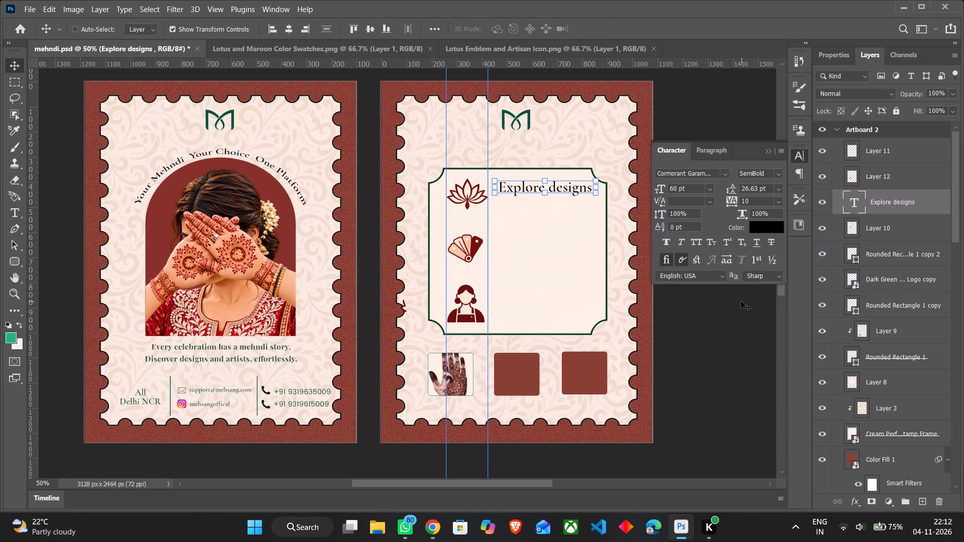
# Add a narrow paragraph text box directly beneath "Explore designs" and enter "Browse a variety of mehndi d".
pyautogui.click(18, 206)
pyautogui.moveTo(500, 202); pyautogui.dragTo(575, 208)
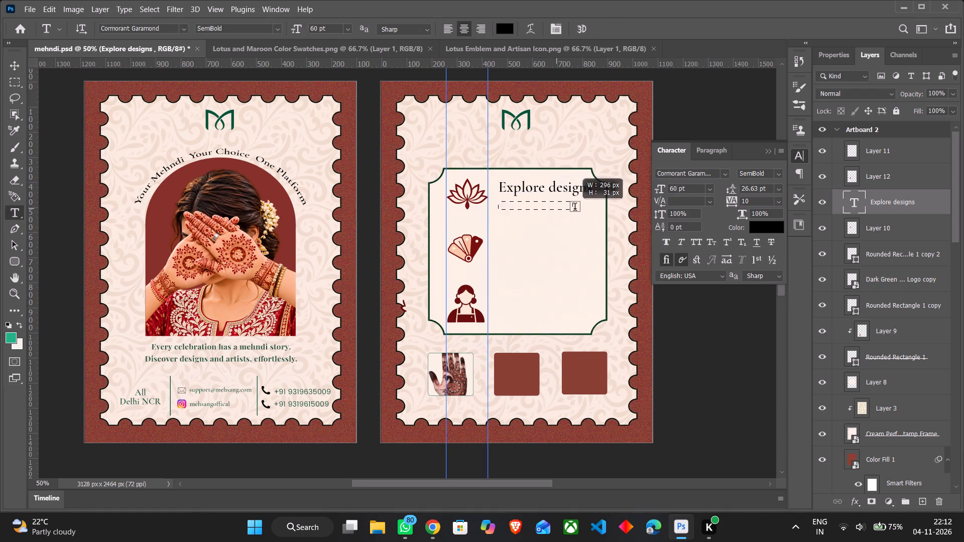
pyautogui.moveTo(575, 208); pyautogui.dragTo(590, 209)
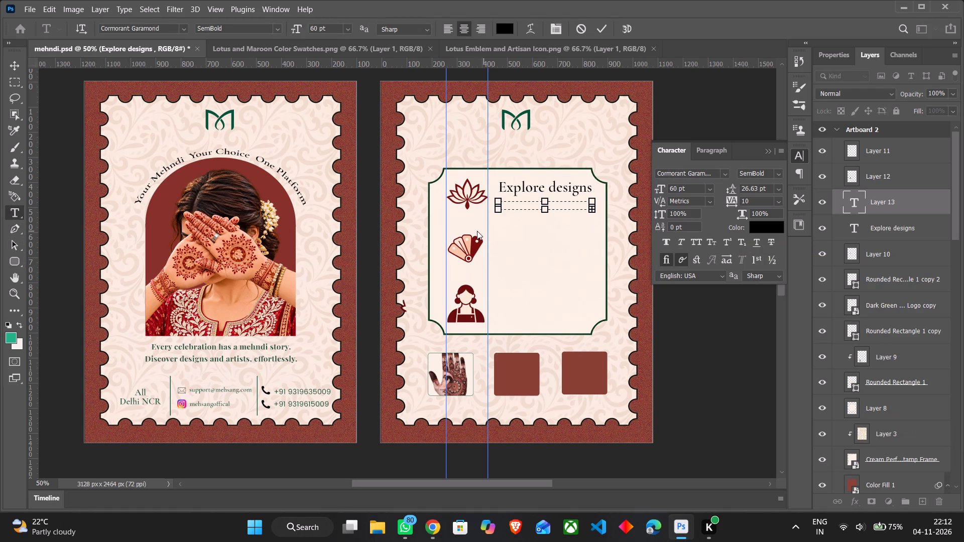
pyautogui.hotkey('shift', 'b')
pyautogui.write('ro')
pyautogui.press('w')
pyautogui.write('se a vari')
pyautogui.press('r')
pyautogui.press('BackSpace')
pyautogui.write('ety')
pyautogui.press('space')
pyautogui.write('of')
pyautogui.press('space')
pyautogui.write('me')
pyautogui.write('hn')
pyautogui.write('di d')
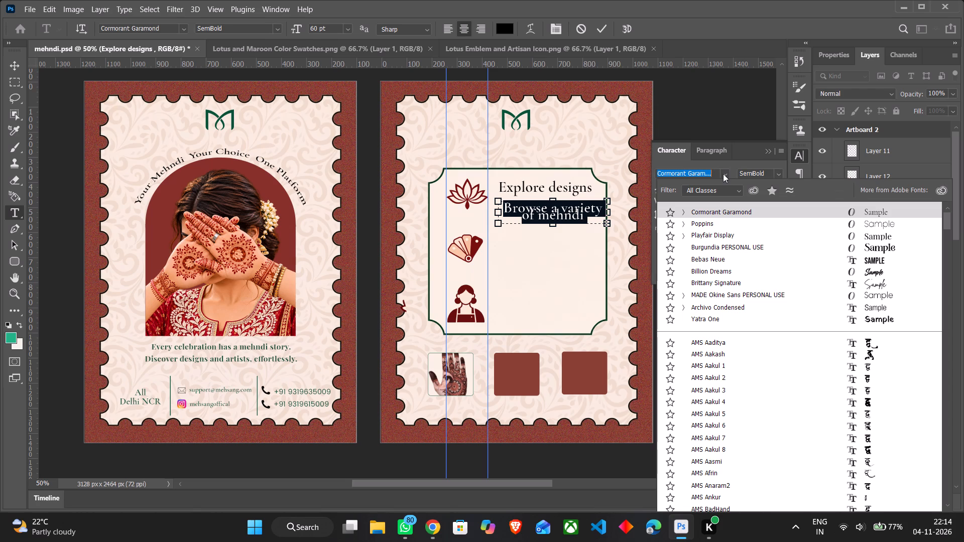
pyautogui.click(780, 174)
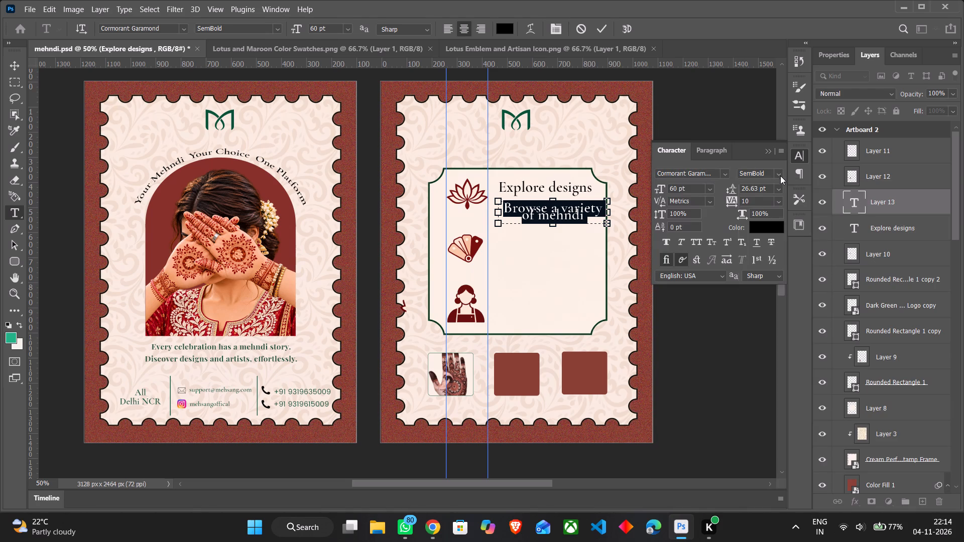
pyautogui.click(780, 176)
pyautogui.click(764, 214)
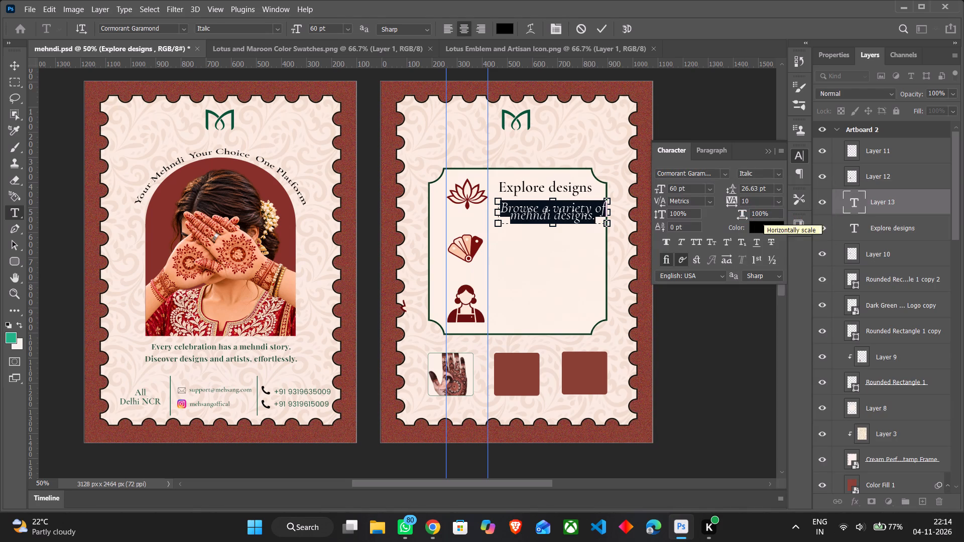
# Set the "Browse a variety of mehndi designs." text's leading to 60 pt and make its text box taller to fit both lines.
pyautogui.click(780, 188)
pyautogui.click(763, 314)
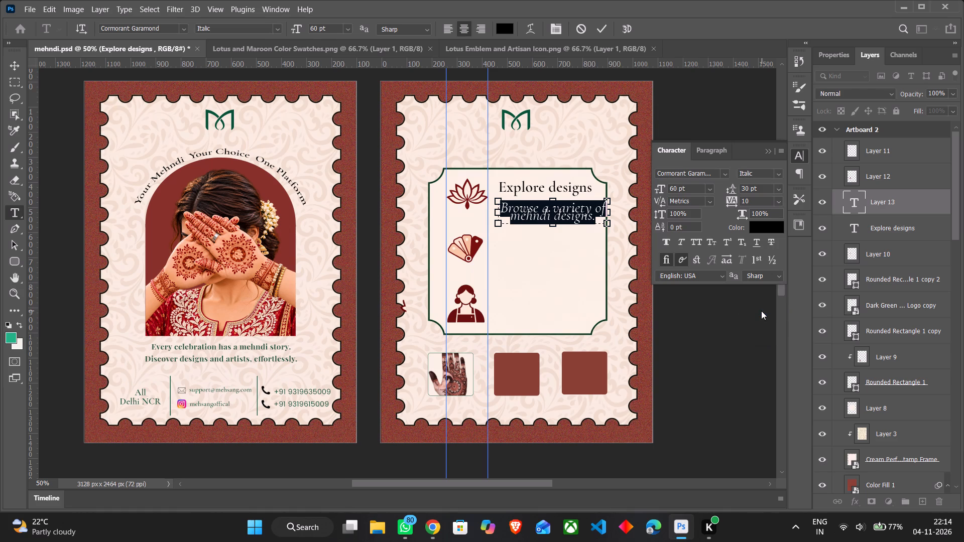
pyautogui.click(776, 188)
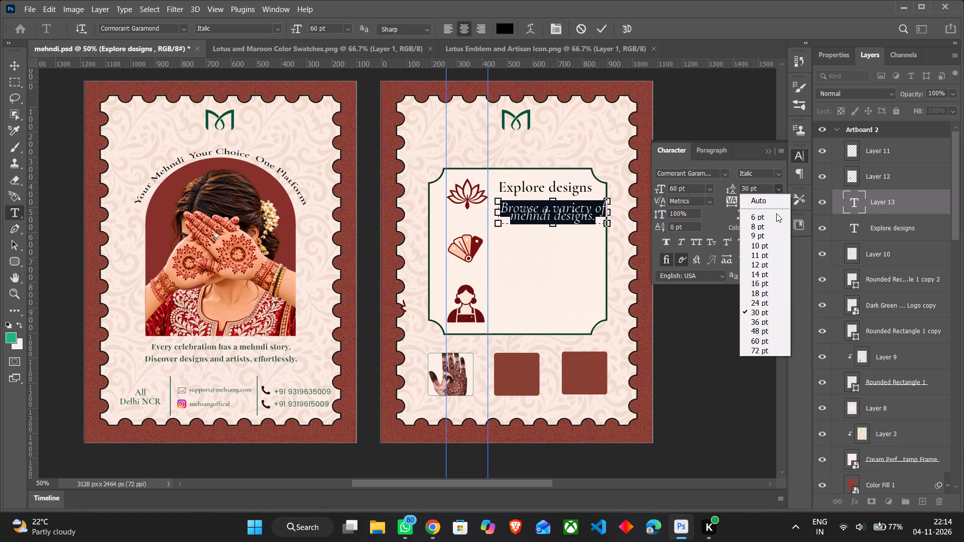
pyautogui.click(765, 334)
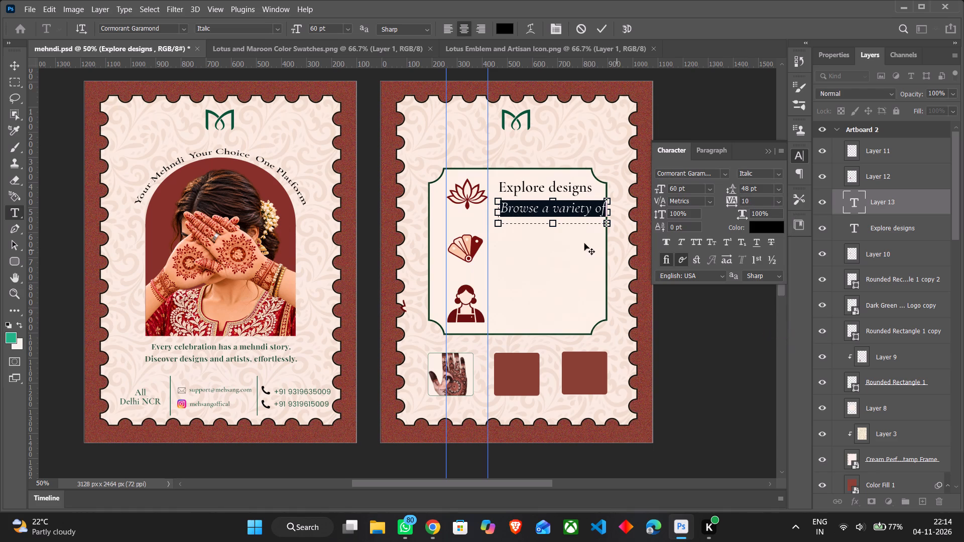
pyautogui.moveTo(559, 227); pyautogui.dragTo(559, 236)
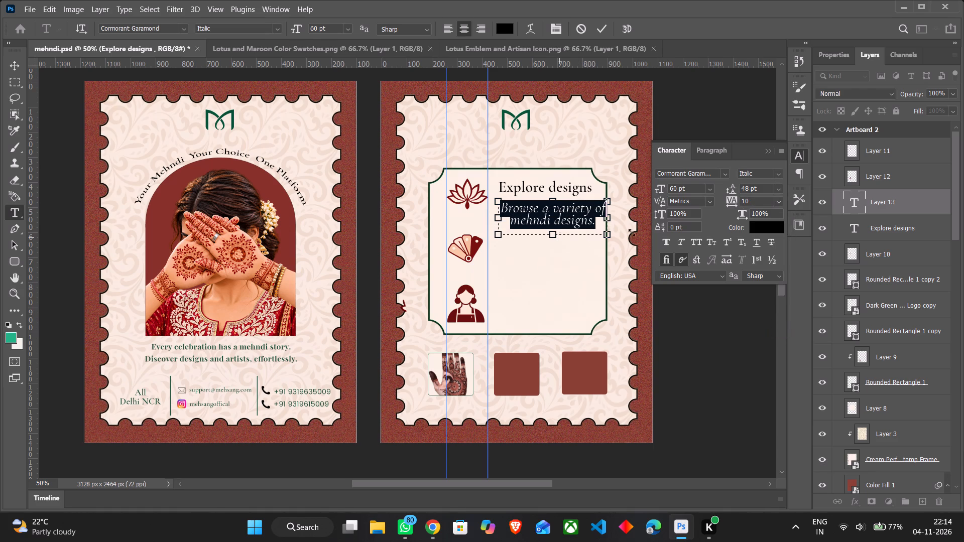
pyautogui.click(777, 190)
pyautogui.click(762, 342)
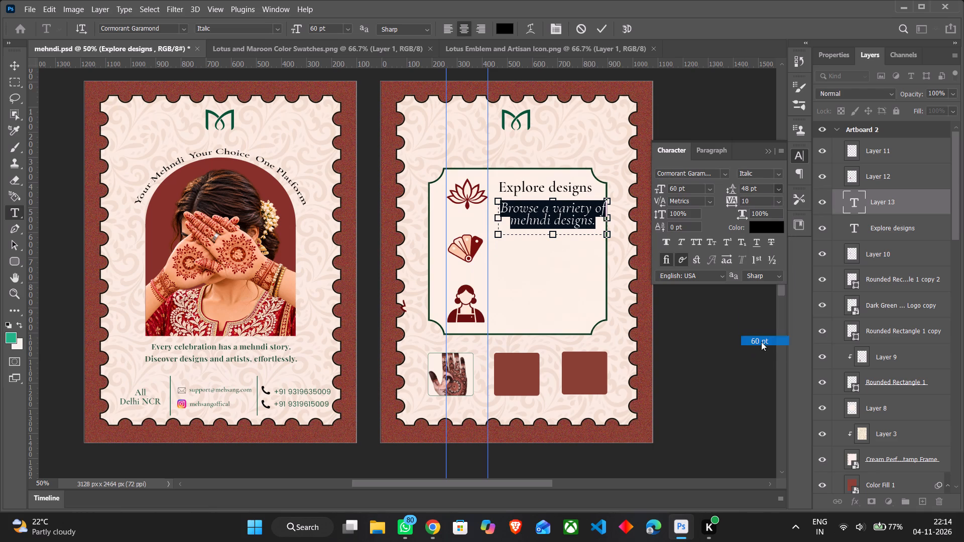
pyautogui.click(735, 332)
# Set the whole "Browse a variety of mehndi designs." text to a font size of 36 pt.
pyautogui.doubleClick(546, 214)
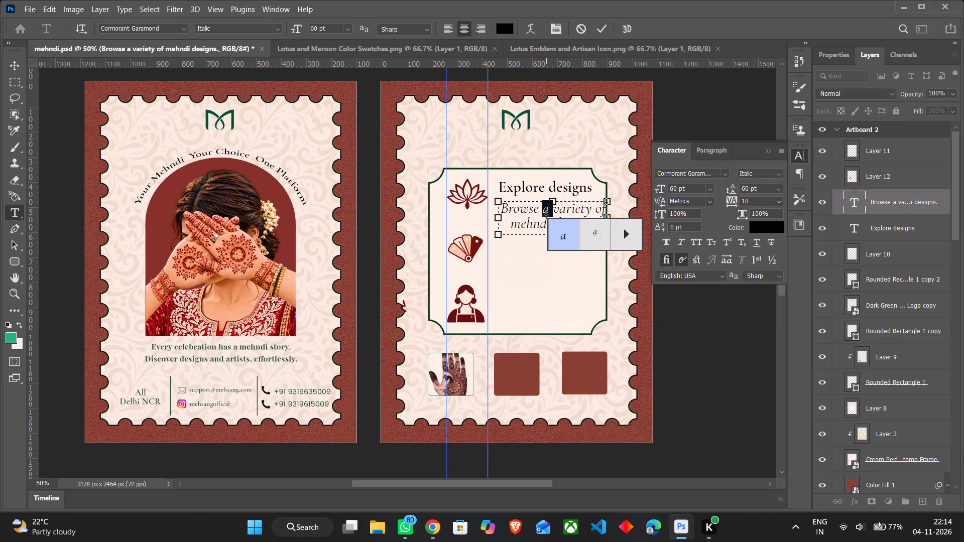
pyautogui.hotkey('ctrl', 'a')
pyautogui.click(355, 29)
pyautogui.click(346, 29)
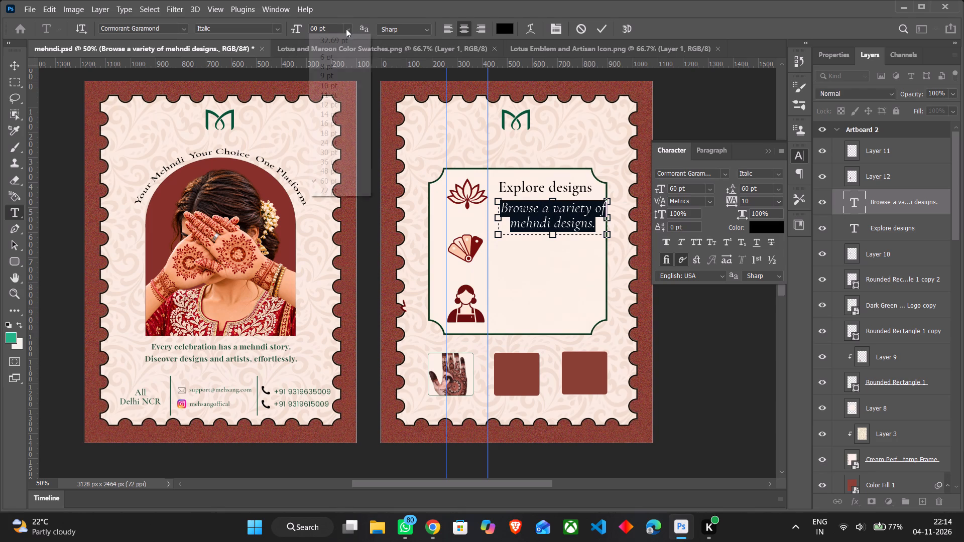
pyautogui.click(342, 146)
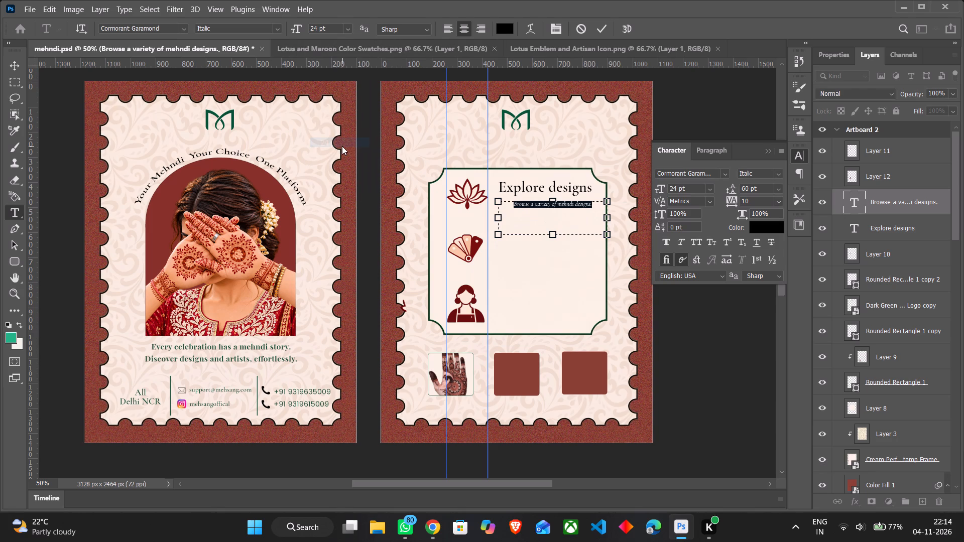
pyautogui.click(348, 27)
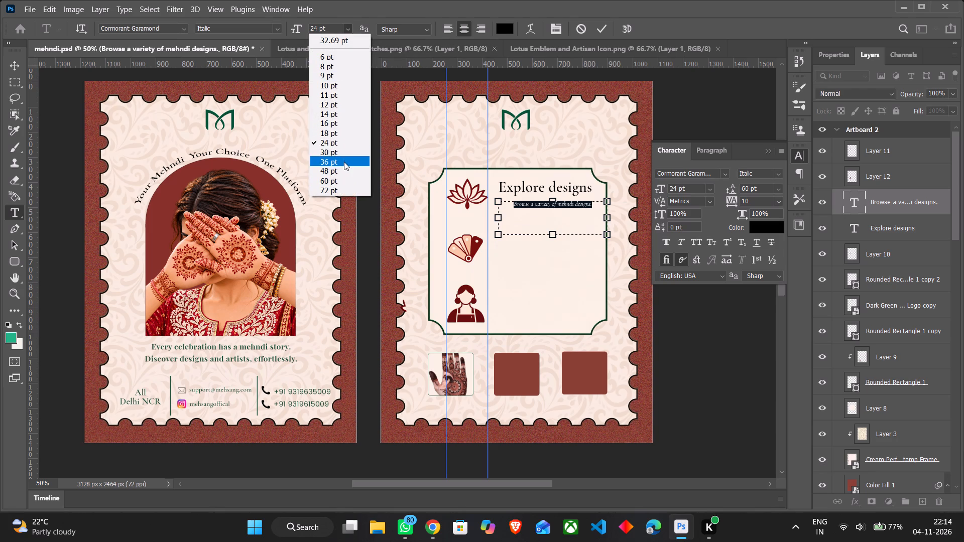
pyautogui.click(344, 162)
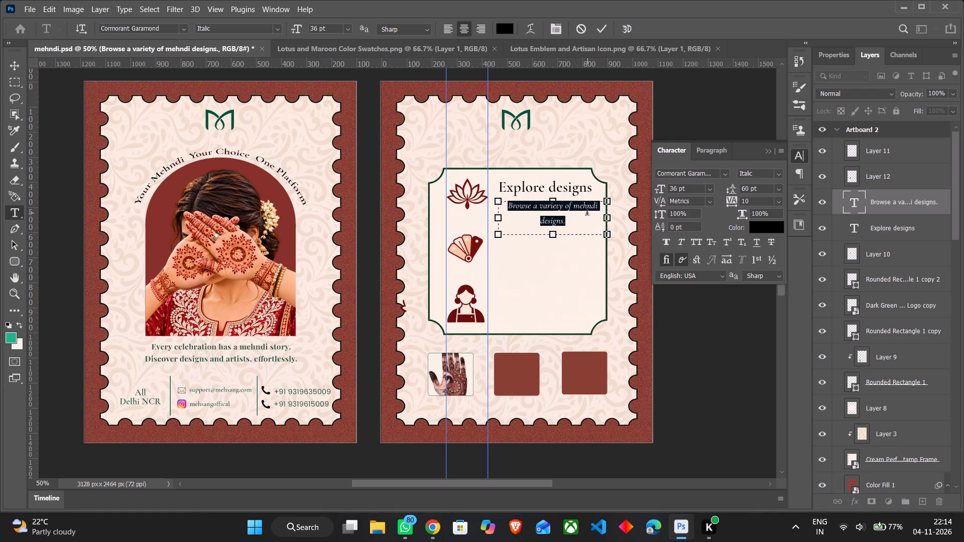
# Break the description onto a second line before "mehndi designs." and left-align both lines.
pyautogui.click(572, 208)
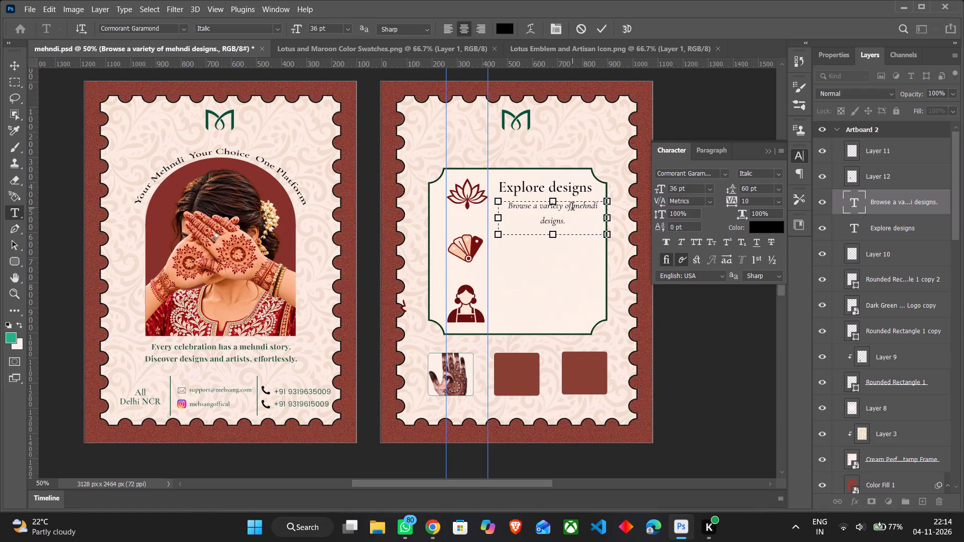
pyautogui.press('Return')
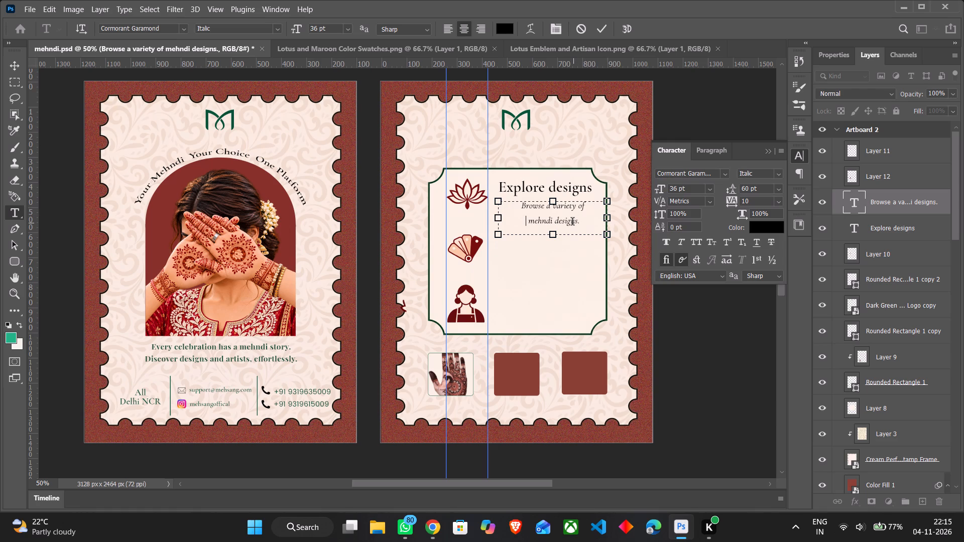
pyautogui.moveTo(582, 224); pyautogui.dragTo(533, 208)
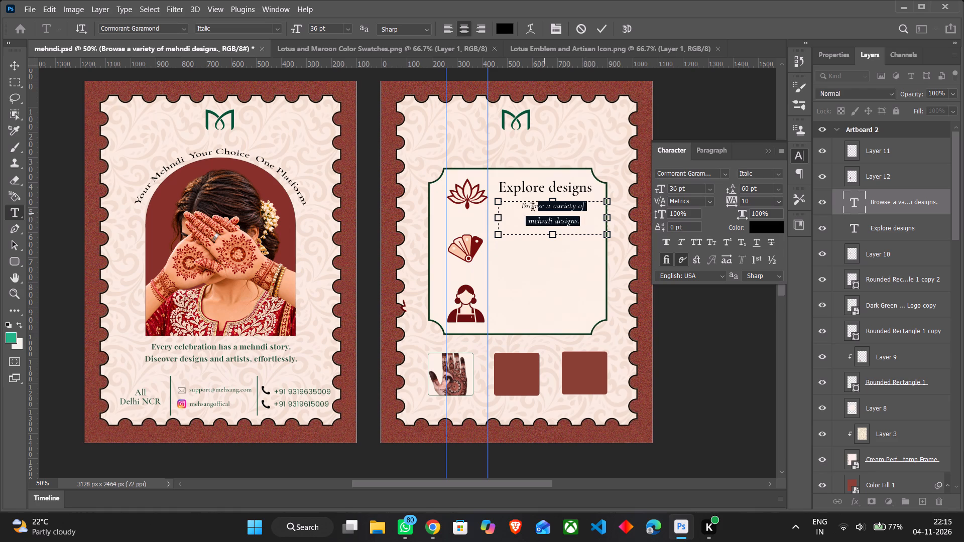
pyautogui.moveTo(533, 208); pyautogui.dragTo(518, 209)
pyautogui.click(445, 30)
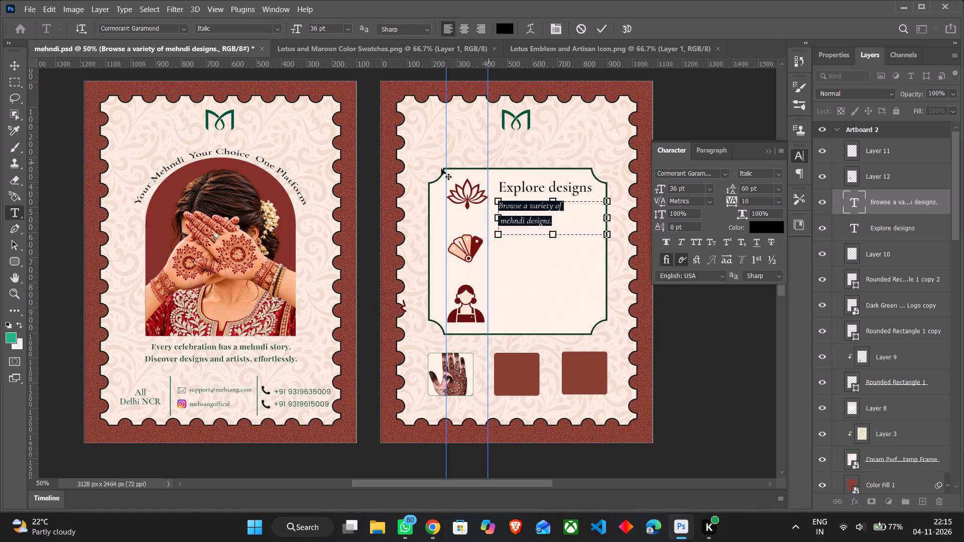
# Scale the two-line description down to about 83% and position it close beneath the "Explore designs" heading.
pyautogui.click(11, 60)
pyautogui.moveTo(606, 233); pyautogui.dragTo(605, 232)
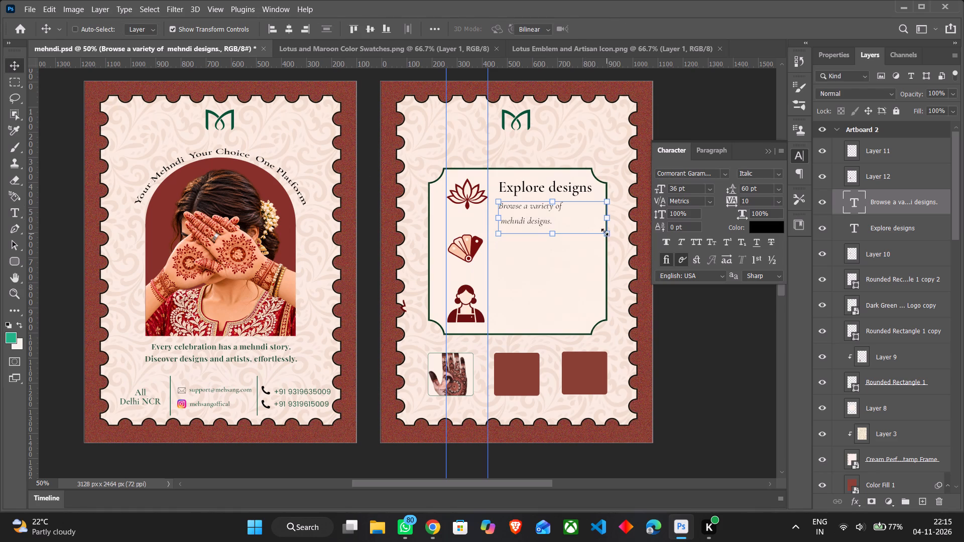
pyautogui.moveTo(605, 232); pyautogui.dragTo(592, 216)
pyautogui.click(543, 215)
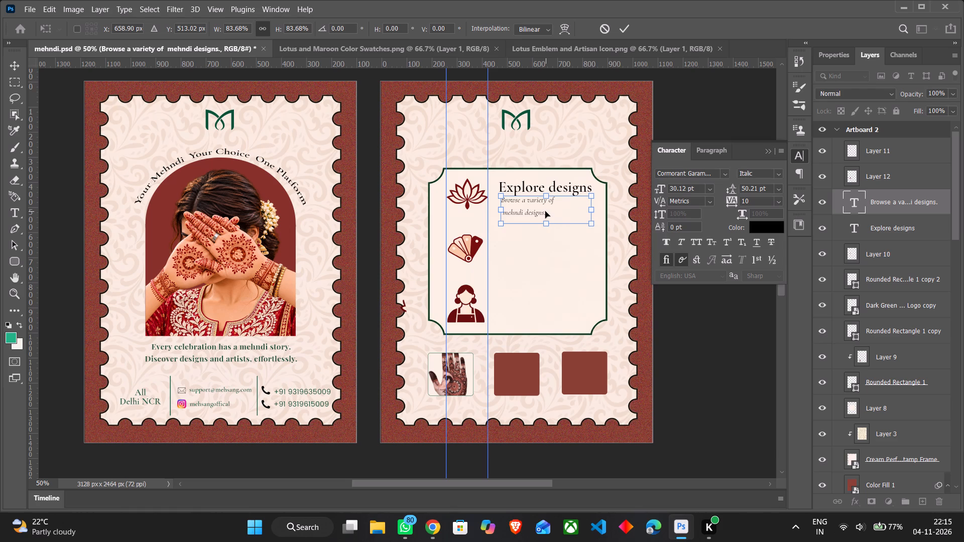
pyautogui.click(549, 222)
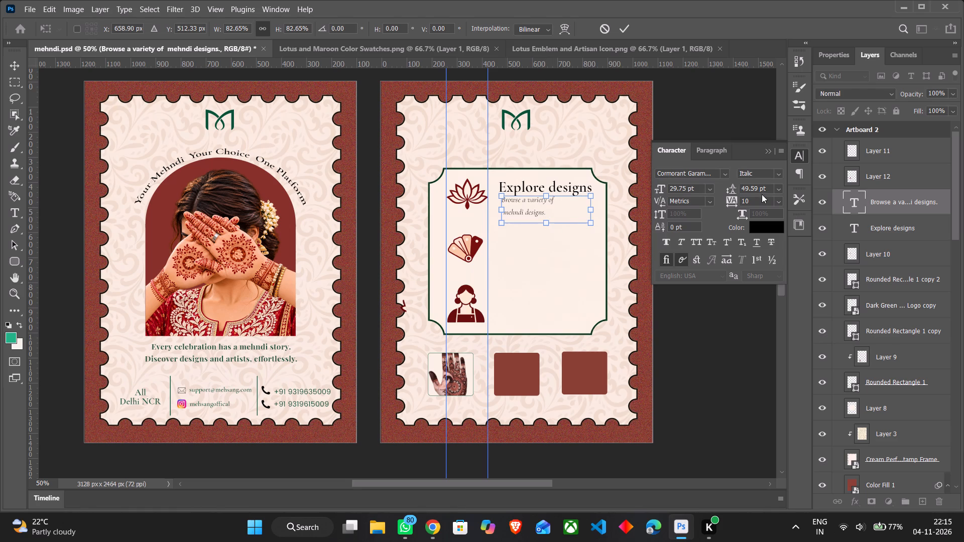
pyautogui.hotkey('ctrl', 'a')
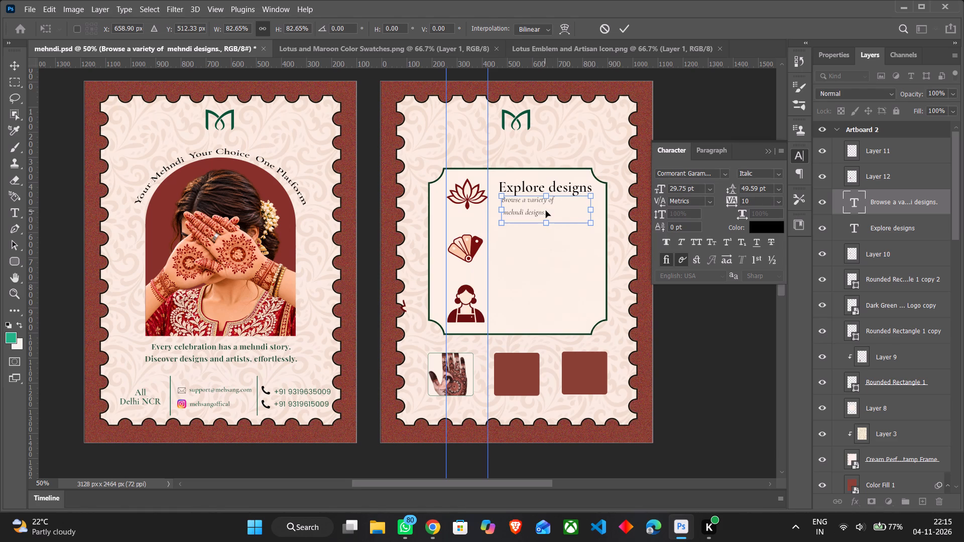
pyautogui.doubleClick(546, 211)
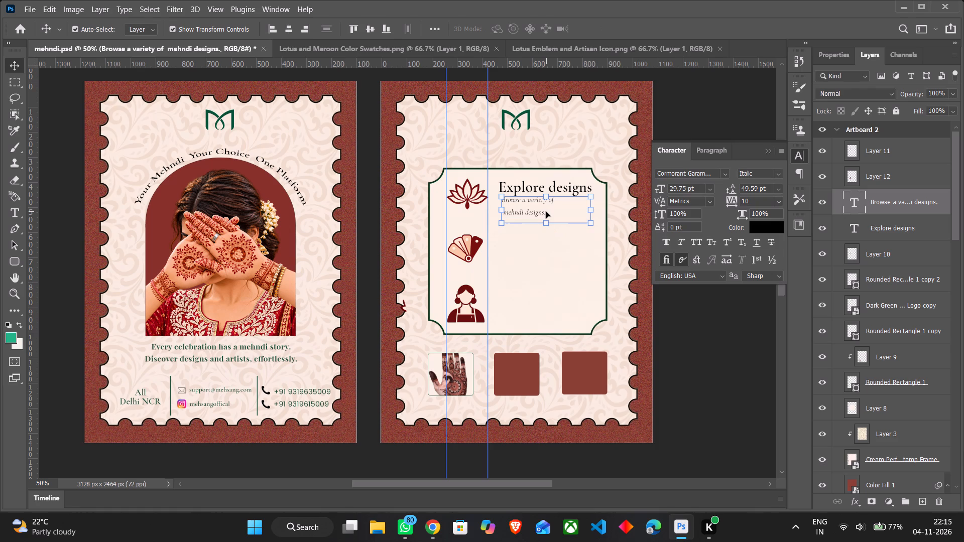
# Set the leading of the whole "Browse a variety of mehndi designs." text to 30 pt.
pyautogui.hotkey('ctrl', 'a')
pyautogui.doubleClick(537, 214)
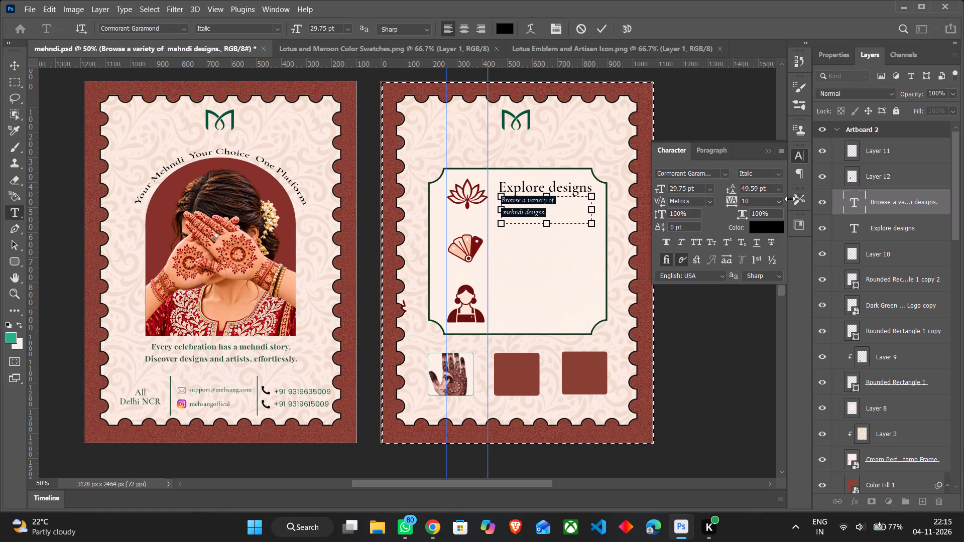
pyautogui.click(777, 190)
pyautogui.click(761, 308)
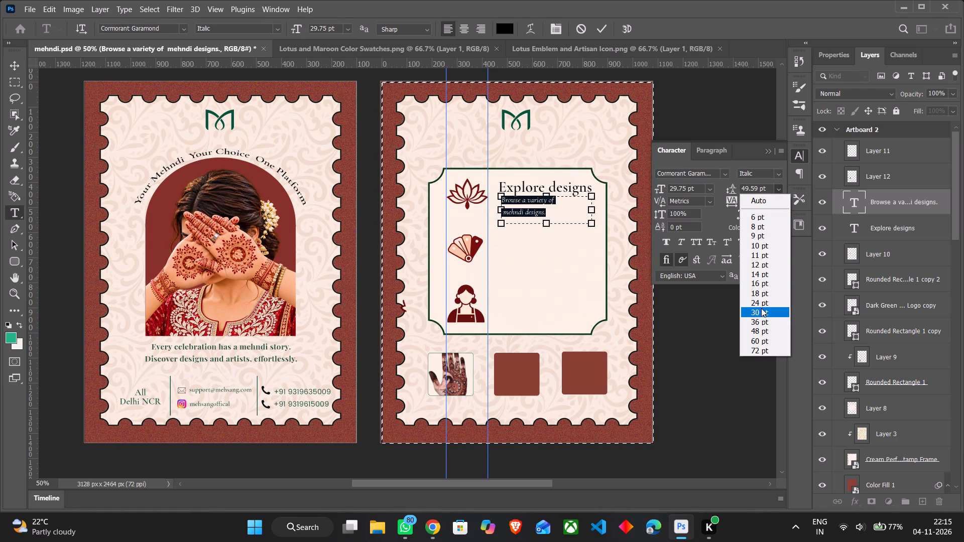
pyautogui.click(732, 319)
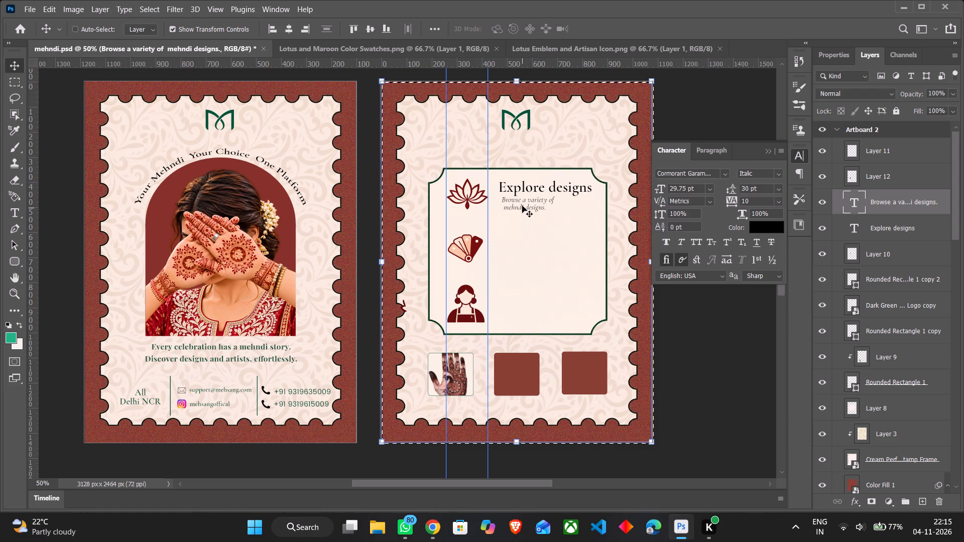
# Align the description box's left edge with the "Explore designs" heading and remove the space before "mehndi".
pyautogui.doubleClick(509, 203)
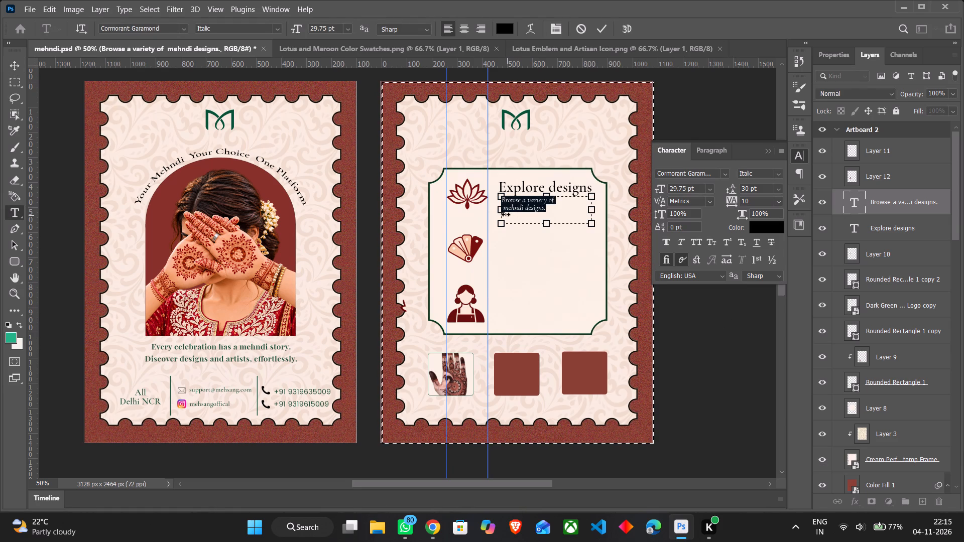
pyautogui.click(506, 207)
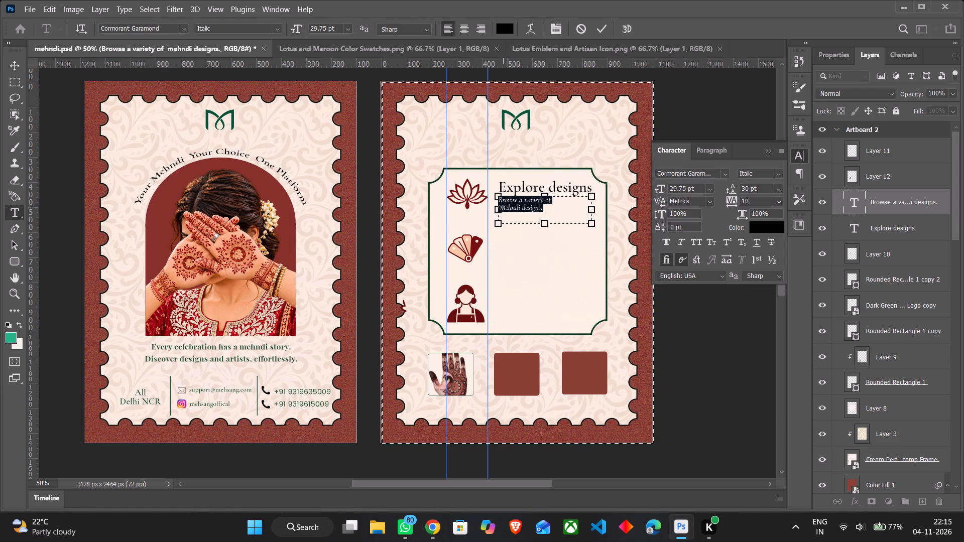
pyautogui.click(514, 207)
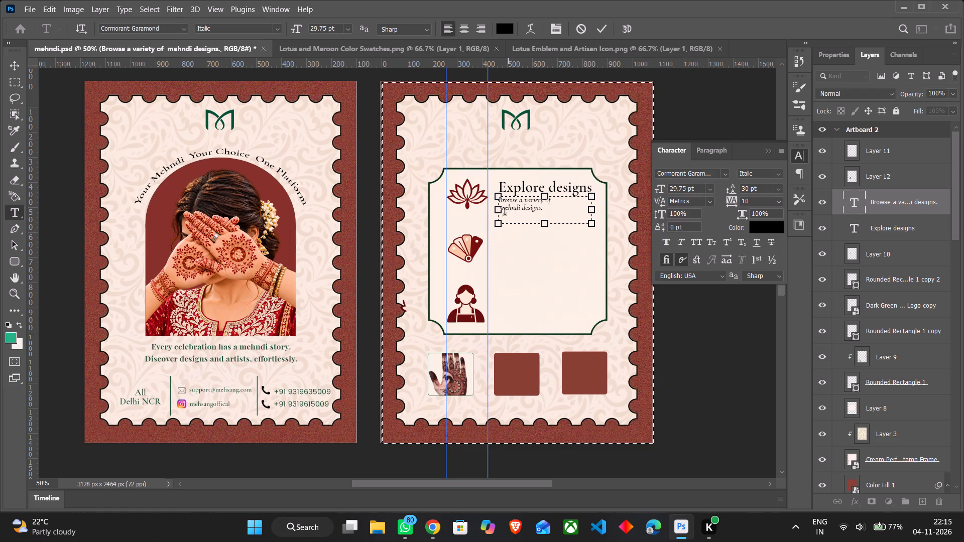
pyautogui.press('Left')
pyautogui.hotkey('shift', 'Home')
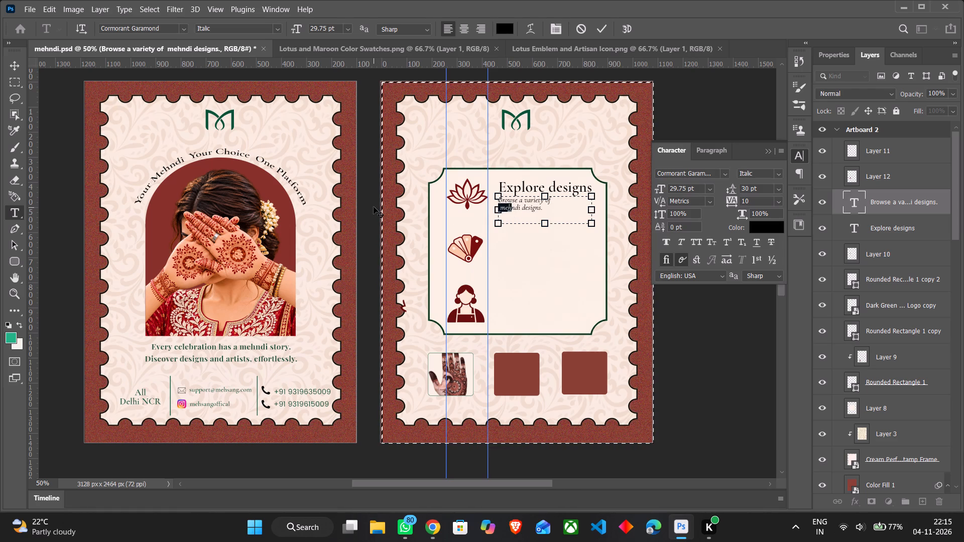
pyautogui.press('Left')
pyautogui.press('Right')
pyautogui.press('BackSpace')
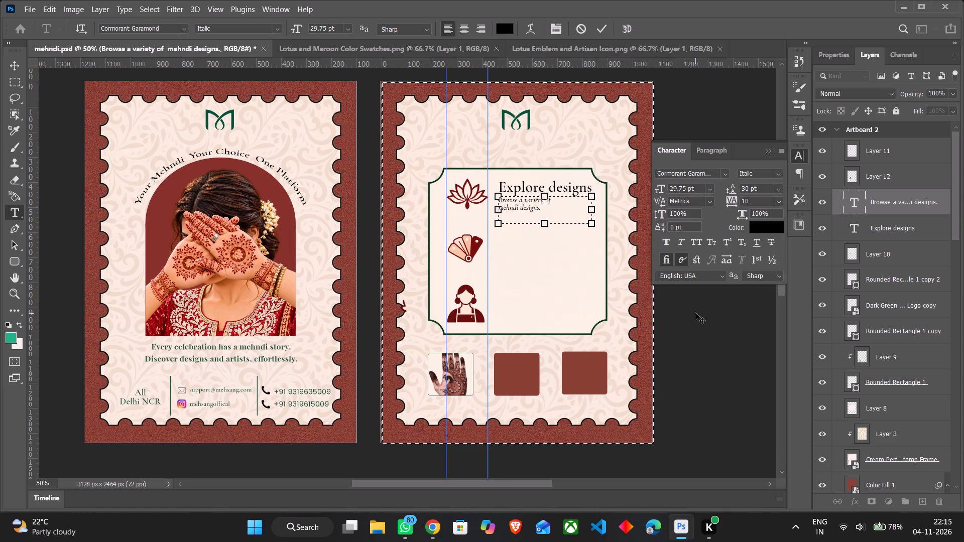
# Set the whole two-line description to the Cormorant Garamond Medium Italic style at 36 pt.
pyautogui.moveTo(542, 212); pyautogui.dragTo(496, 199)
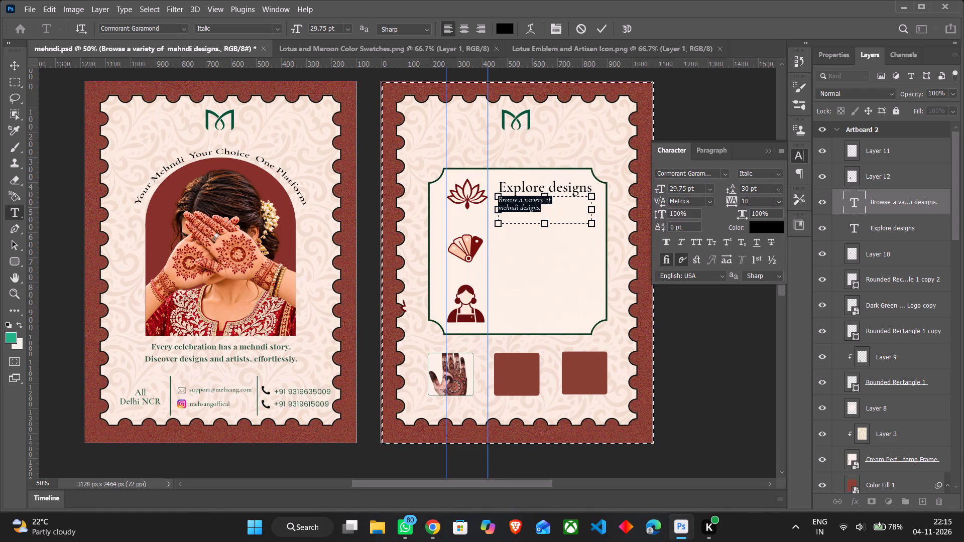
pyautogui.click(785, 173)
pyautogui.click(774, 174)
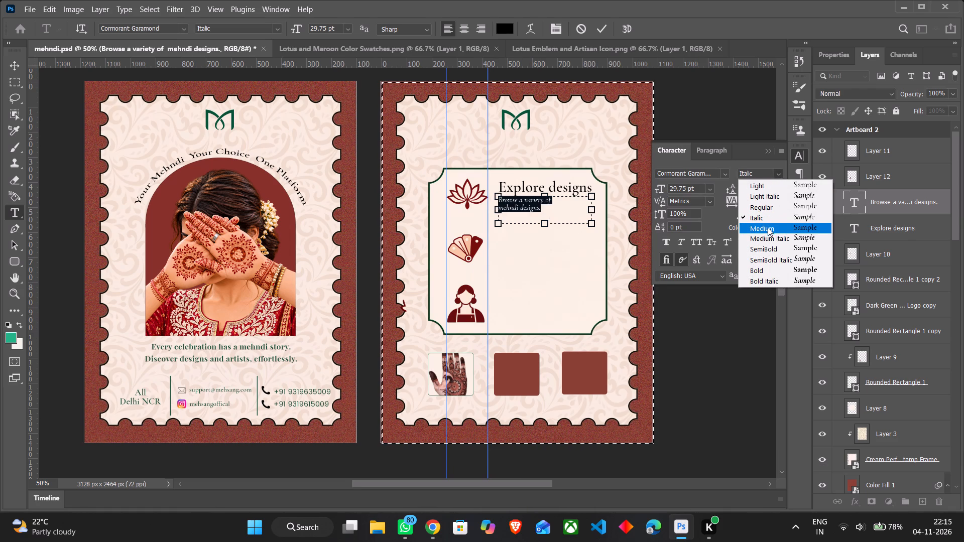
pyautogui.click(768, 239)
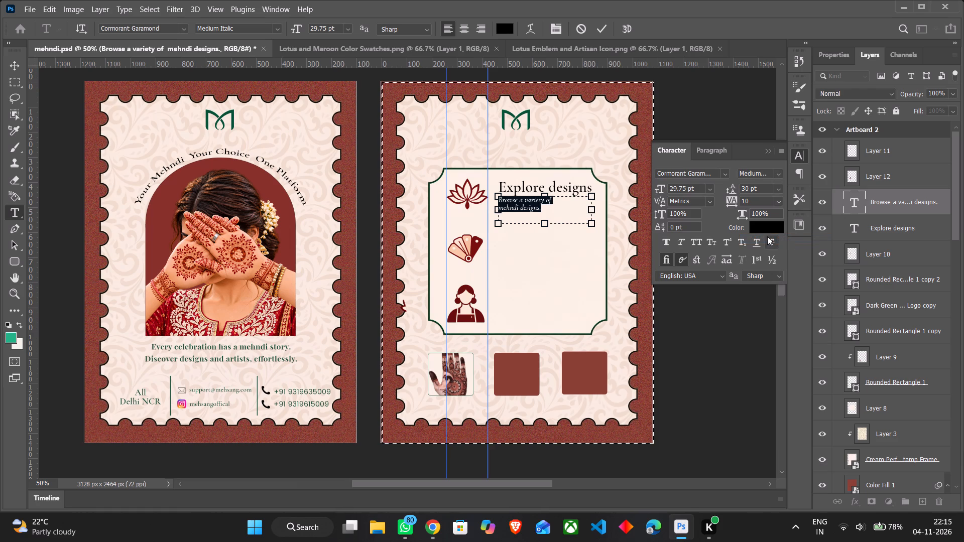
pyautogui.click(345, 28)
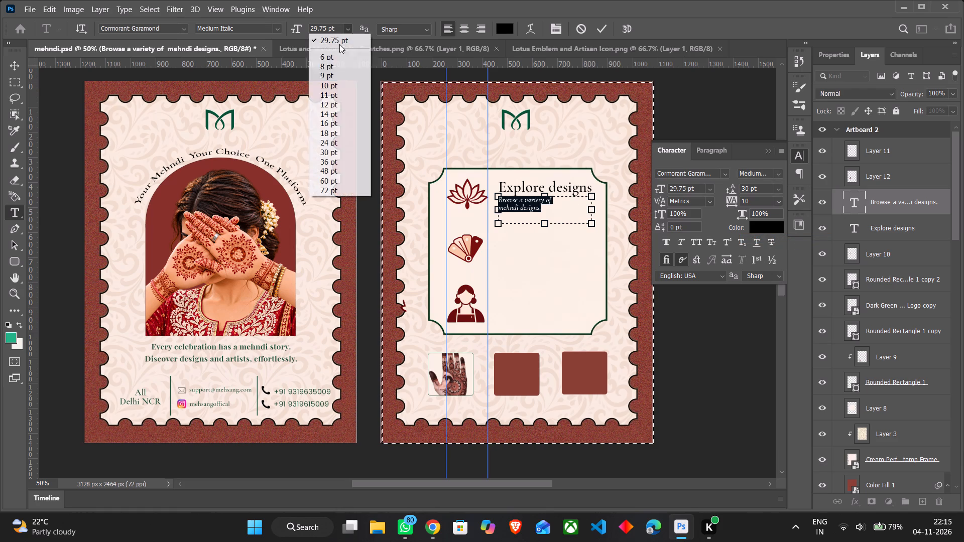
pyautogui.click(332, 149)
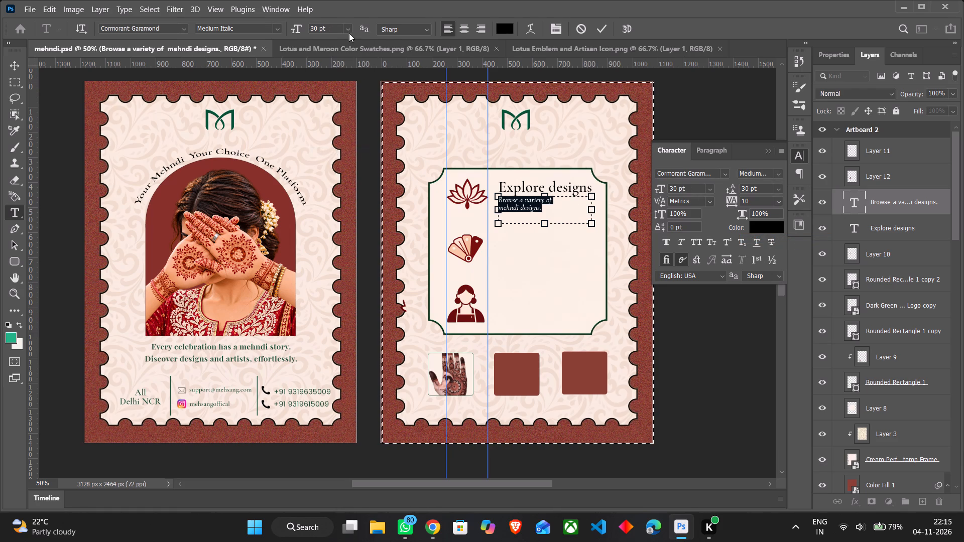
pyautogui.click(348, 29)
pyautogui.click(331, 158)
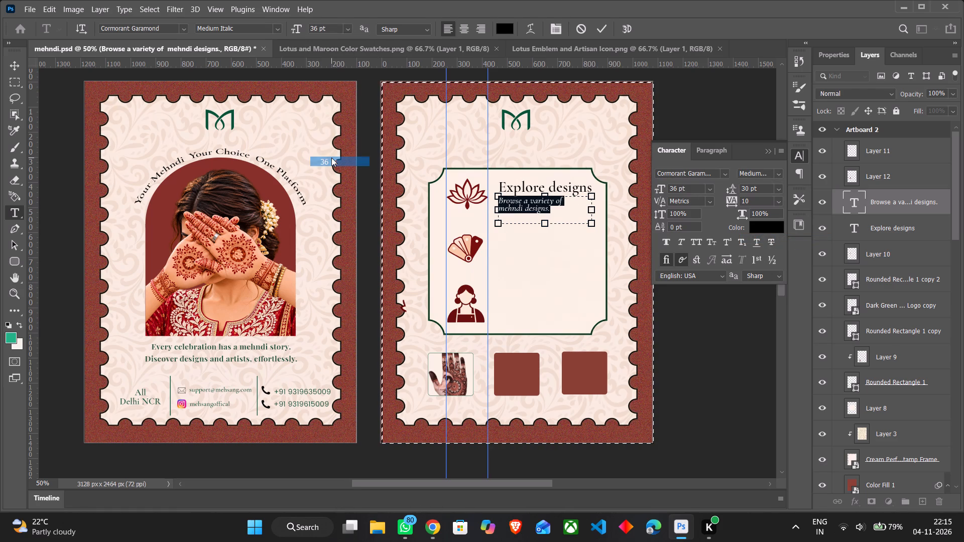
# Set the font size of the whole "Browse a variety of mehndi designs." description to 40 pt.
pyautogui.click(346, 30)
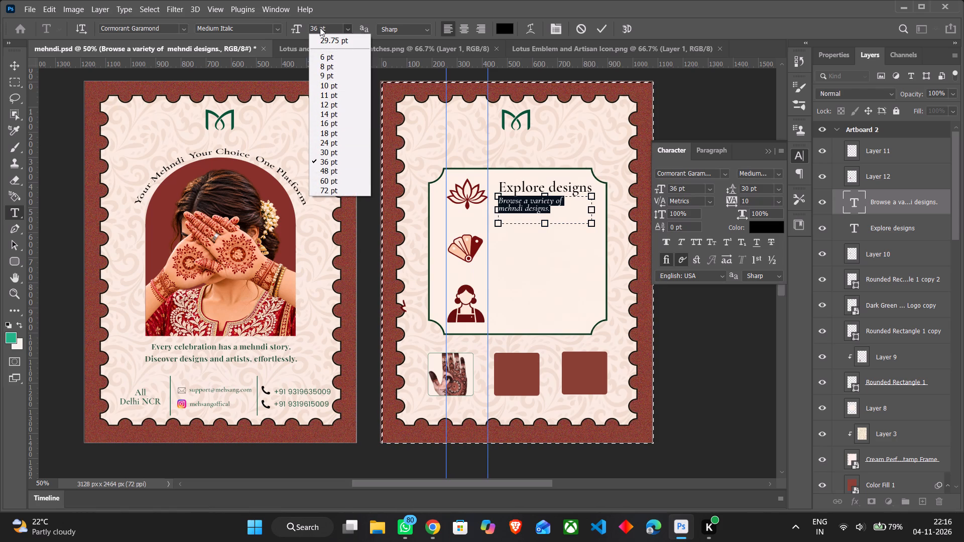
pyautogui.moveTo(320, 28); pyautogui.dragTo(313, 28)
pyautogui.moveTo(318, 26); pyautogui.dragTo(305, 30)
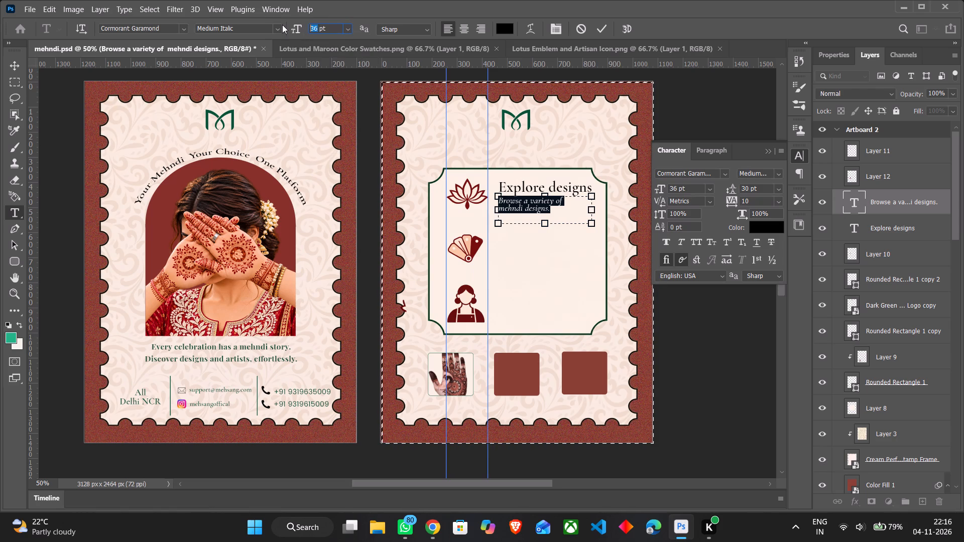
pyautogui.press('Left')
pyautogui.press('Insert')
pyautogui.press('Return')
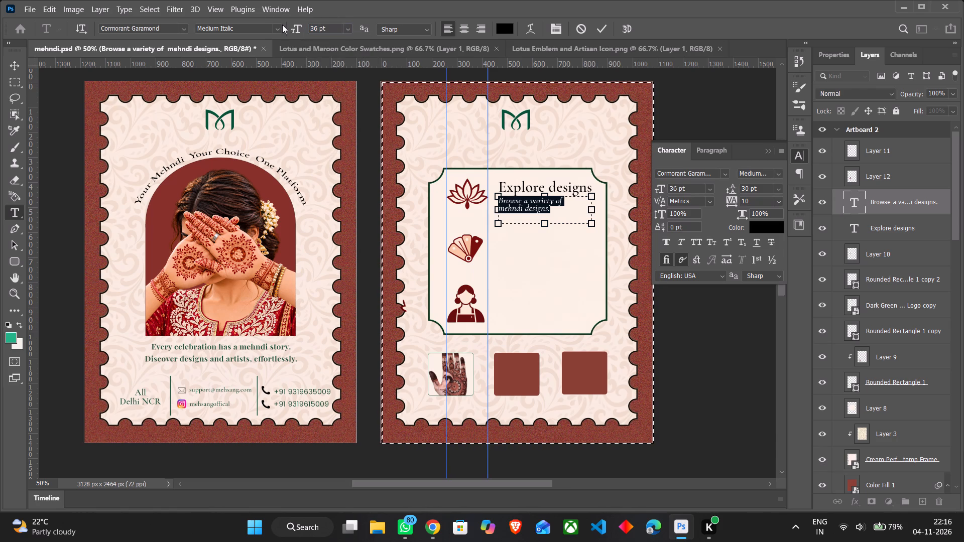
pyautogui.click(315, 25)
pyautogui.moveTo(317, 27); pyautogui.dragTo(311, 31)
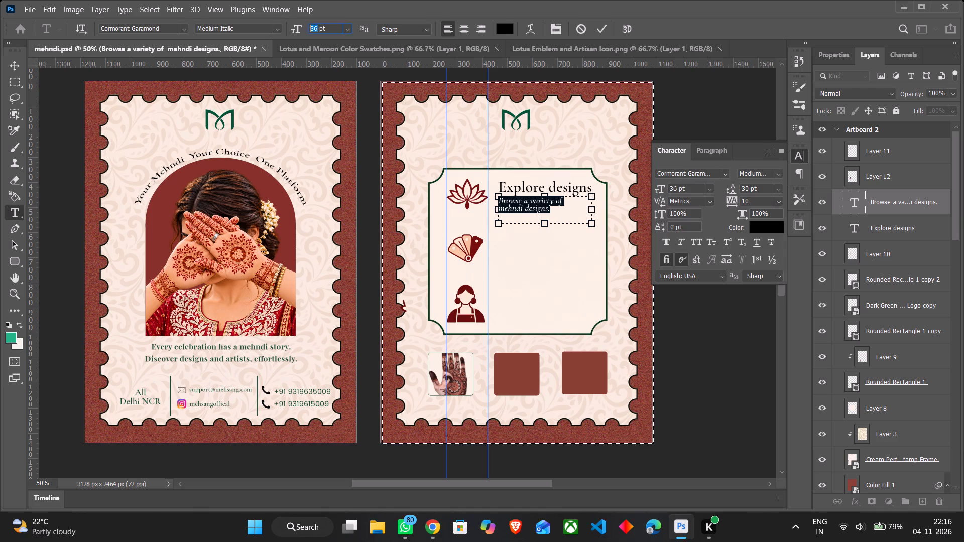
pyautogui.press('Left')
pyautogui.press('Insert')
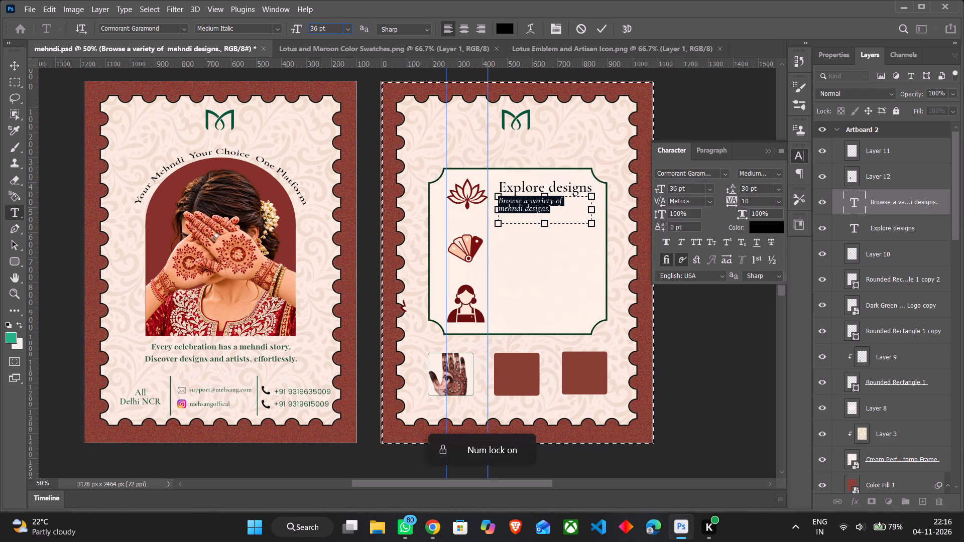
pyautogui.write('40')
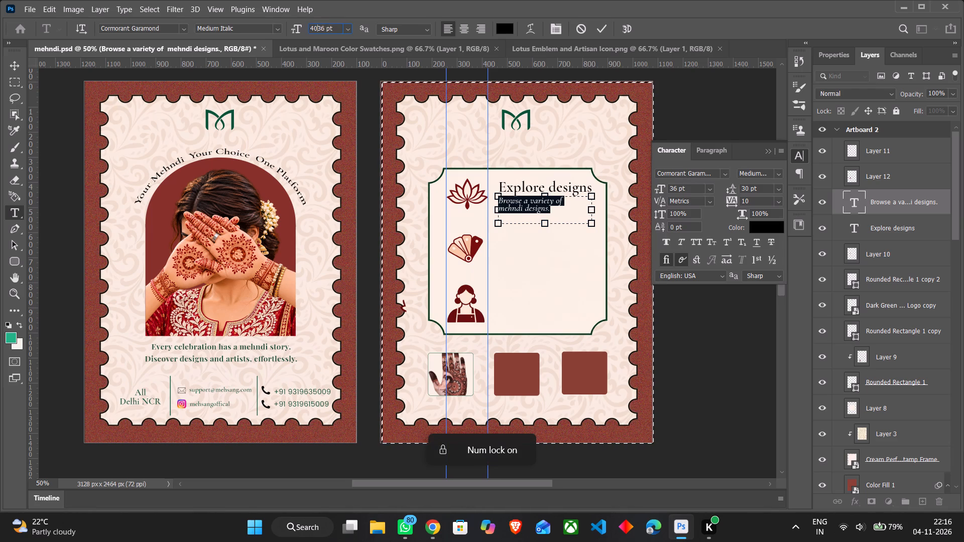
pyautogui.moveTo(326, 27); pyautogui.dragTo(316, 31)
pyautogui.press('BackSpace')
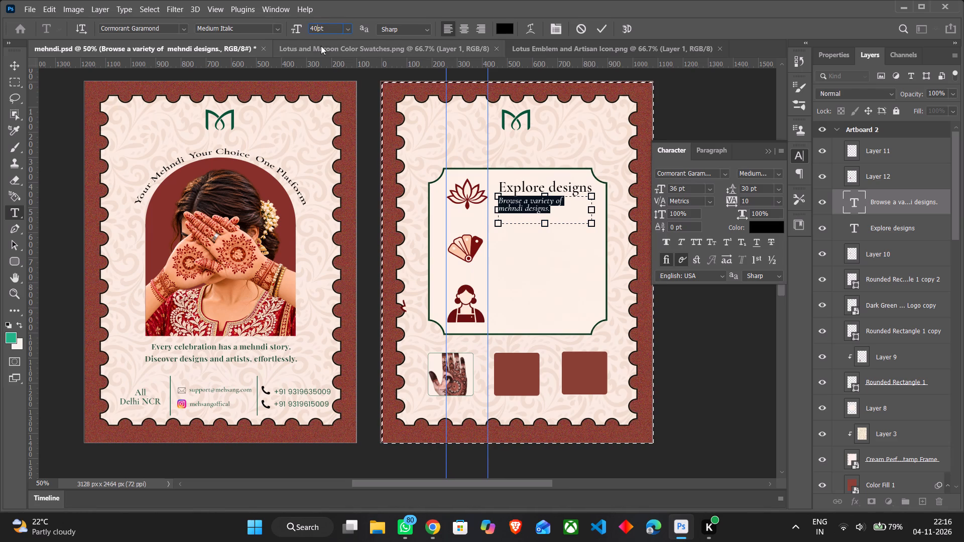
pyautogui.press('Return')
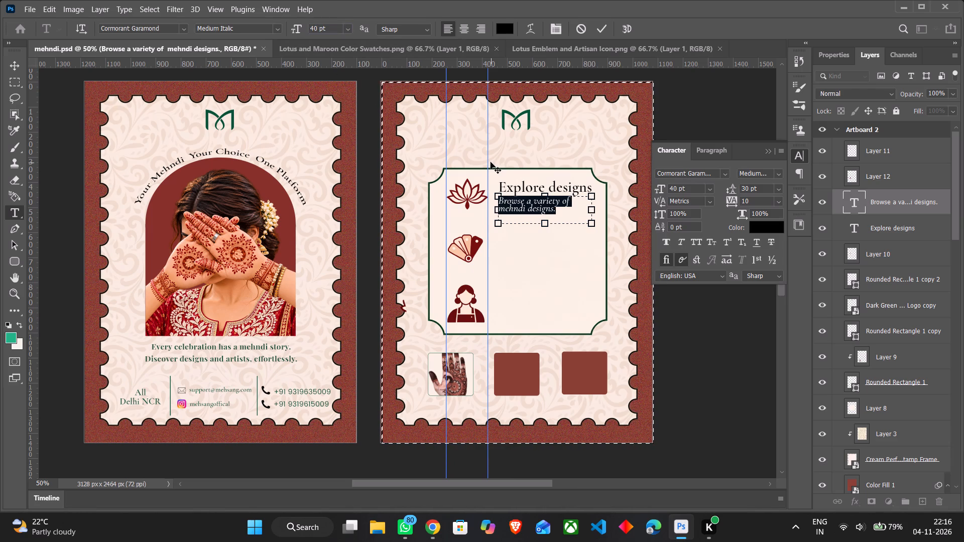
pyautogui.click(16, 65)
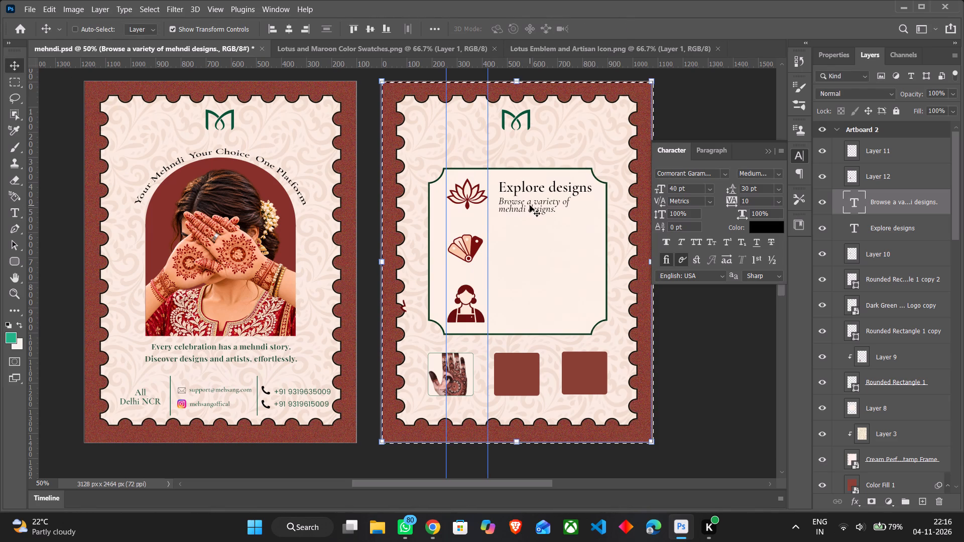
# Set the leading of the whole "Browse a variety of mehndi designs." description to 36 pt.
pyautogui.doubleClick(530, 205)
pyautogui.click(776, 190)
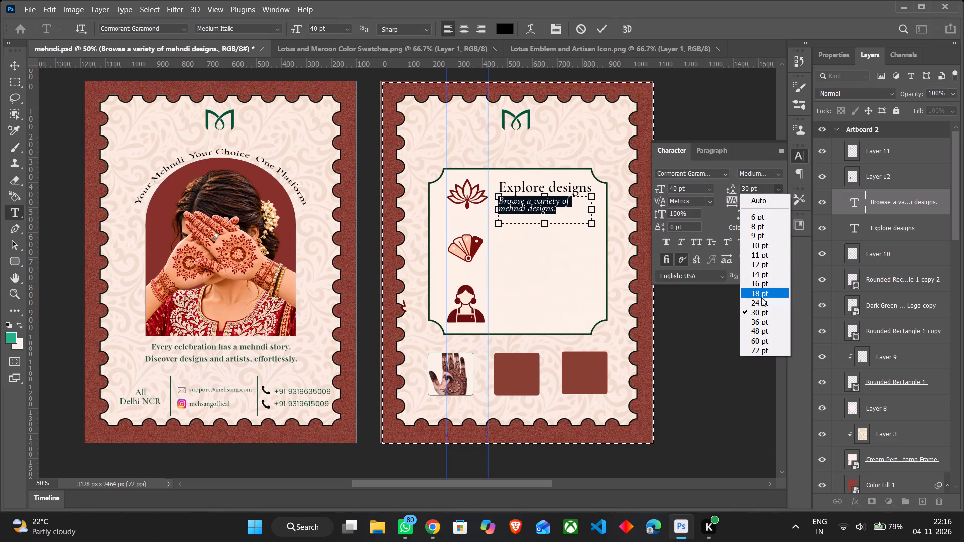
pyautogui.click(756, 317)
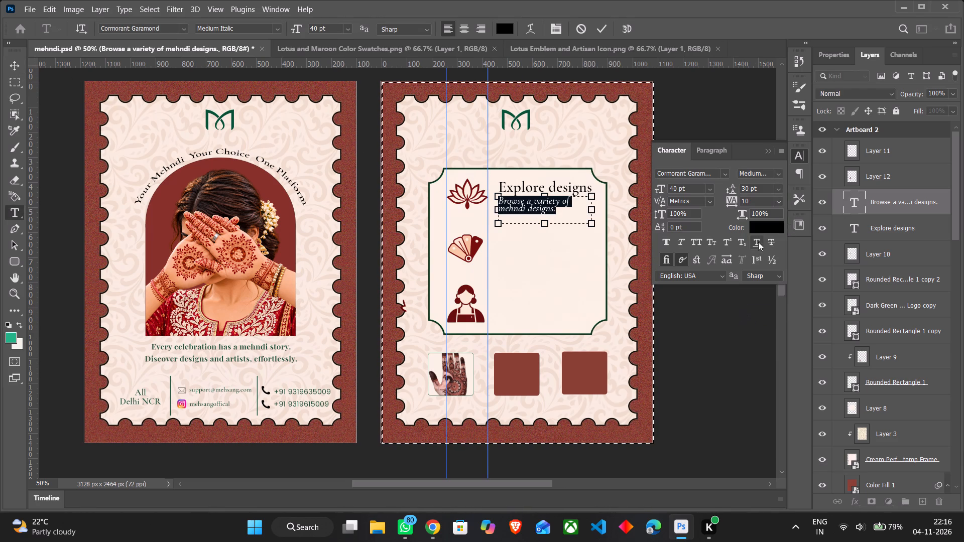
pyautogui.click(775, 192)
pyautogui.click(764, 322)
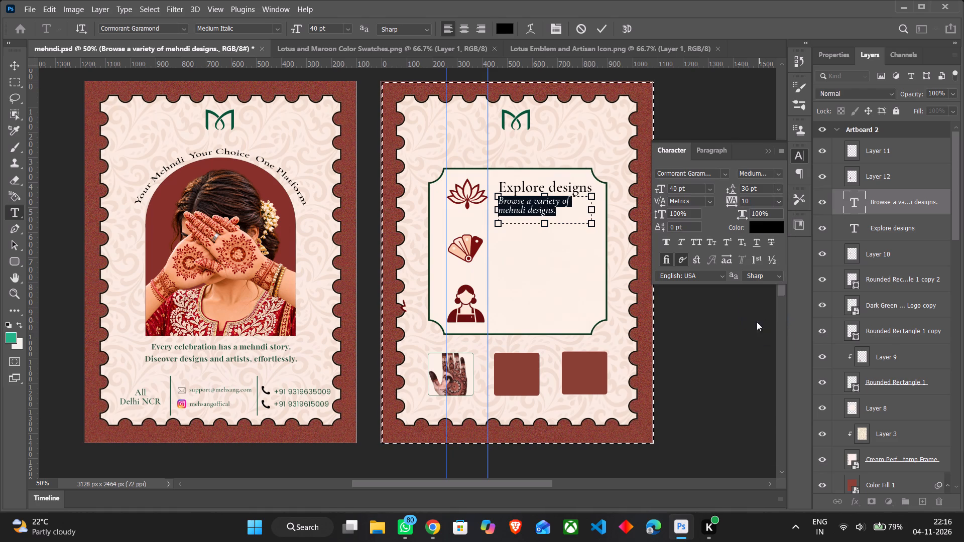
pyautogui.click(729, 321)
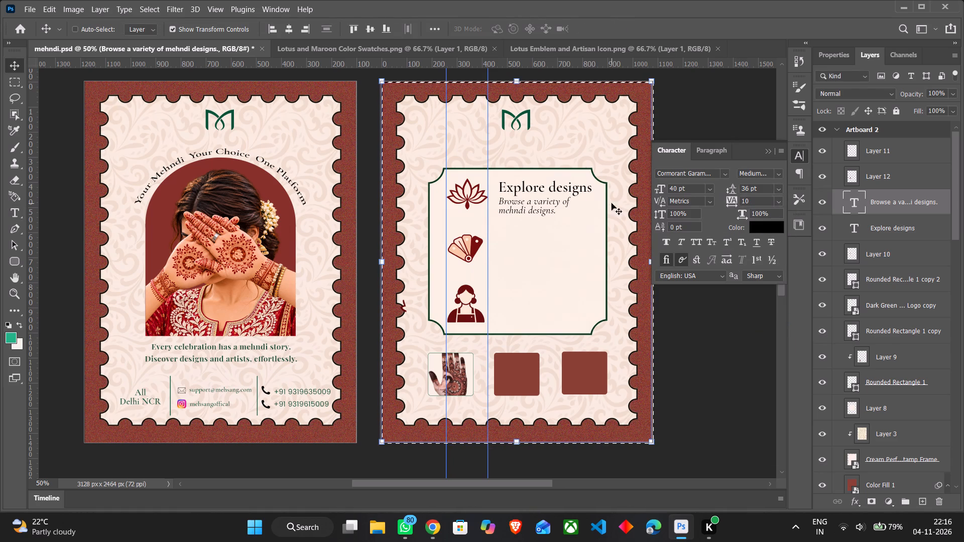
# Set the leading of the two-line description under "Explore designs" to 42 pt.
pyautogui.doubleClick(533, 204)
pyautogui.click(781, 190)
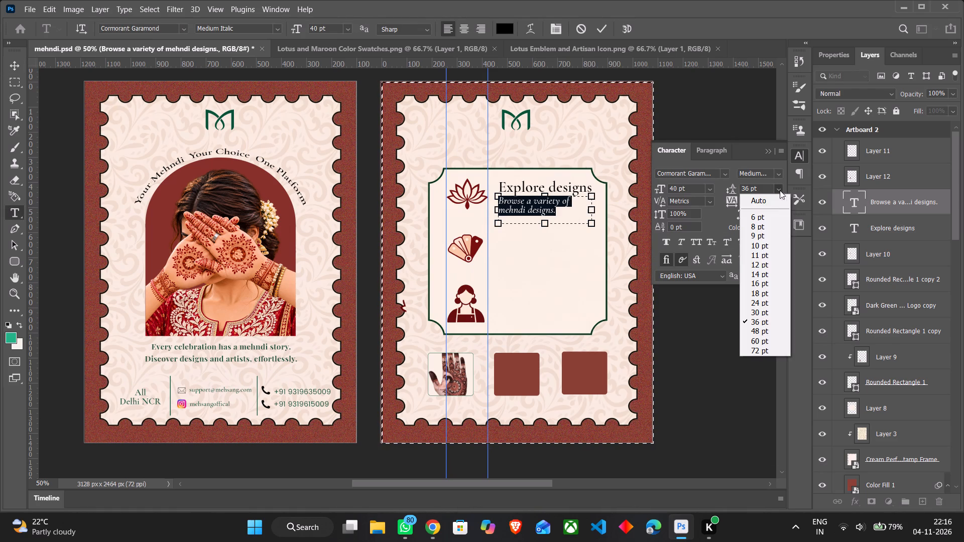
pyautogui.click(747, 189)
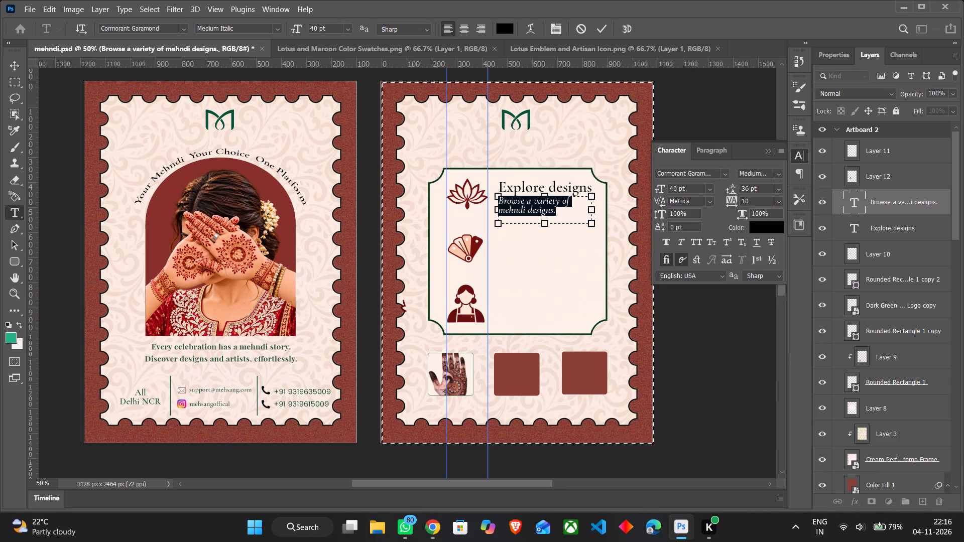
pyautogui.moveTo(747, 189); pyautogui.dragTo(737, 189)
pyautogui.write('42')
pyautogui.press('Return')
pyautogui.click(724, 331)
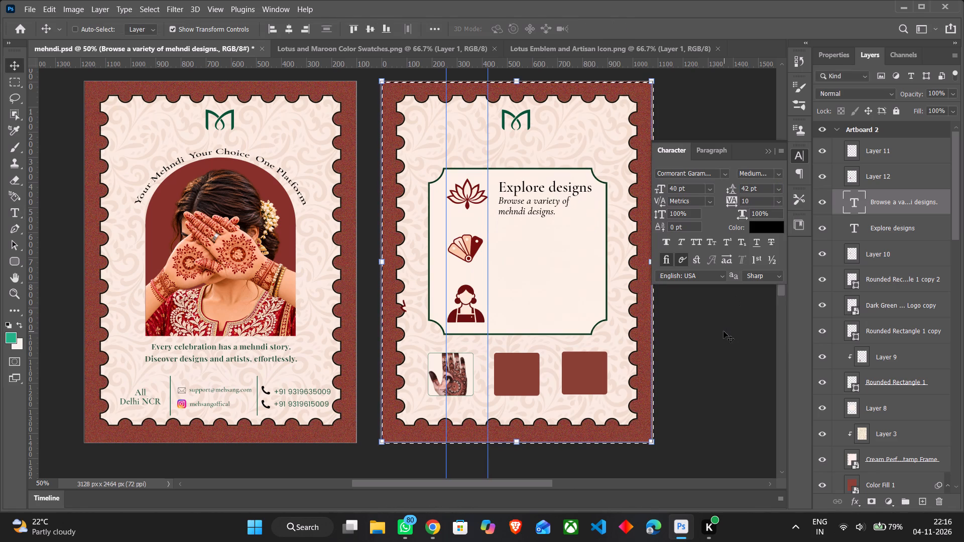
# Clear the selection around the second artboard and make its green M logo copy layer active.
pyautogui.hotkey('ctrl', 'd')
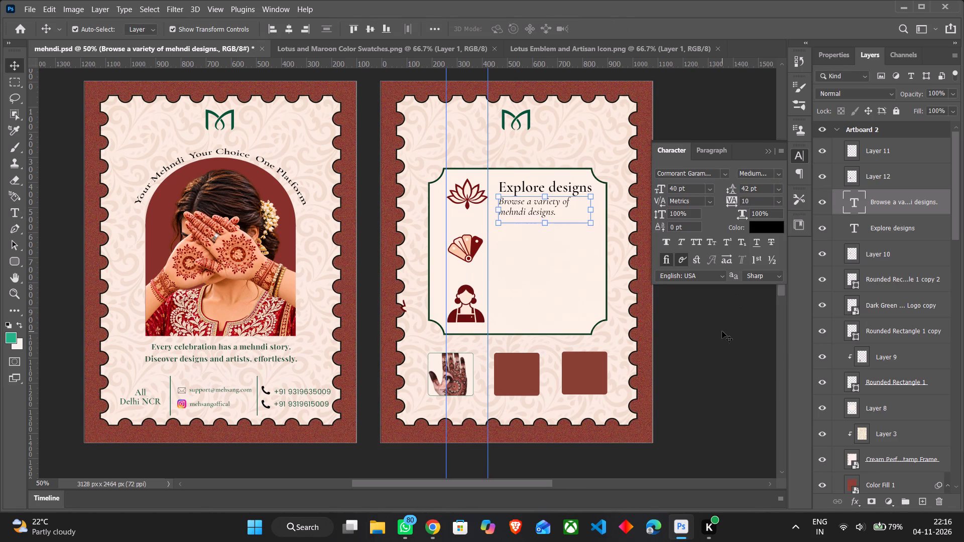
pyautogui.click(722, 331)
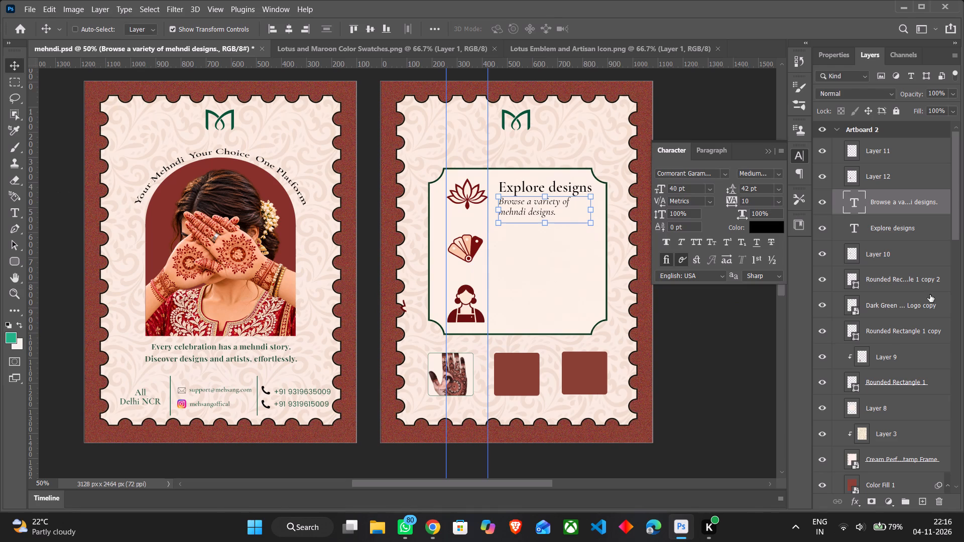
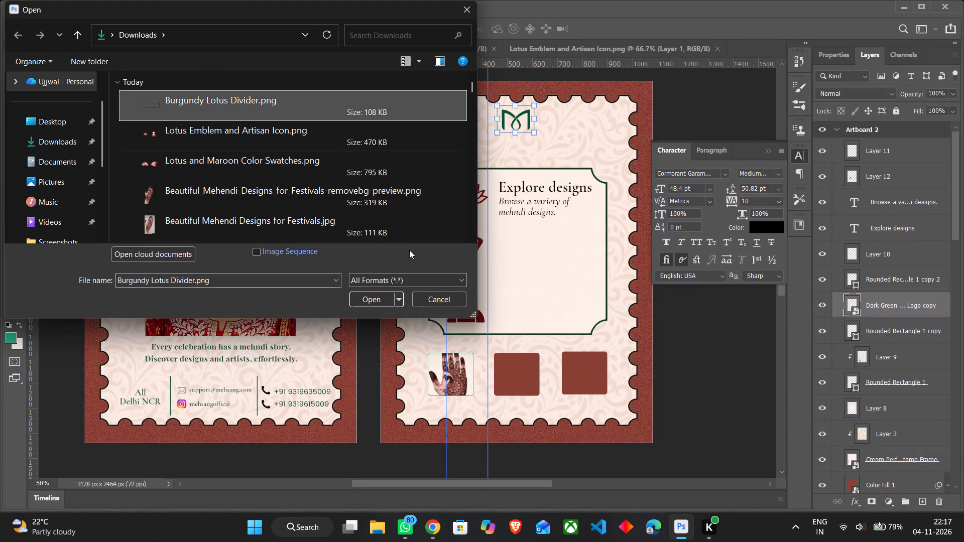
pyautogui.click(381, 292)
pyautogui.moveTo(431, 221); pyautogui.dragTo(336, 81)
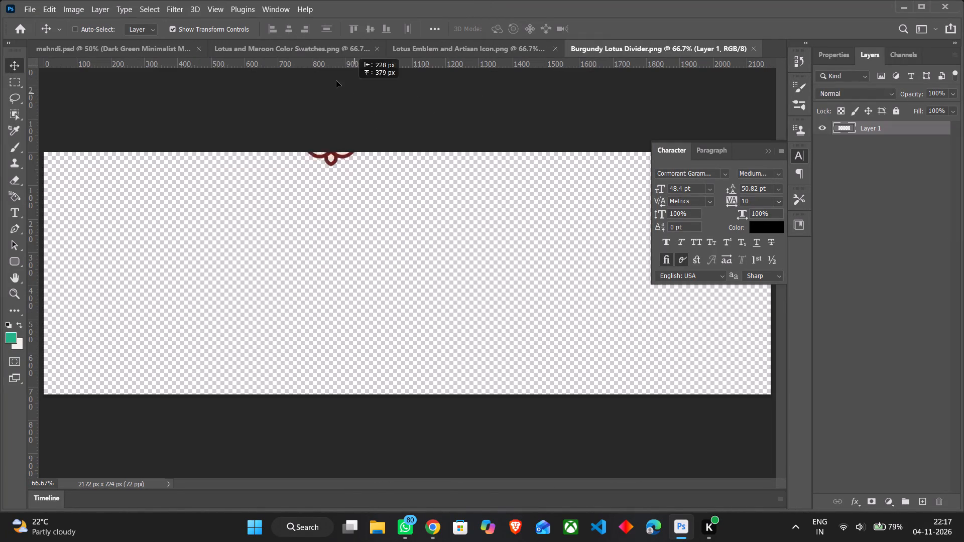
pyautogui.moveTo(336, 81); pyautogui.dragTo(175, 49)
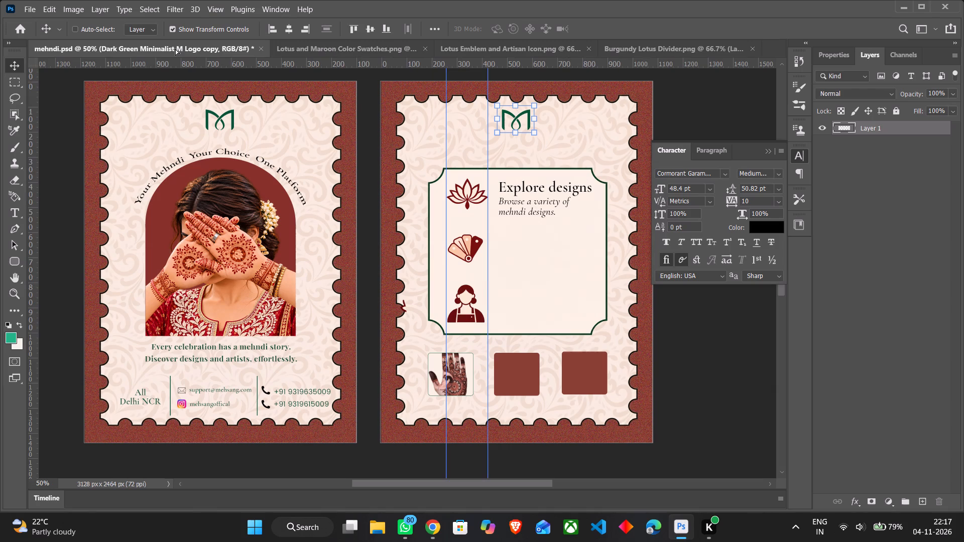
pyautogui.moveTo(175, 49); pyautogui.dragTo(525, 242)
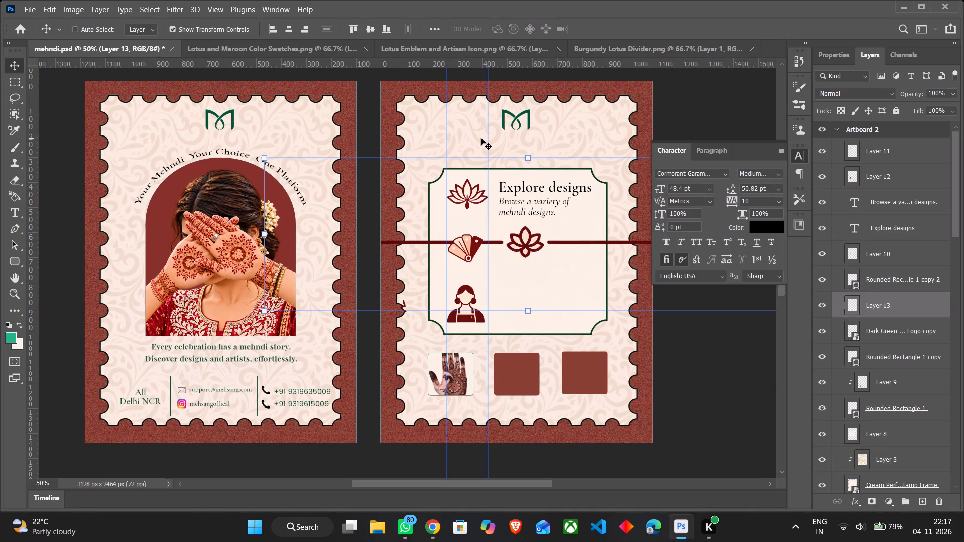
# Scale the lotus divider proportionally to about 24% and place it between the "Explore designs" description and the swatch fan icon.
pyautogui.moveTo(264, 310); pyautogui.dragTo(369, 269)
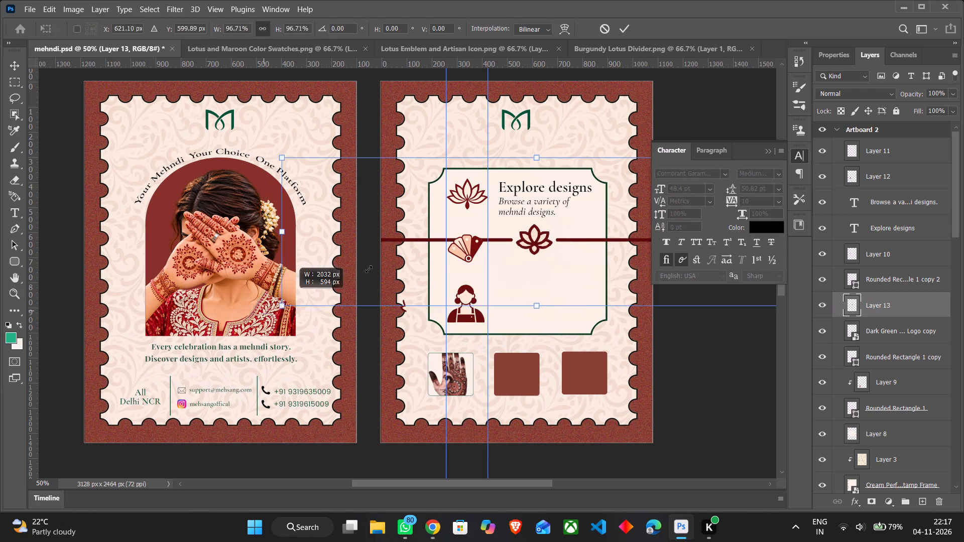
pyautogui.moveTo(369, 269); pyautogui.dragTo(478, 224)
pyautogui.moveTo(609, 212); pyautogui.dragTo(407, 240)
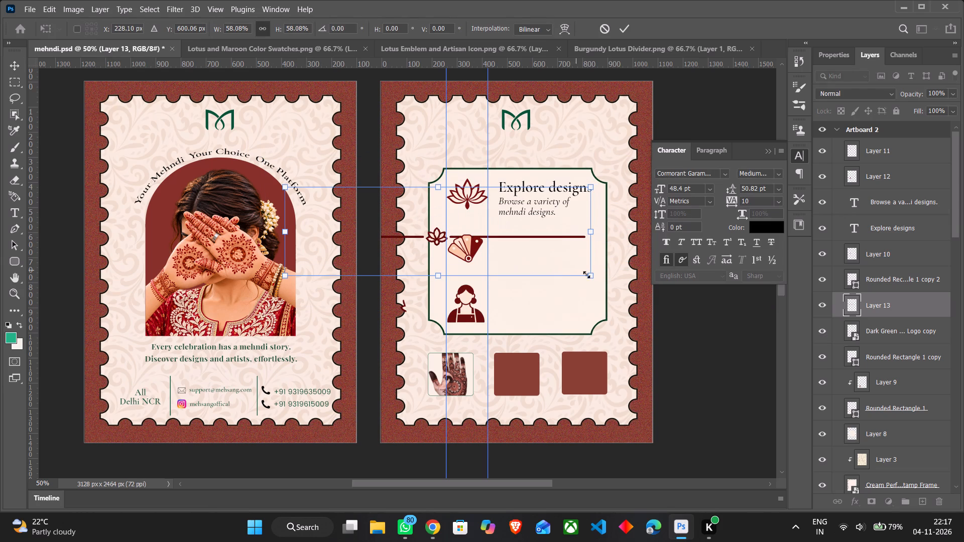
pyautogui.moveTo(589, 276); pyautogui.dragTo(423, 225)
pyautogui.moveTo(283, 227); pyautogui.dragTo(294, 223)
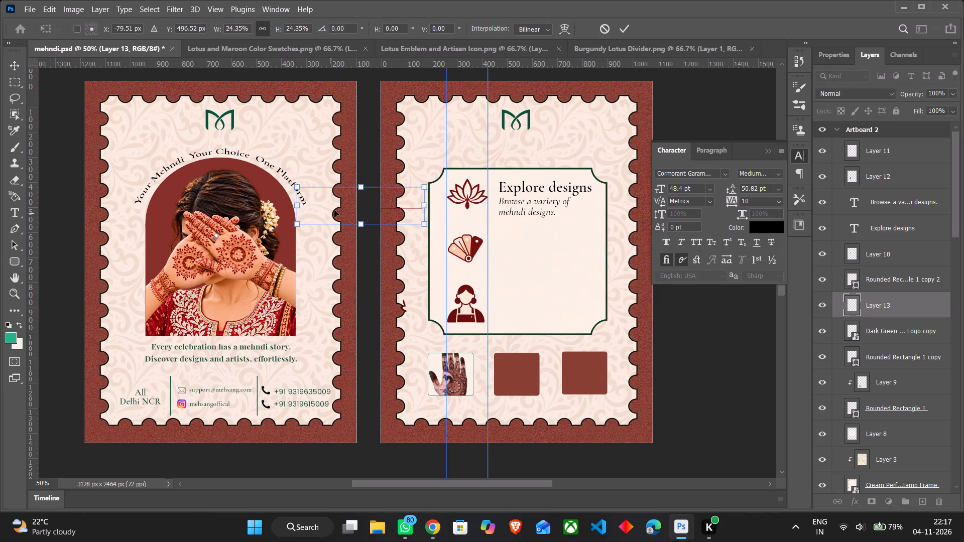
pyautogui.moveTo(337, 209); pyautogui.dragTo(494, 226)
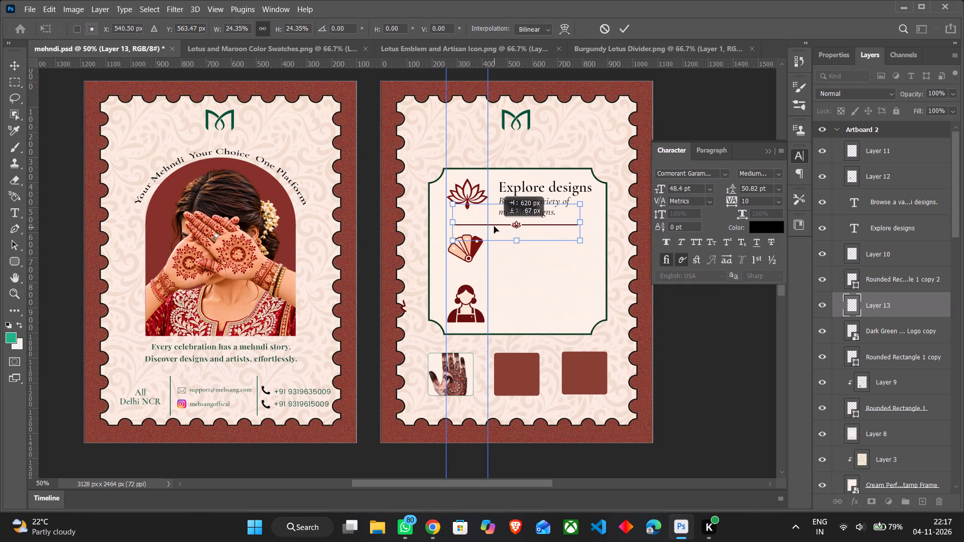
pyautogui.moveTo(494, 226); pyautogui.dragTo(494, 225)
# Enlarge the lotus divider proportionally to about 27.7%, running from the first vertical guide to the end of the "Explore designs" heading.
pyautogui.click(453, 224)
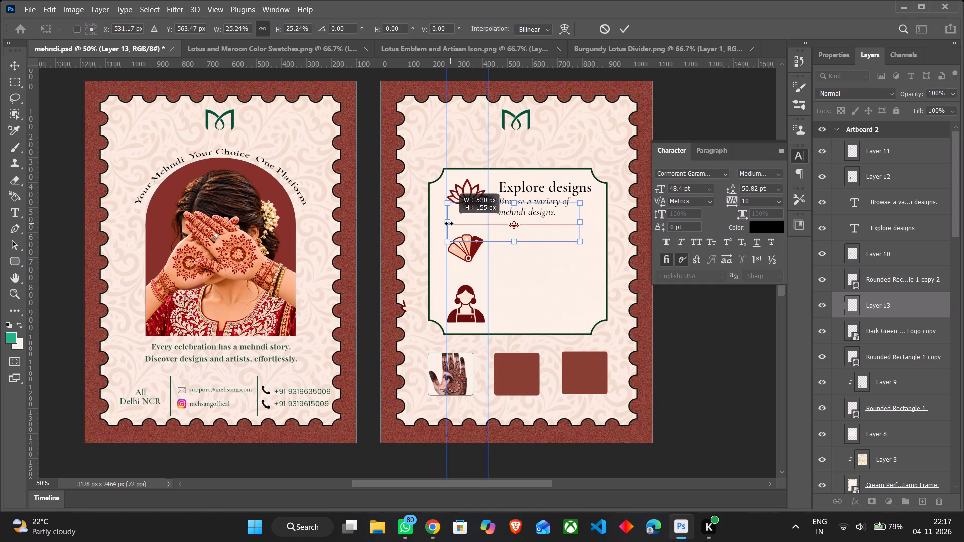
pyautogui.moveTo(578, 222); pyautogui.dragTo(587, 222)
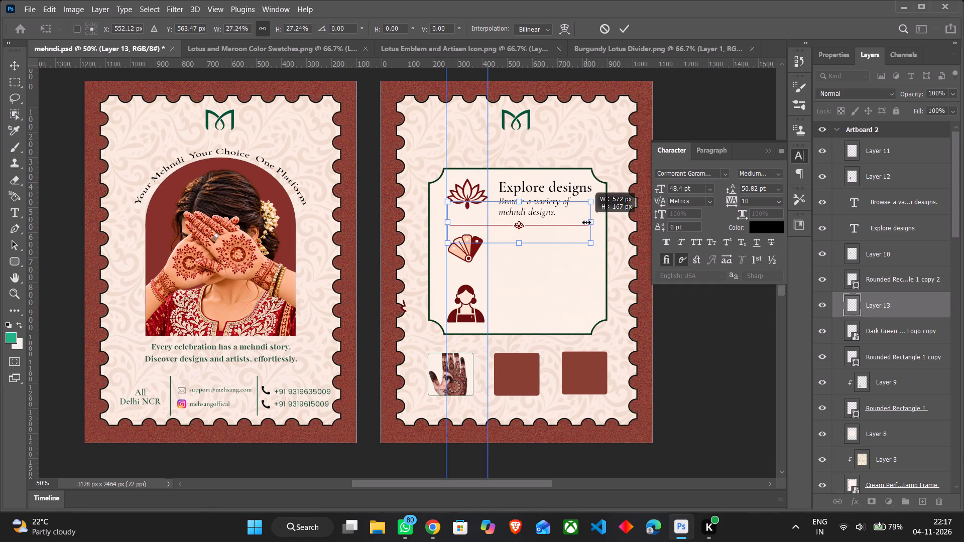
pyautogui.moveTo(587, 222); pyautogui.dragTo(588, 222)
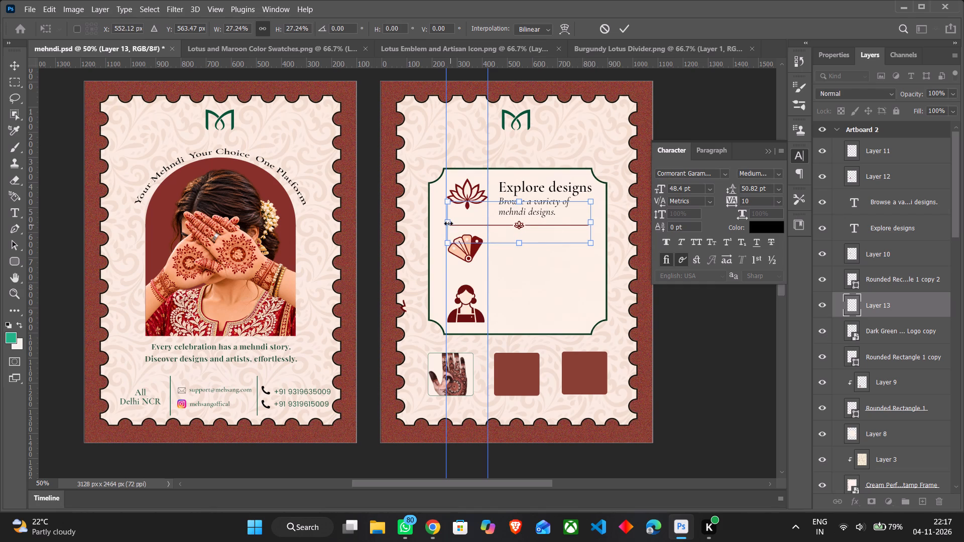
pyautogui.click(448, 223)
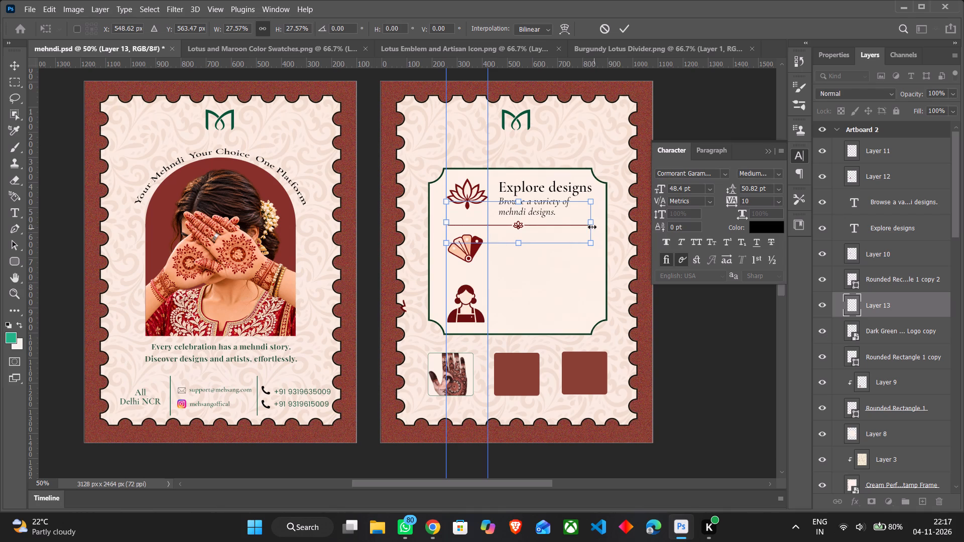
pyautogui.click(590, 224)
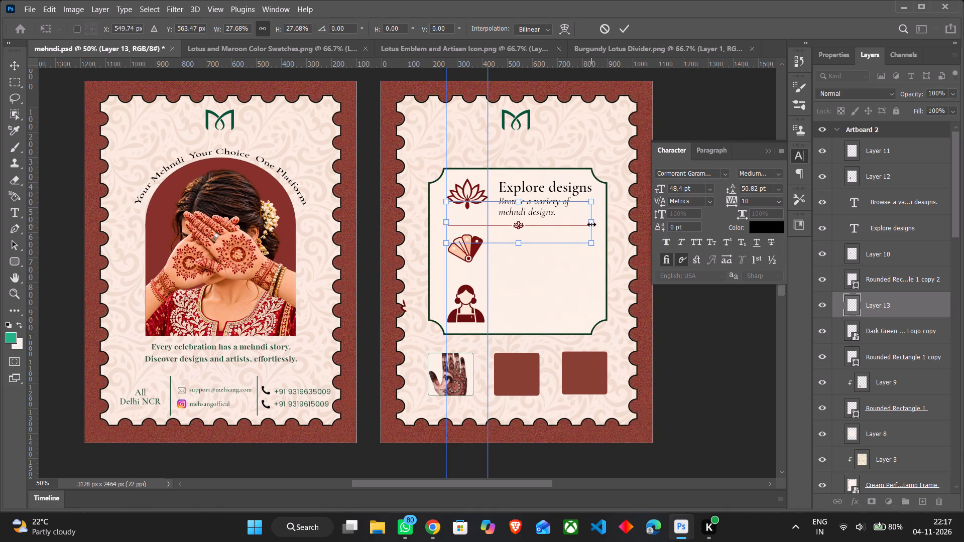
pyautogui.click(591, 224)
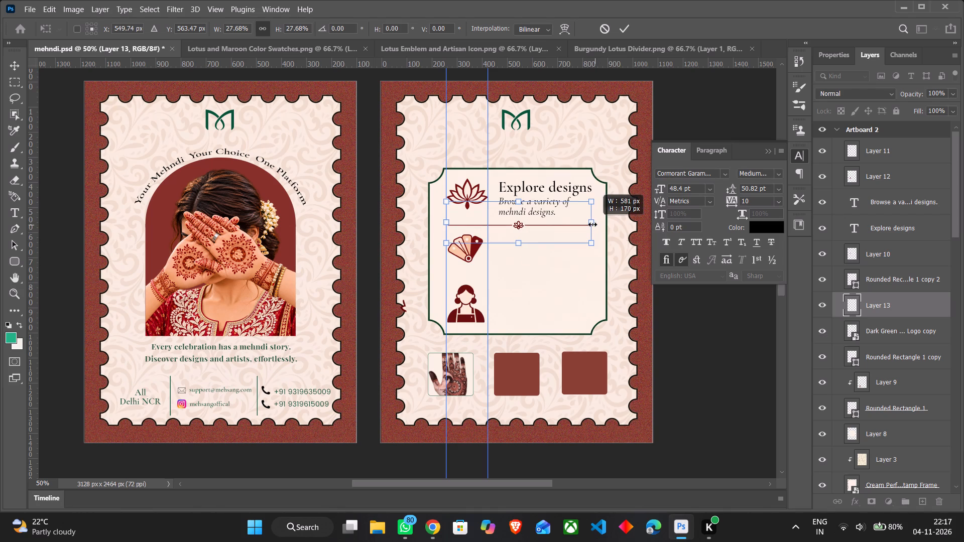
# Nudge the lotus divider about 10 px down and 2 px left, beneath the "Browse a variety of mehndi designs." description.
pyautogui.press('Down')
pyautogui.press('Down')
pyautogui.press('Down')
pyautogui.press('Down')
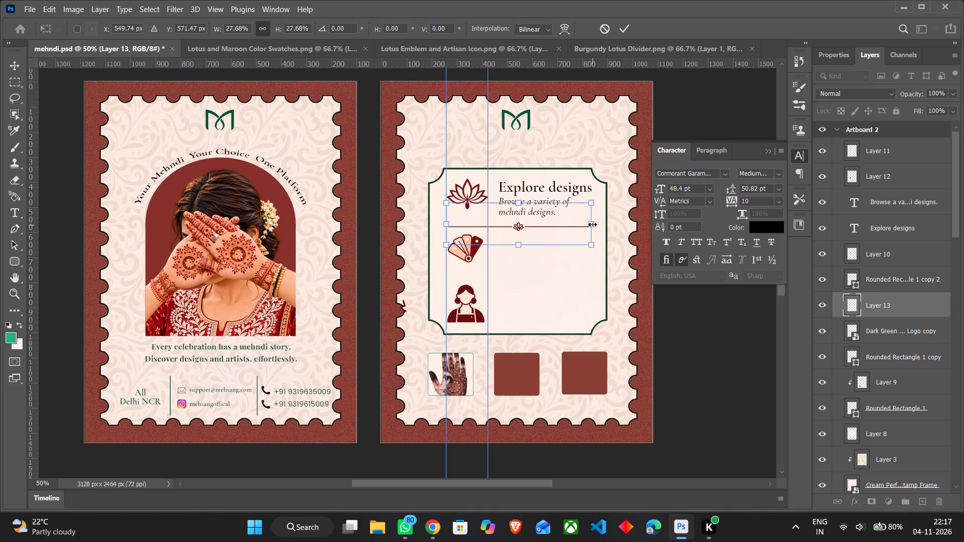
pyautogui.press('Up')
pyautogui.press('Down')
pyautogui.press('Down')
pyautogui.press('Right')
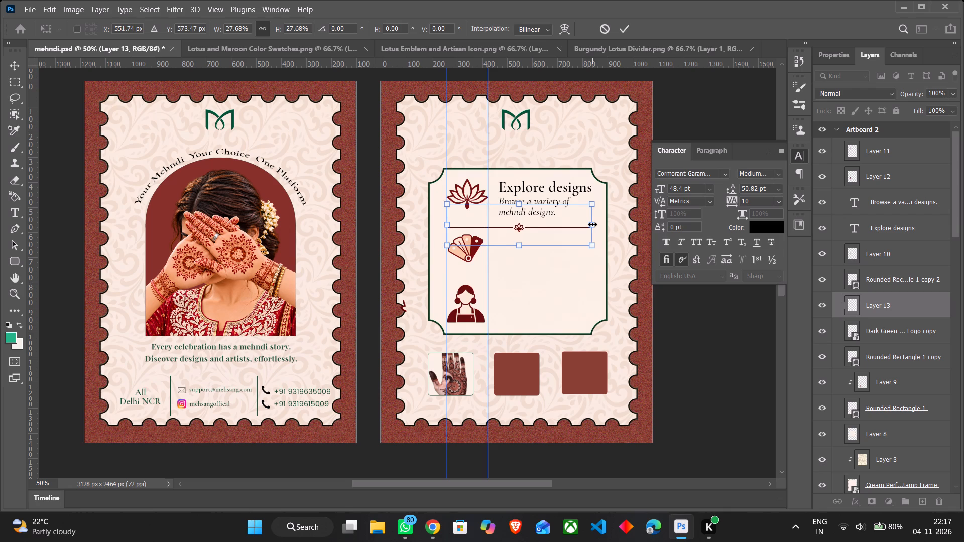
pyautogui.press('Left')
pyautogui.press('Left')
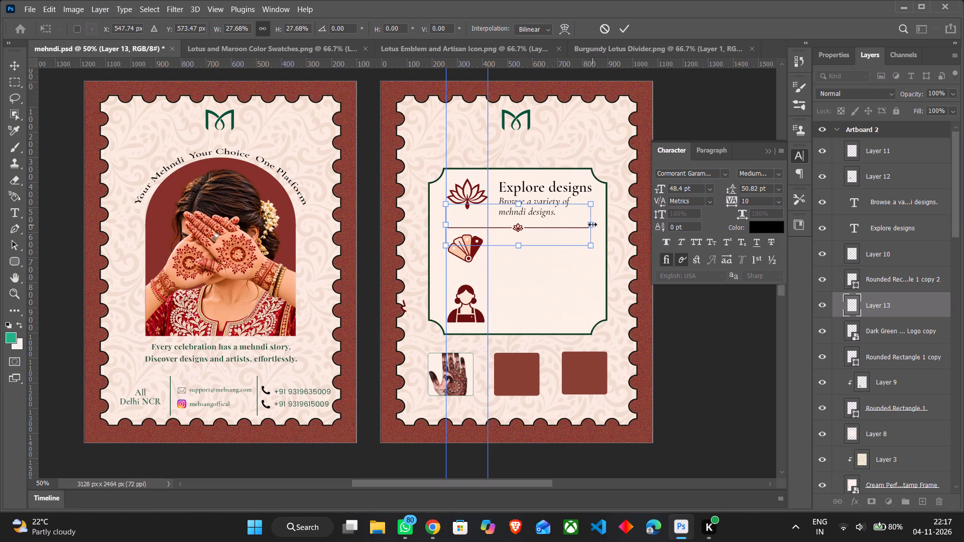
# Nudge the swatch fan icon on Layer 10 slightly down, away from the lotus divider above it.
pyautogui.click(908, 430)
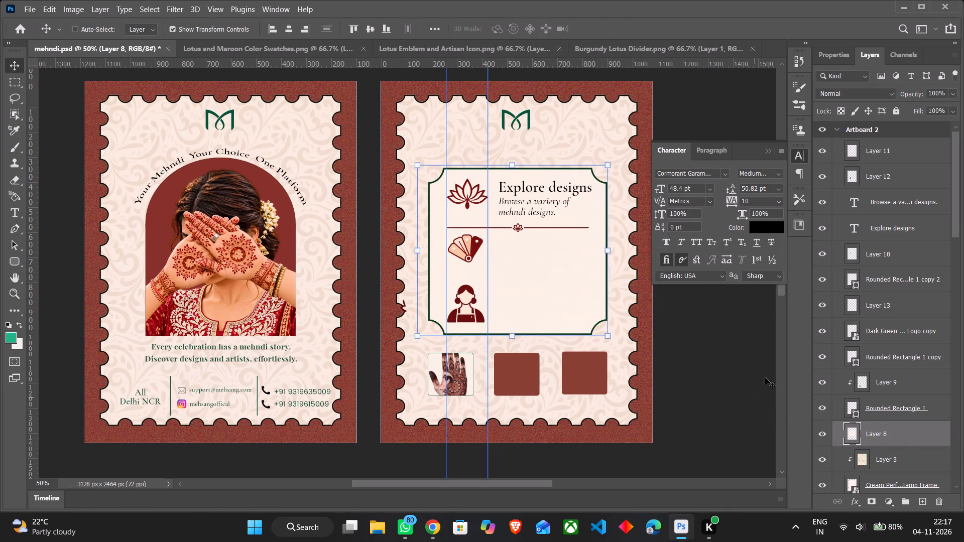
pyautogui.click(891, 181)
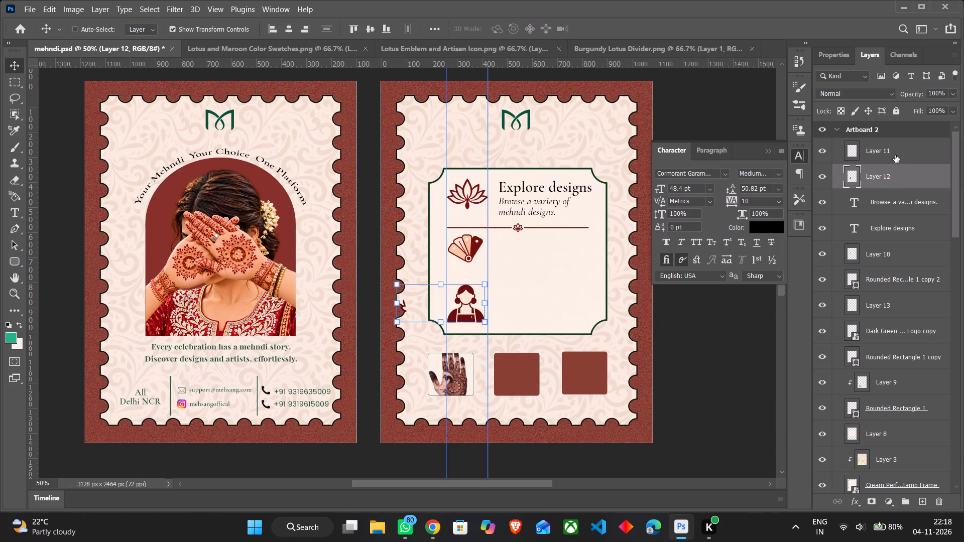
pyautogui.click(895, 154)
pyautogui.click(896, 254)
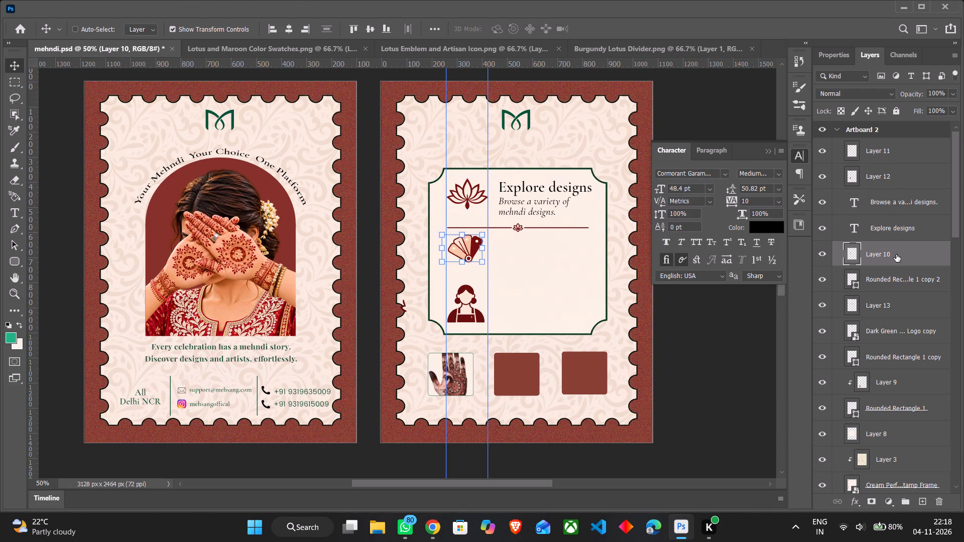
pyautogui.press('Down')
pyautogui.press('Down')
pyautogui.press('Down')
pyautogui.press('Down')
pyautogui.press('Down')
pyautogui.press('Down')
pyautogui.press('Down')
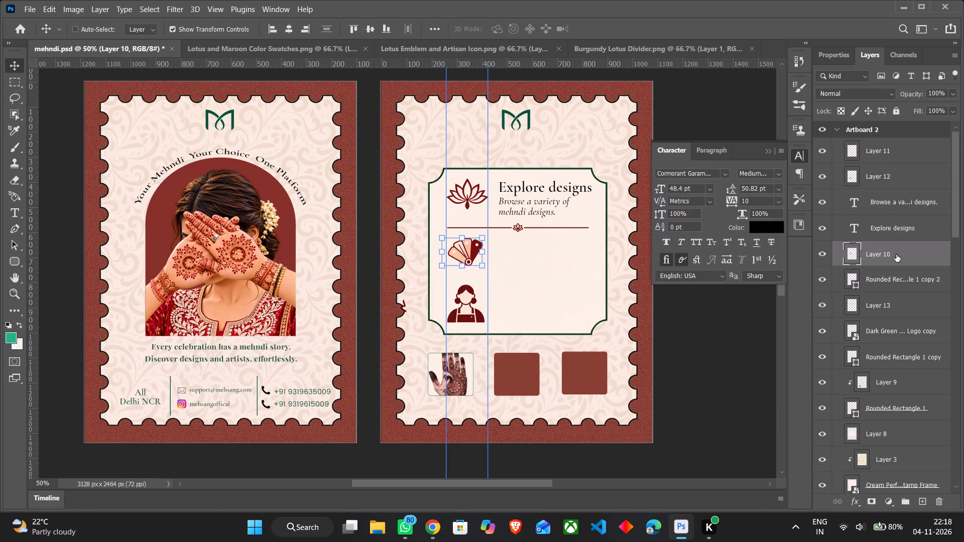
pyautogui.press('Down')
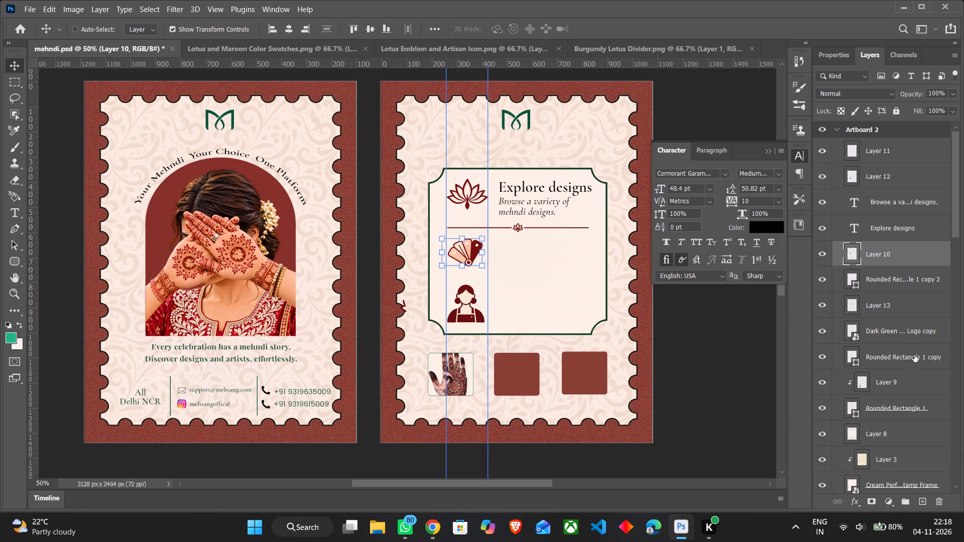
# Look through the second artboard's layers for the one that holds the lotus divider.
pyautogui.scroll(-3, 899, 414)
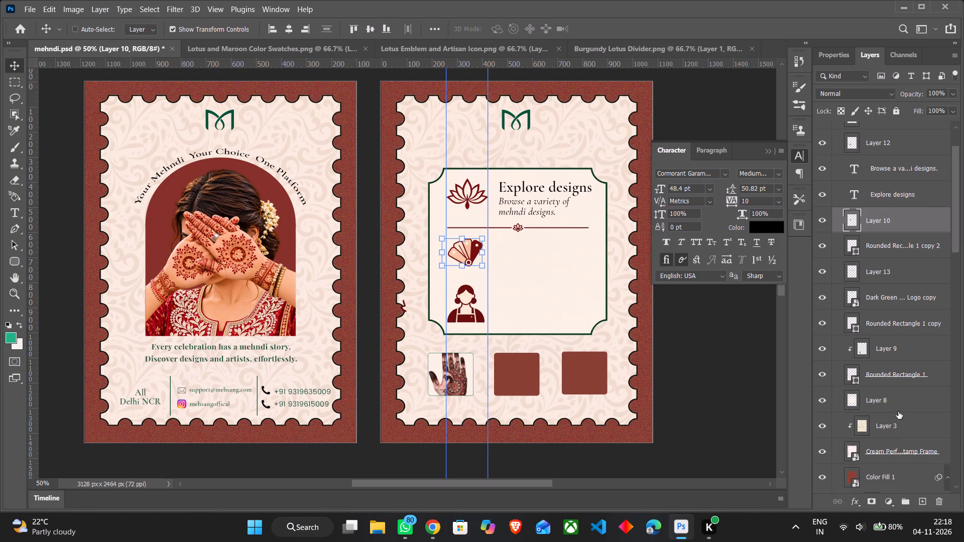
pyautogui.scroll(-2, 898, 408)
pyautogui.scroll(8, 898, 408)
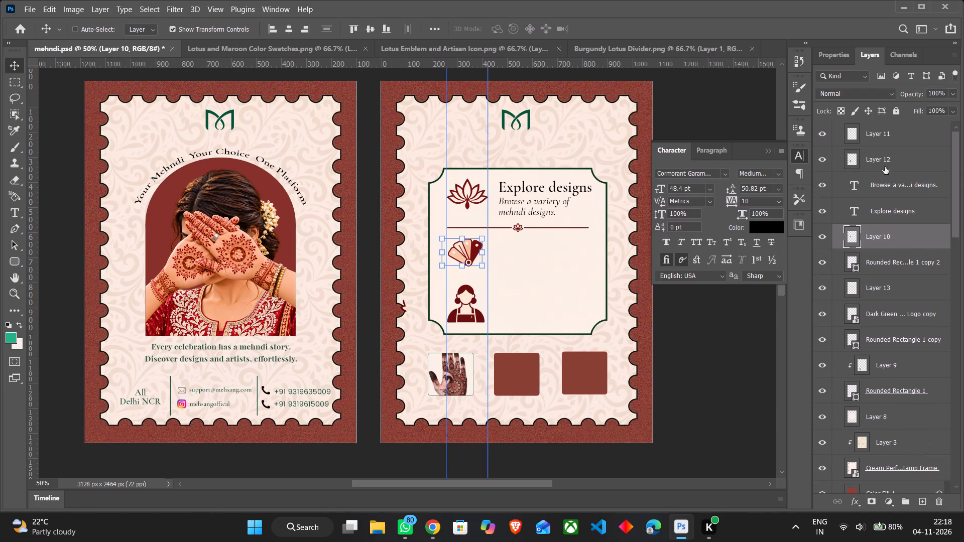
pyautogui.click(897, 216)
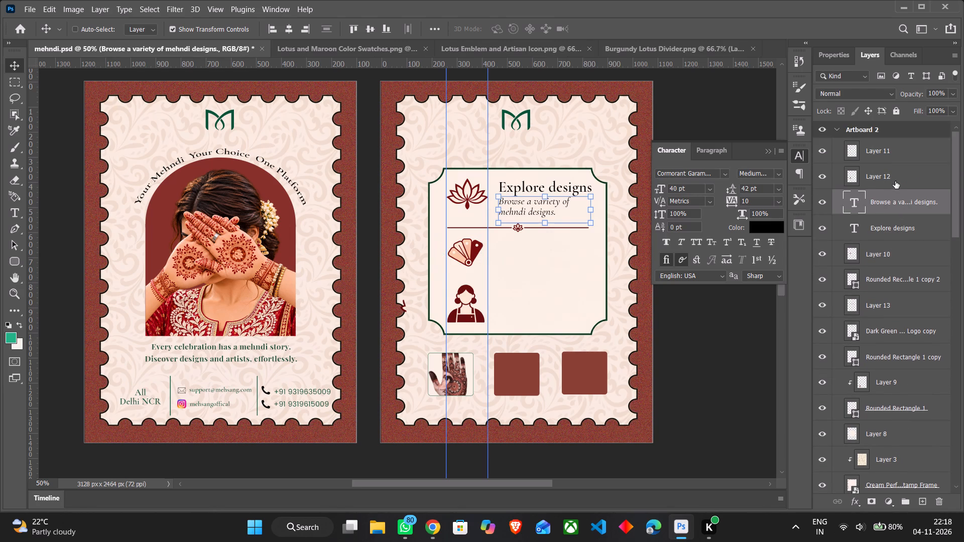
pyautogui.click(895, 181)
pyautogui.click(892, 154)
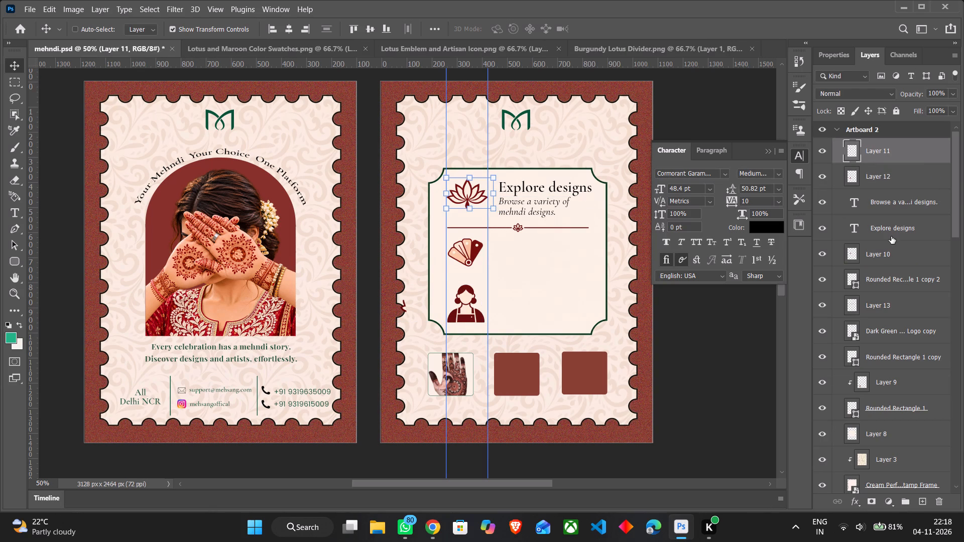
pyautogui.click(890, 224)
pyautogui.click(893, 259)
pyautogui.click(893, 280)
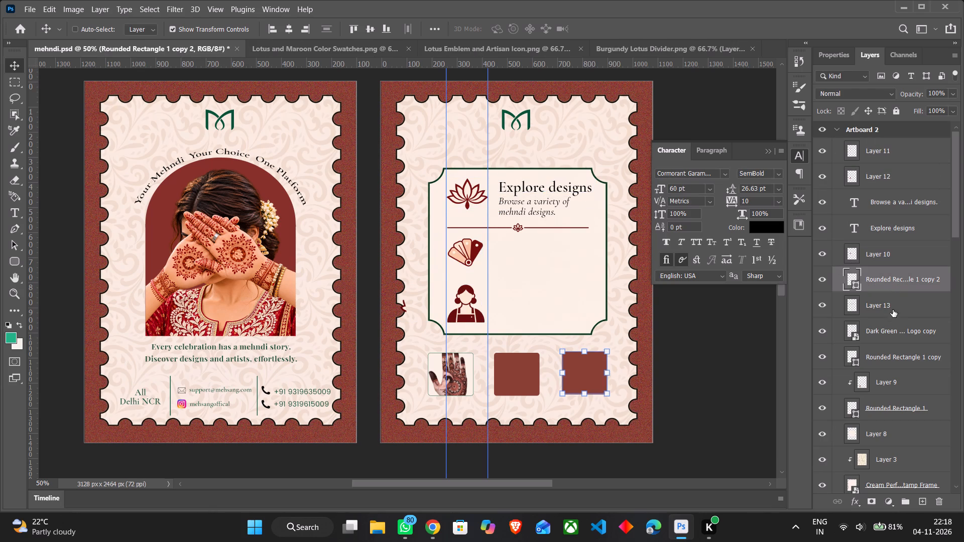
pyautogui.doubleClick(538, 226)
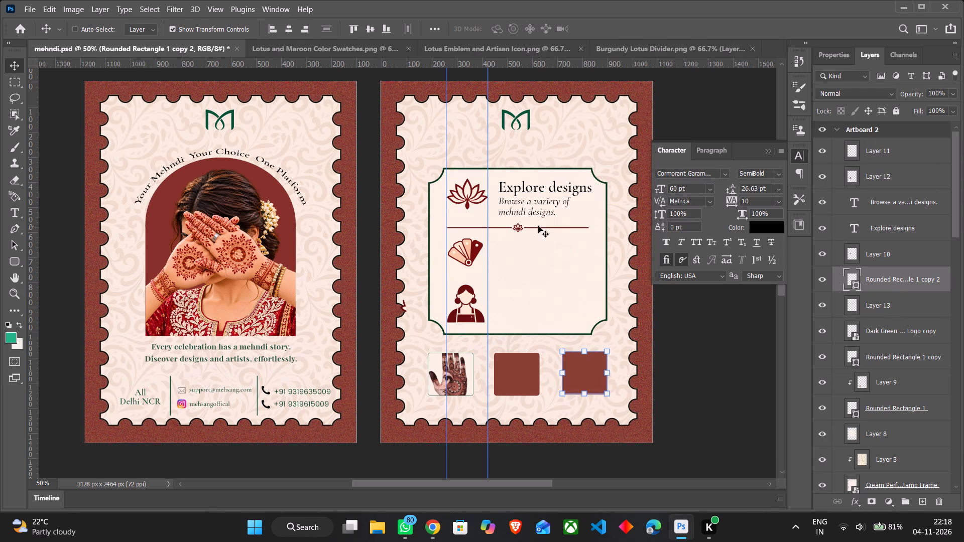
pyautogui.tripleClick(538, 228)
pyautogui.tripleClick(521, 228)
pyautogui.tripleClick(521, 228)
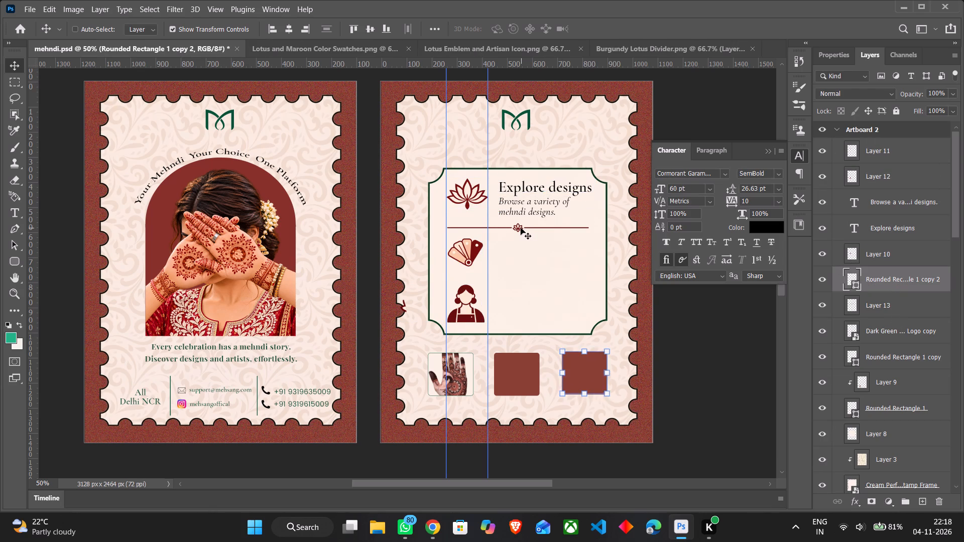
pyautogui.doubleClick(521, 228)
pyautogui.click(872, 363)
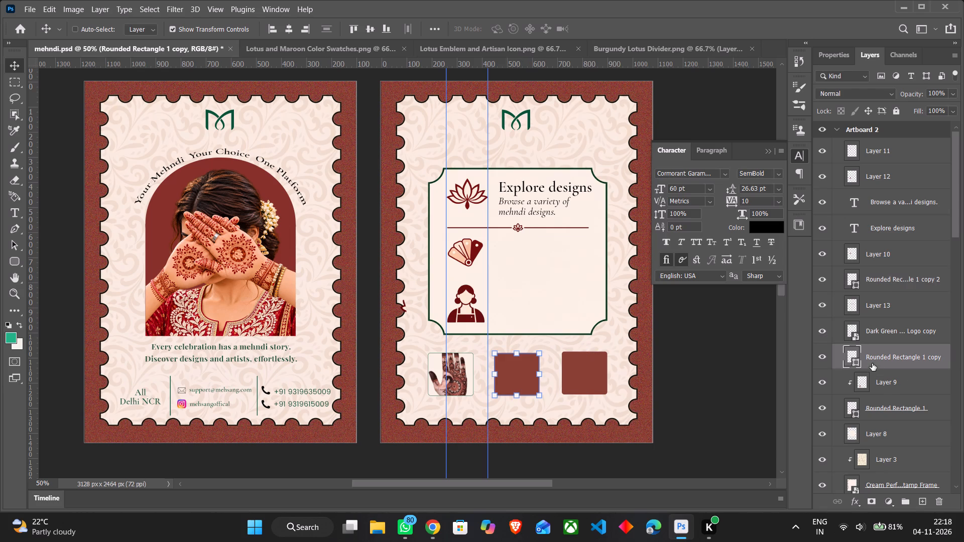
pyautogui.scroll(-10, 891, 389)
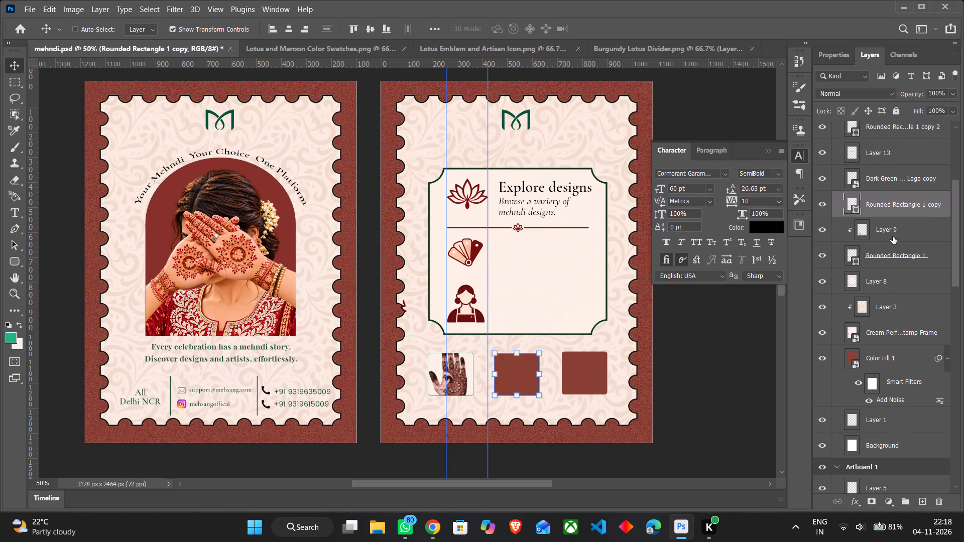
pyautogui.click(891, 289)
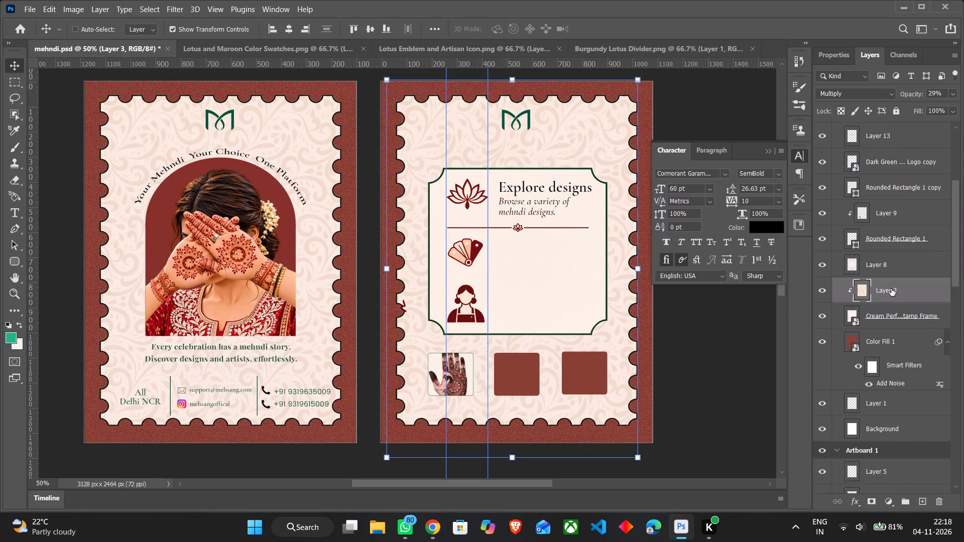
pyautogui.scroll(10, 891, 289)
# Duplicate the lotus divider on Layer 13 and move the copy about 203 px down, between the fan and artisan icons.
pyautogui.click(889, 308)
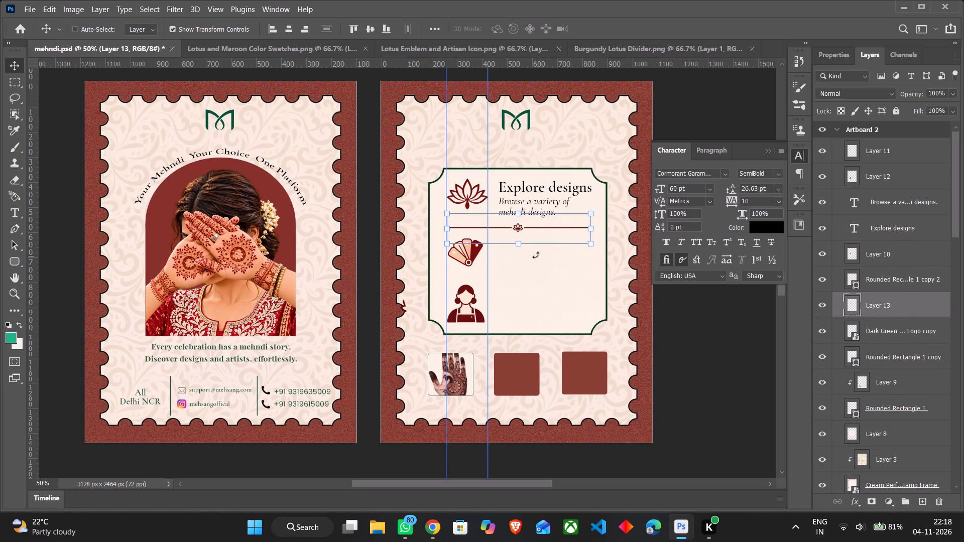
pyautogui.hotkey('ctrl', 'j')
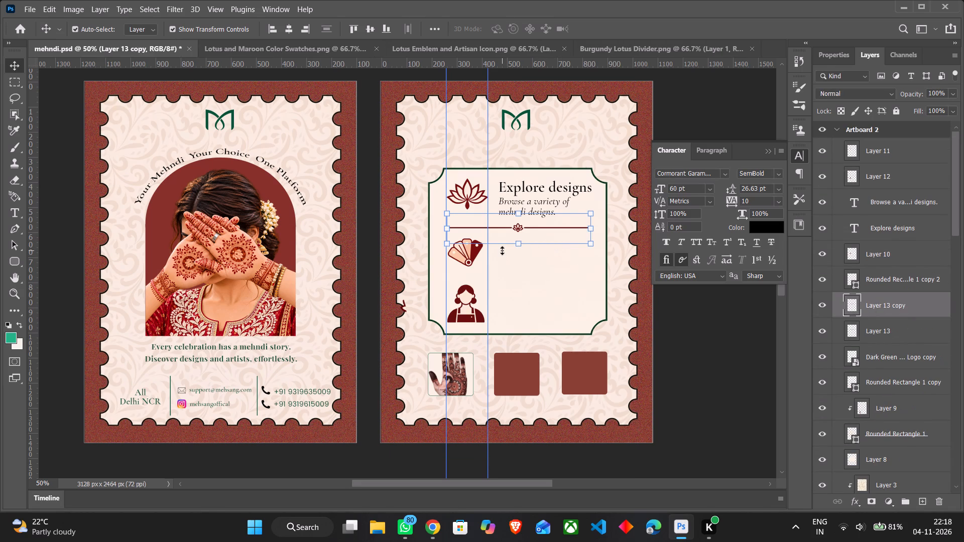
pyautogui.moveTo(531, 227); pyautogui.dragTo(532, 278)
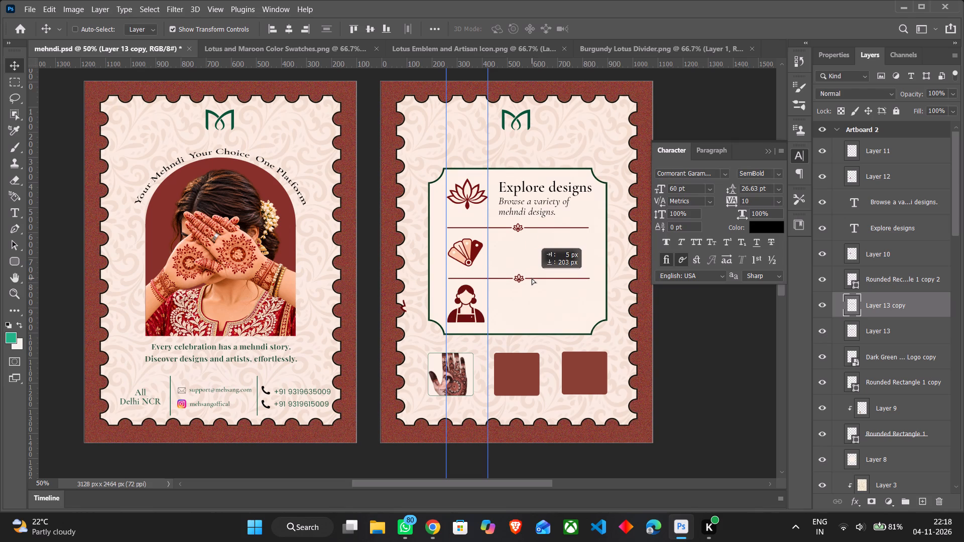
# Line up the lower lotus divider copy horizontally with the lotus divider above it.
pyautogui.moveTo(532, 278); pyautogui.dragTo(530, 278)
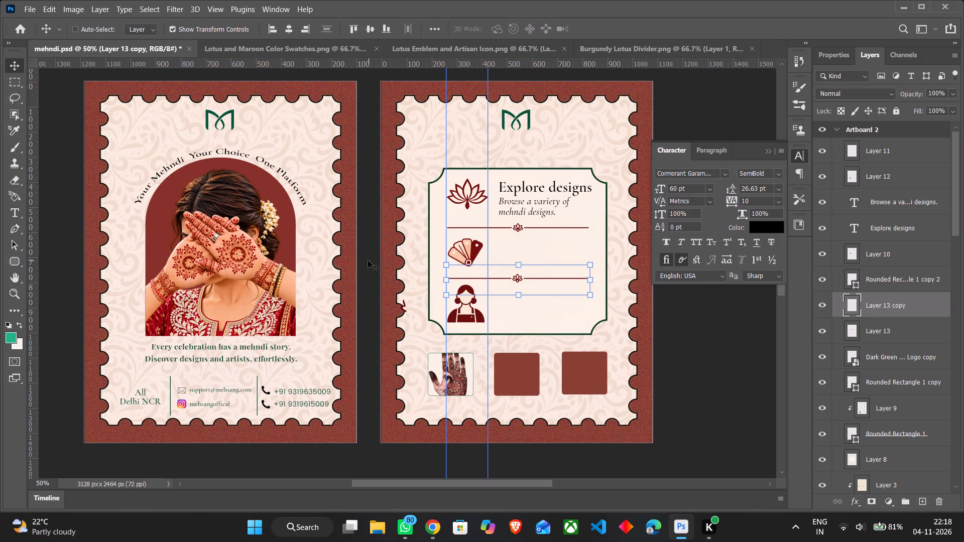
# Nudge the swatch fan icon on Layer 10 about 1 px down and 1 px right.
pyautogui.click(887, 257)
pyautogui.press('Down')
pyautogui.press('Down')
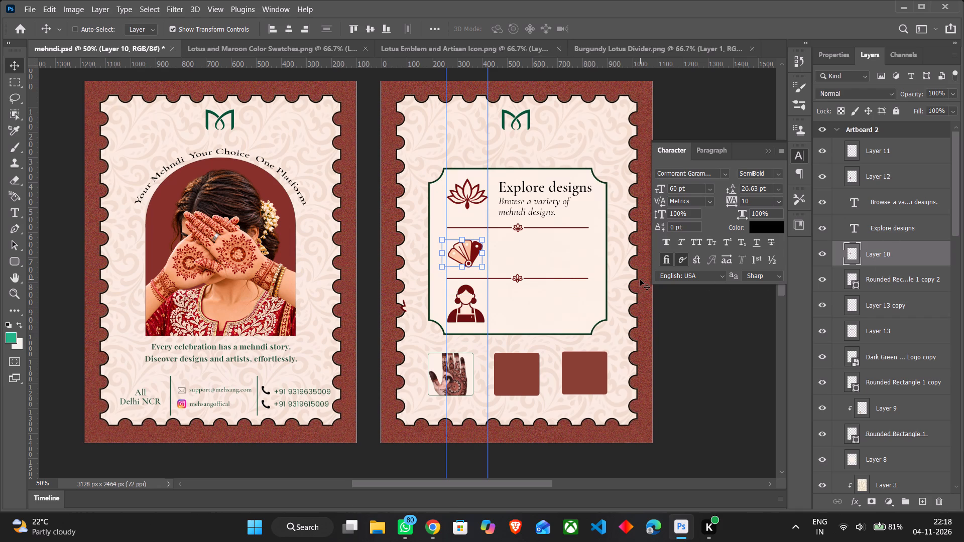
pyautogui.press('Up')
pyautogui.press('Right')
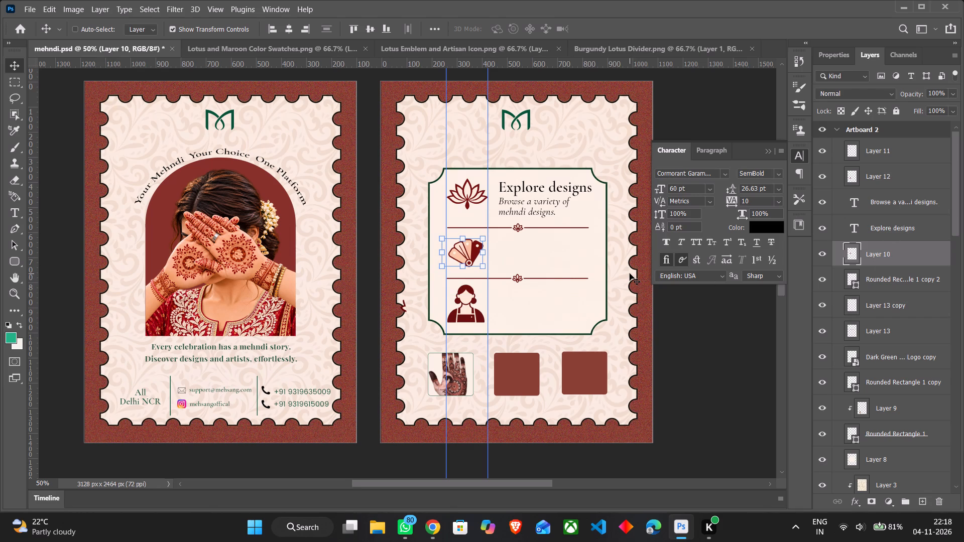
# Nudge the artisan icon on Layer 12 about 2 px right, between the two vertical guides.
pyautogui.click(888, 186)
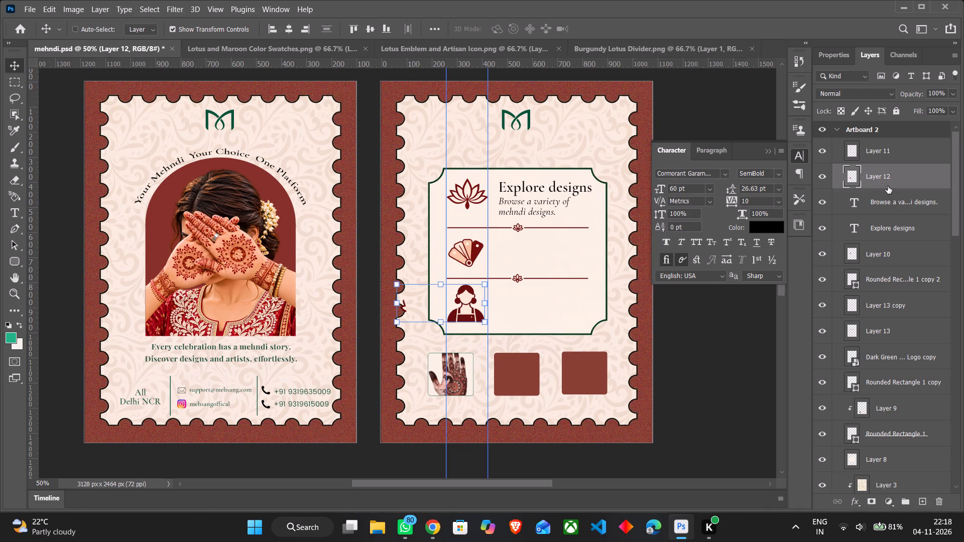
pyautogui.press('Right')
pyautogui.press('Right')
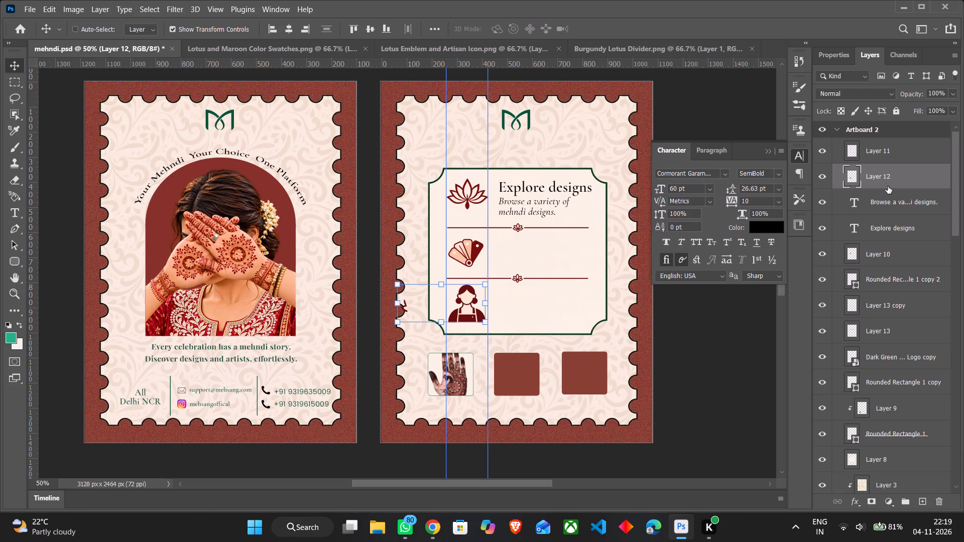
pyautogui.press('Right')
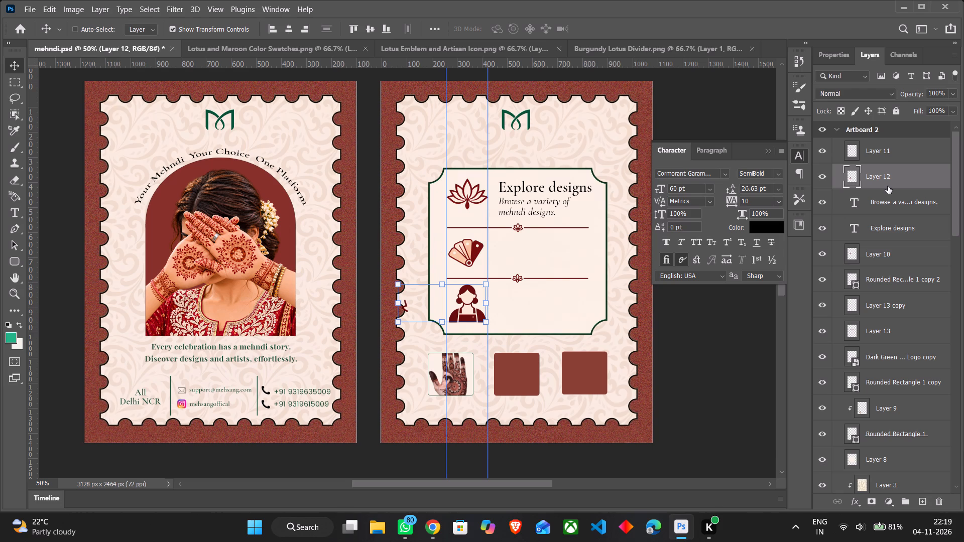
pyautogui.press('Left')
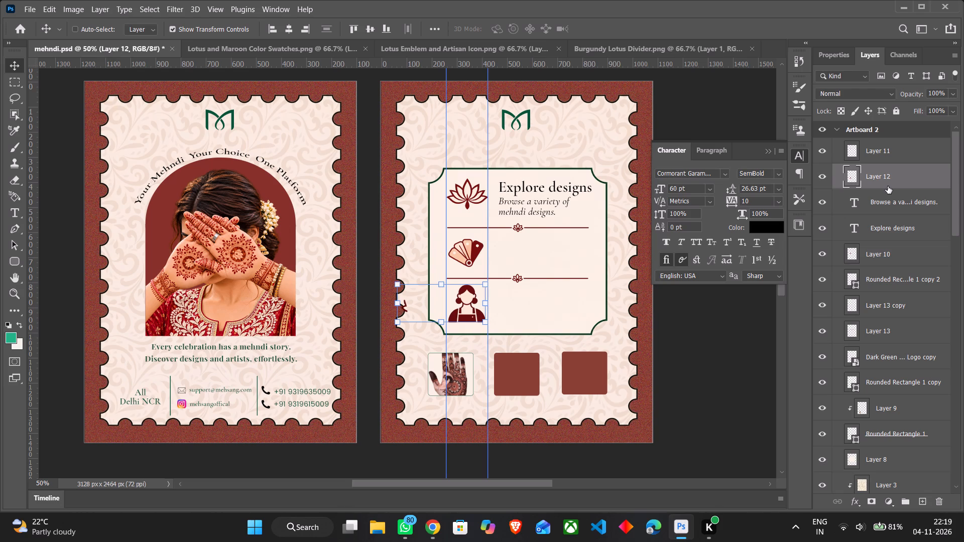
pyautogui.press('Right')
pyautogui.click(892, 349)
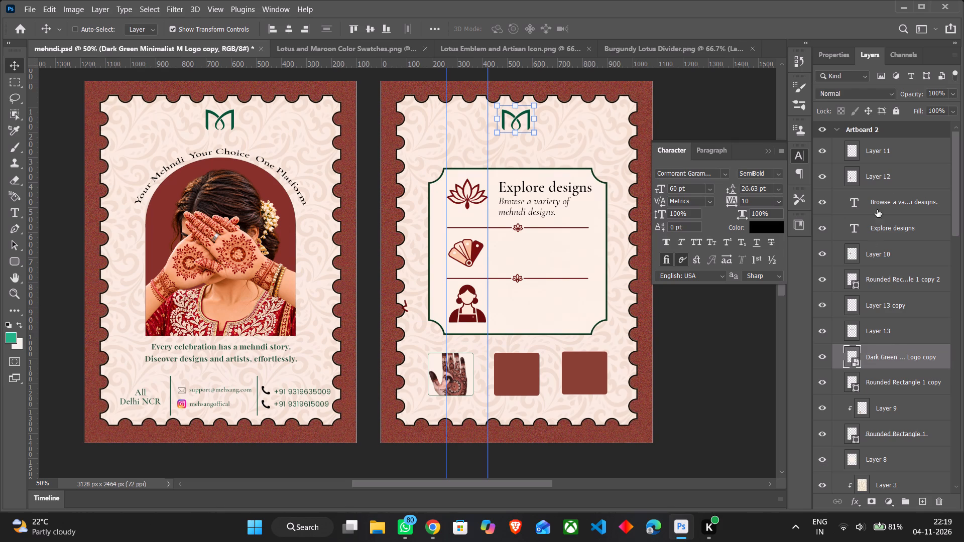
pyautogui.click(889, 180)
pyautogui.press('Left')
# Draw a vertical line about 146 px long above Layer 13, 0.1 cm in weight, between the lotus icon and the "Explore designs" text.
pyautogui.click(884, 345)
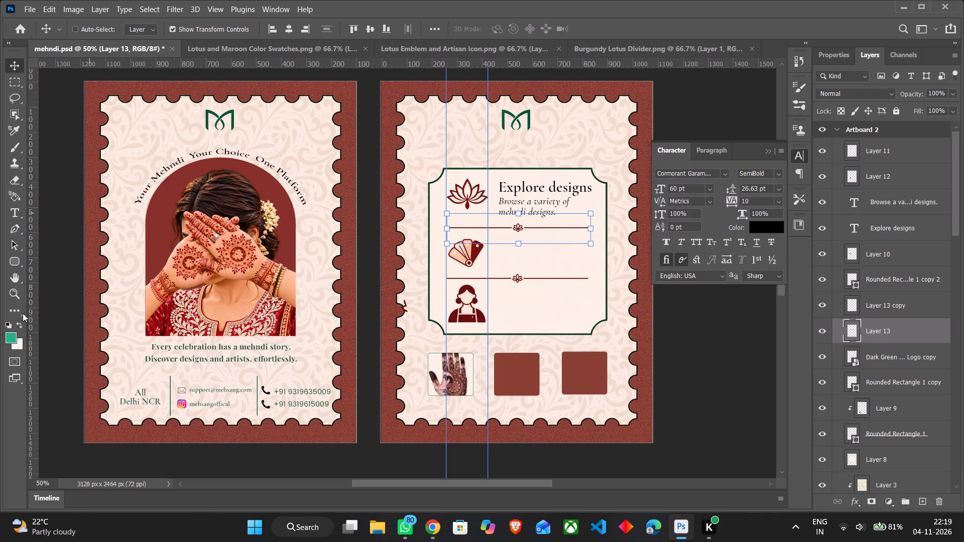
pyautogui.rightClick(17, 261)
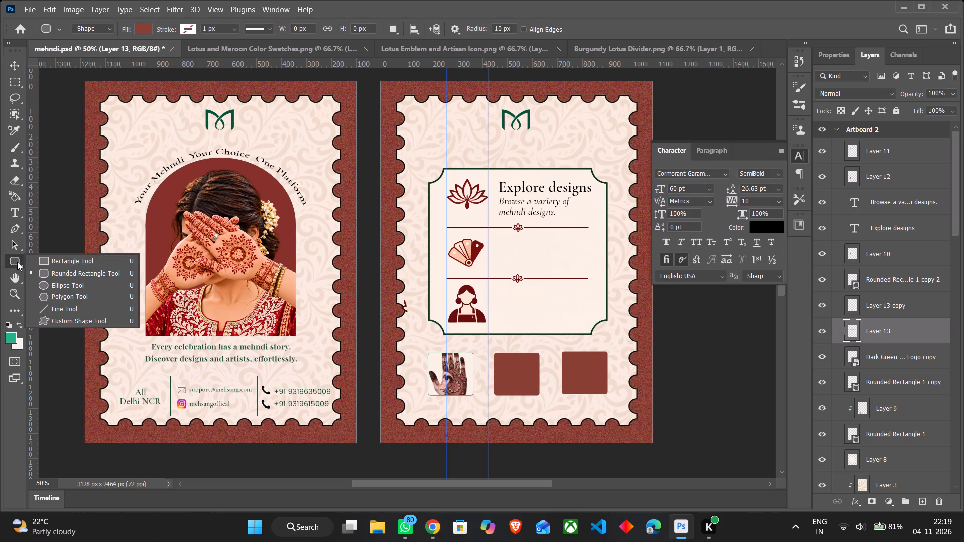
pyautogui.click(46, 306)
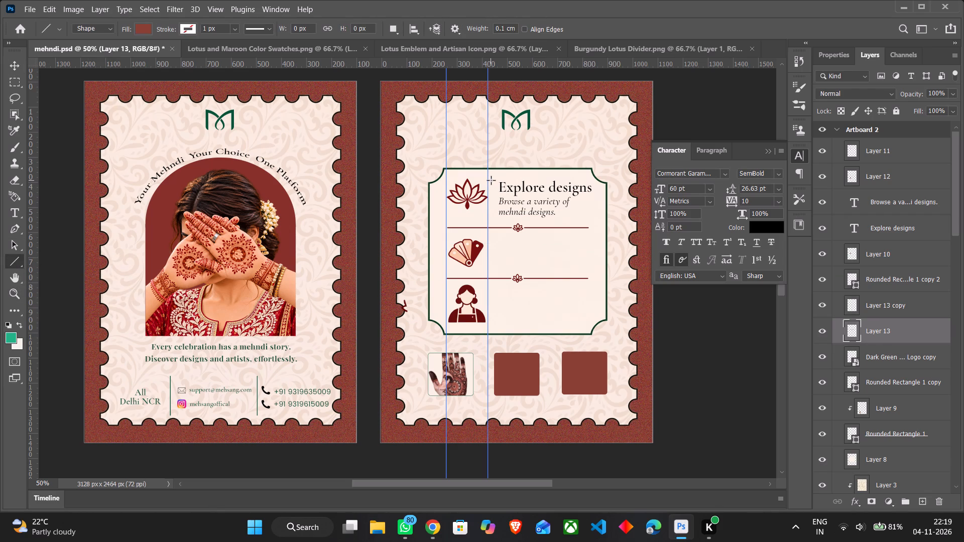
pyautogui.moveTo(491, 180); pyautogui.dragTo(493, 205)
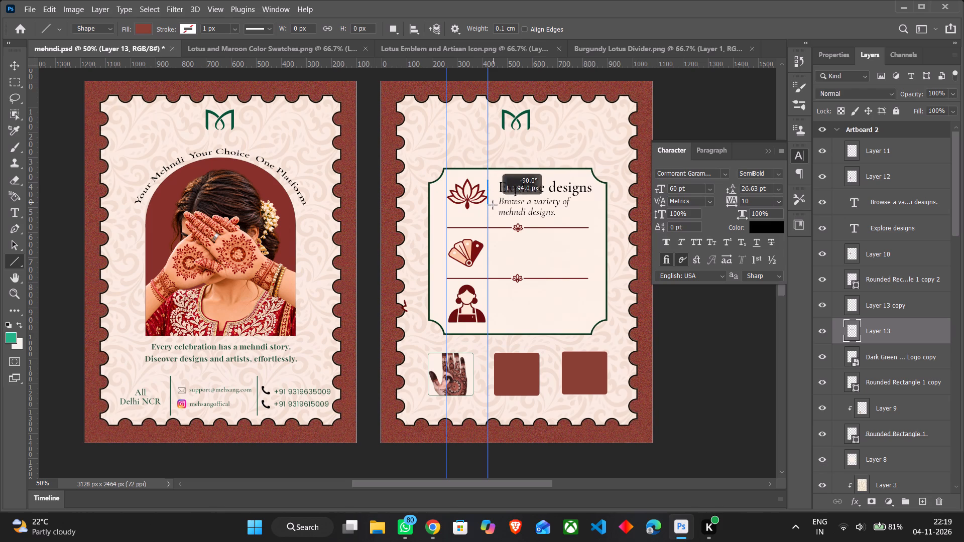
pyautogui.moveTo(493, 205); pyautogui.dragTo(493, 217)
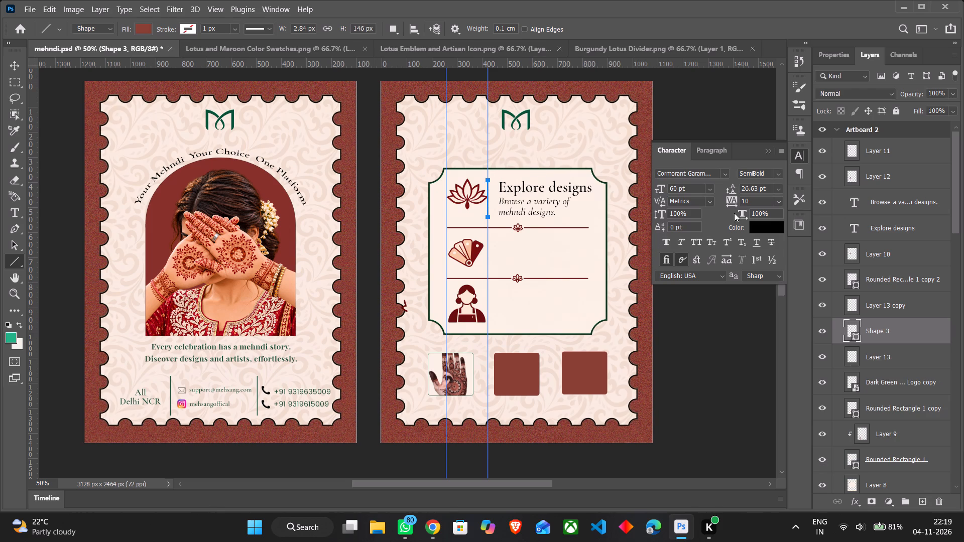
# Move the vertical line slightly right and down, clear of the lotus icon and before the "Explore designs" caption.
pyautogui.click(17, 65)
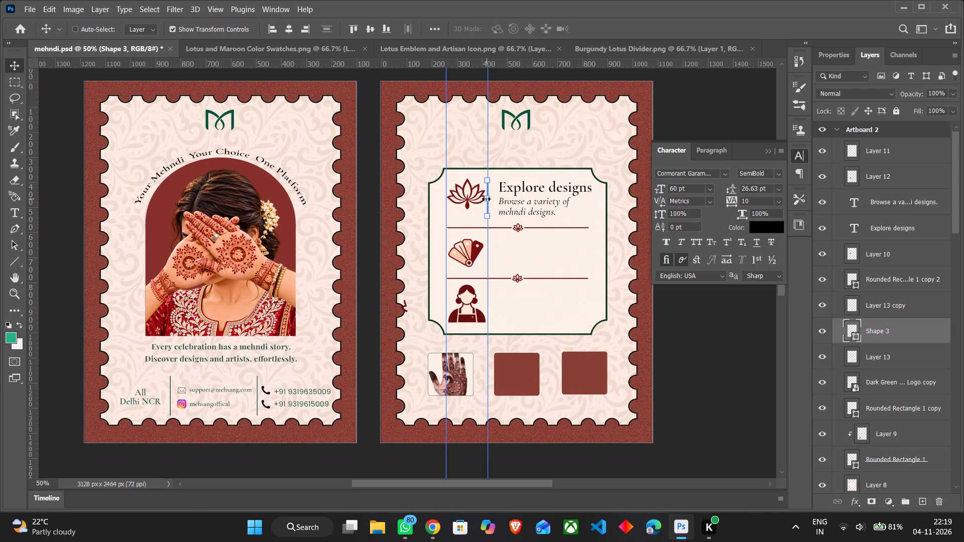
pyautogui.hotkey('ctrl', '+')
pyautogui.hotkey('ctrl', '+')
pyautogui.hotkey('ctrl', '+')
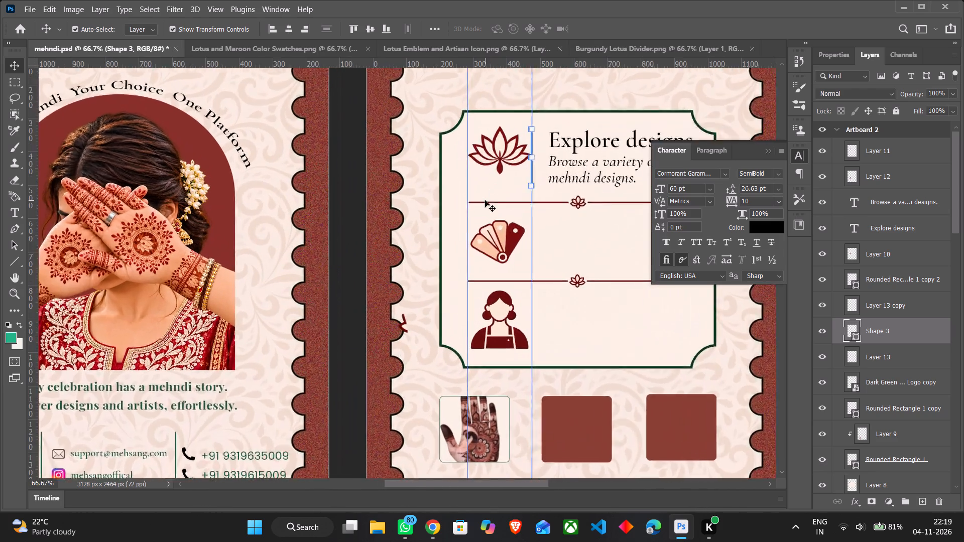
pyautogui.hscroll(1, 632, 165)
pyautogui.hscroll(-1, 632, 165)
pyautogui.hscroll(1, 632, 165)
pyautogui.hscroll(-1, 632, 165)
pyautogui.hscroll(2, 632, 165)
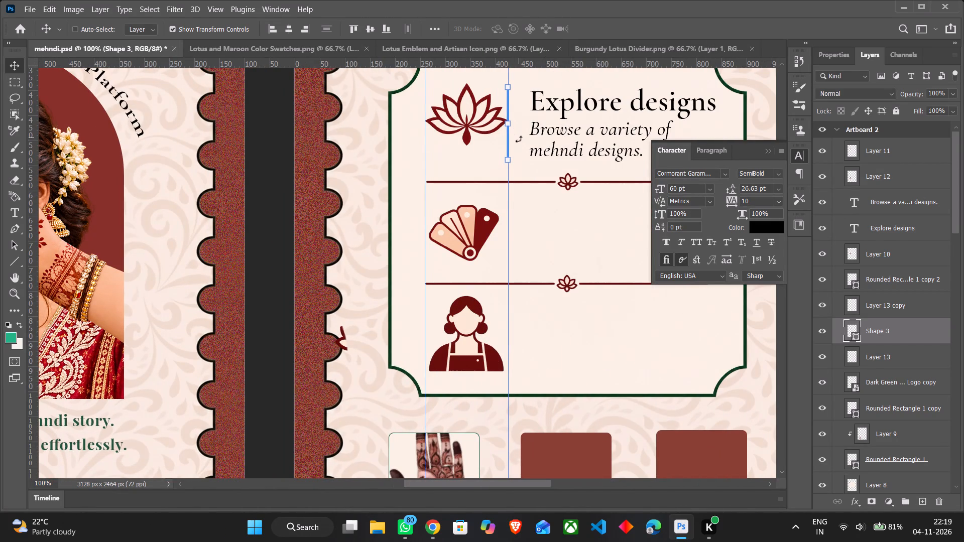
pyautogui.moveTo(511, 185); pyautogui.dragTo(512, 185)
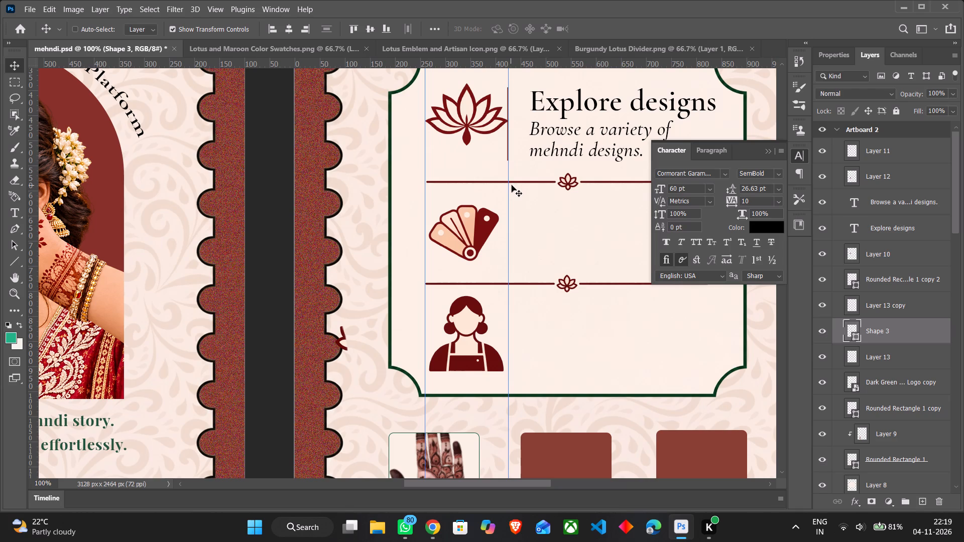
pyautogui.moveTo(512, 185); pyautogui.dragTo(518, 184)
pyautogui.hotkey('ctrl', '+')
pyautogui.hotkey('ctrl', '+')
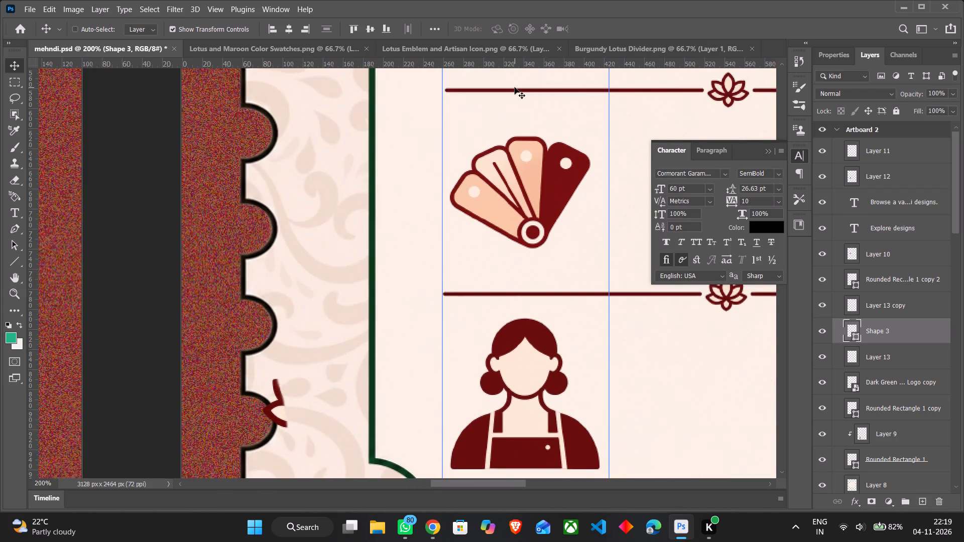
pyautogui.scroll(5, 515, 87)
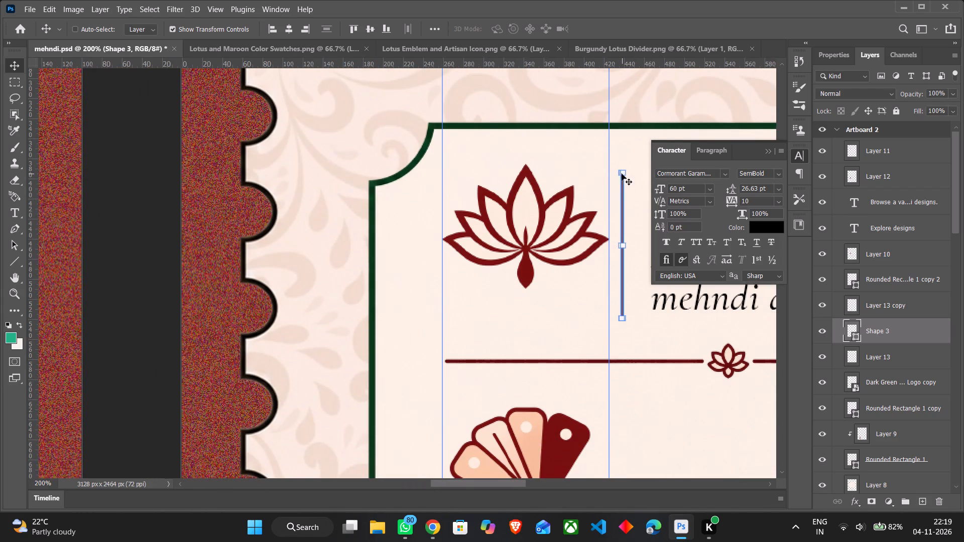
pyautogui.moveTo(623, 174); pyautogui.dragTo(623, 181)
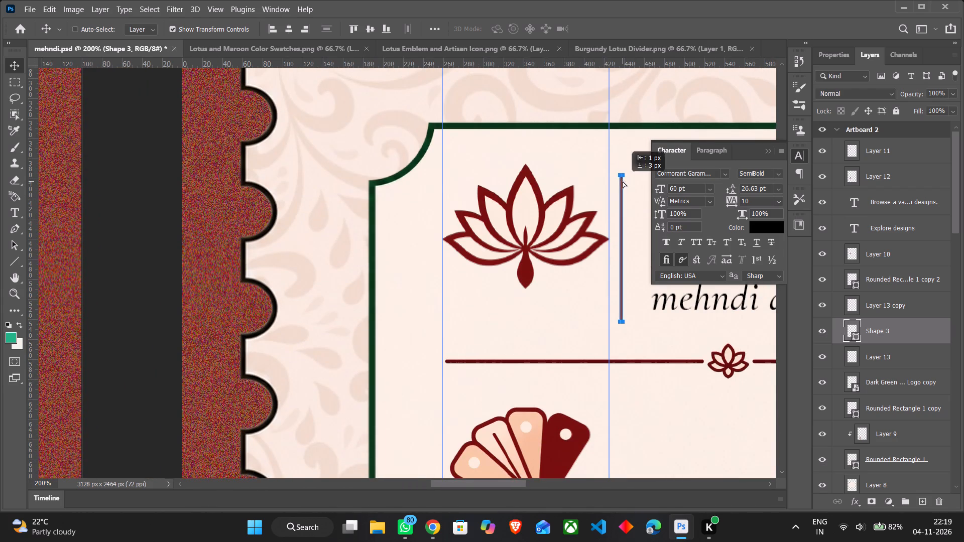
pyautogui.moveTo(623, 181); pyautogui.dragTo(623, 182)
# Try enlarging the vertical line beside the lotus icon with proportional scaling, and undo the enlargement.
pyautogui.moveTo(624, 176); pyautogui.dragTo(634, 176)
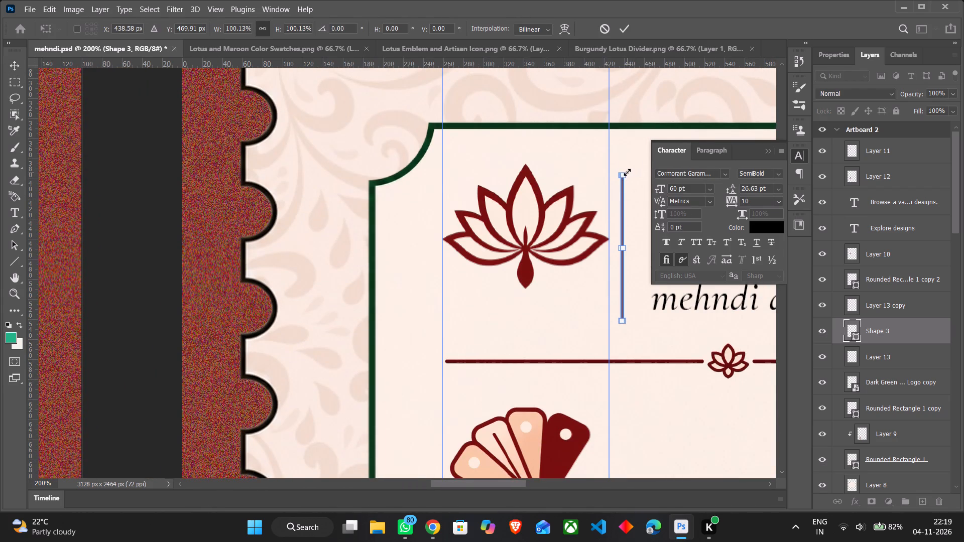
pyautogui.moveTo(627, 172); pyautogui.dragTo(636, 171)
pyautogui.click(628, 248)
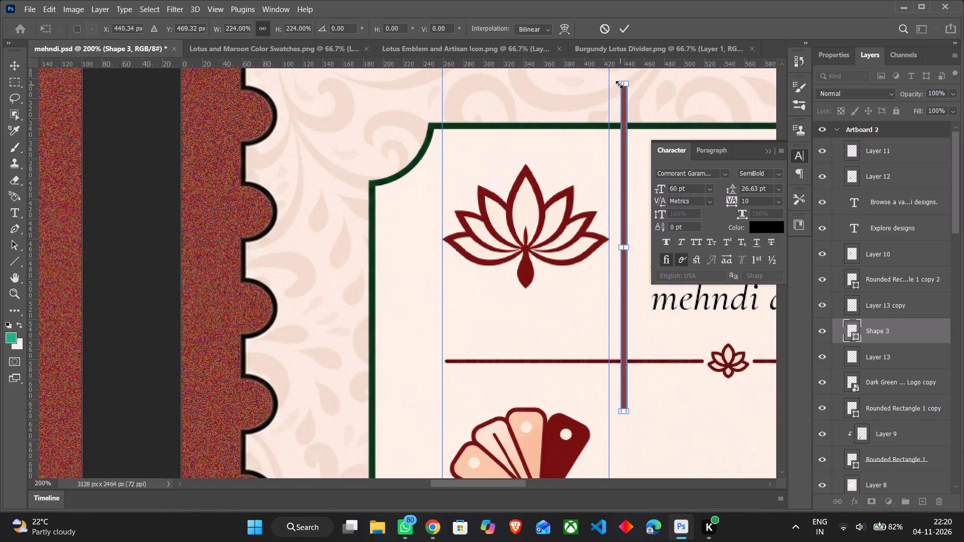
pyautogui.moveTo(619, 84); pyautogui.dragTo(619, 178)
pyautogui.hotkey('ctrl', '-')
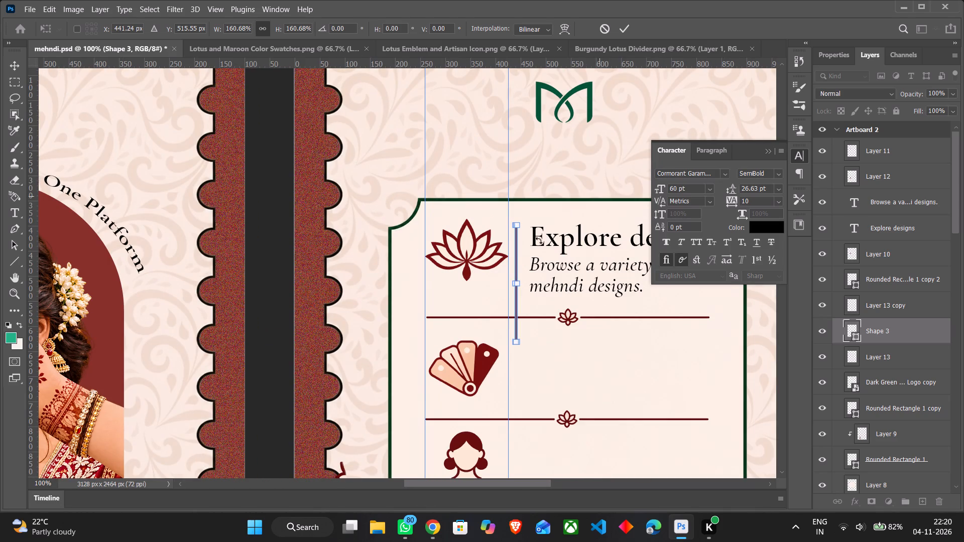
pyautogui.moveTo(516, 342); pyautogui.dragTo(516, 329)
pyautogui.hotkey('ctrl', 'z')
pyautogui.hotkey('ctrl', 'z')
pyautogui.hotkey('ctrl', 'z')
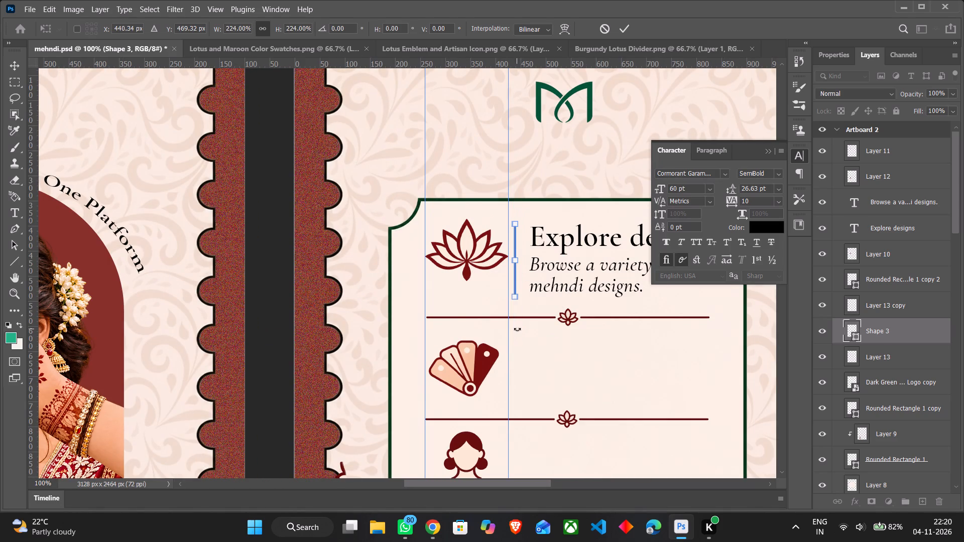
# Nudge the vertical line beside the lotus icon about 9 px down and 2 px right.
pyautogui.click(515, 301)
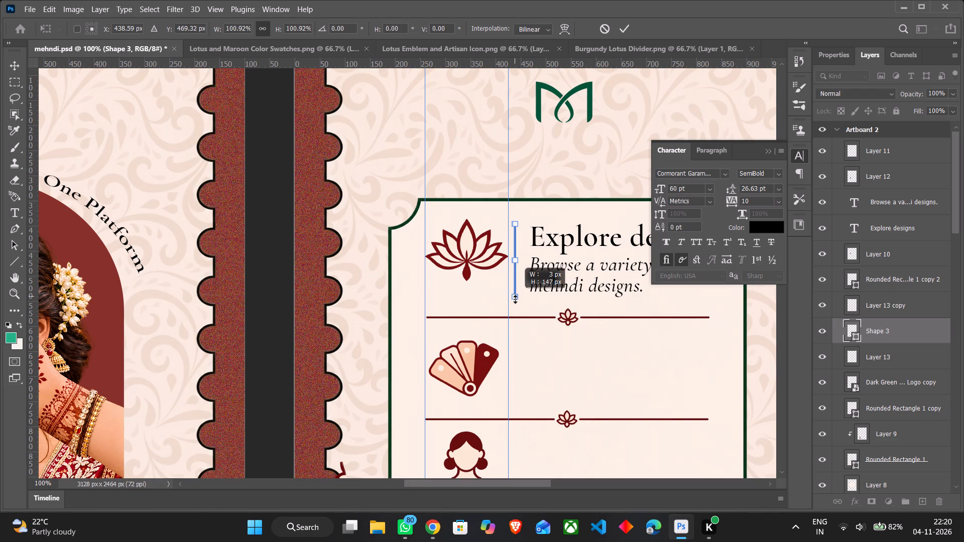
pyautogui.press('Down')
pyautogui.press('Down')
pyautogui.press('Down')
pyautogui.press('Down')
pyautogui.press('Down')
pyautogui.press('Down')
pyautogui.press('Down')
pyautogui.press('Down')
pyautogui.press('Down')
pyautogui.press('Down')
pyautogui.press('Down')
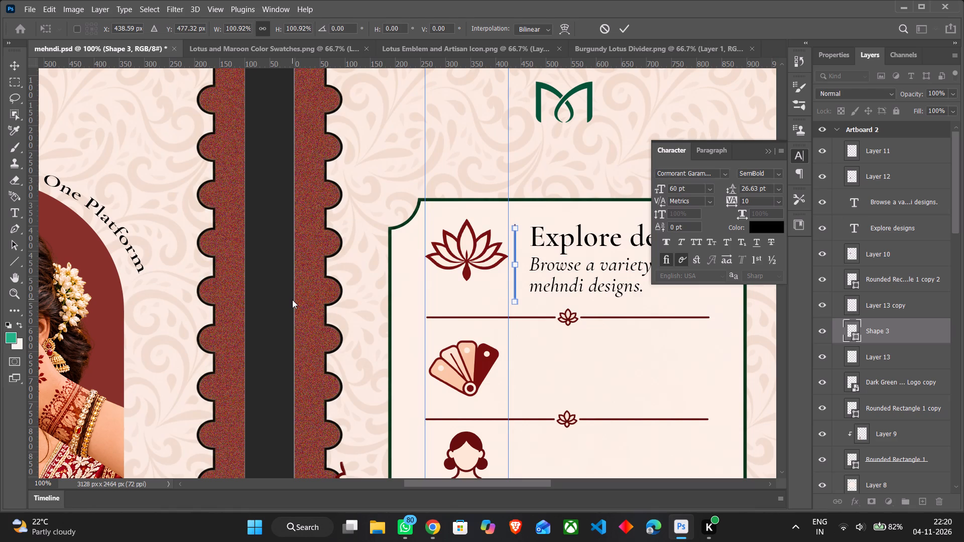
pyautogui.press('Up')
pyautogui.press('Up')
pyautogui.press('Up')
pyautogui.press('Up')
pyautogui.press('Up')
pyautogui.press('Up')
pyautogui.press('Up')
pyautogui.press('Down')
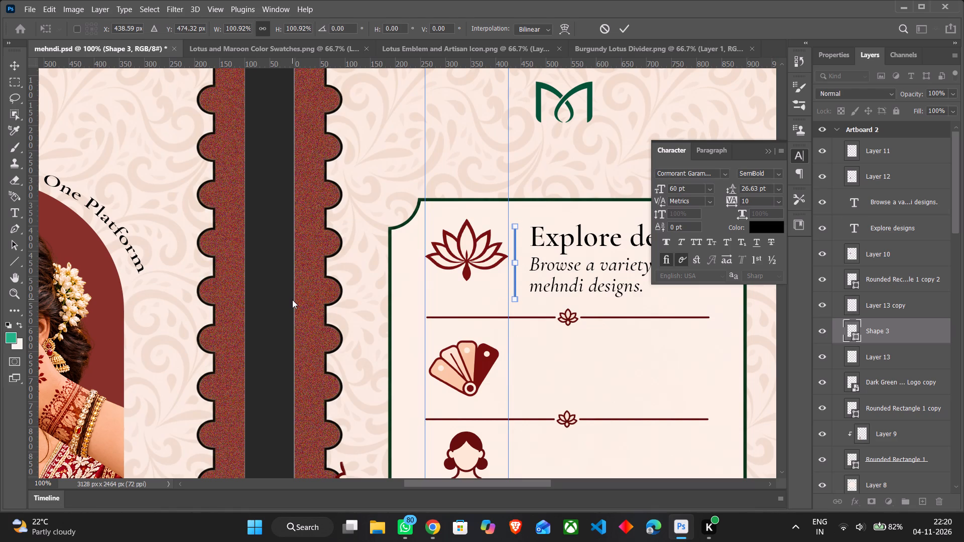
pyautogui.press('Right')
pyautogui.press('Right')
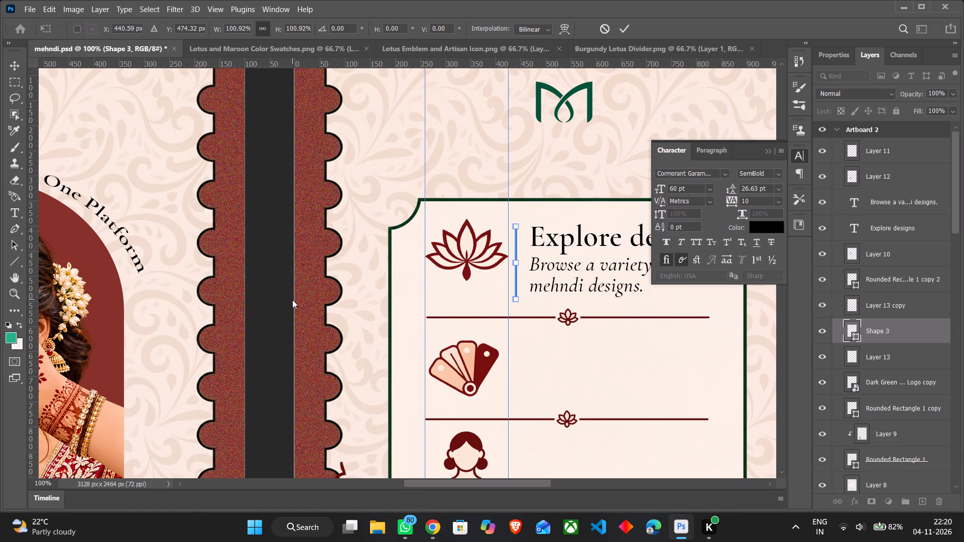
pyautogui.press('Down')
pyautogui.press('Down')
pyautogui.press('Down')
pyautogui.press('Down')
# Shorten the vertical line from its bottom end to about 94% scale, beside the lotus icon and its caption.
pyautogui.moveTo(509, 305); pyautogui.dragTo(508, 298)
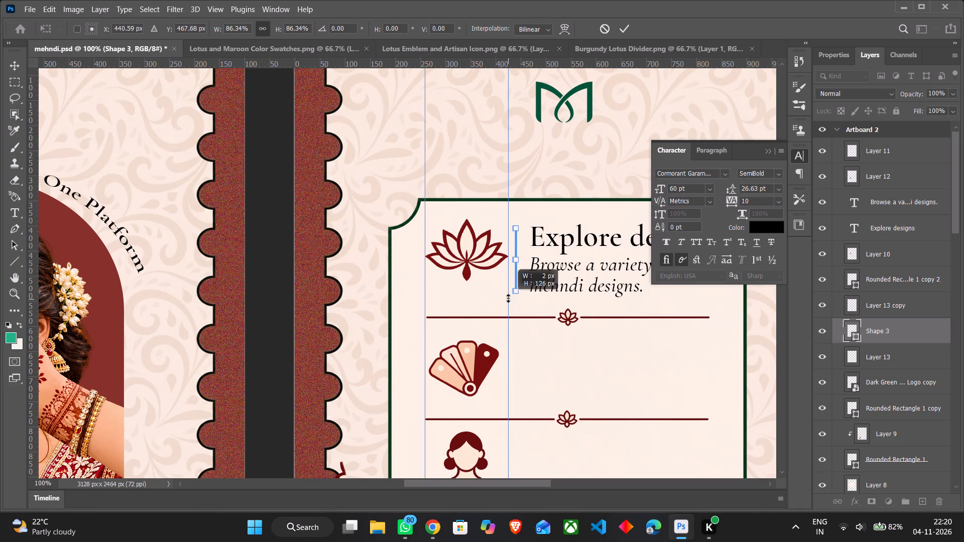
pyautogui.moveTo(508, 298); pyautogui.dragTo(508, 300)
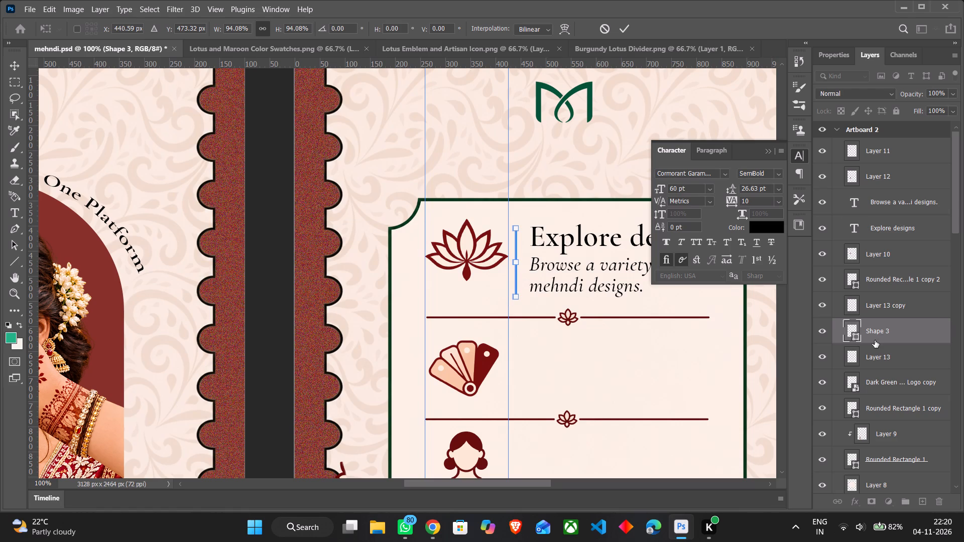
# Duplicate the vertical line beside the lotus icon twice.
pyautogui.hotkey('ctrl', 'j')
pyautogui.click(907, 334)
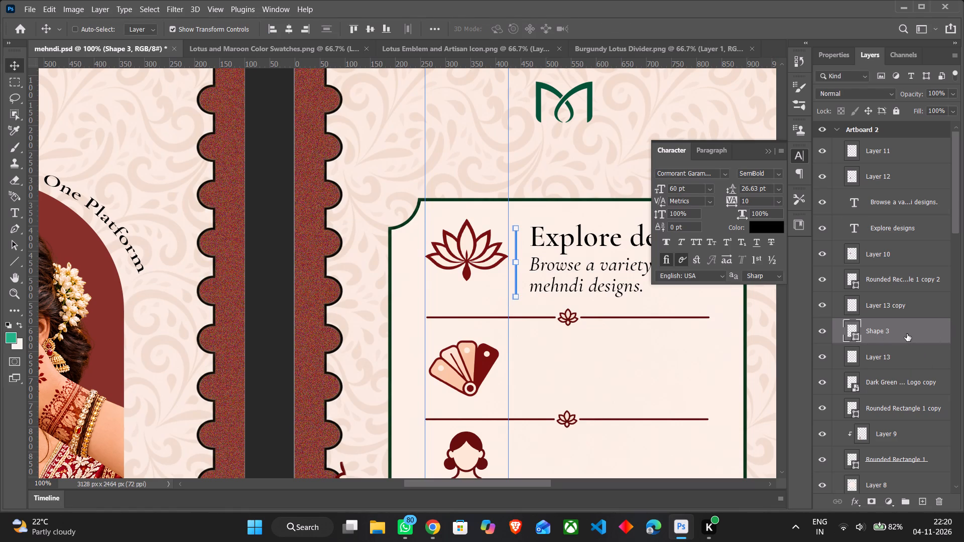
pyautogui.hotkey('ctrl', 'j')
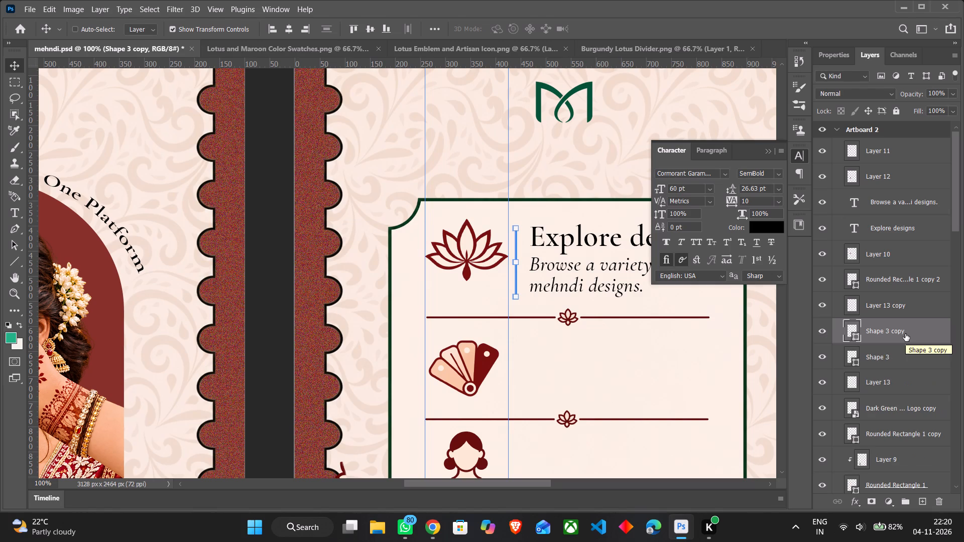
pyautogui.click(905, 334)
pyautogui.hotkey('ctrl', 'j')
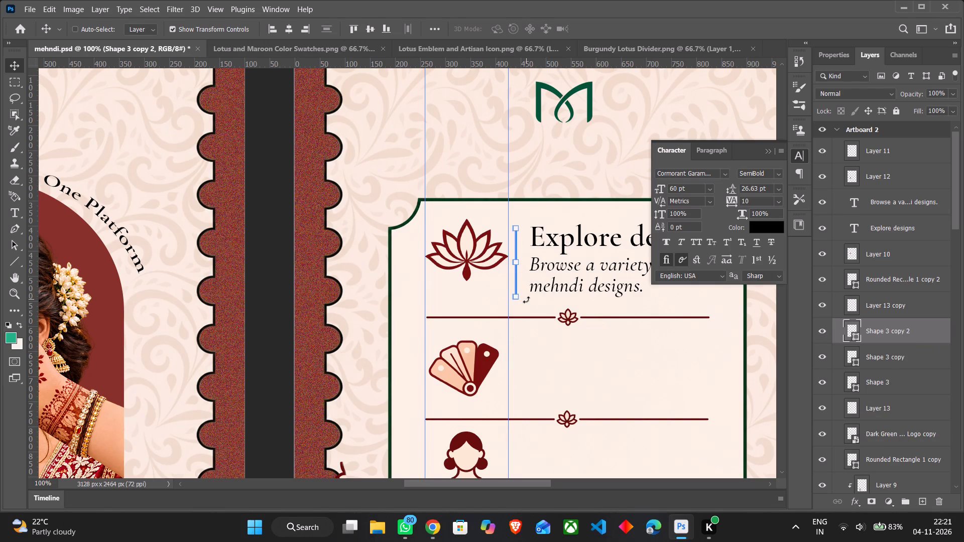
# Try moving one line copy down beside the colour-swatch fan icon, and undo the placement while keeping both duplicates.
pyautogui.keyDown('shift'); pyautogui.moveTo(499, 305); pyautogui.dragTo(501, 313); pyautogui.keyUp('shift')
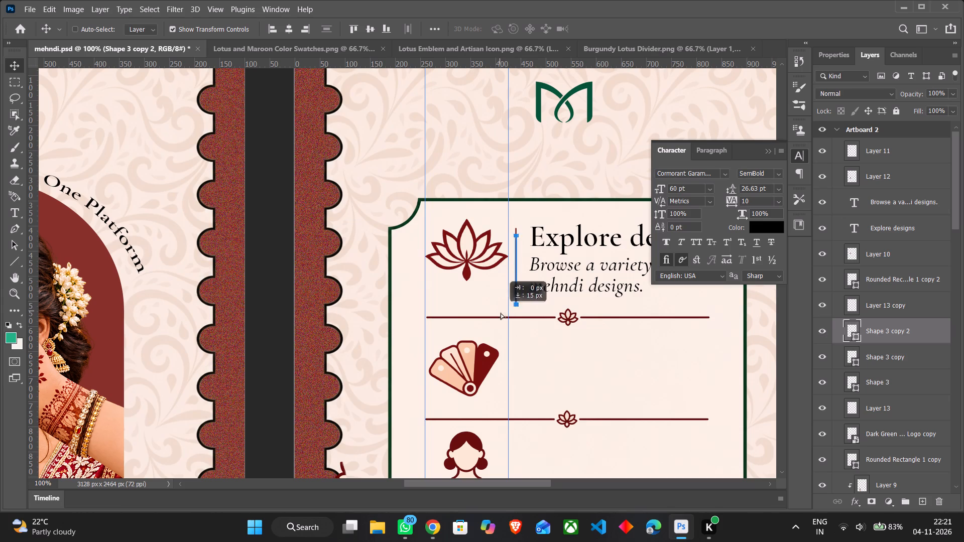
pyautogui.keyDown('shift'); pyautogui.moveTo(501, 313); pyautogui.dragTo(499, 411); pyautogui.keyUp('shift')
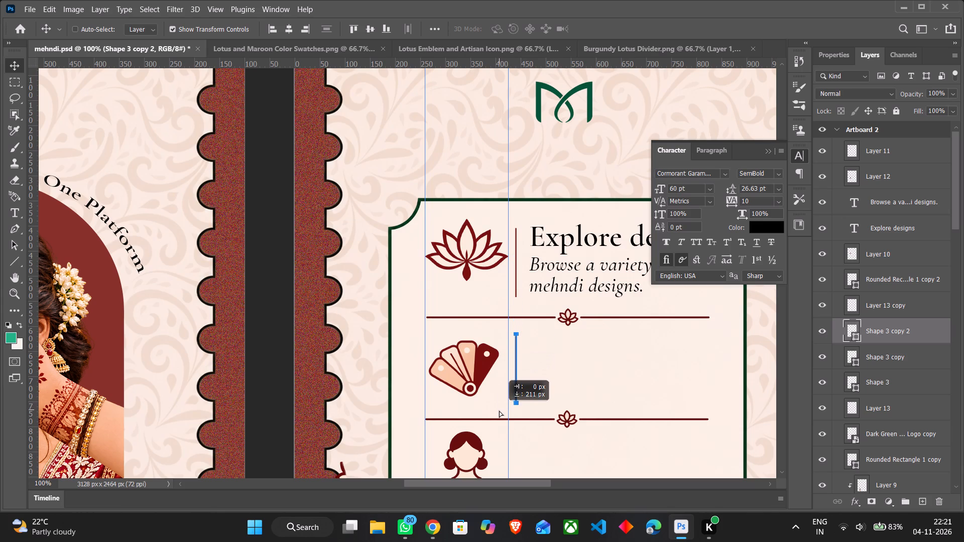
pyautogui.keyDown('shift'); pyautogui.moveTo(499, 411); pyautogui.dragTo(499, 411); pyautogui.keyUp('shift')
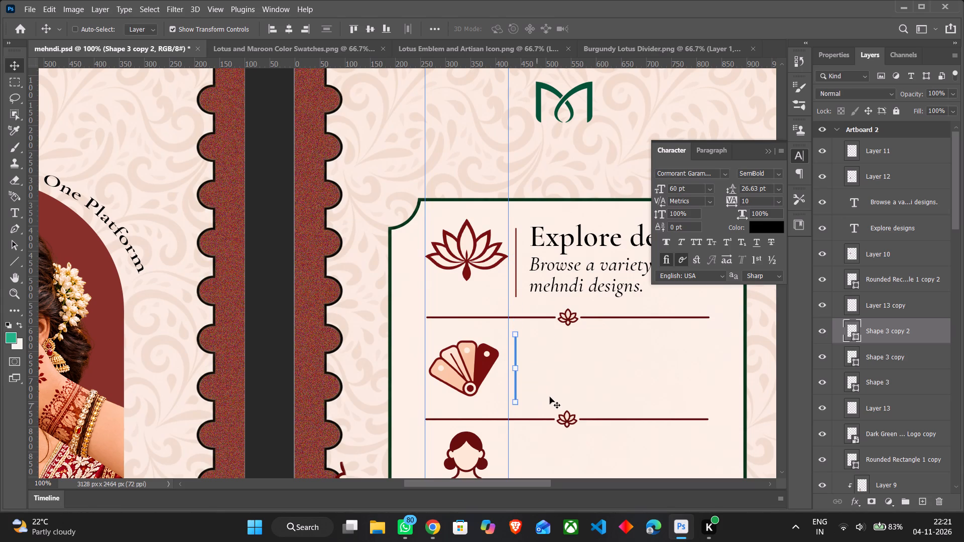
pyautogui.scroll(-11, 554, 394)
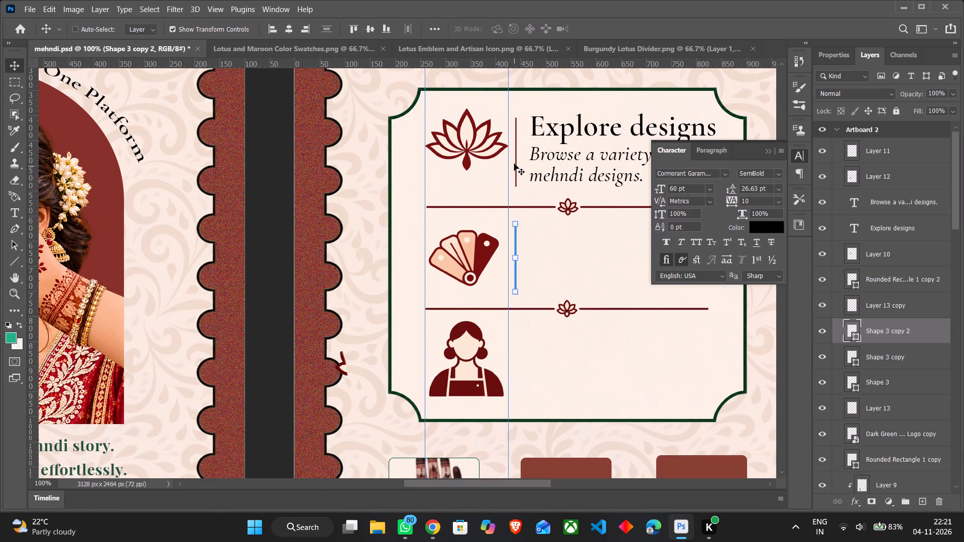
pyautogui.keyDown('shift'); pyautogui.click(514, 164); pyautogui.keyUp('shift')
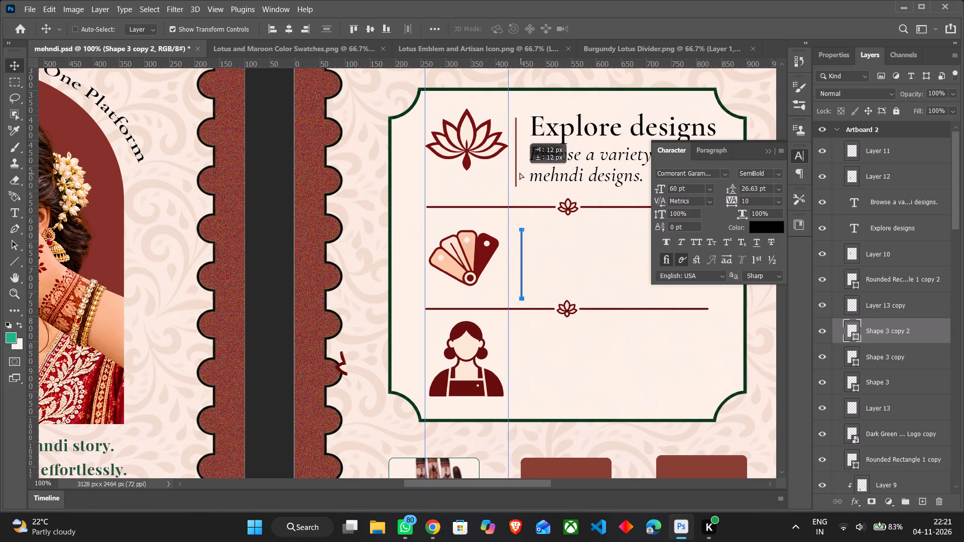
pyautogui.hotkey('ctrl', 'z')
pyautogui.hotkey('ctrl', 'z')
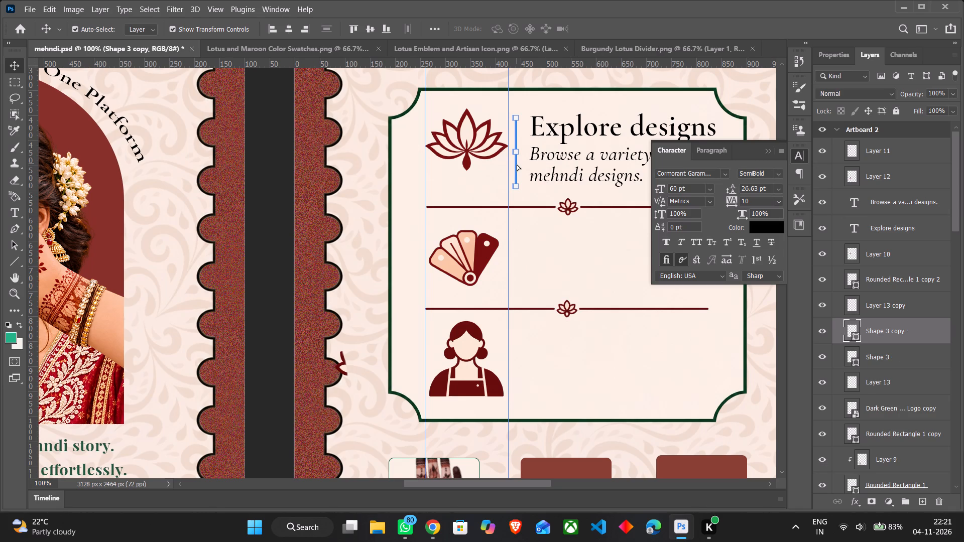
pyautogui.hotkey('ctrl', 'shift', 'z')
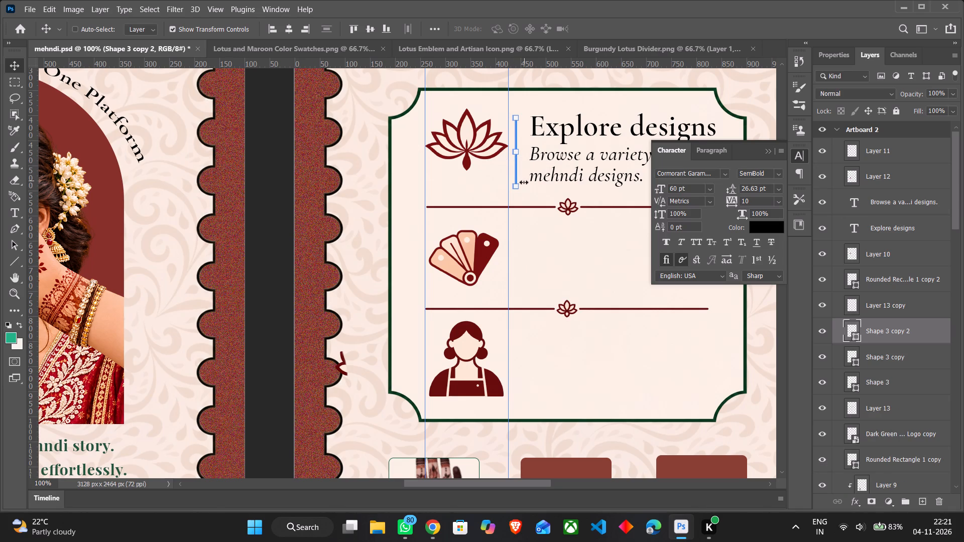
# Move the upper line copy straight down beside the colour-swatch fan icon, between the two lotus dividers.
pyautogui.keyDown('shift'); pyautogui.moveTo(523, 206); pyautogui.dragTo(523, 214); pyautogui.keyUp('shift')
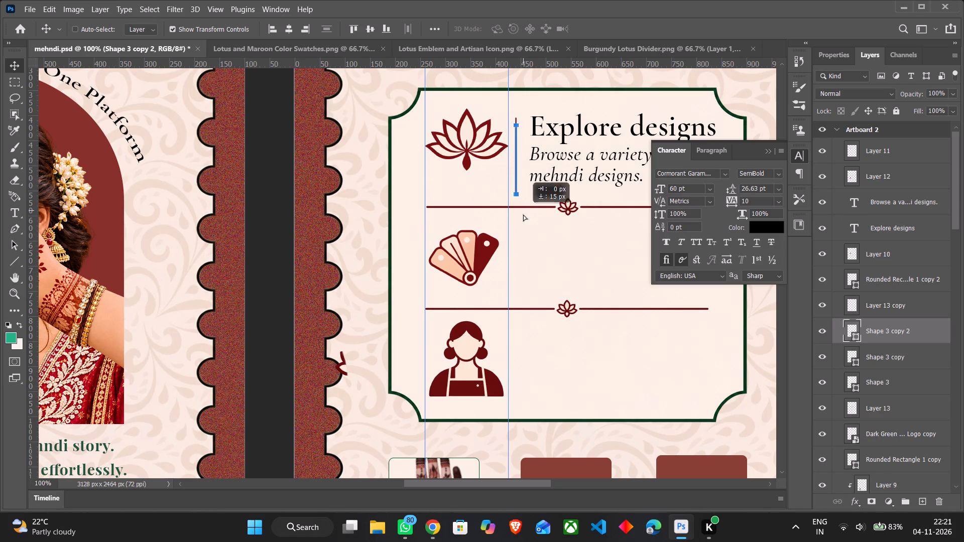
pyautogui.keyDown('shift'); pyautogui.moveTo(523, 214); pyautogui.dragTo(524, 308); pyautogui.keyUp('shift')
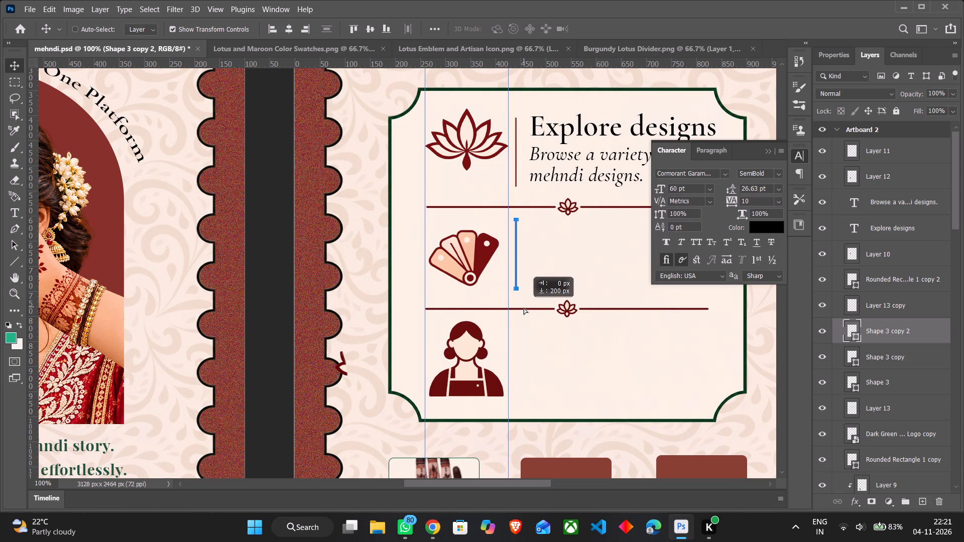
pyautogui.keyDown('shift'); pyautogui.moveTo(524, 308); pyautogui.dragTo(524, 311); pyautogui.keyUp('shift')
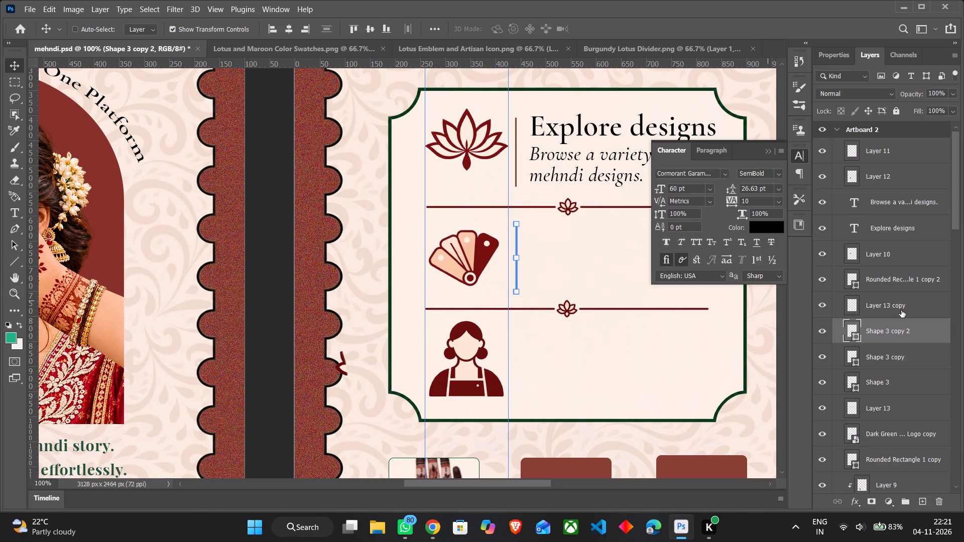
pyautogui.click(901, 310)
pyautogui.click(903, 329)
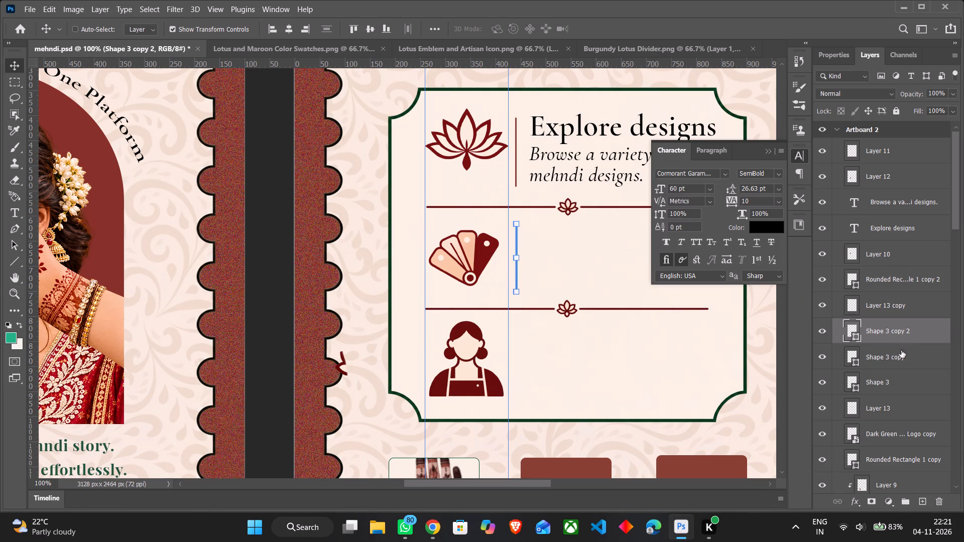
# Move the other line copy straight down beside the artisan woman icon, below the second lotus divider.
pyautogui.click(901, 350)
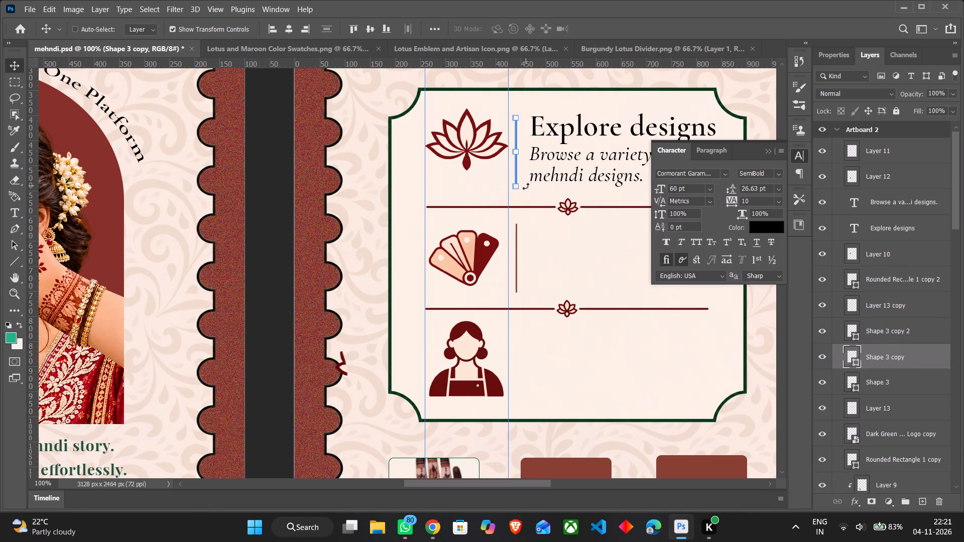
pyautogui.keyDown('shift'); pyautogui.moveTo(526, 205); pyautogui.dragTo(524, 264); pyautogui.keyUp('shift')
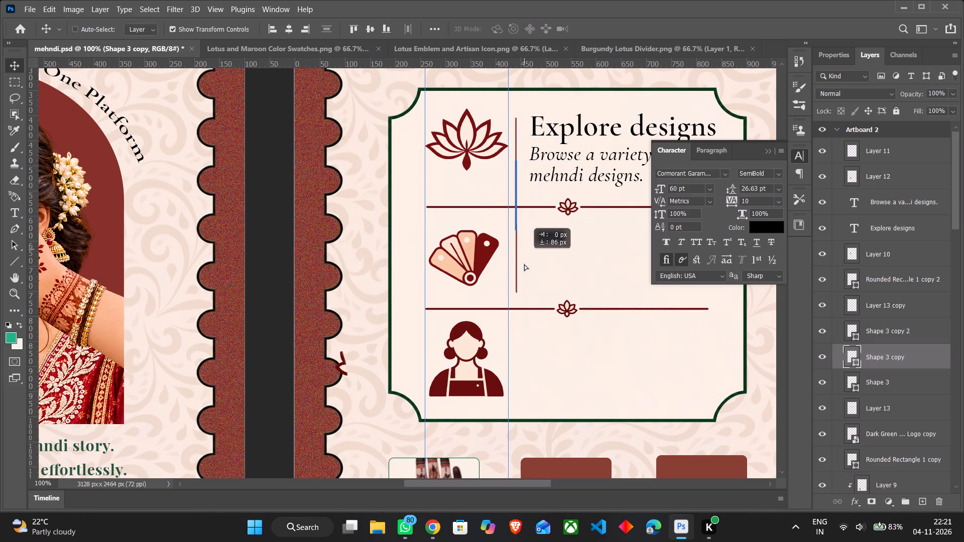
pyautogui.keyDown('shift'); pyautogui.moveTo(524, 264); pyautogui.dragTo(523, 409); pyautogui.keyUp('shift')
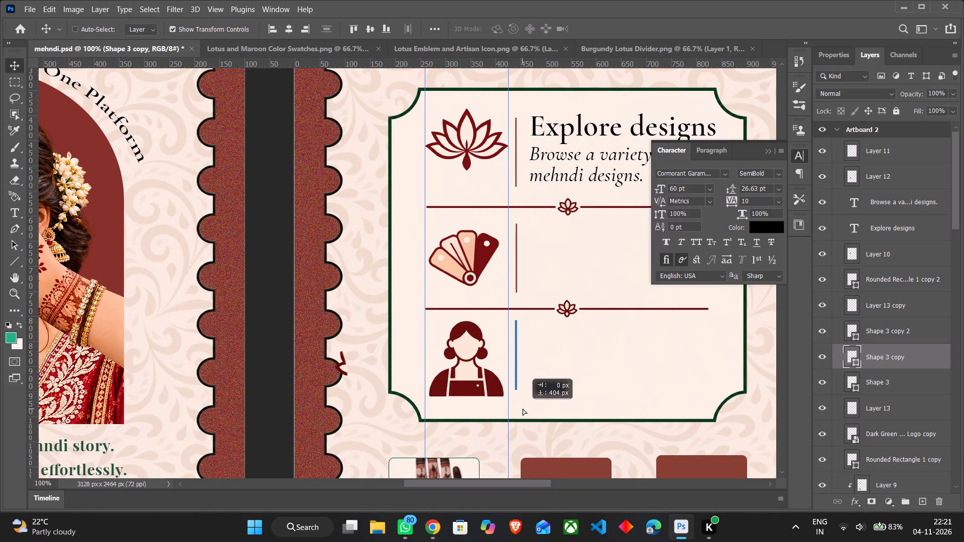
pyautogui.keyDown('shift'); pyautogui.moveTo(523, 409); pyautogui.dragTo(523, 416); pyautogui.keyUp('shift')
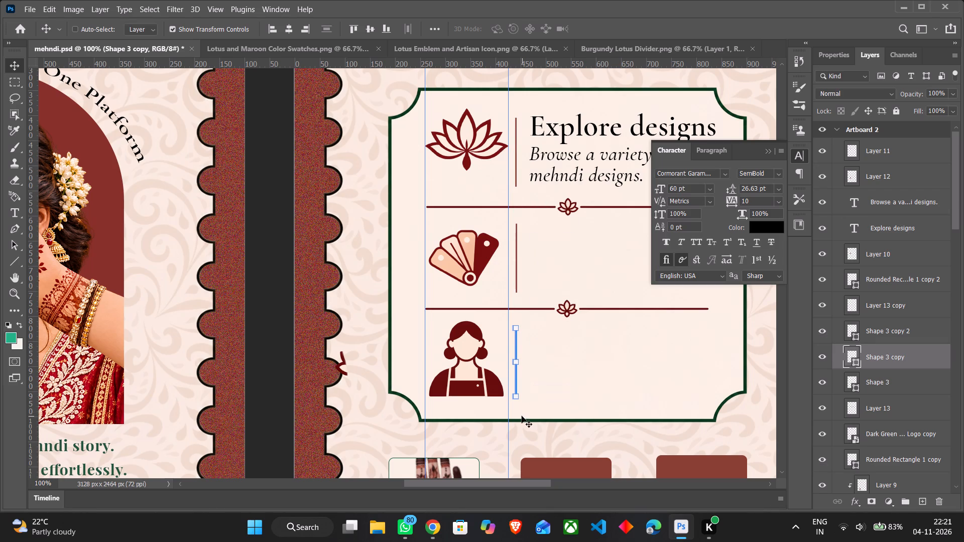
# Scale the artisan woman icon proportionally to 86.80% and shift it about 4 px right, beside its vertical line.
pyautogui.click(880, 178)
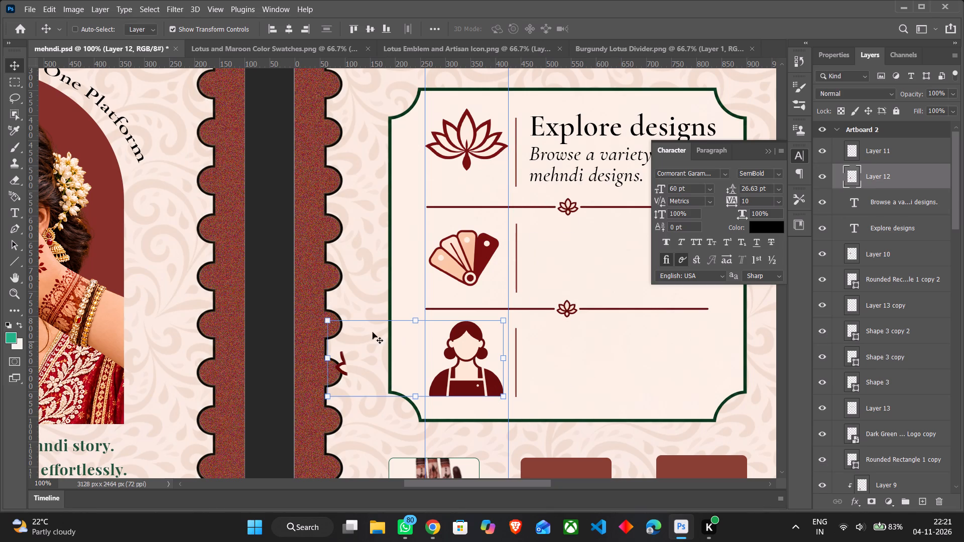
pyautogui.moveTo(328, 323); pyautogui.dragTo(339, 329)
pyautogui.moveTo(501, 397); pyautogui.dragTo(502, 394)
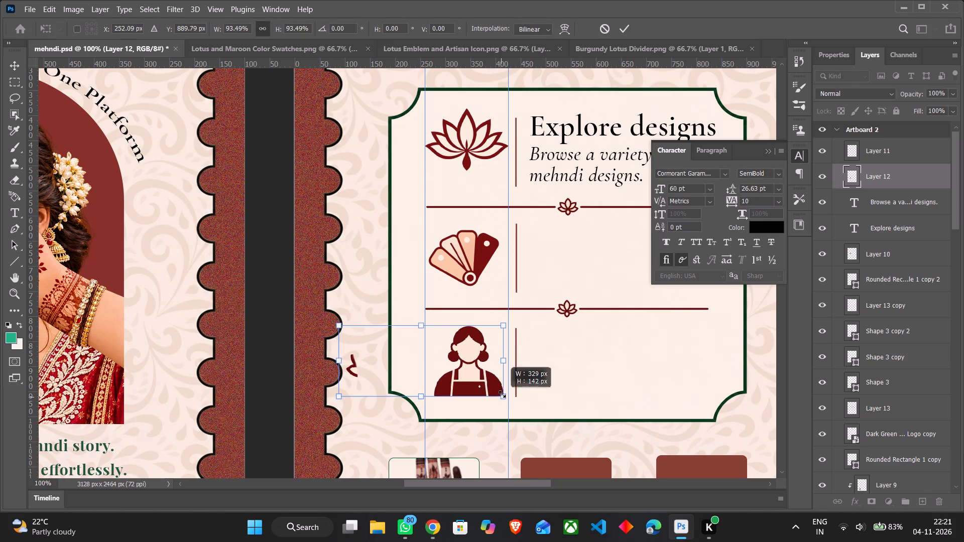
pyautogui.moveTo(502, 394); pyautogui.dragTo(498, 389)
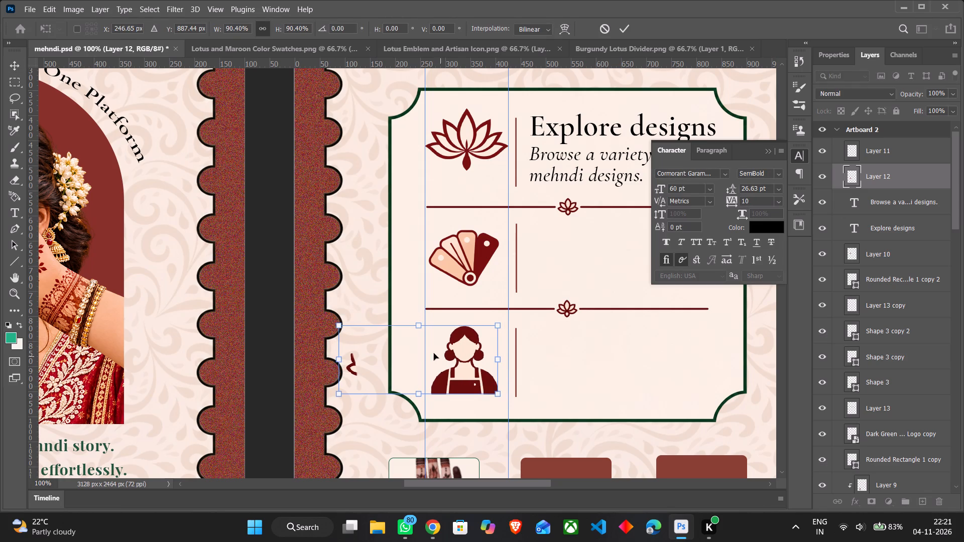
pyautogui.moveTo(341, 329); pyautogui.dragTo(347, 332)
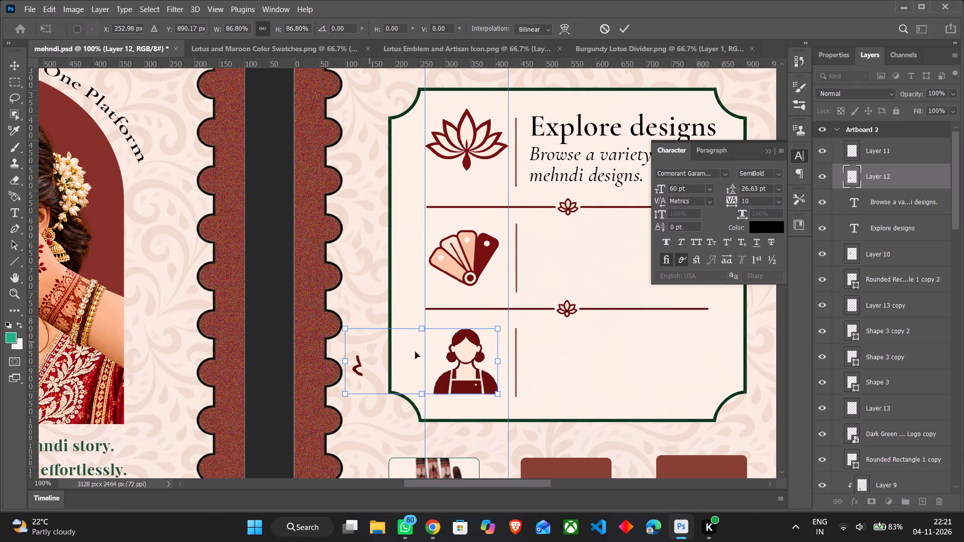
pyautogui.click(462, 357)
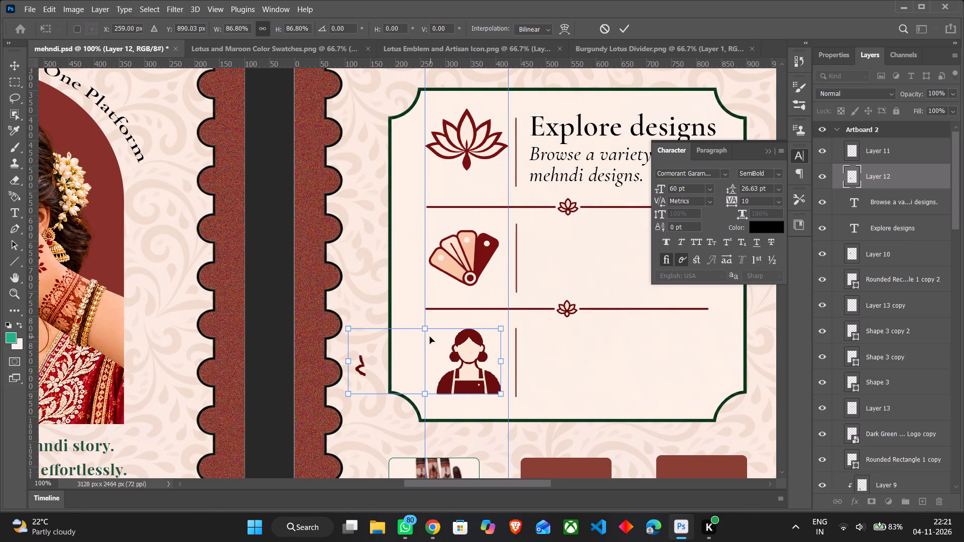
pyautogui.press('Left')
pyautogui.press('Left')
pyautogui.press('Left')
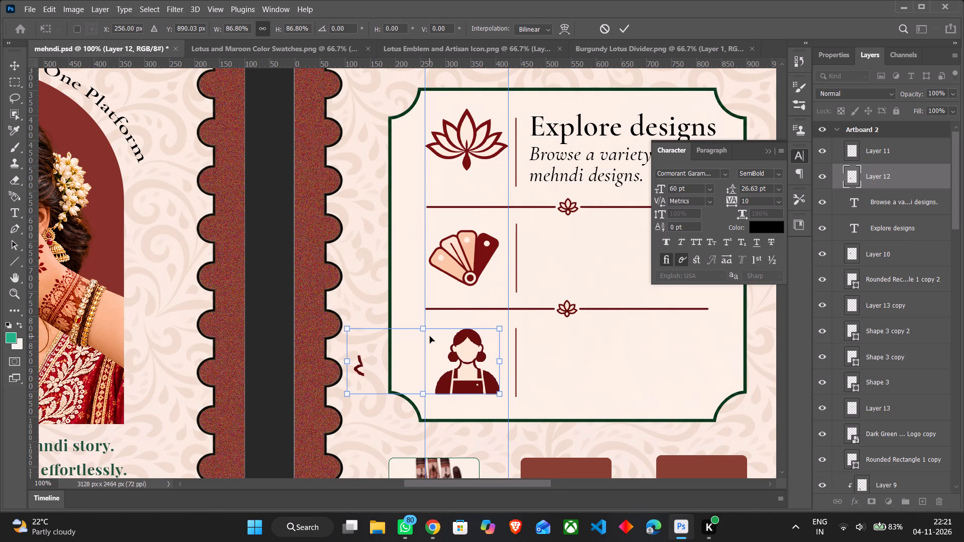
pyautogui.press('Right')
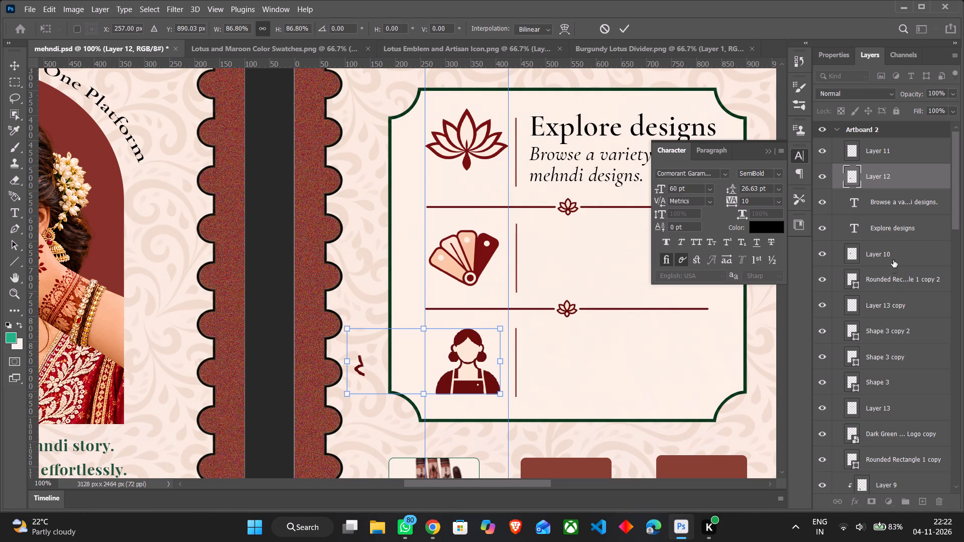
pyautogui.click(893, 256)
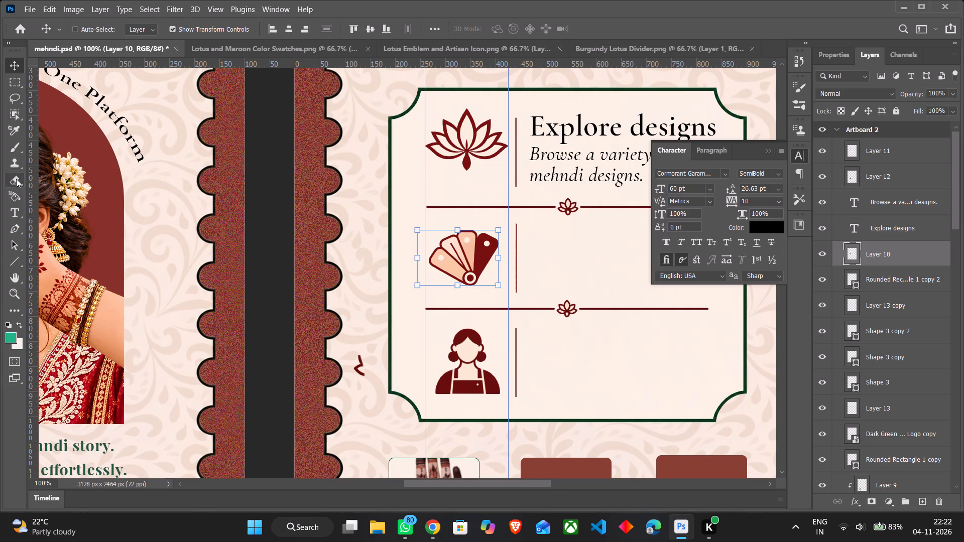
# Erase the stray maroon mark on the artisan icon's layer, outside the green frame beside the scalloped border.
pyautogui.click(16, 174)
pyautogui.click(871, 182)
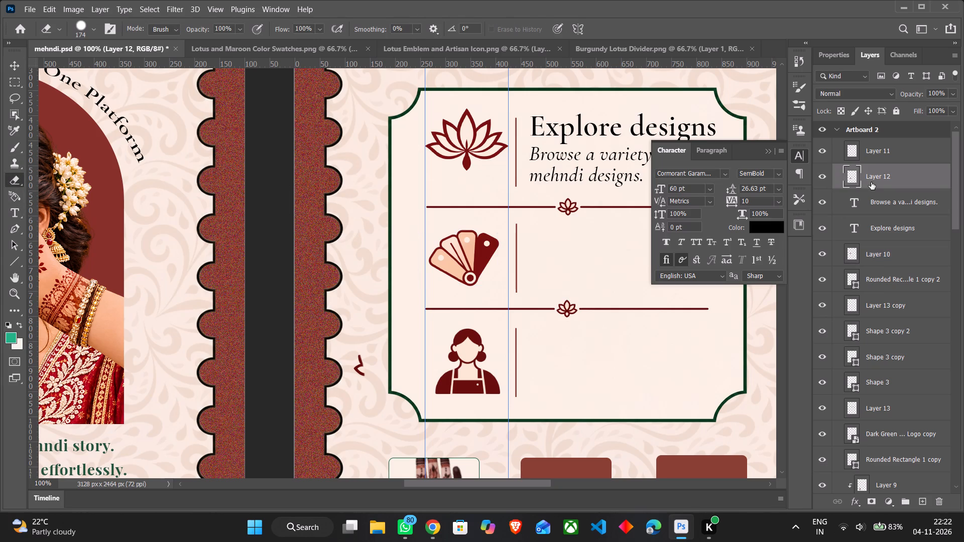
pyautogui.click(349, 352)
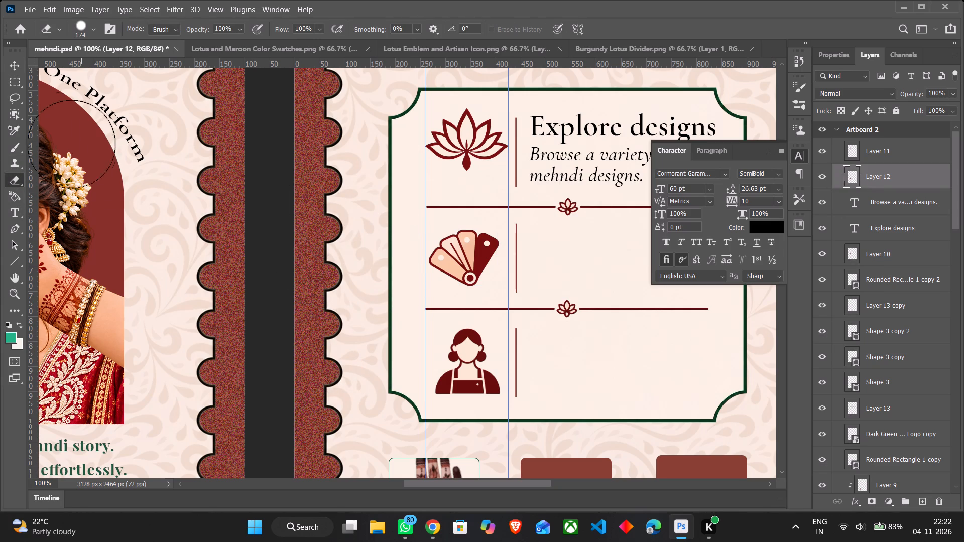
pyautogui.click(7, 65)
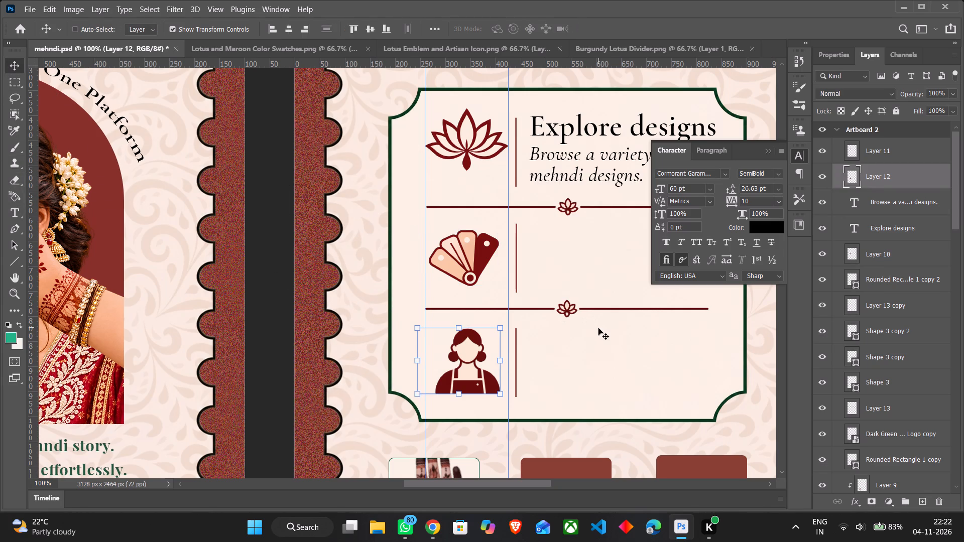
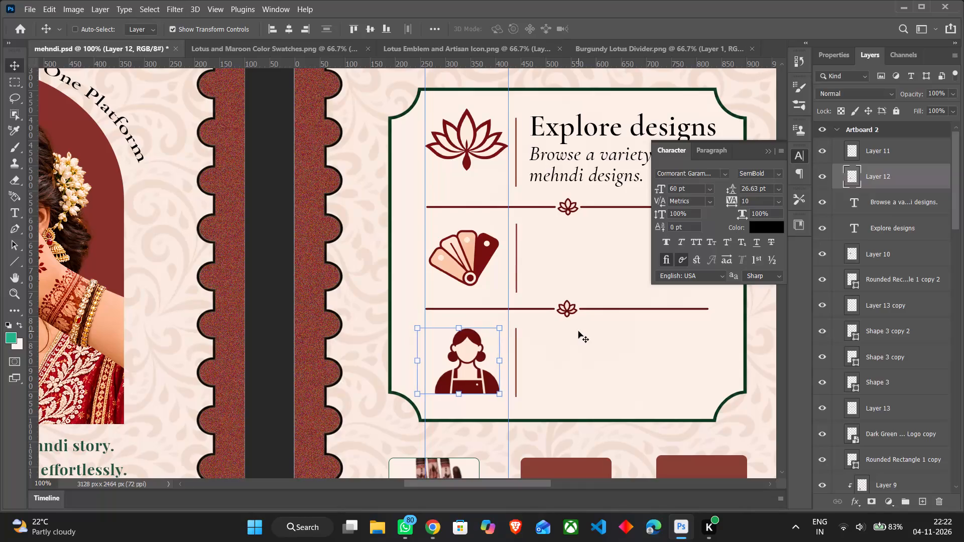
# Nudge the artisan icon slightly left and the swatch fan icon slightly right within the framed panel's icon column.
pyautogui.press('Left')
pyautogui.press('Left')
pyautogui.press('Right')
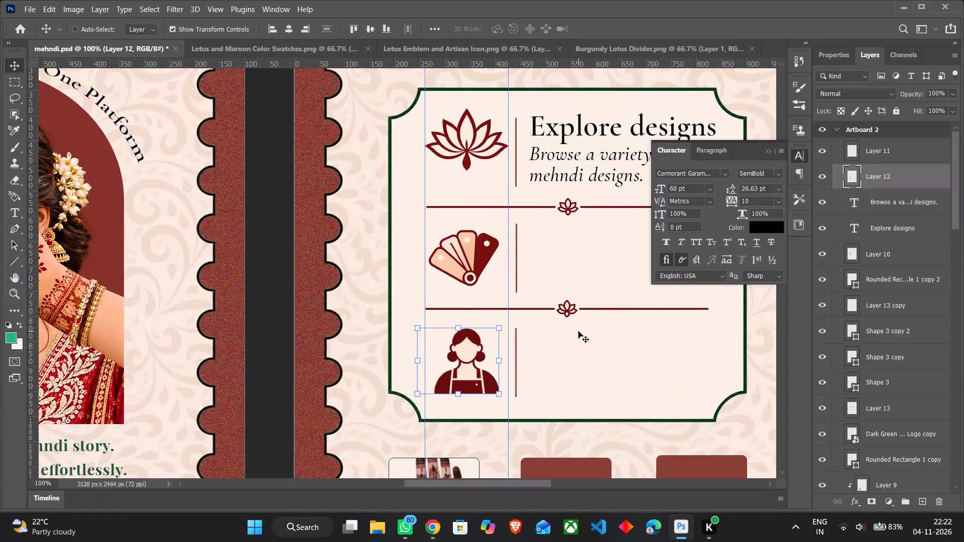
pyautogui.press('Left')
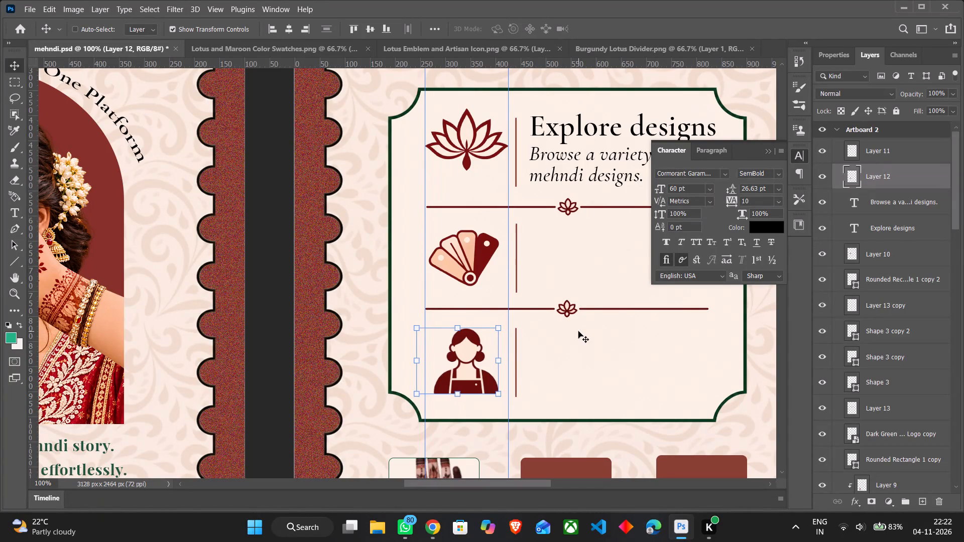
pyautogui.click(888, 259)
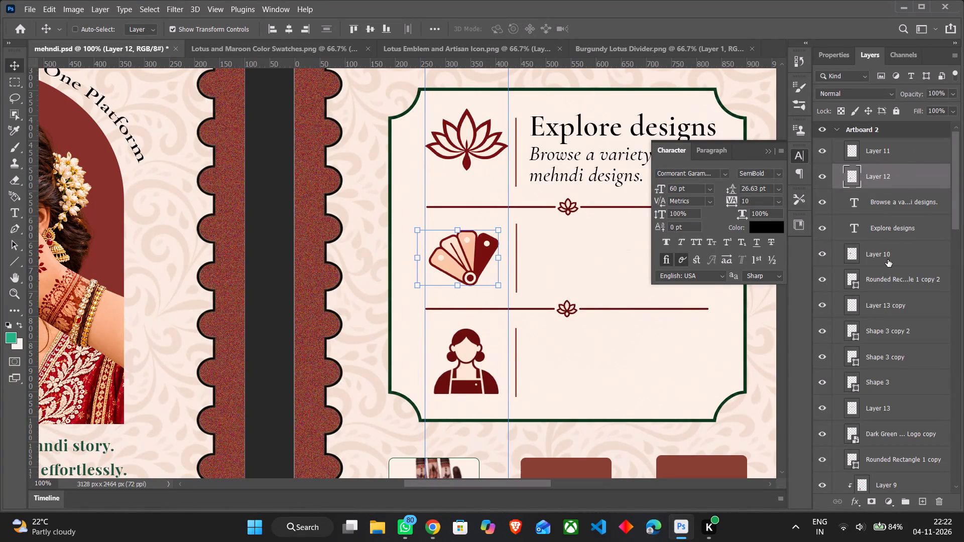
pyautogui.press('Right')
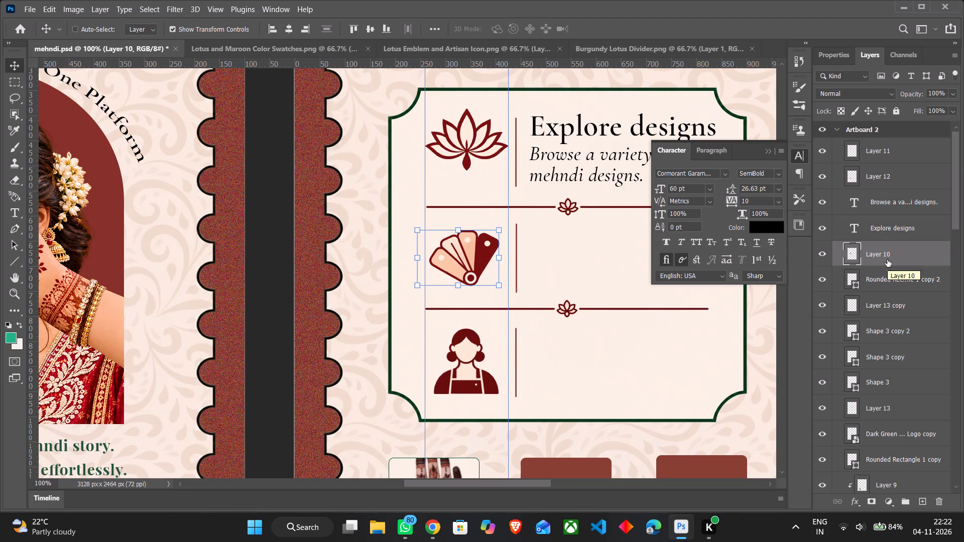
# Move the lotus icon down about 24 px beside the "Explore designs" text.
pyautogui.click(897, 153)
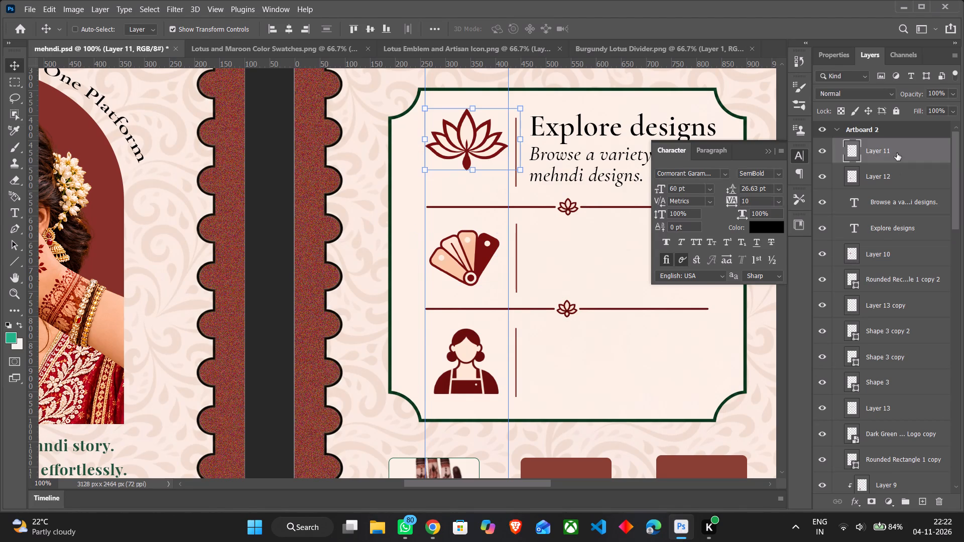
pyautogui.press('Down')
pyautogui.press('Down')
pyautogui.press('Down')
pyautogui.press('Down')
pyautogui.press('Down')
pyautogui.press('Down')
pyautogui.press('Down')
pyautogui.press('Down')
pyautogui.press('Down')
pyautogui.press('Down')
pyautogui.press('Down')
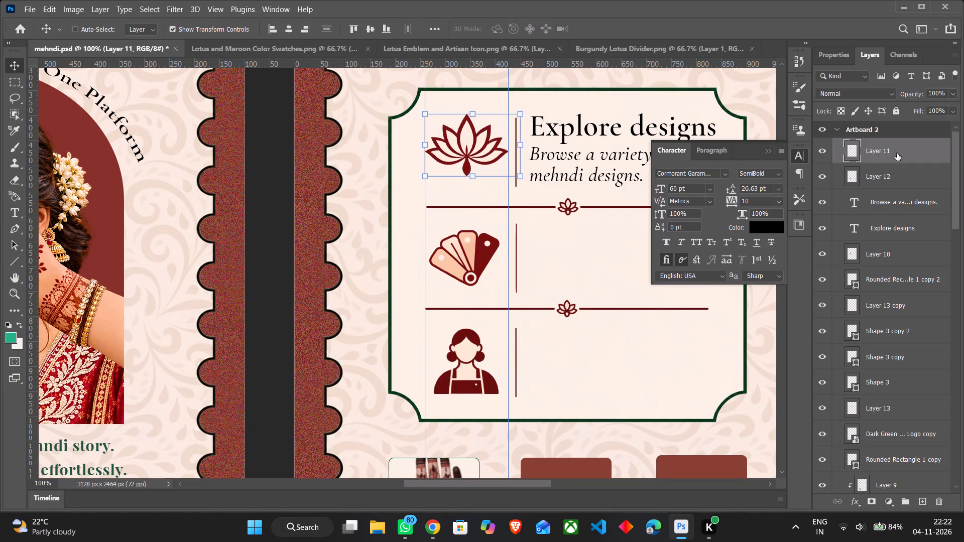
pyautogui.press('Down')
pyautogui.press('Down')
pyautogui.press('Down')
pyautogui.press('Down')
pyautogui.press('Down')
pyautogui.press('Down')
pyautogui.press('Down')
pyautogui.press('Down')
pyautogui.press('Down')
pyautogui.press('Down')
pyautogui.press('Down')
pyautogui.press('Down')
pyautogui.press('Down')
pyautogui.press('Down')
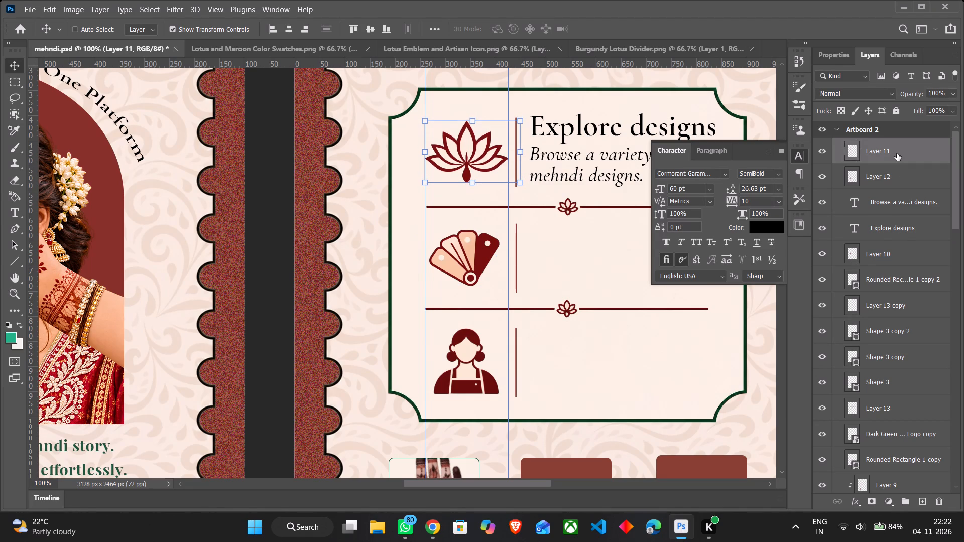
pyautogui.press('Up')
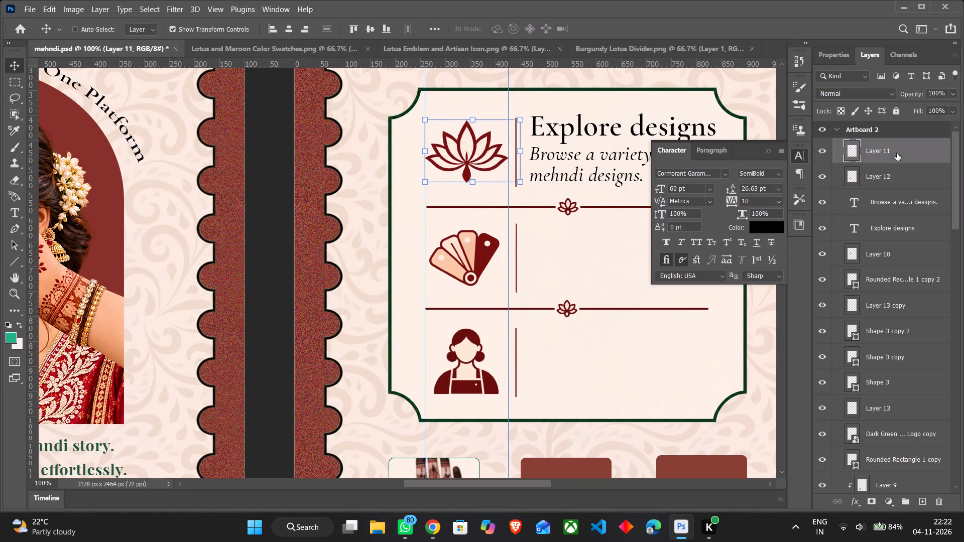
# Duplicate the "Explore designs" heading twice, placing one copy beside the swatch fan icon and the other beside the artisan icon.
pyautogui.hotkey('ctrl', '-')
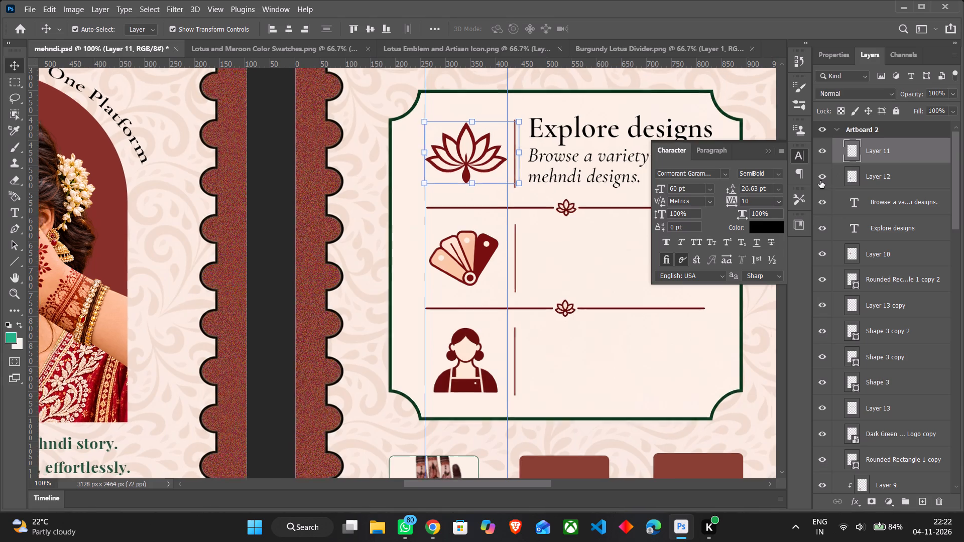
pyautogui.hotkey('ctrl', '-')
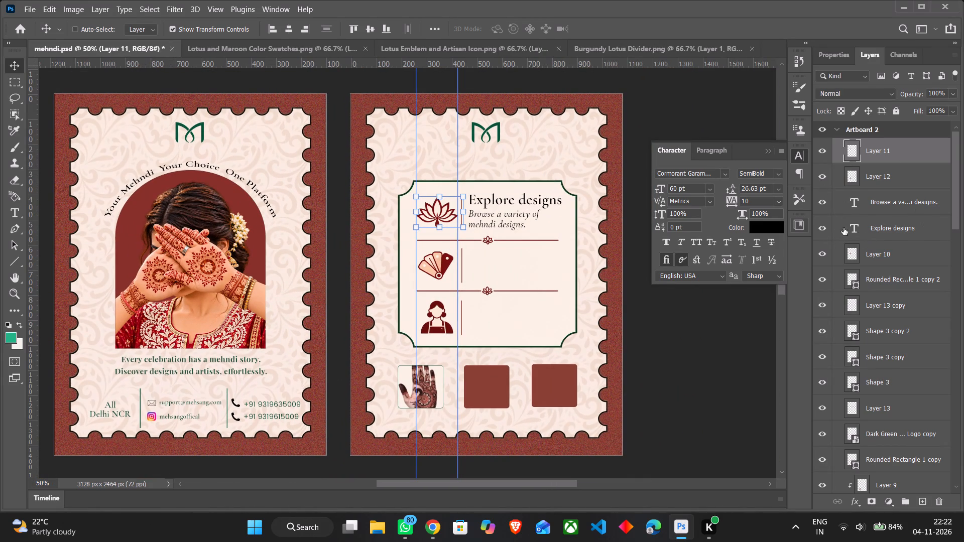
pyautogui.click(906, 228)
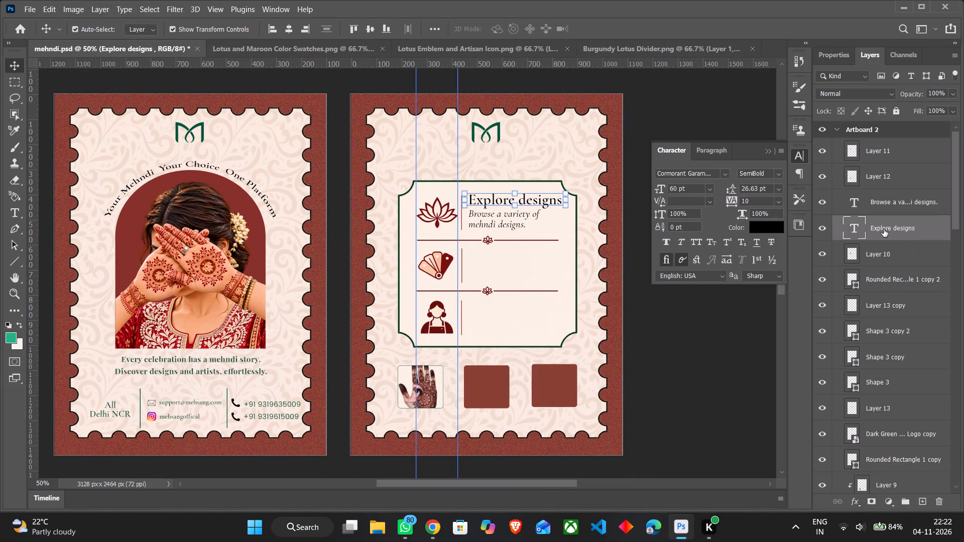
pyautogui.hotkey('ctrl', 'j')
pyautogui.moveTo(544, 198); pyautogui.dragTo(541, 231)
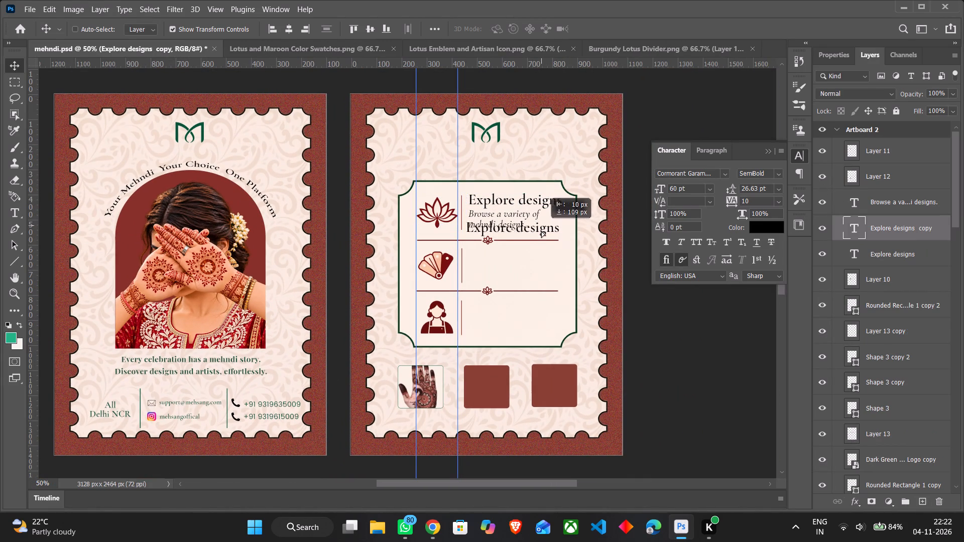
pyautogui.moveTo(541, 231); pyautogui.dragTo(543, 234)
pyautogui.hotkey('ctrl', 'z')
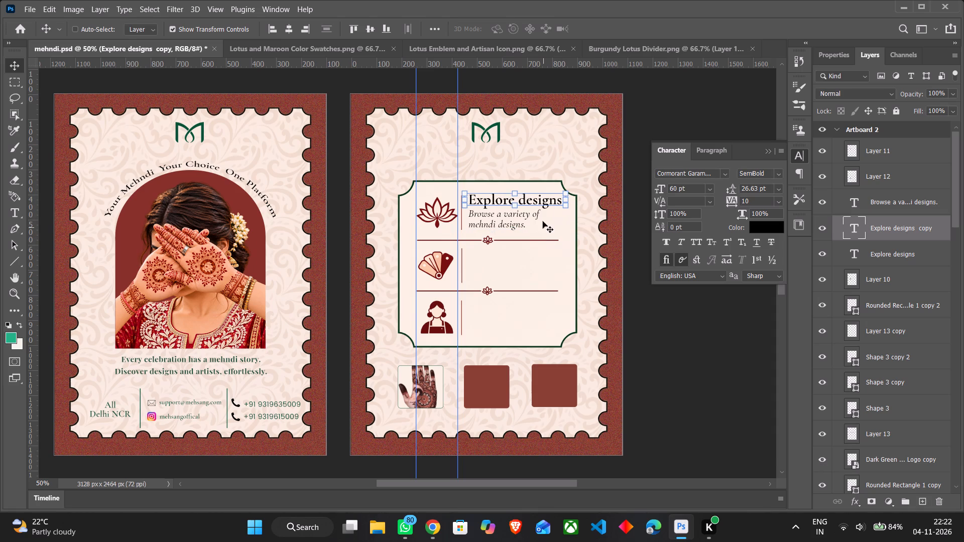
pyautogui.keyDown('shift'); pyautogui.moveTo(544, 197); pyautogui.dragTo(545, 252); pyautogui.keyUp('shift')
pyautogui.hotkey('ctrl', 'j')
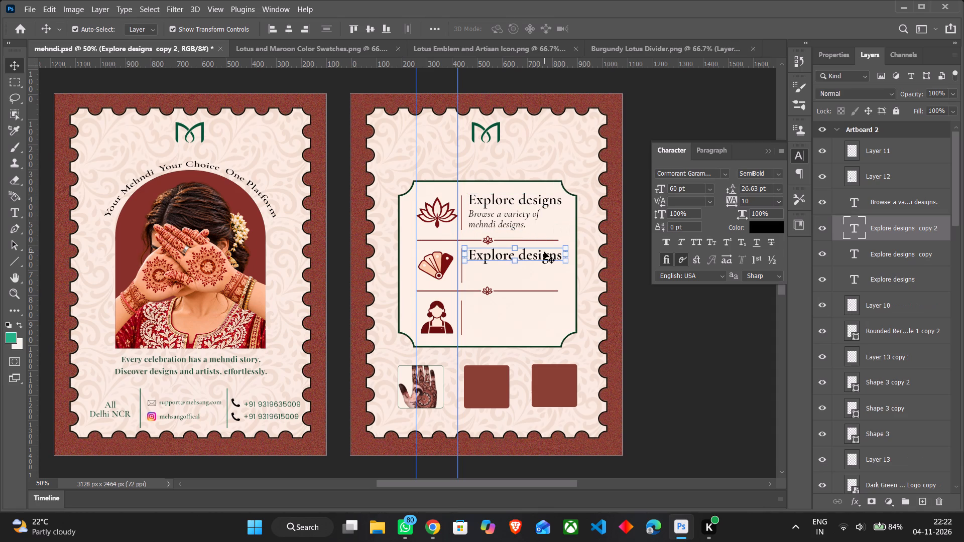
pyautogui.keyDown('shift'); pyautogui.moveTo(541, 252); pyautogui.dragTo(532, 303); pyautogui.keyUp('shift')
pyautogui.doubleClick(512, 255)
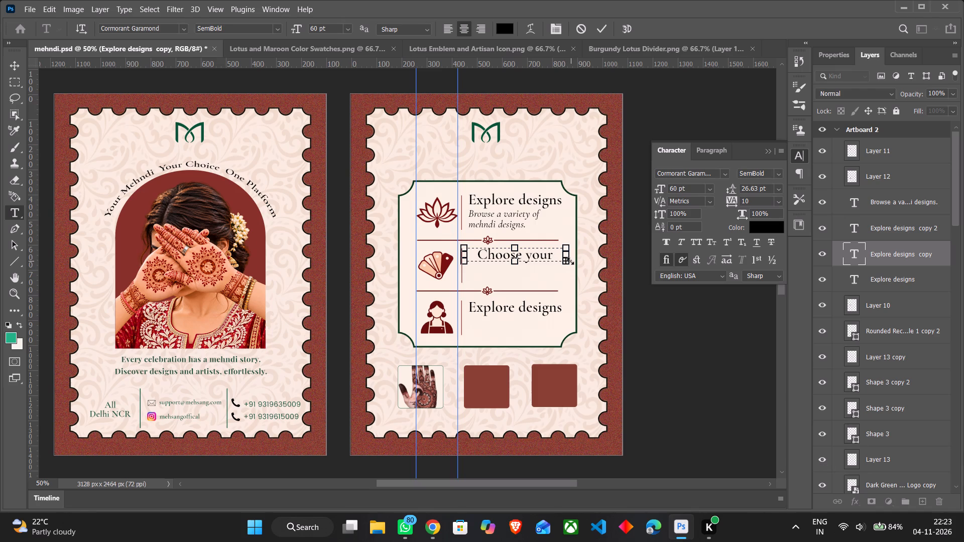
# Enlarge the text box beside the swatch fan so the whole "Choose your style & coverage" heading fits on two lines.
pyautogui.moveTo(567, 262); pyautogui.dragTo(579, 273)
pyautogui.moveTo(579, 273); pyautogui.dragTo(585, 277)
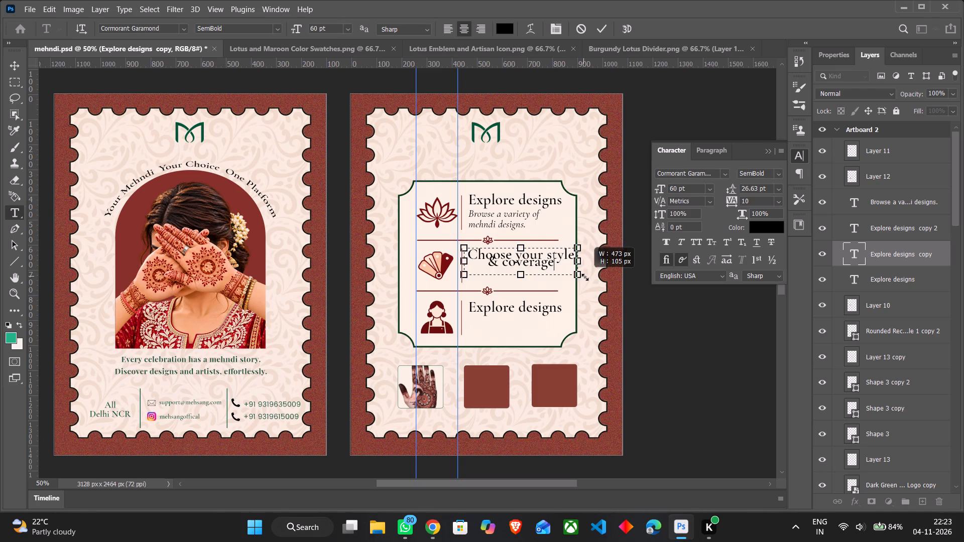
pyautogui.moveTo(585, 277); pyautogui.dragTo(585, 278)
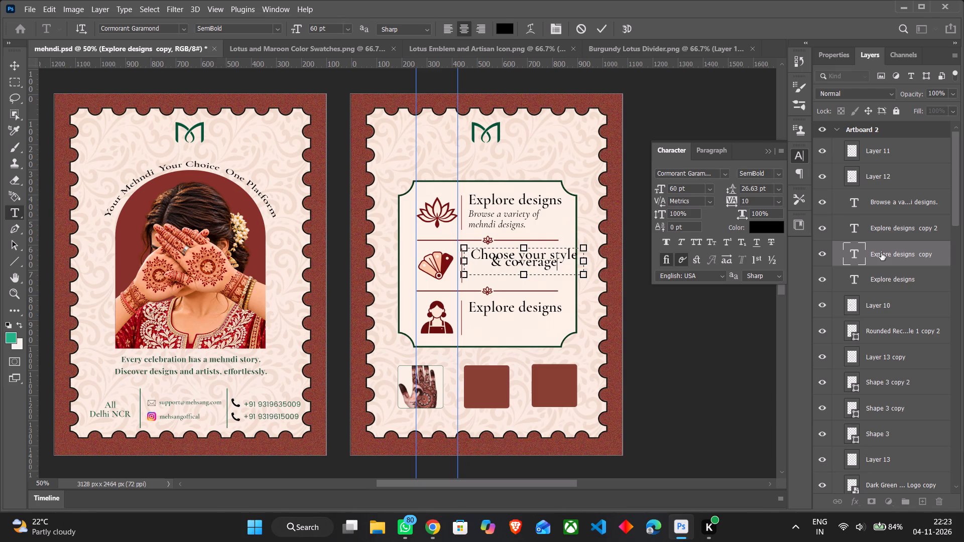
pyautogui.click(890, 281)
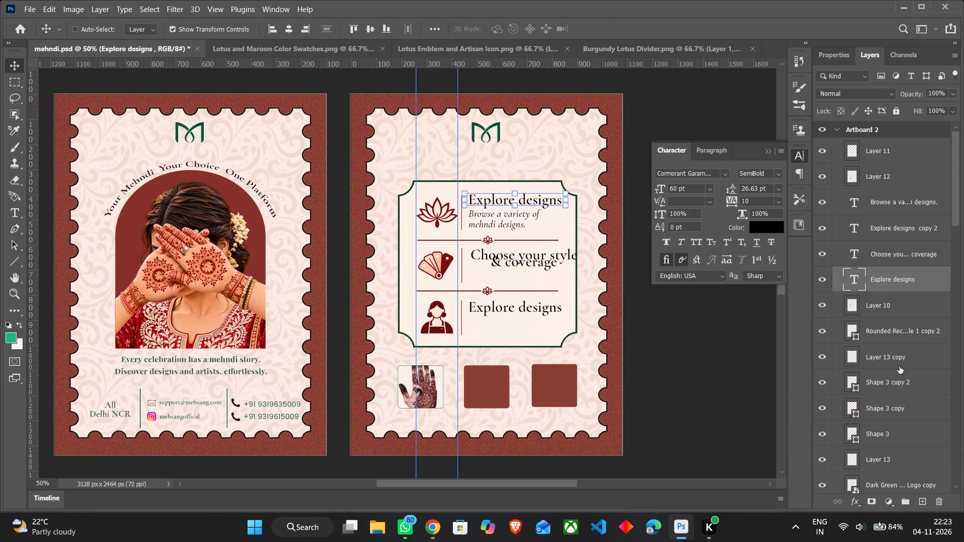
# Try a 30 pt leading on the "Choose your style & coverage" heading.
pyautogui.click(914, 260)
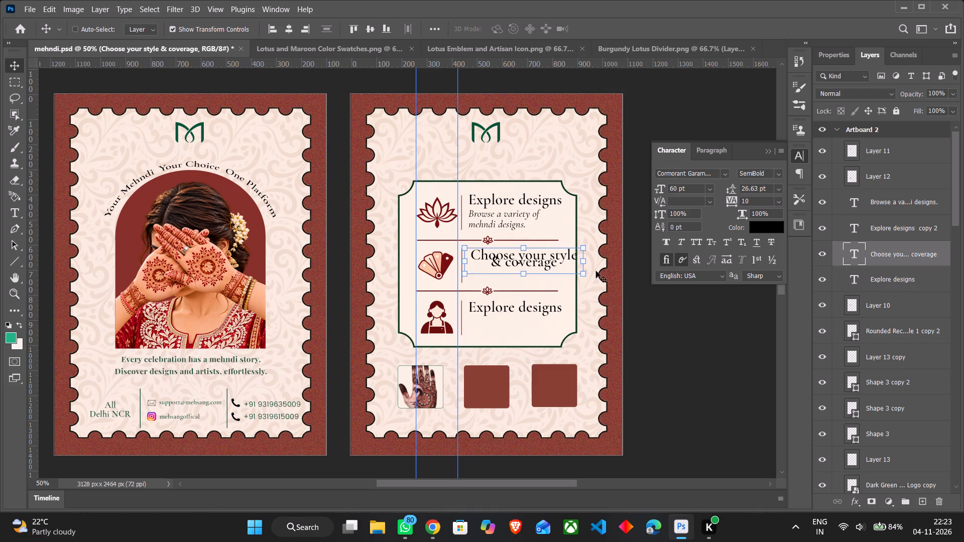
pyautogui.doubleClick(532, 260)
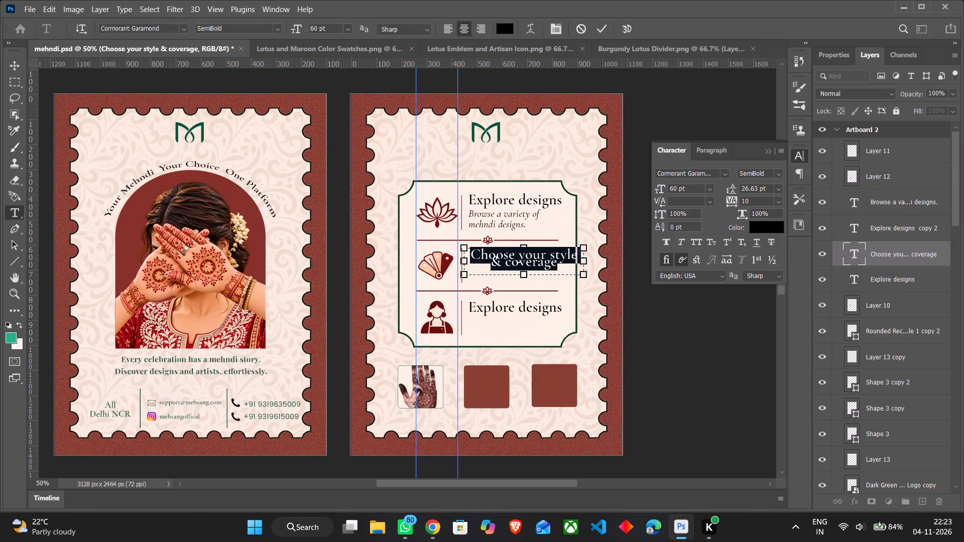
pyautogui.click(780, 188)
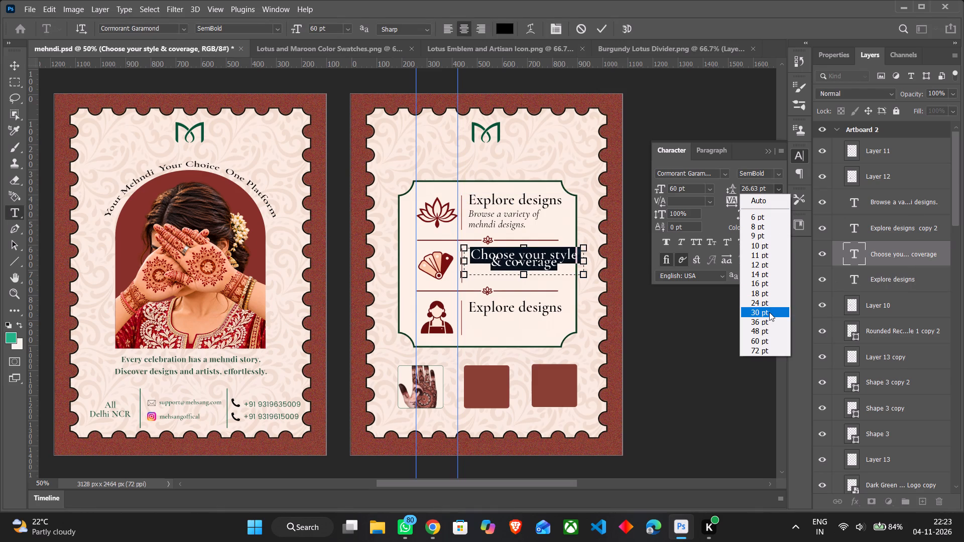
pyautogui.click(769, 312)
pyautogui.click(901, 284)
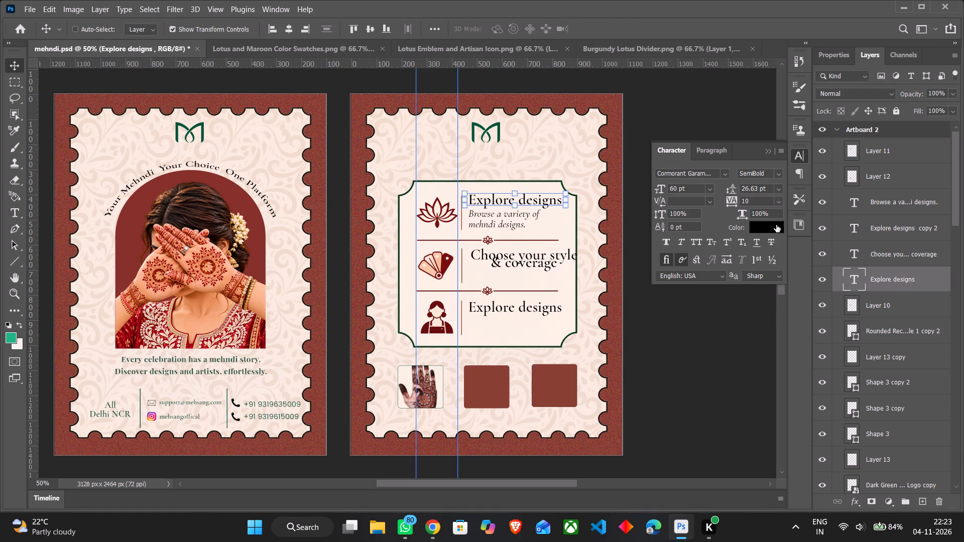
# Increase the leading of the "Choose your style & coverage" heading, trying 36 pt first and settling on 48 pt.
pyautogui.click(894, 255)
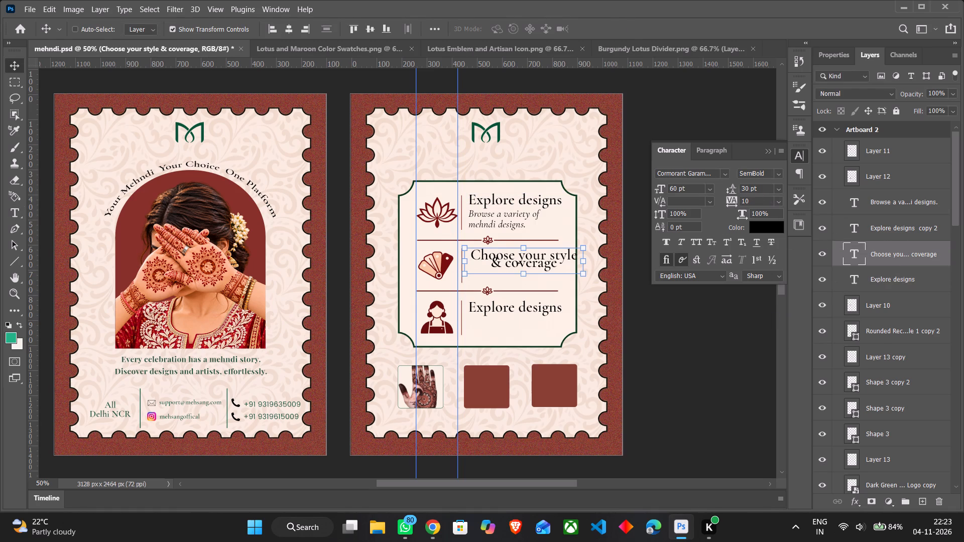
pyautogui.doubleClick(549, 255)
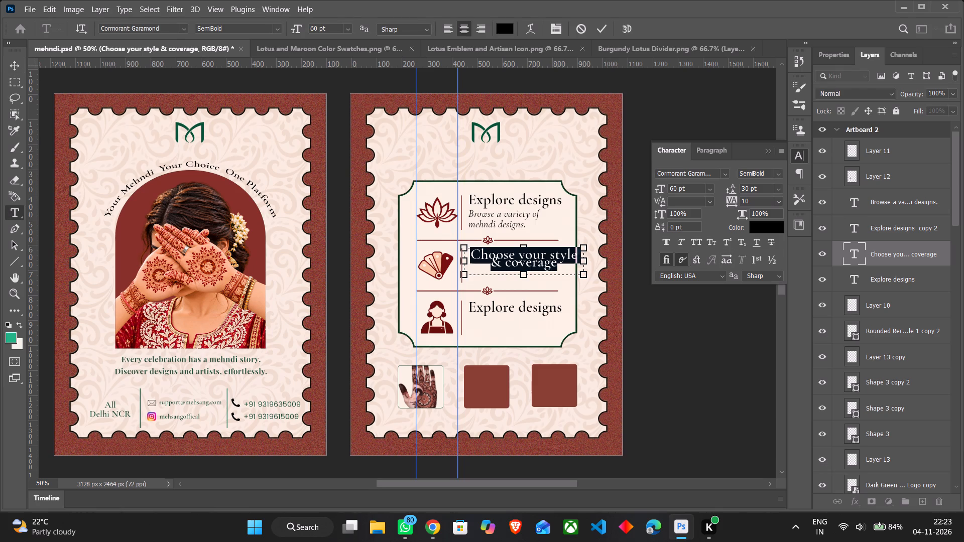
pyautogui.click(781, 187)
pyautogui.click(763, 322)
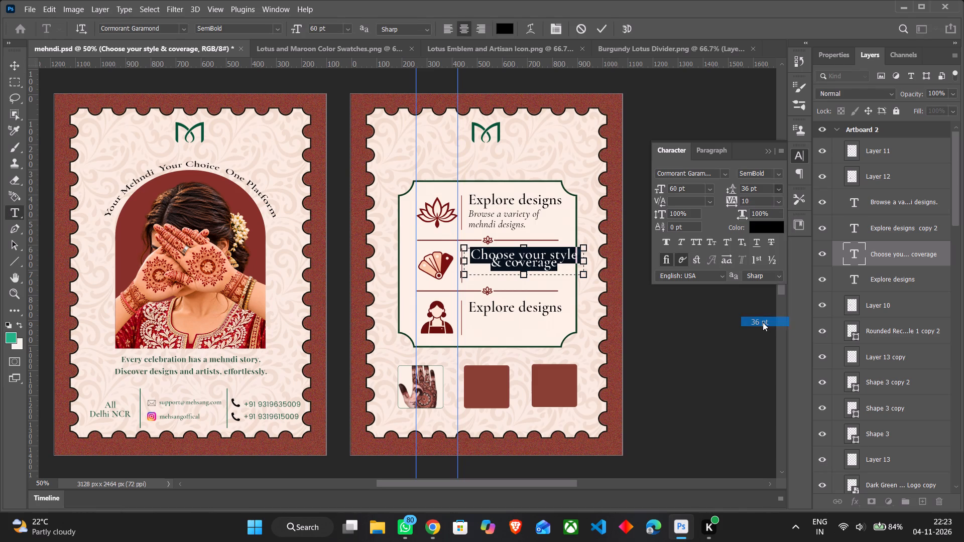
pyautogui.click(779, 189)
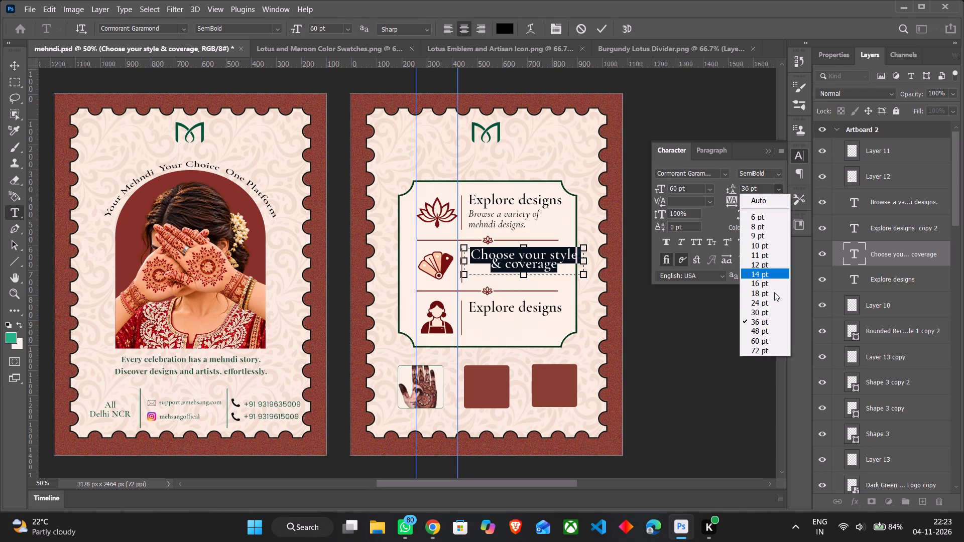
pyautogui.click(770, 327)
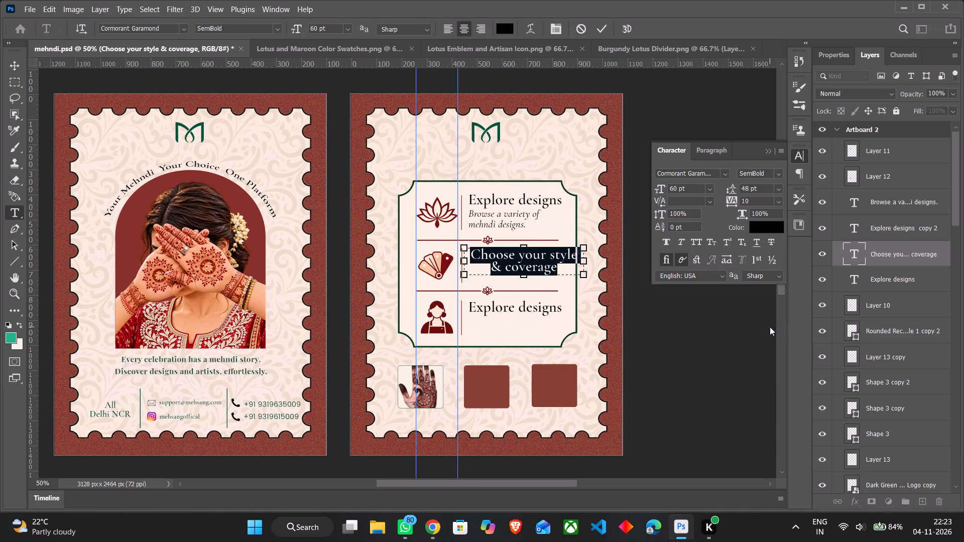
# Scale the "Choose your style & coverage" heading down proportionally to about 86% so it fits inside the green frame.
pyautogui.click(728, 323)
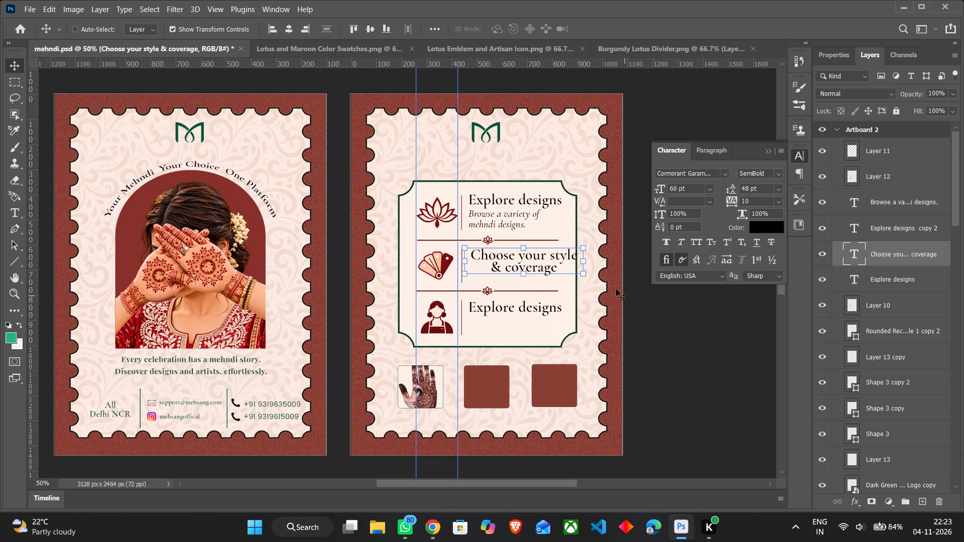
pyautogui.moveTo(582, 275); pyautogui.dragTo(566, 271)
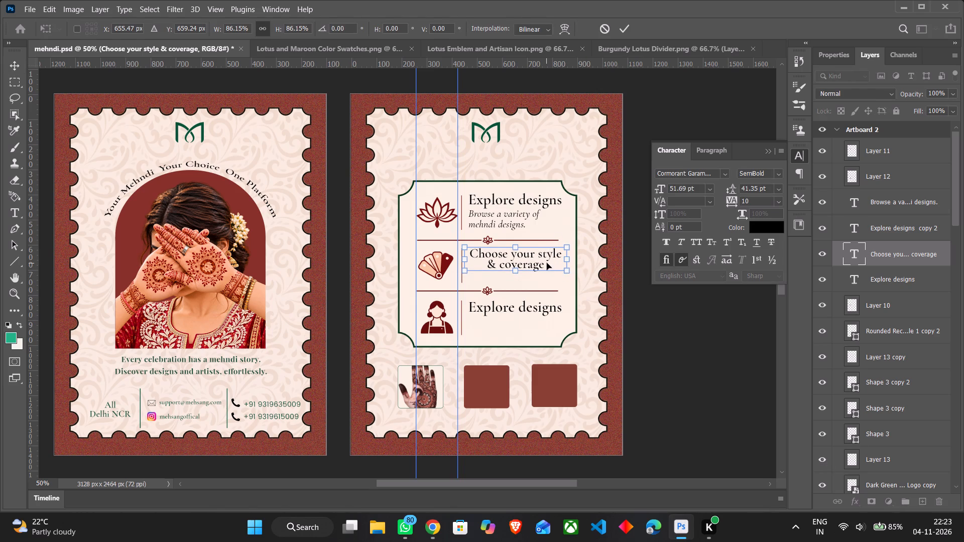
pyautogui.click(542, 257)
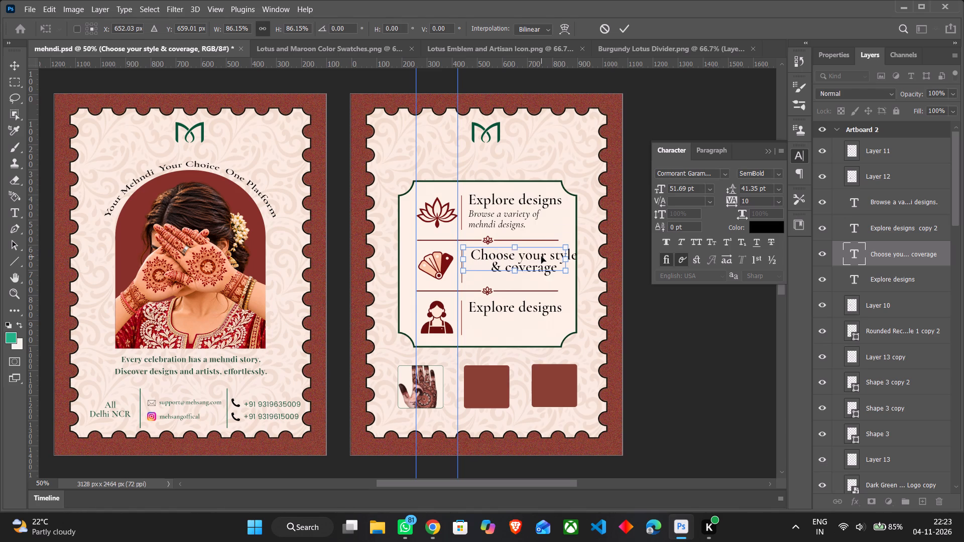
pyautogui.doubleClick(532, 257)
# Left-align the two lines of the "Choose your style & coverage" heading.
pyautogui.doubleClick(532, 257)
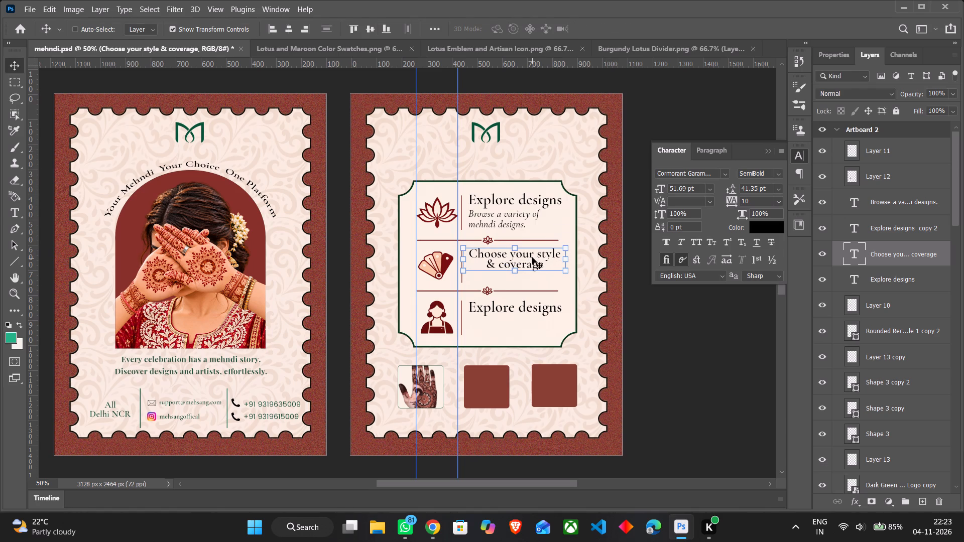
pyautogui.click(450, 25)
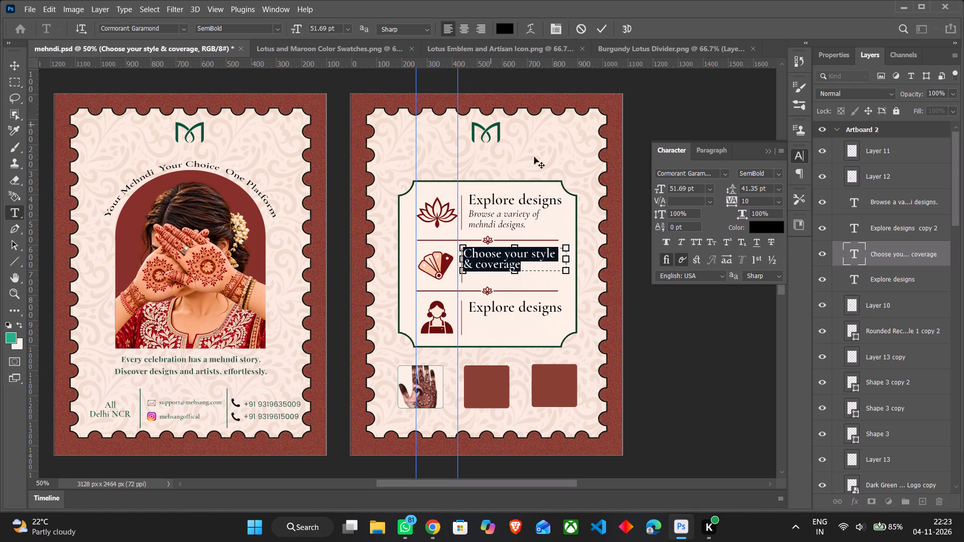
pyautogui.click(625, 324)
pyautogui.click(656, 334)
# Nudge the "Choose your style & coverage" heading horizontally until its left edge lines up with the "Explore designs" headings.
pyautogui.click(883, 361)
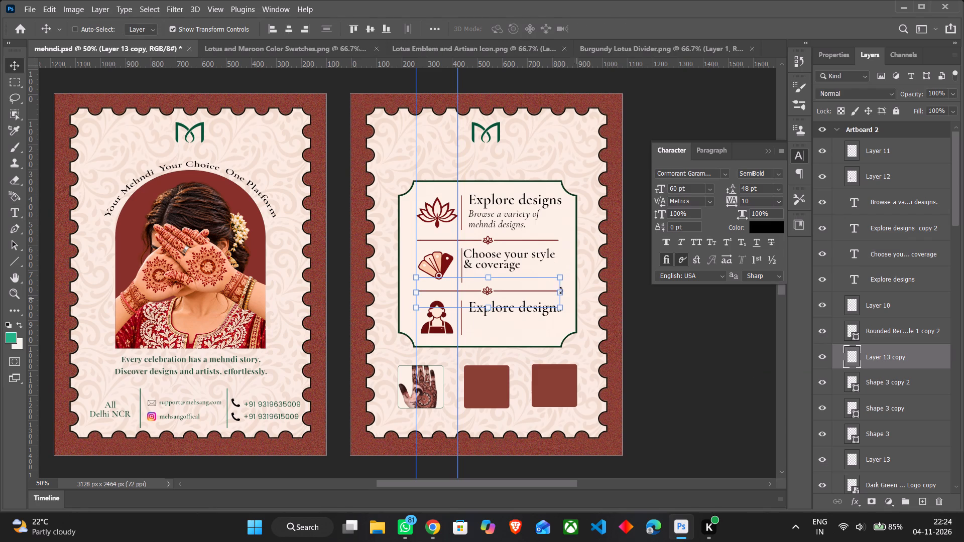
pyautogui.click(905, 241)
pyautogui.click(898, 260)
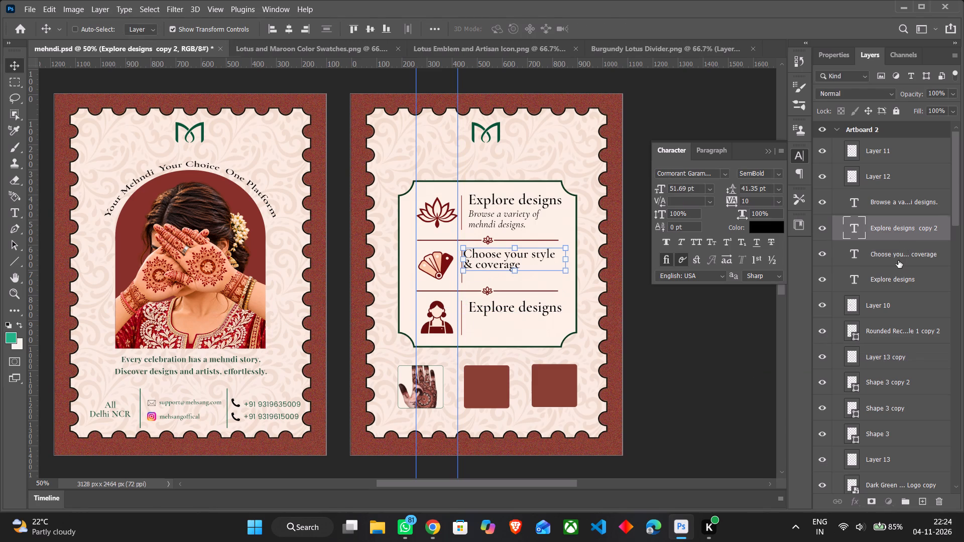
pyautogui.press('Right')
pyautogui.press('Right')
pyautogui.press('Right')
pyautogui.press('Right')
pyautogui.press('Right')
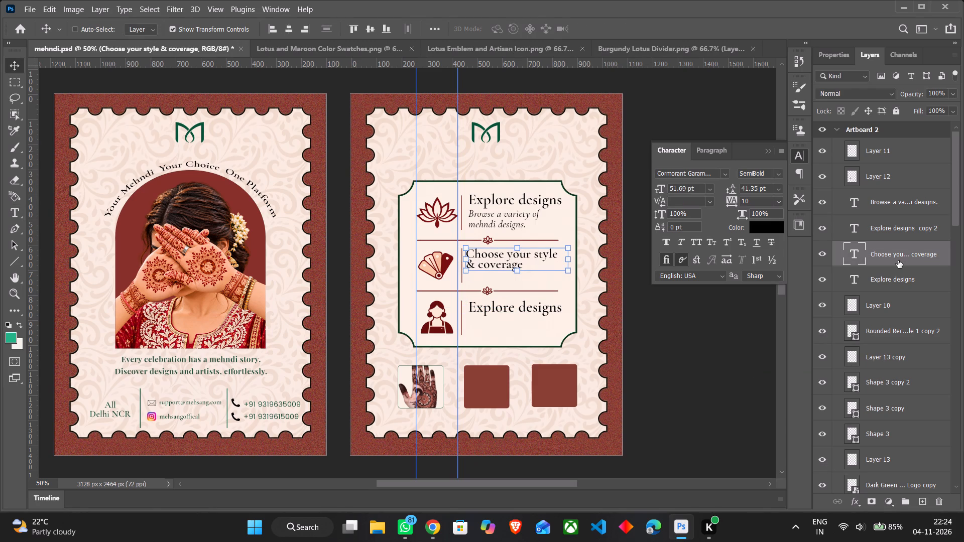
pyautogui.press('Right')
pyautogui.press('Right')
pyautogui.press('Right')
pyautogui.press('Right')
pyautogui.press('Right')
pyautogui.press('Right')
pyautogui.press('Right')
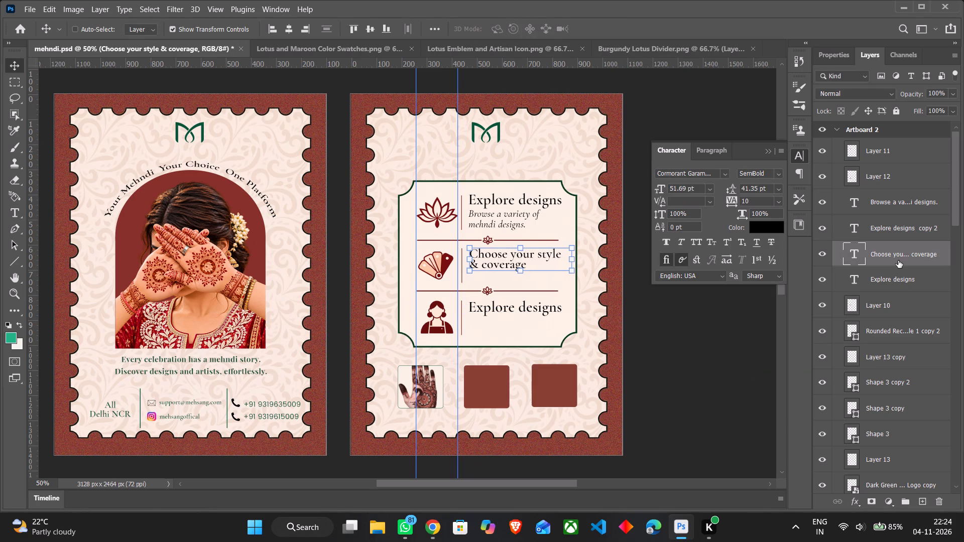
pyautogui.press('Right')
pyautogui.press('Right')
pyautogui.press('Left')
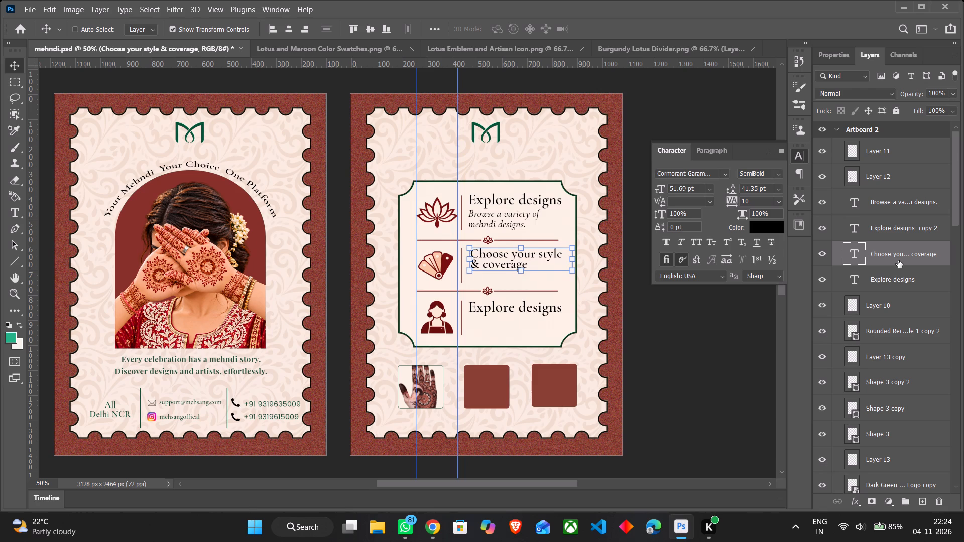
pyautogui.press('Left')
pyautogui.press('Left')
pyautogui.press('Left')
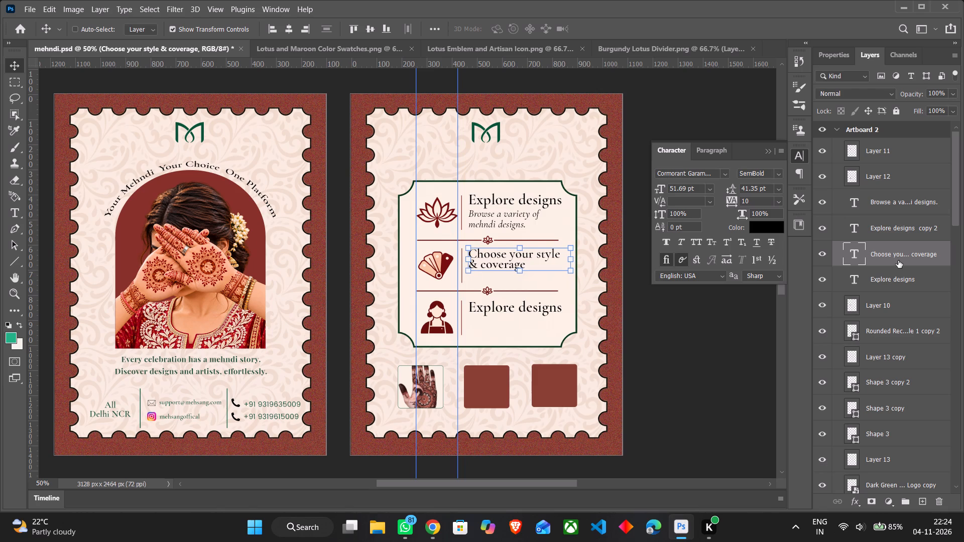
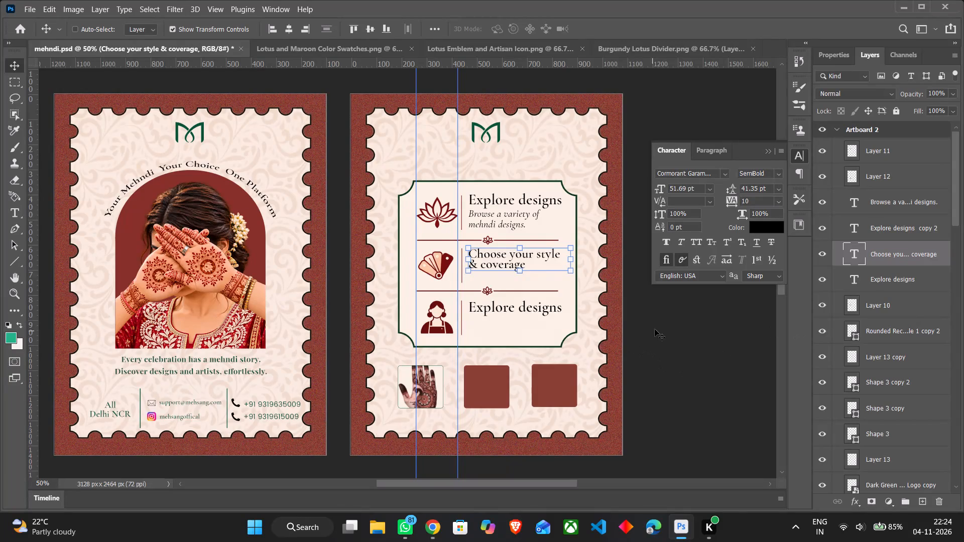
pyautogui.click(424, 530)
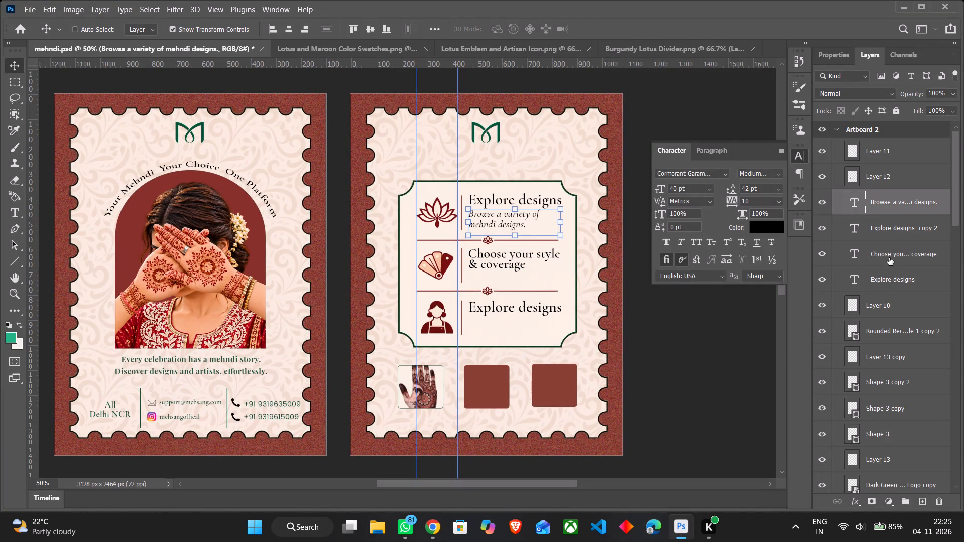
pyautogui.click(900, 228)
pyautogui.doubleClick(514, 307)
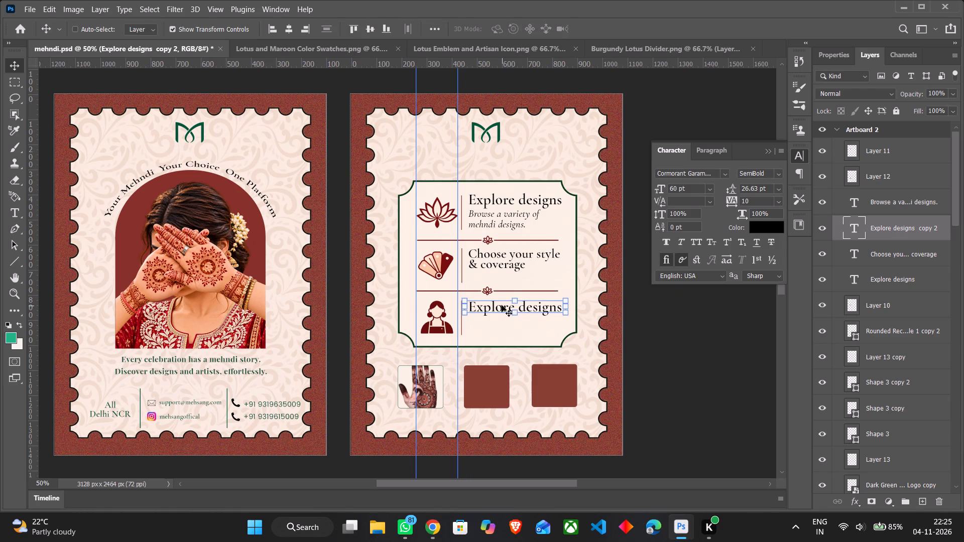
pyautogui.doubleClick(502, 305)
pyautogui.hotkey('ctrl', 'v')
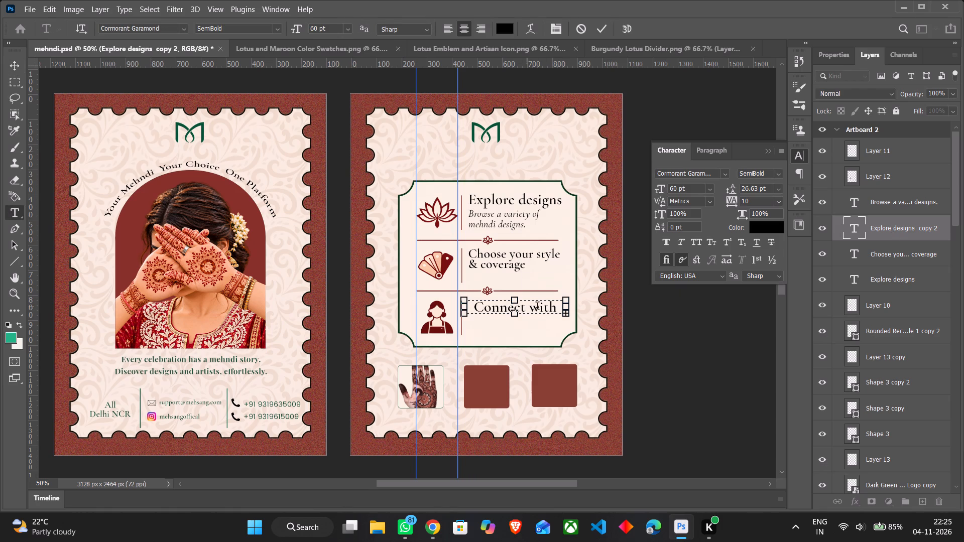
pyautogui.moveTo(569, 310); pyautogui.dragTo(582, 308)
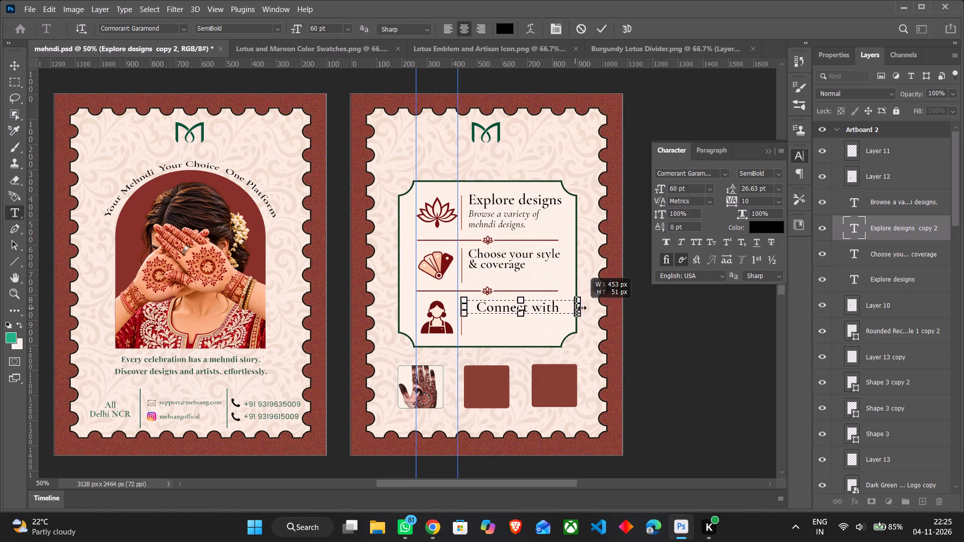
pyautogui.moveTo(582, 308); pyautogui.dragTo(615, 310)
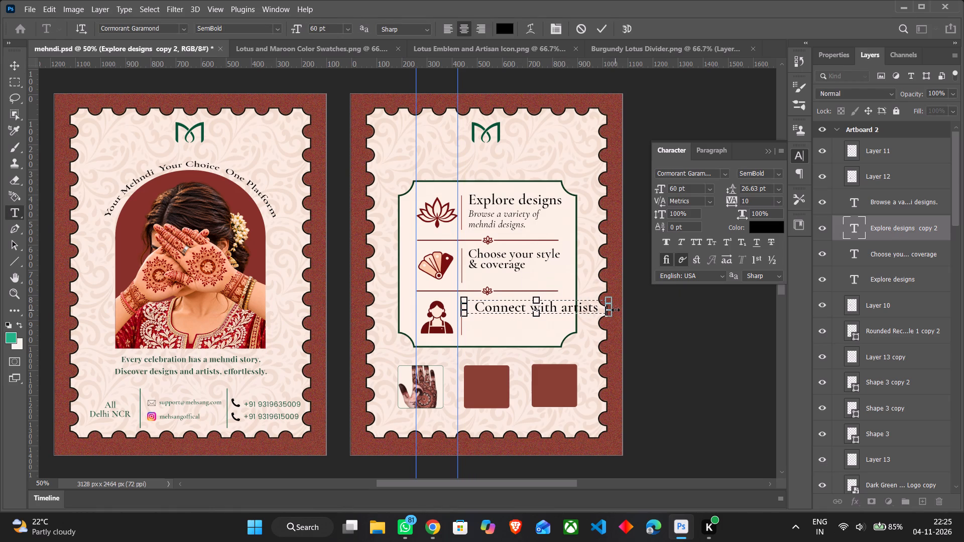
# Break the "Connect with artists" heading before "artists" and left-align its lines.
pyautogui.click(563, 311)
pyautogui.press('Return')
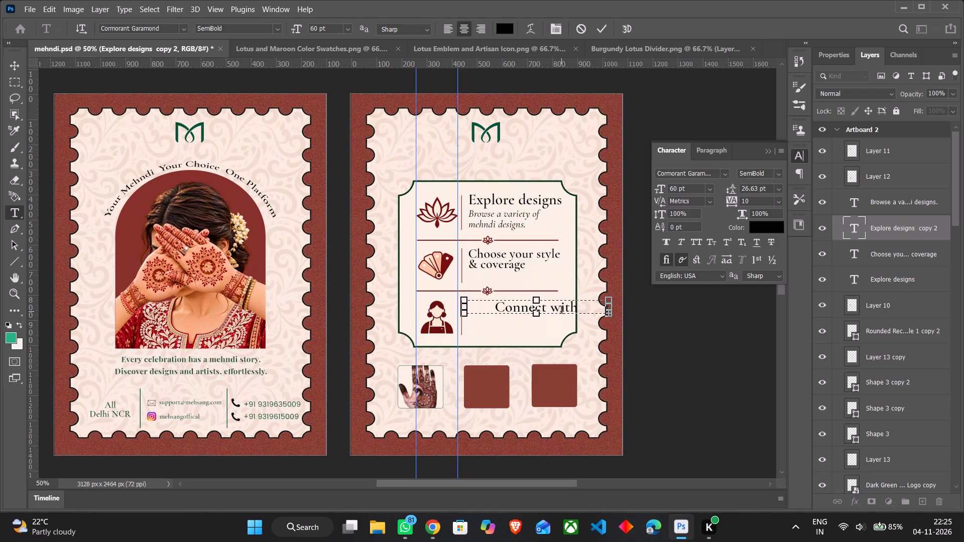
pyautogui.hotkey('ctrl', 'a')
pyautogui.click(452, 29)
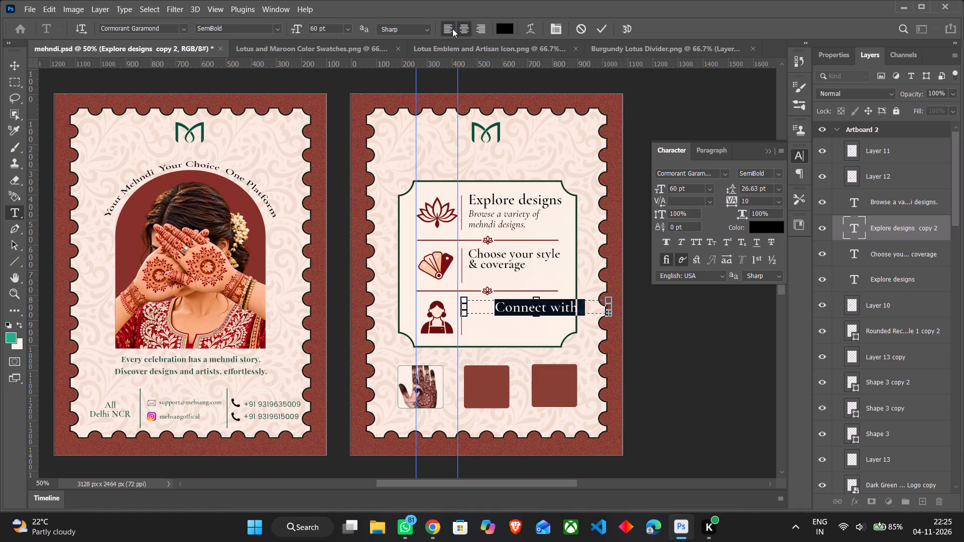
# Set the "Connect with artists" heading's leading to 48 pt and deepen its text box to fit both lines.
pyautogui.click(782, 190)
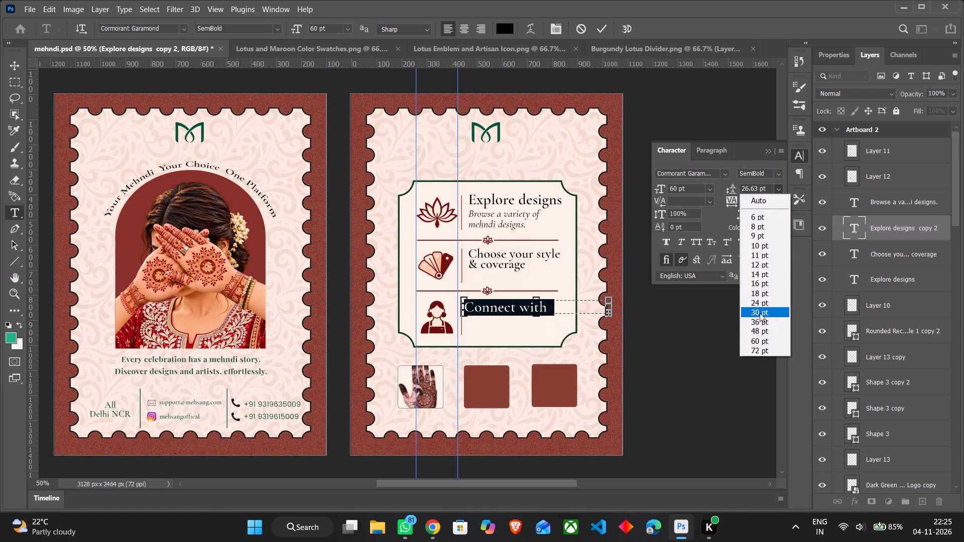
pyautogui.click(760, 329)
pyautogui.click(691, 334)
pyautogui.moveTo(539, 318); pyautogui.dragTo(538, 338)
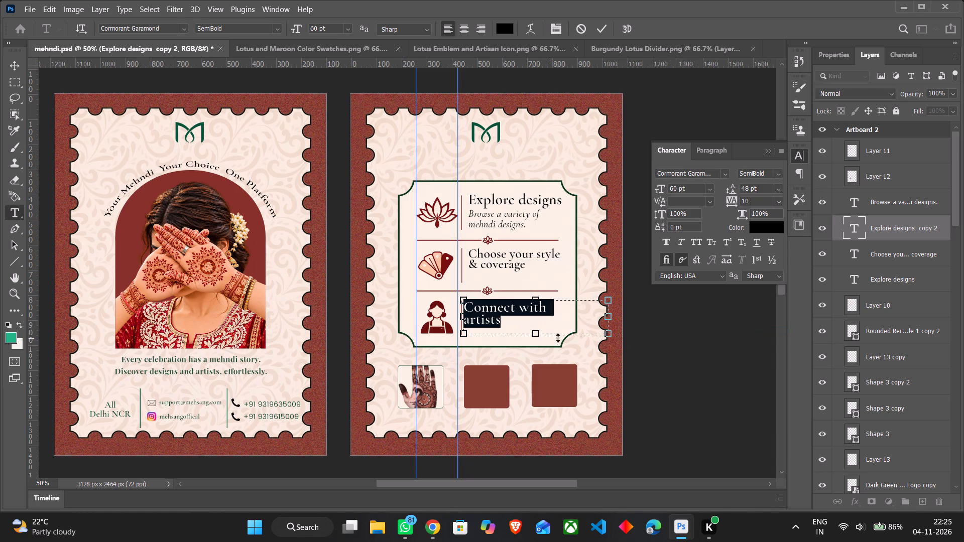
pyautogui.click(653, 362)
pyautogui.click(896, 344)
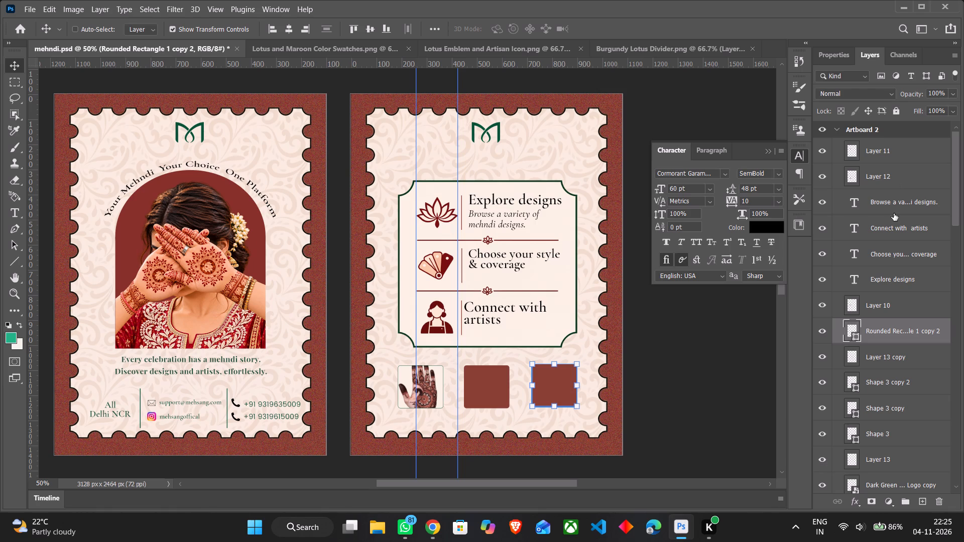
# Nudge the "Connect with artists" heading rightward toward the left edge of the headings above.
pyautogui.click(894, 231)
pyautogui.press('Right')
pyautogui.press('Right')
pyautogui.press('Right')
pyautogui.press('Right')
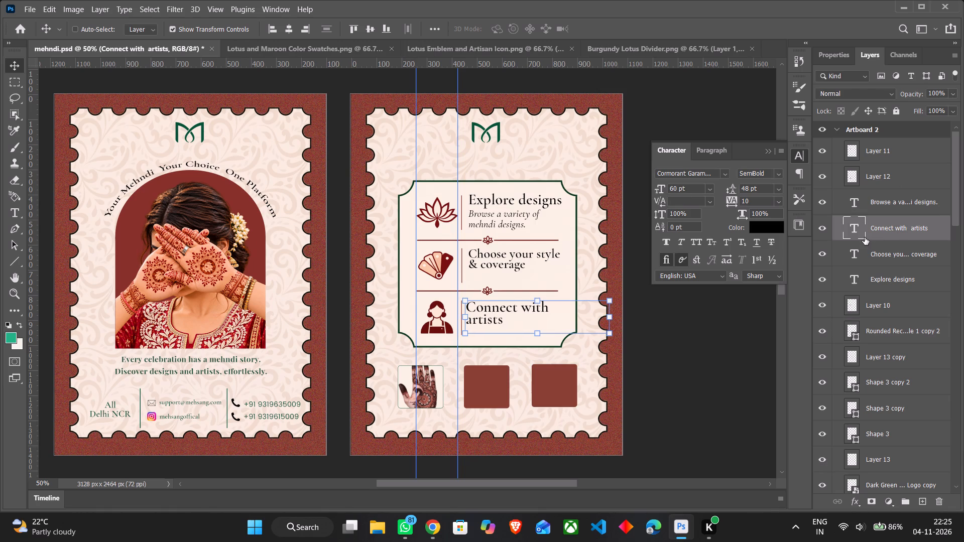
pyautogui.press('Right')
pyautogui.press('Right')
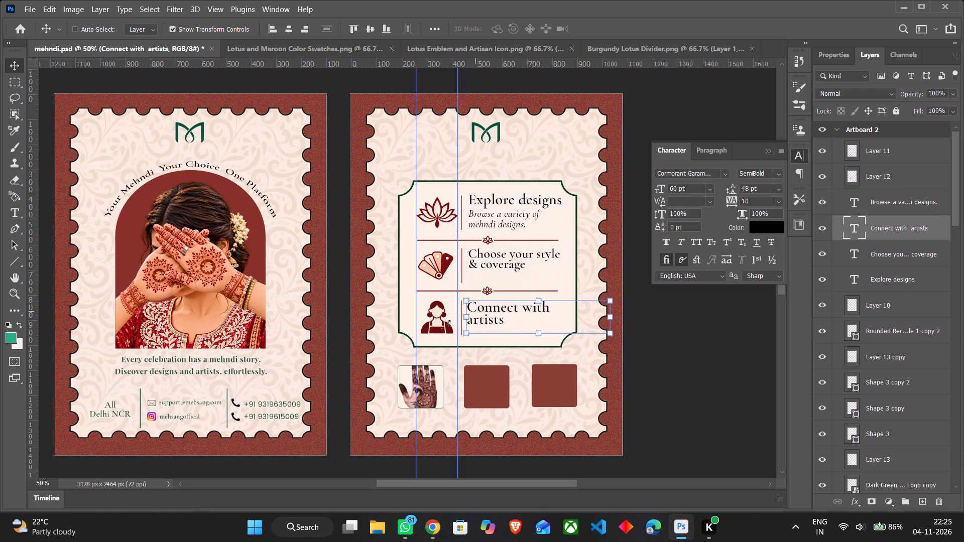
# Add a vertical guide near the left edge of the three row headings.
pyautogui.click(32, 277)
pyautogui.moveTo(33, 277); pyautogui.dragTo(444, 293)
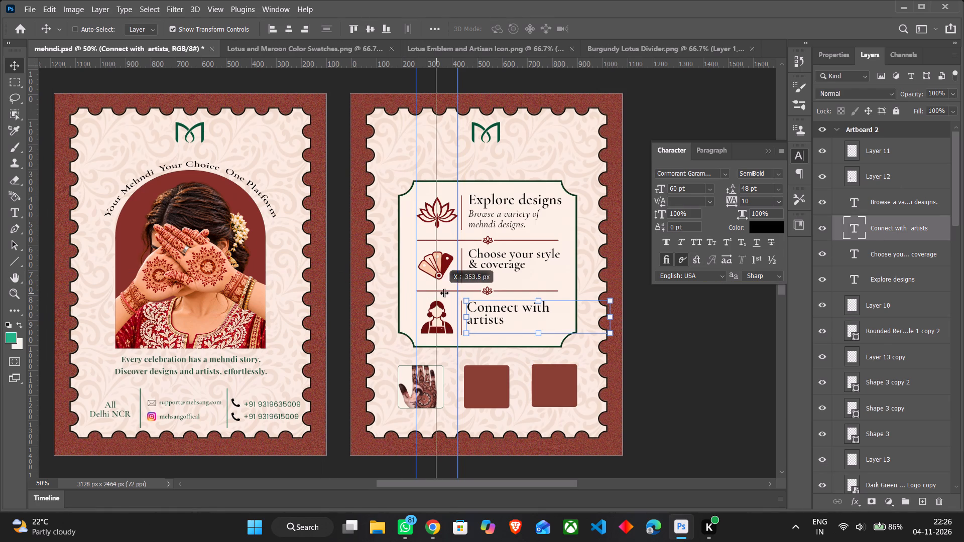
pyautogui.moveTo(444, 293); pyautogui.dragTo(470, 296)
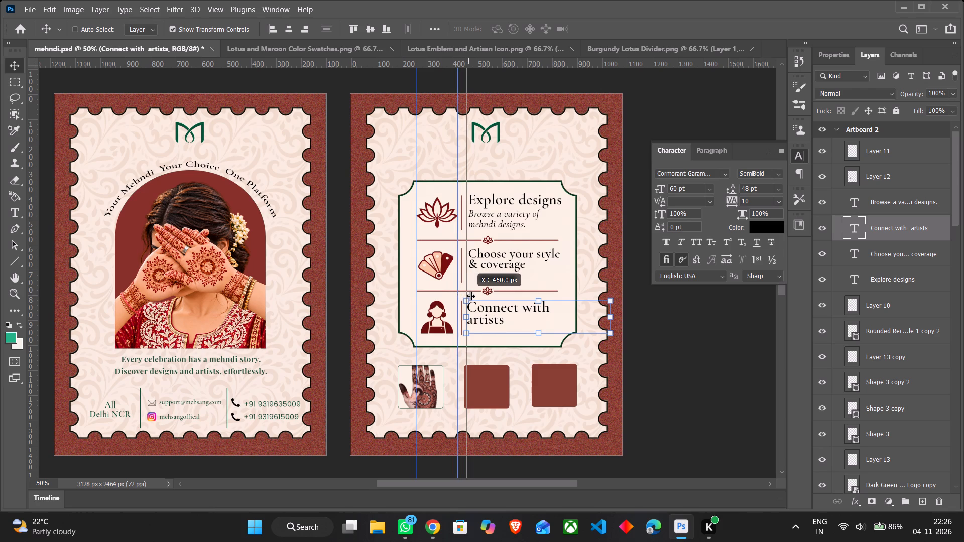
pyautogui.moveTo(470, 296); pyautogui.dragTo(471, 276)
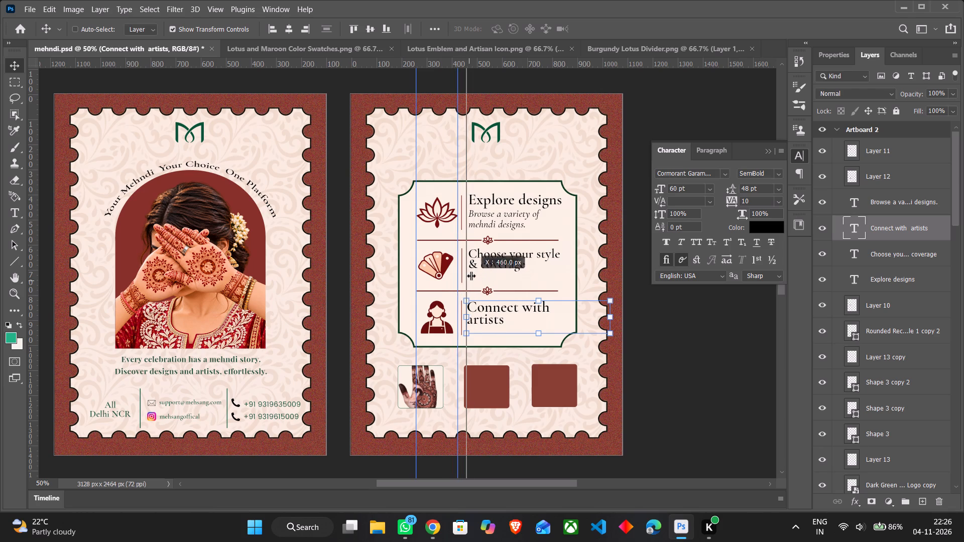
pyautogui.moveTo(471, 276); pyautogui.dragTo(471, 206)
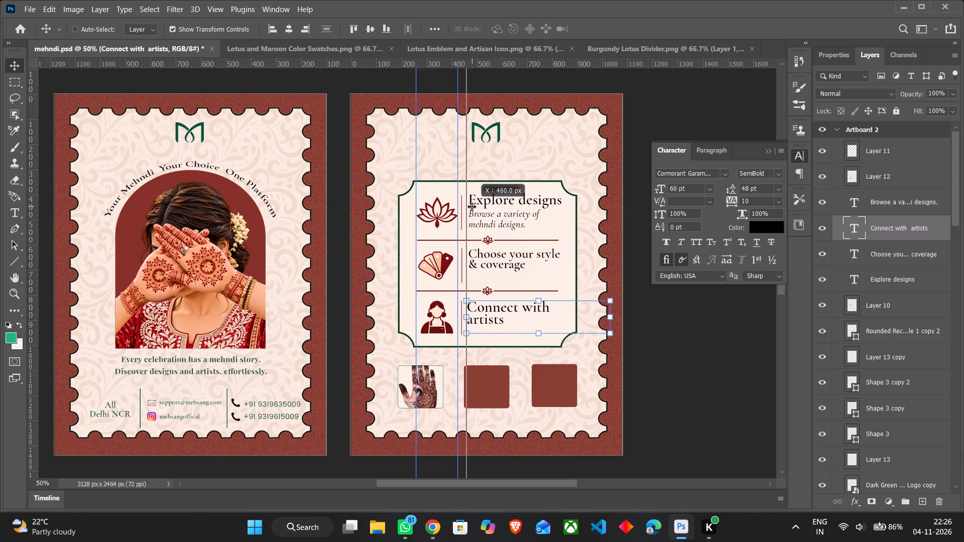
pyautogui.moveTo(471, 206); pyautogui.dragTo(472, 206)
pyautogui.click(472, 206)
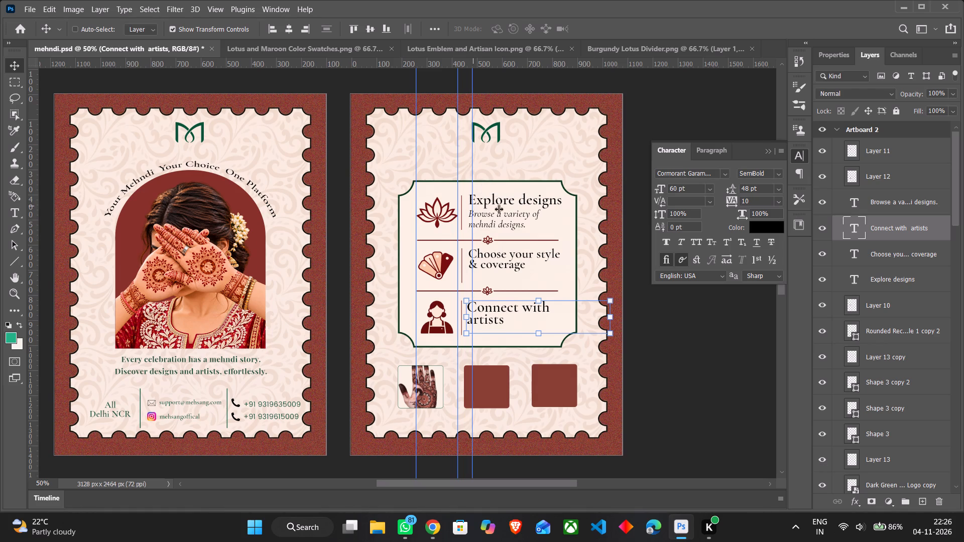
# Reposition the new vertical guide onto the left edge of the "Explore designs" heading.
pyautogui.click(899, 280)
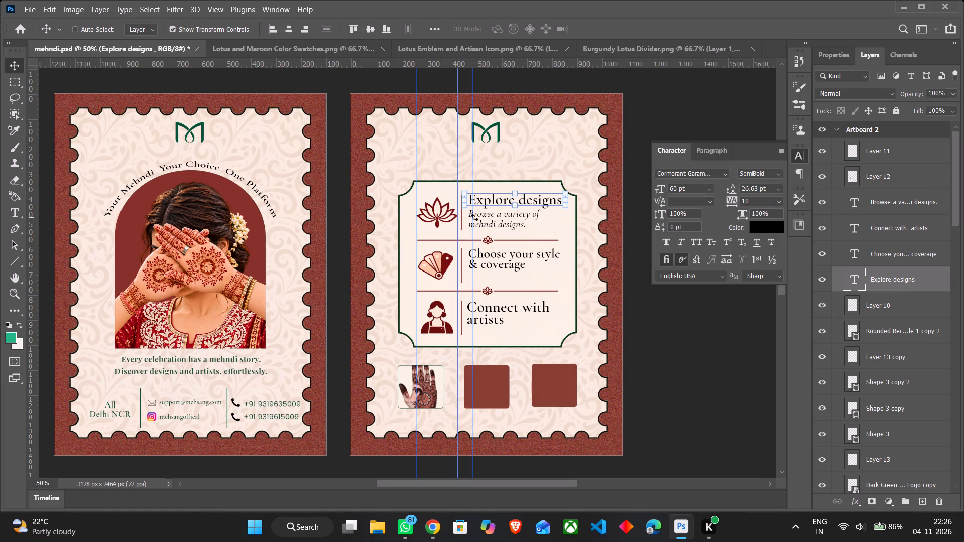
pyautogui.moveTo(472, 228); pyautogui.dragTo(468, 228)
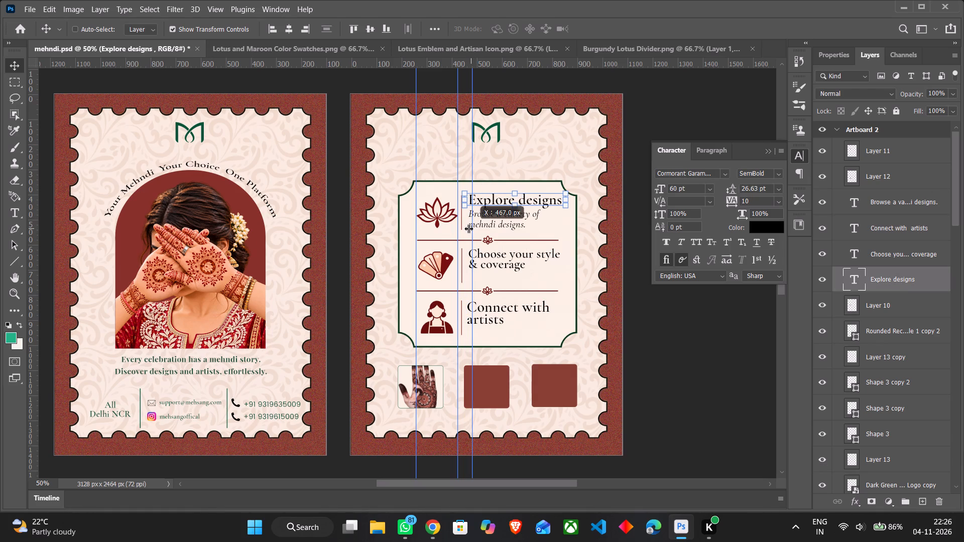
pyautogui.moveTo(468, 228); pyautogui.dragTo(470, 183)
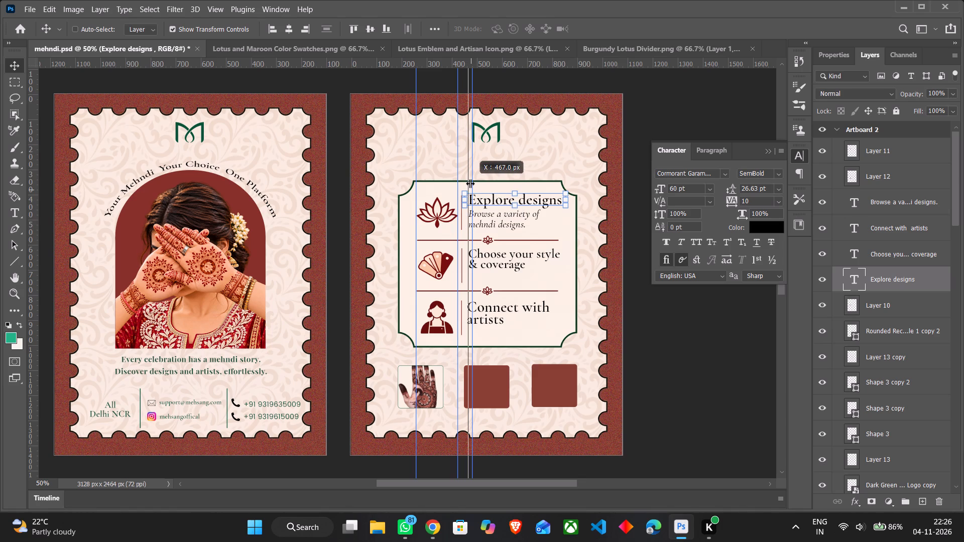
pyautogui.moveTo(470, 183); pyautogui.dragTo(474, 186)
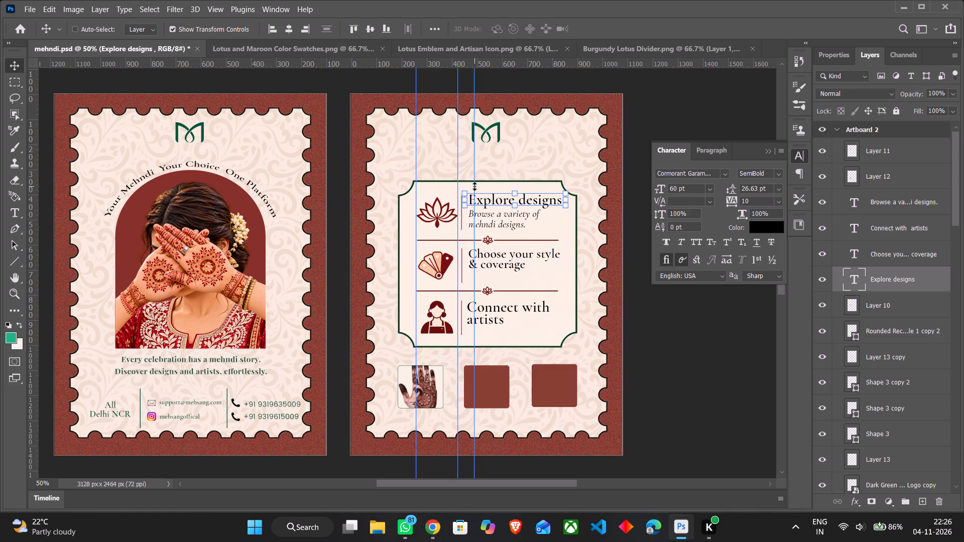
pyautogui.hotkey('ctrl', '+')
pyautogui.hotkey('ctrl', '+')
pyautogui.hotkey('ctrl', '+')
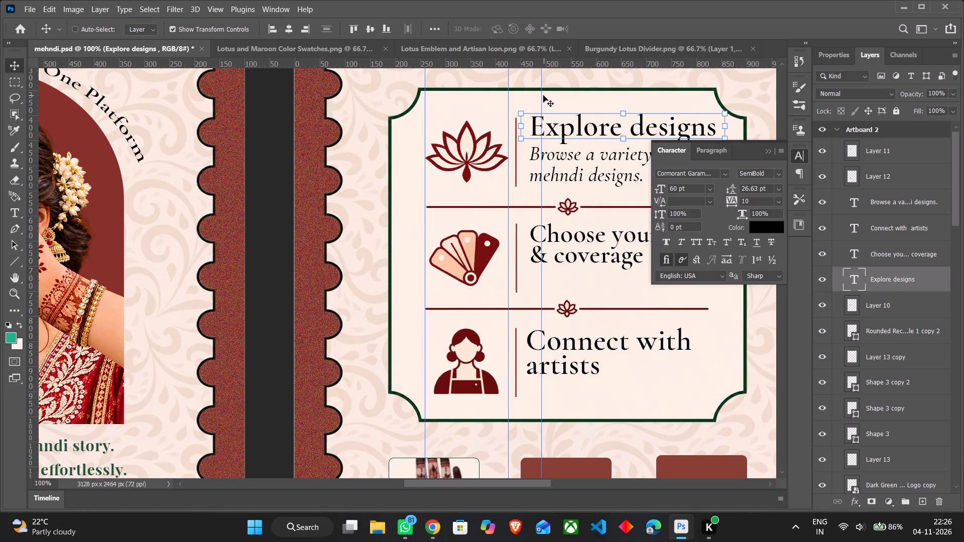
pyautogui.moveTo(542, 95); pyautogui.dragTo(534, 95)
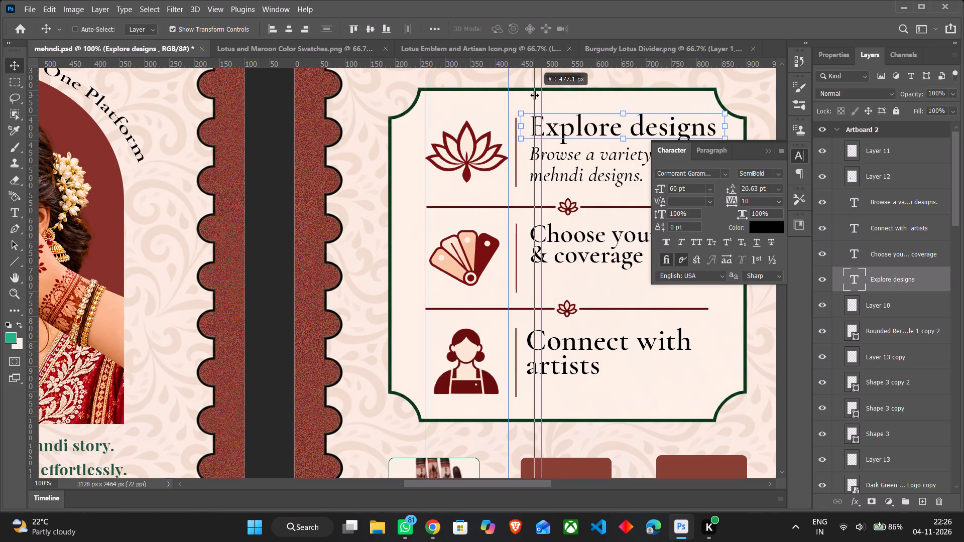
pyautogui.moveTo(534, 95); pyautogui.dragTo(533, 95)
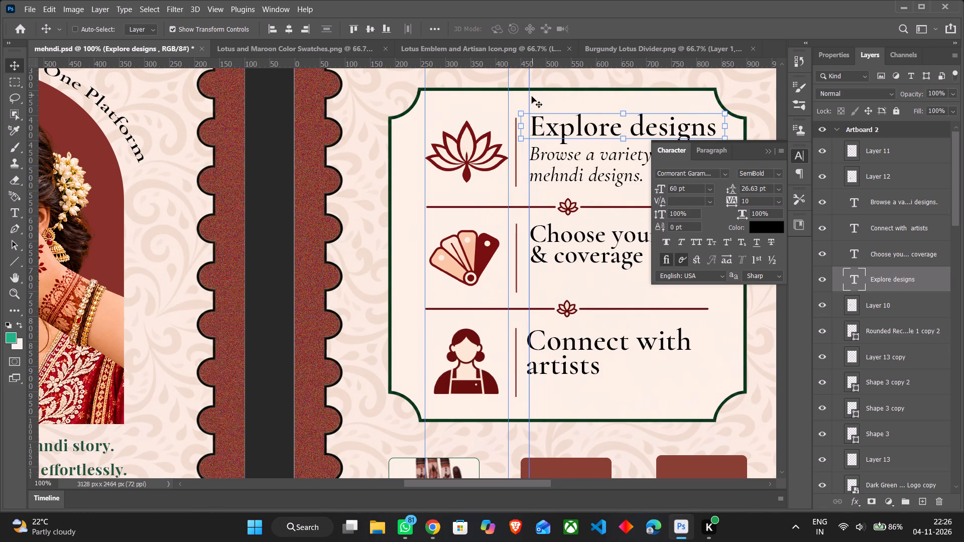
# Nudge the "Connect with artists" heading five increments rightward onto the vertical guide at the row headings' left edge.
pyautogui.click(884, 256)
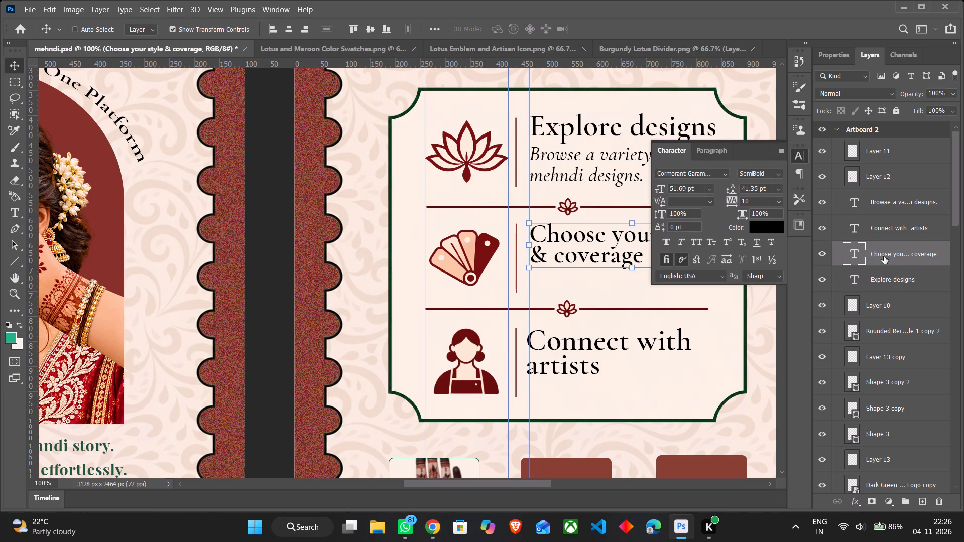
pyautogui.click(894, 222)
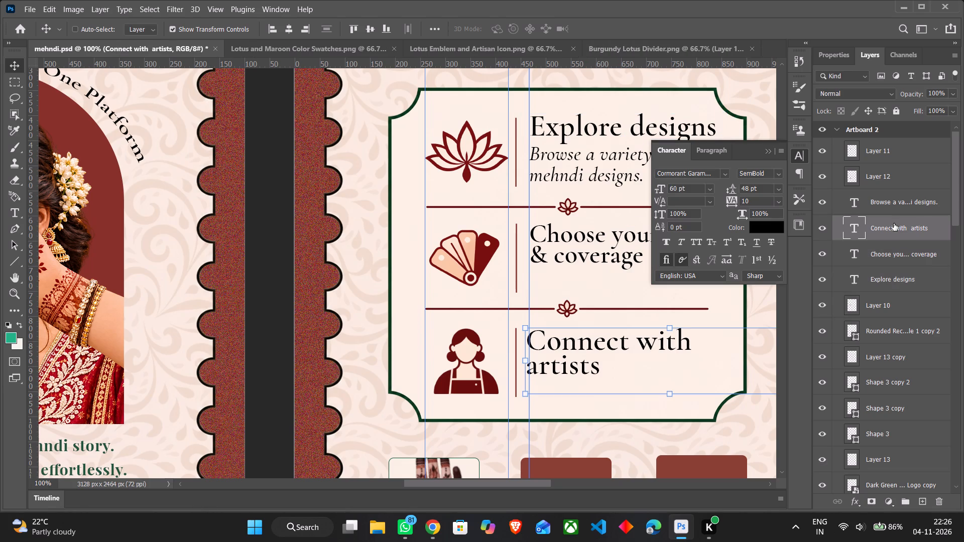
pyautogui.press('Right')
pyautogui.press('Right')
pyautogui.press('Right')
pyautogui.press('Right')
pyautogui.press('Right')
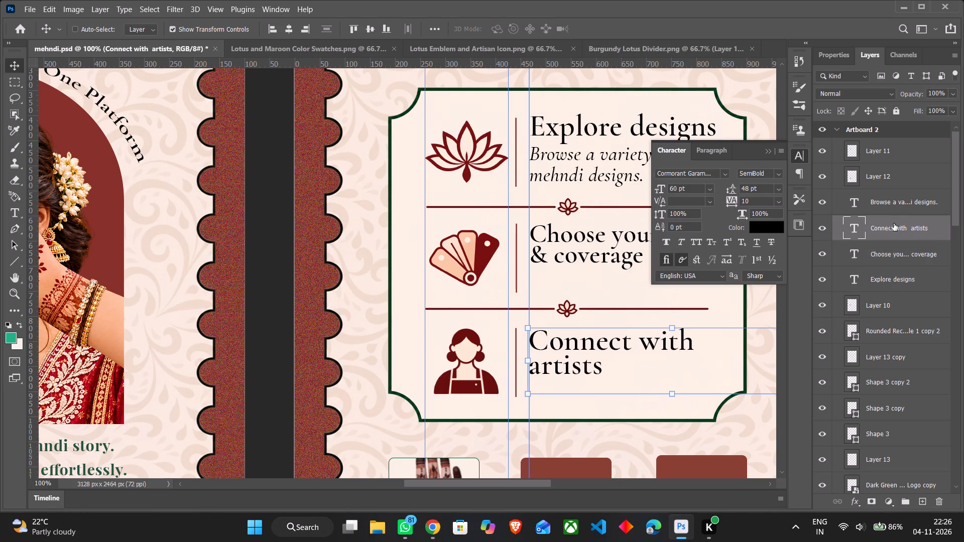
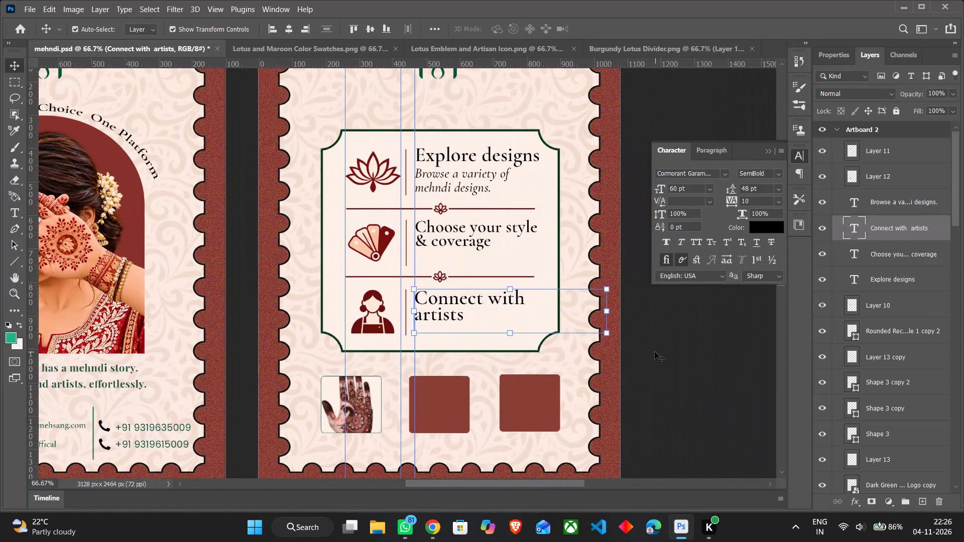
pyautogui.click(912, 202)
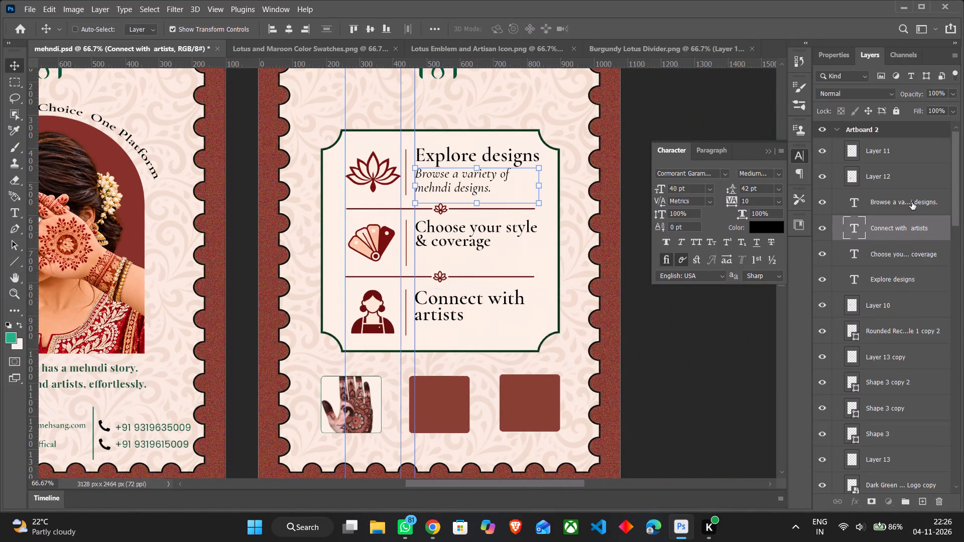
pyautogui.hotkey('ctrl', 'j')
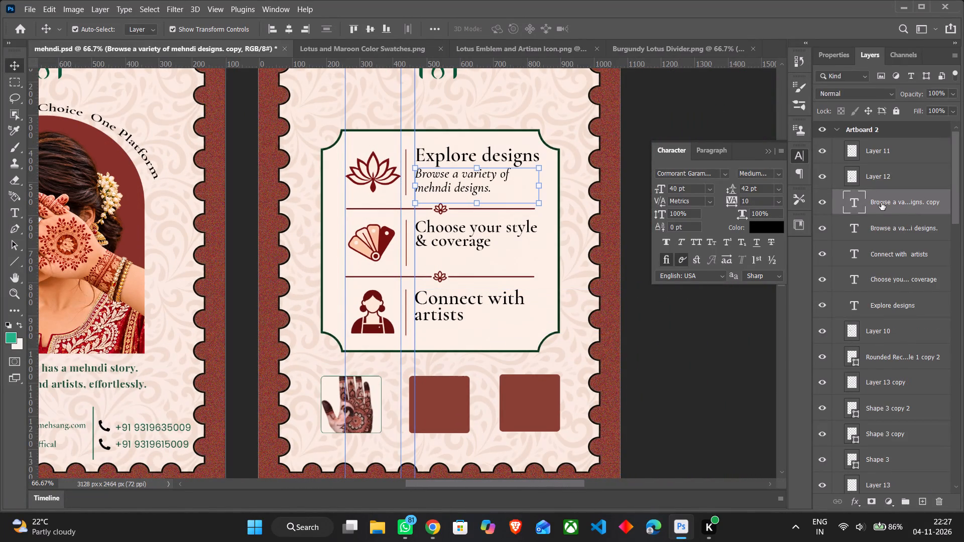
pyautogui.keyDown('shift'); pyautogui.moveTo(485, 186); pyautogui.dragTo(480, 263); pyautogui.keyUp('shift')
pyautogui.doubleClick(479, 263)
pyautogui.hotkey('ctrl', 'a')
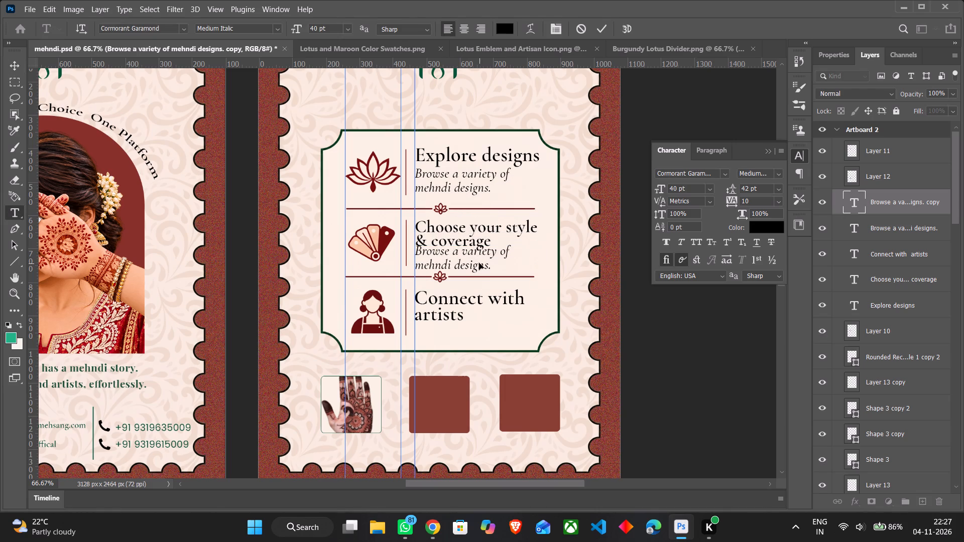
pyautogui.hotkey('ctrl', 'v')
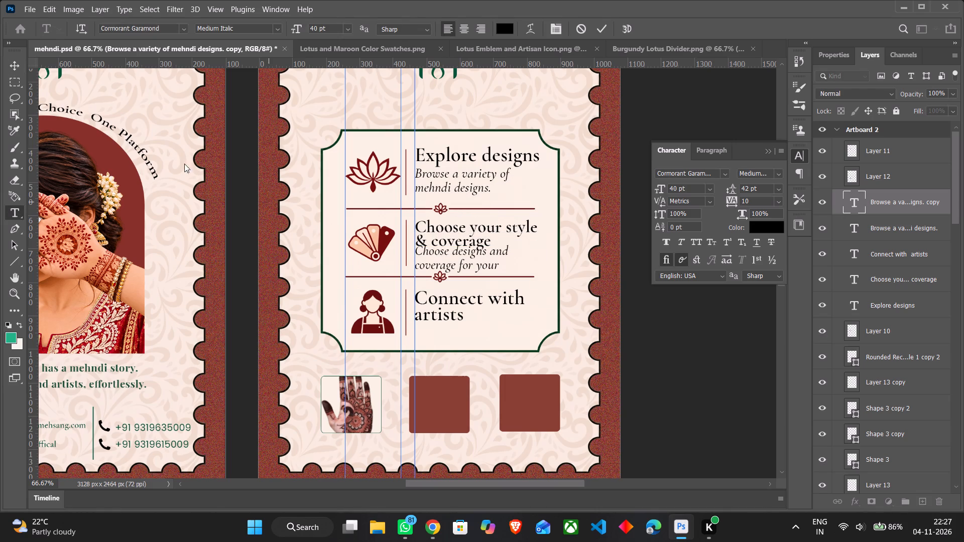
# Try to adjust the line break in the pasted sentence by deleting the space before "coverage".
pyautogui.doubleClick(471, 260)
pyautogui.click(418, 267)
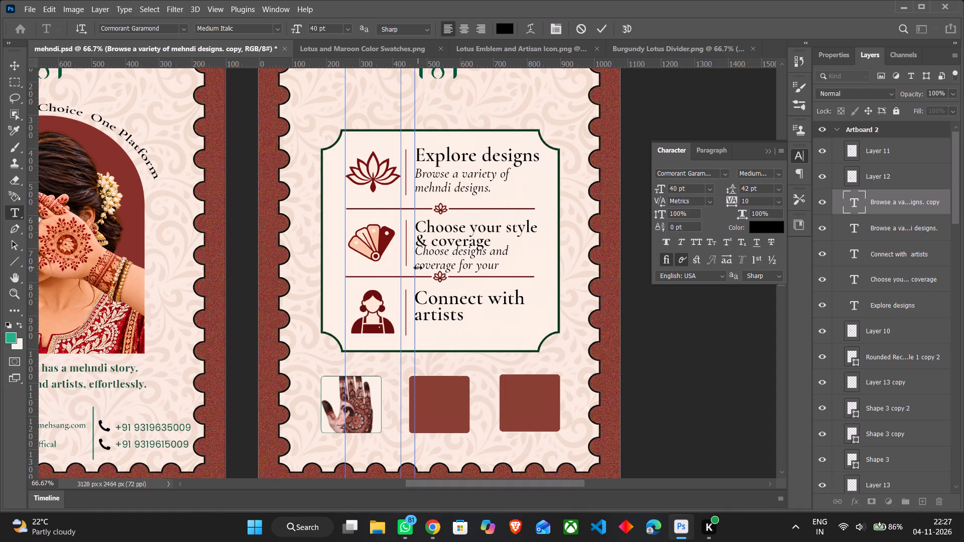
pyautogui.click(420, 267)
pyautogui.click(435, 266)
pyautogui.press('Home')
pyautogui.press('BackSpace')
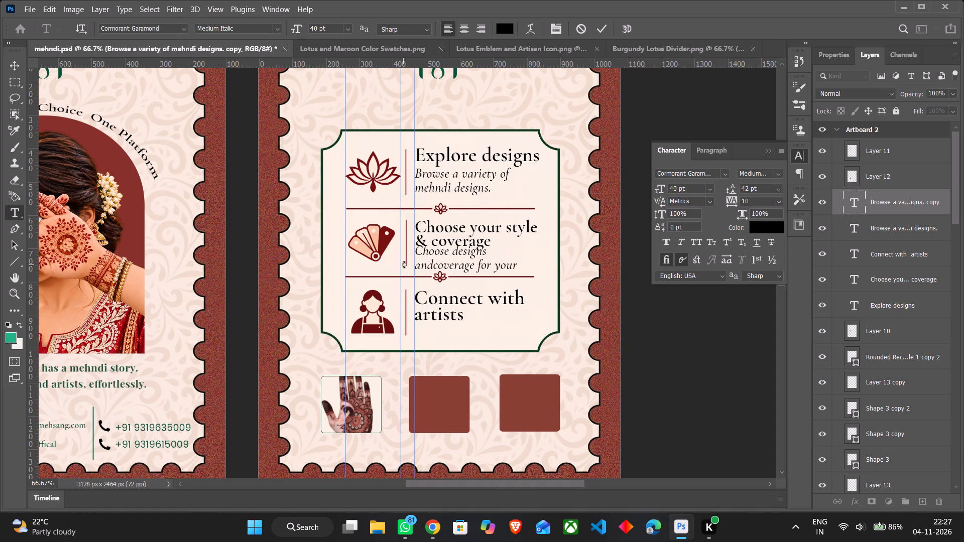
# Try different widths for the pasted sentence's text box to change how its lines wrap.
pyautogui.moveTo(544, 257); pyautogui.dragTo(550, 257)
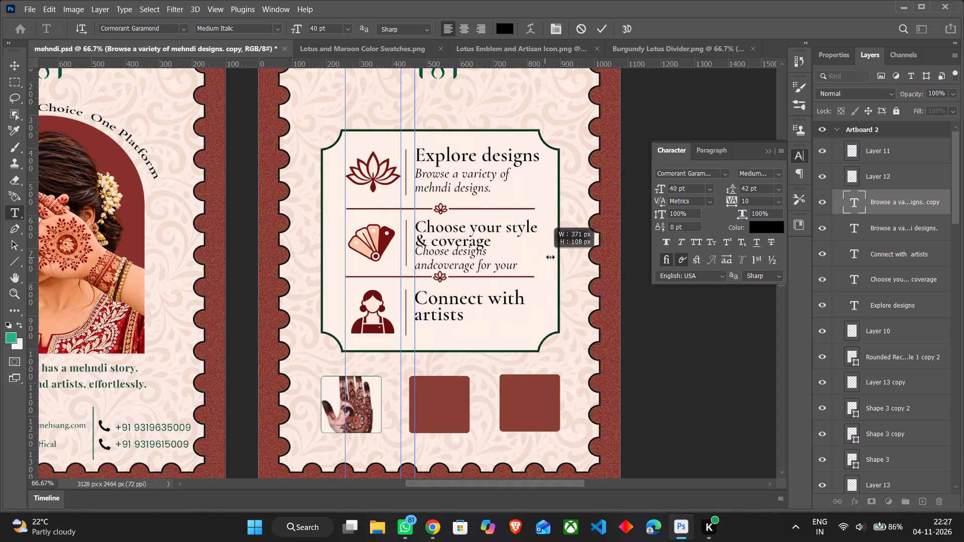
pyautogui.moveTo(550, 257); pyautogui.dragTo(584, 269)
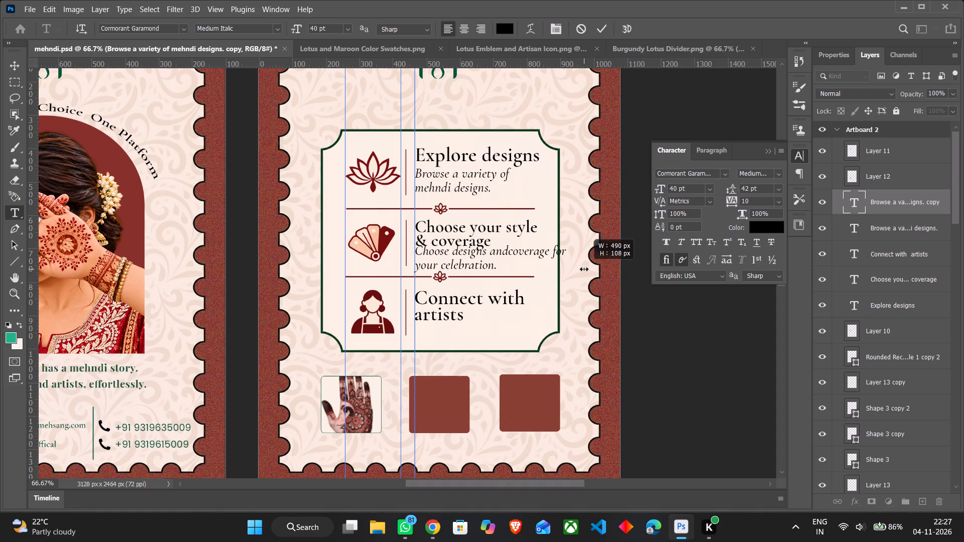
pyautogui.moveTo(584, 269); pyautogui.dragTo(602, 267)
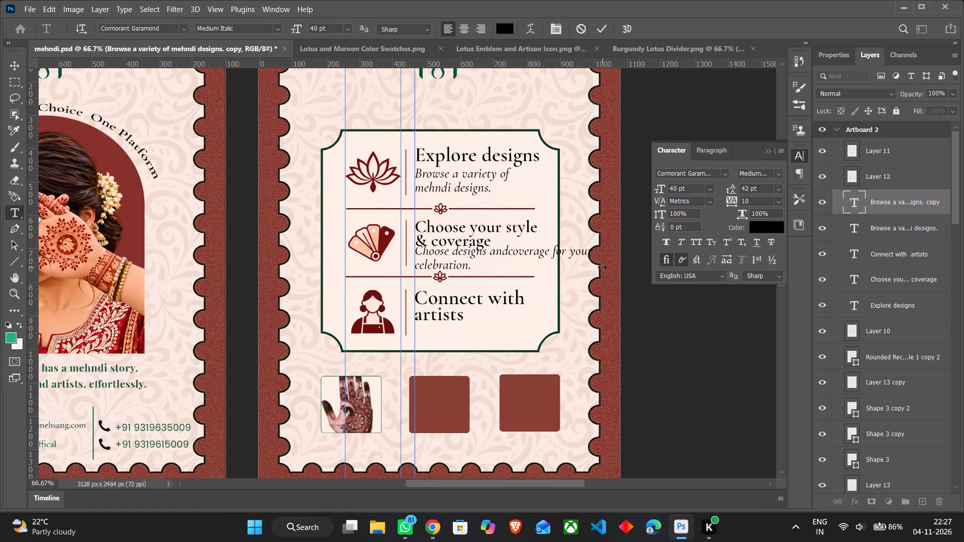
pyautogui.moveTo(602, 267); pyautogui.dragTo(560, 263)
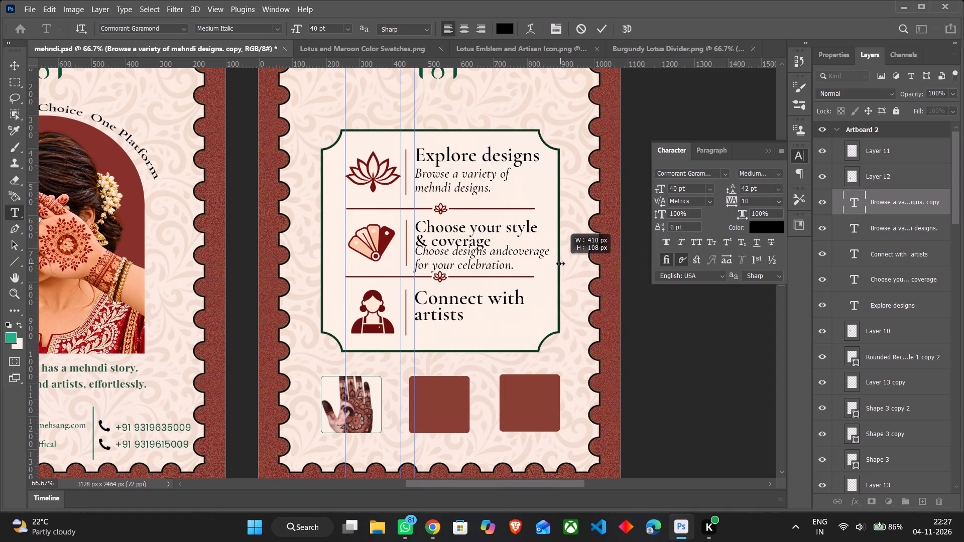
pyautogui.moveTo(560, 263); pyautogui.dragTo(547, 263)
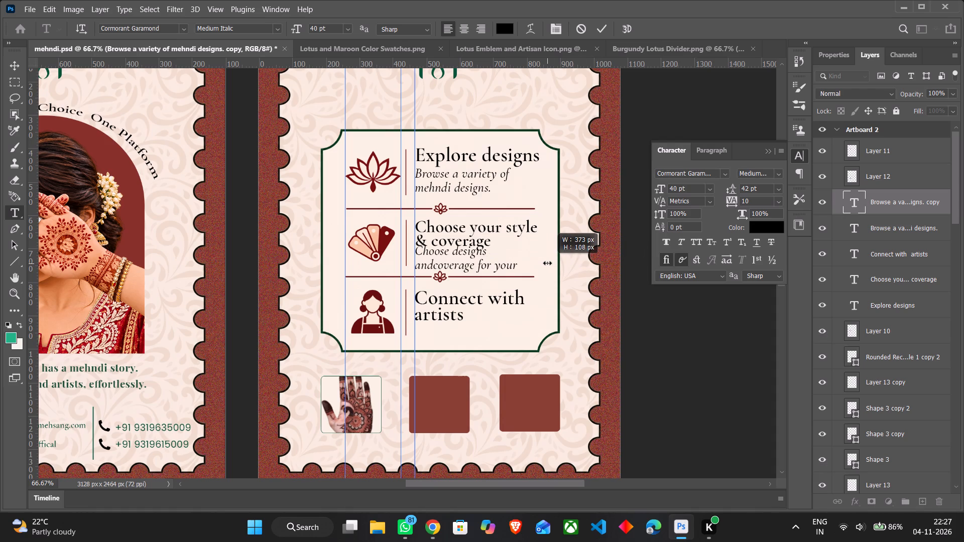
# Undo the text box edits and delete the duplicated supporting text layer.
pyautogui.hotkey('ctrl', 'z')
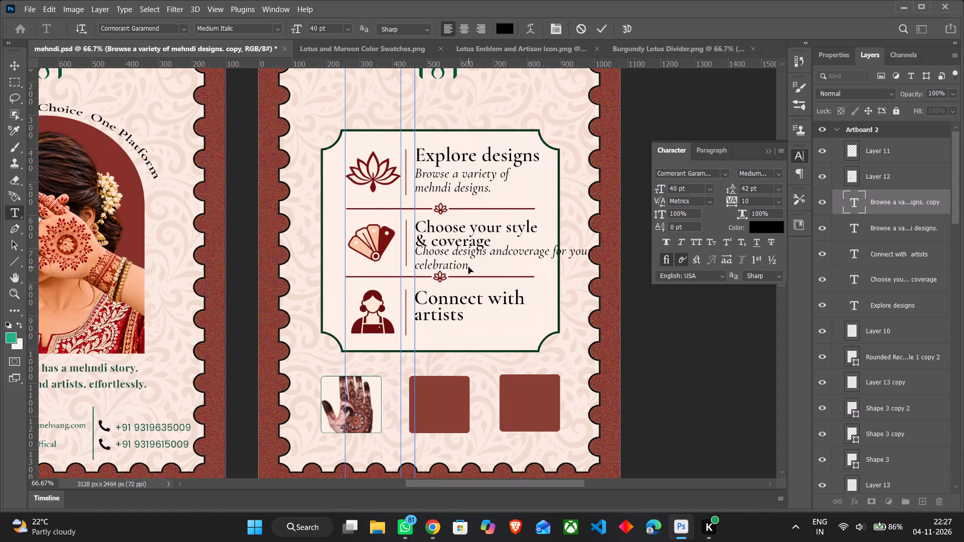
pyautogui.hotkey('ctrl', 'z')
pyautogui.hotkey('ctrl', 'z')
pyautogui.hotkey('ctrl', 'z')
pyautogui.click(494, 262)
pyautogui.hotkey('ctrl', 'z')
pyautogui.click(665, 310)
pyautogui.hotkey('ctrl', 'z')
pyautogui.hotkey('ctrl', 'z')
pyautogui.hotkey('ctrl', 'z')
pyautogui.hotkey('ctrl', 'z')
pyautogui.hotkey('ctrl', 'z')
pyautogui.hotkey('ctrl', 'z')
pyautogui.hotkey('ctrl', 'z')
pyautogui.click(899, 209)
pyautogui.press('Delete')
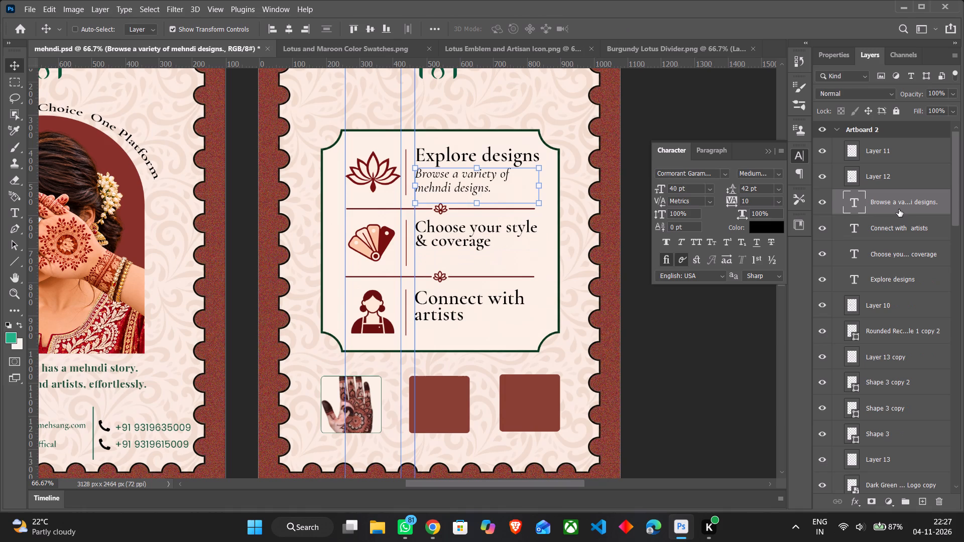
# Duplicate the "Browse a variety of mehndi designs." text below the second heading and replace it with "Choose designs and coverage for your celebration.".
pyautogui.hotkey('ctrl', 'j')
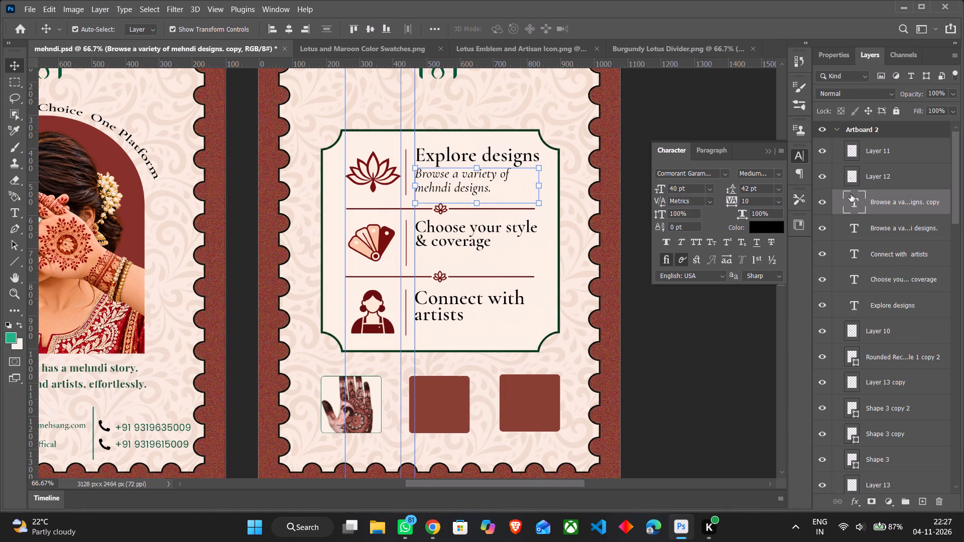
pyautogui.moveTo(506, 183); pyautogui.dragTo(503, 255)
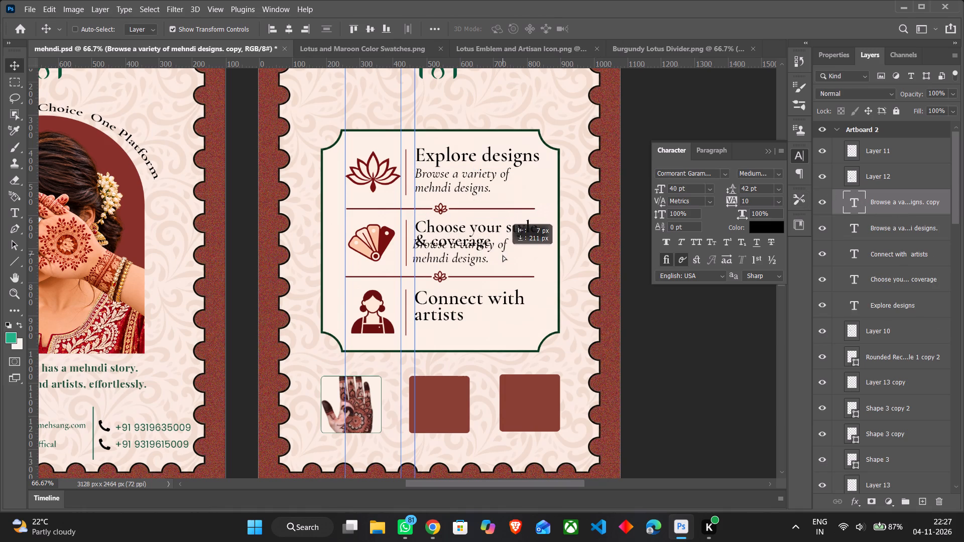
pyautogui.moveTo(503, 255); pyautogui.dragTo(507, 260)
pyautogui.hotkey('ctrl', 'z')
pyautogui.keyDown('shift'); pyautogui.moveTo(492, 188); pyautogui.dragTo(487, 226); pyautogui.keyUp('shift')
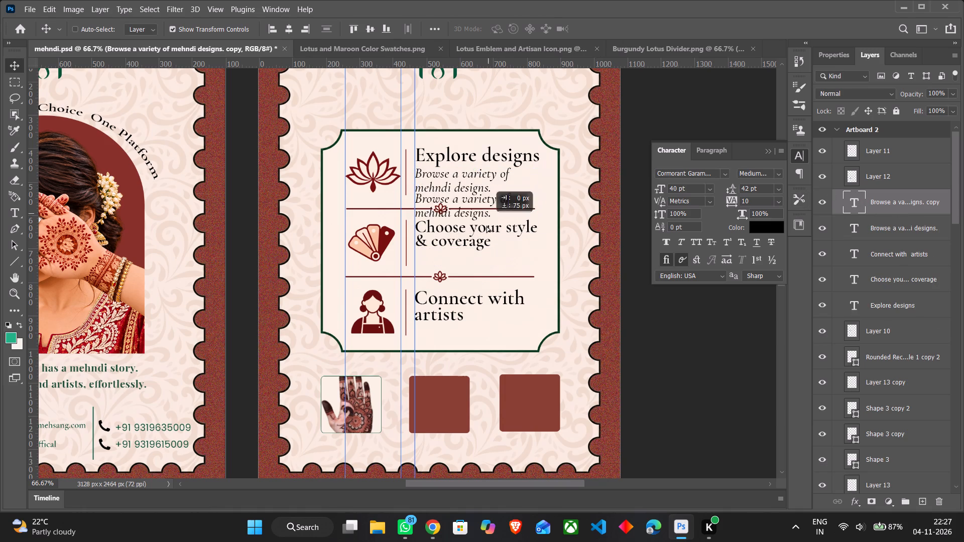
pyautogui.keyDown('shift'); pyautogui.moveTo(487, 226); pyautogui.dragTo(484, 266); pyautogui.keyUp('shift')
pyautogui.doubleClick(484, 266)
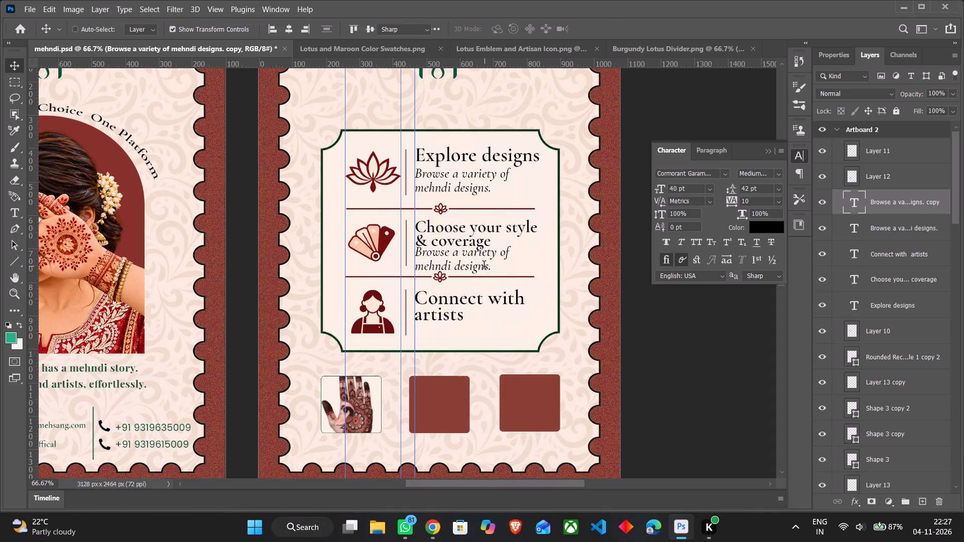
pyautogui.hotkey('ctrl', 'a')
pyautogui.hotkey('ctrl', 'v')
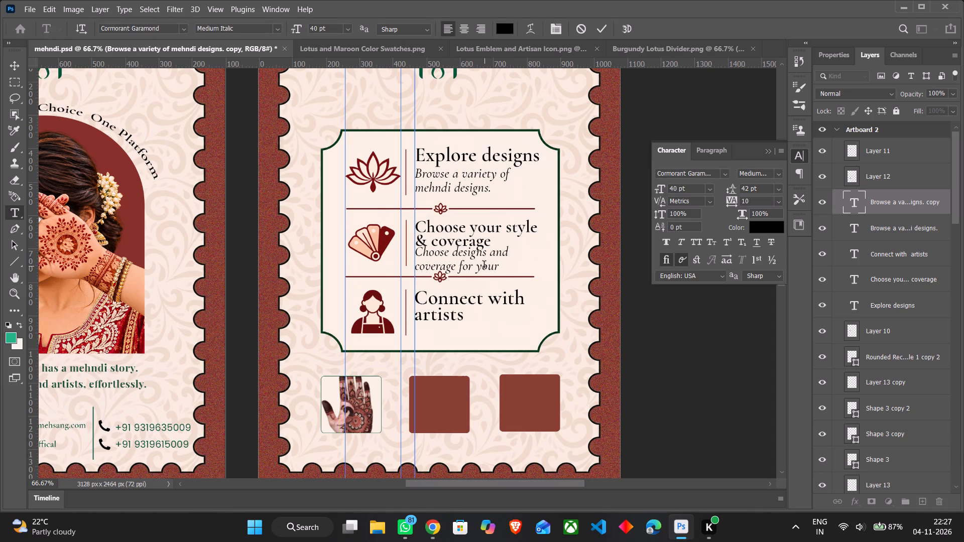
pyautogui.click(892, 211)
# Scale the second row's supporting text down proportionally to about 80%.
pyautogui.moveTo(537, 282); pyautogui.dragTo(526, 275)
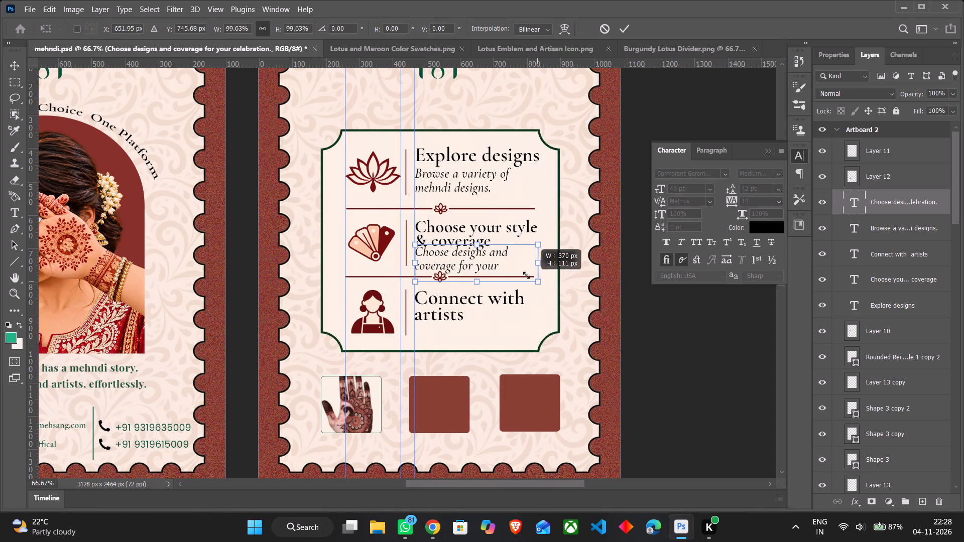
pyautogui.moveTo(526, 275); pyautogui.dragTo(514, 270)
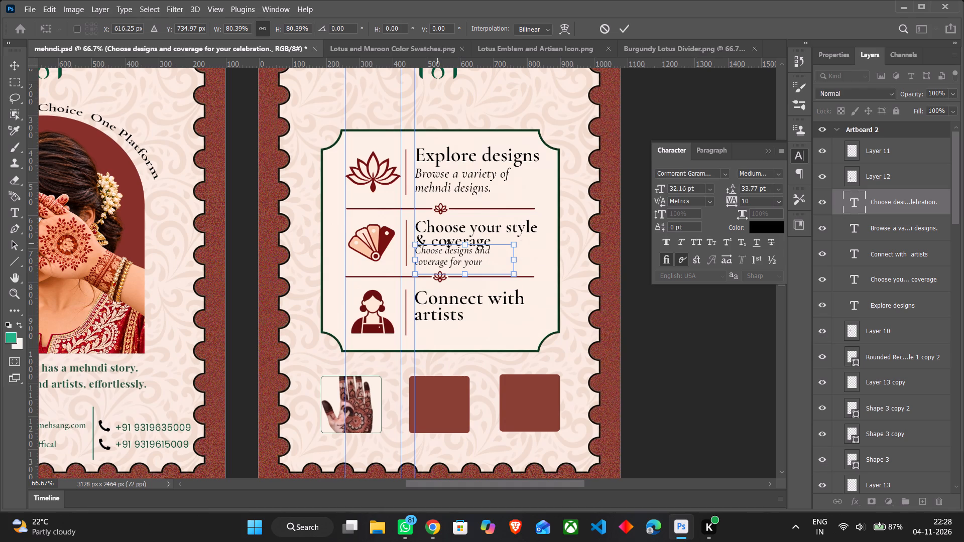
# Nudge the "Choose your style & coverage" heading up six increments overall and left one to clear the supporting text.
pyautogui.click(885, 275)
pyautogui.press('Up')
pyautogui.press('Up')
pyautogui.press('Up')
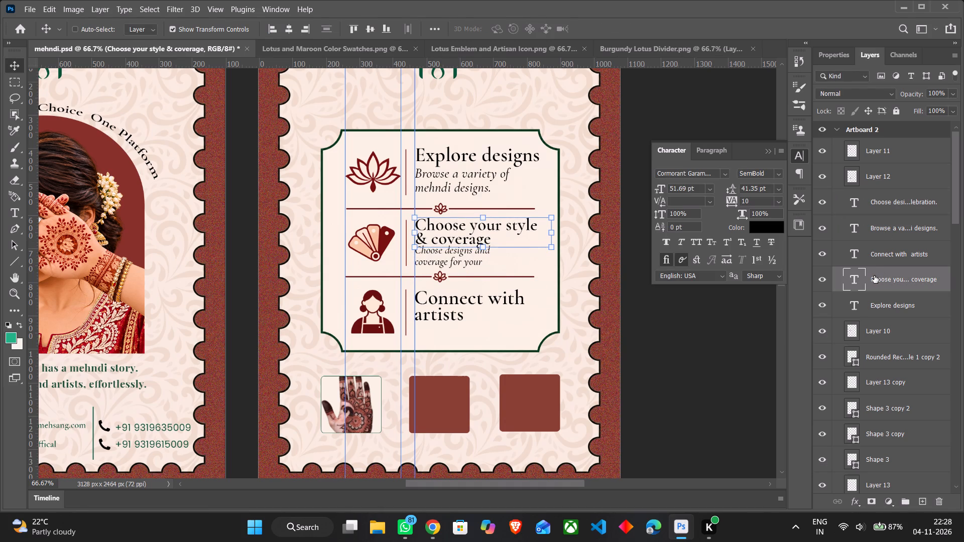
pyautogui.press('Up')
pyautogui.press('Up')
pyautogui.press('Up')
pyautogui.press('Up')
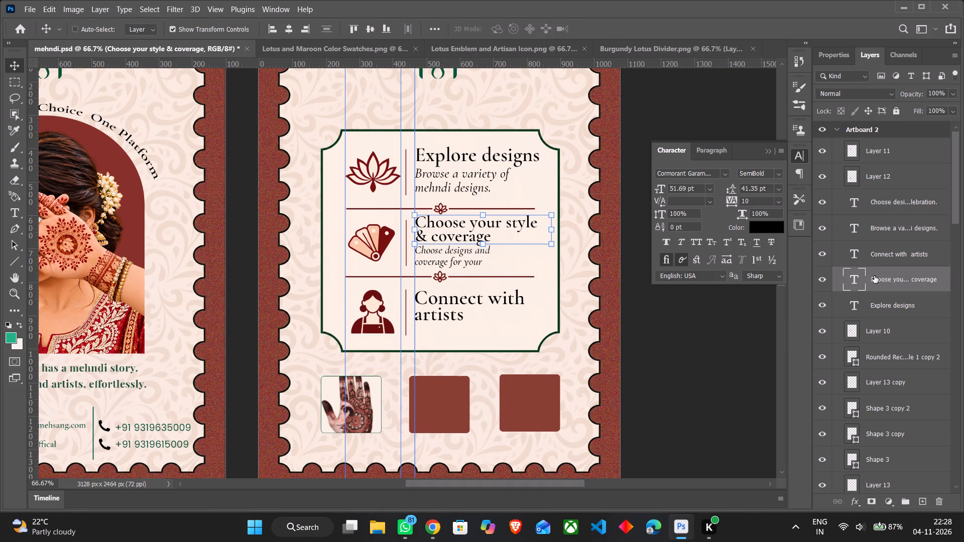
pyautogui.press('Left')
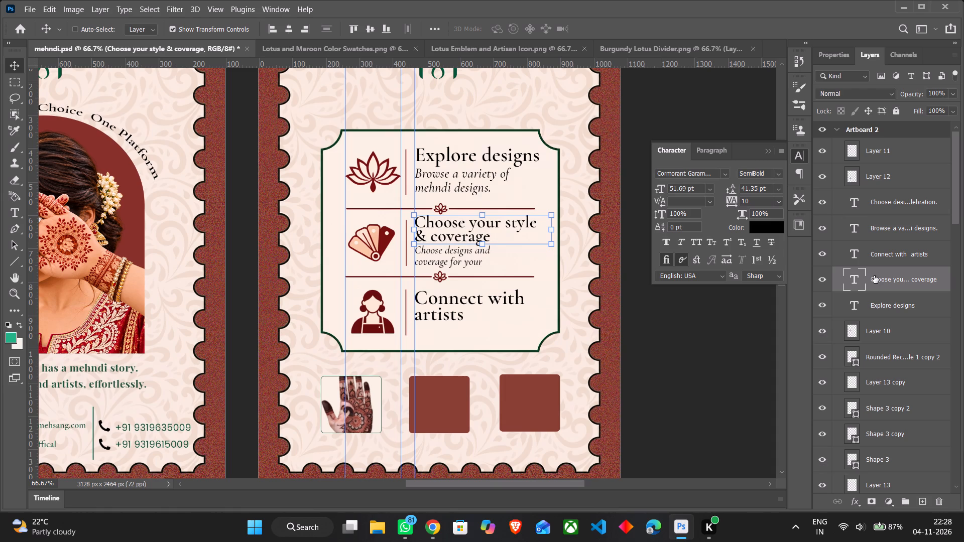
pyautogui.press('Down')
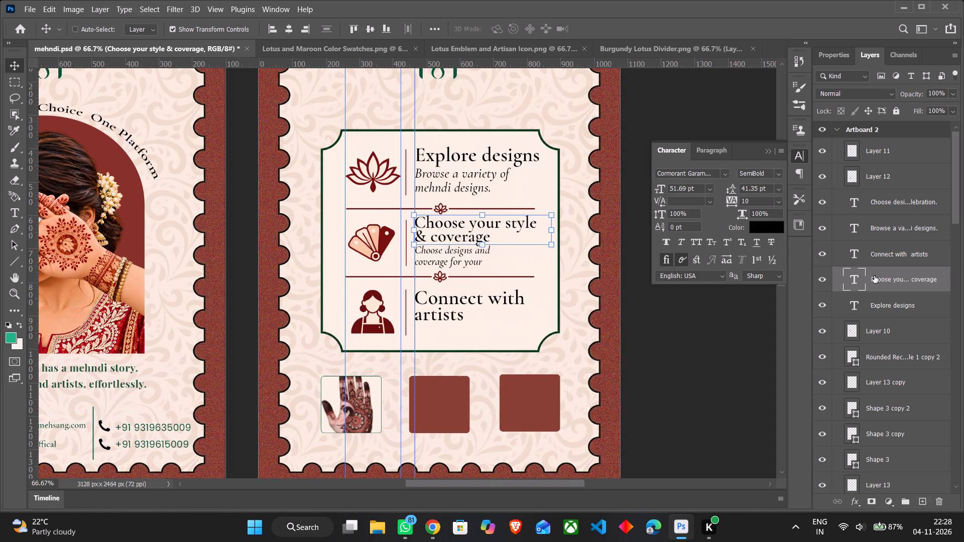
pyautogui.click(719, 333)
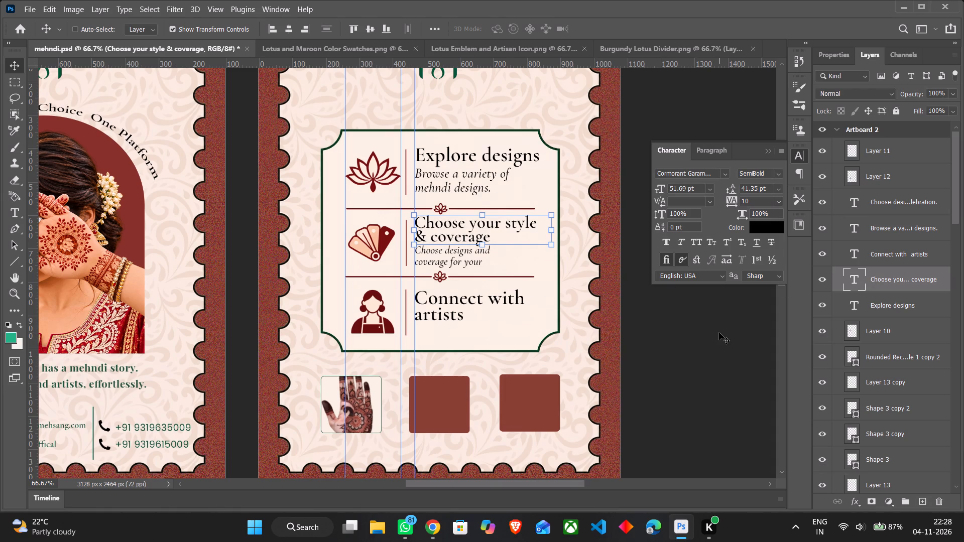
pyautogui.click(719, 333)
# Nudge the second row's supporting text down three increments below its heading.
pyautogui.click(921, 326)
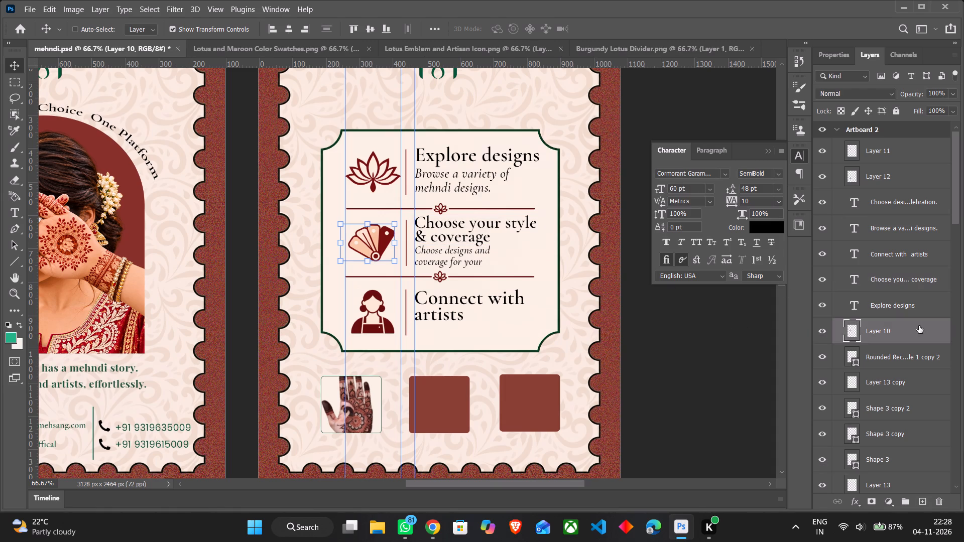
pyautogui.click(879, 211)
pyautogui.press('Down')
pyautogui.press('Down')
pyautogui.press('Down')
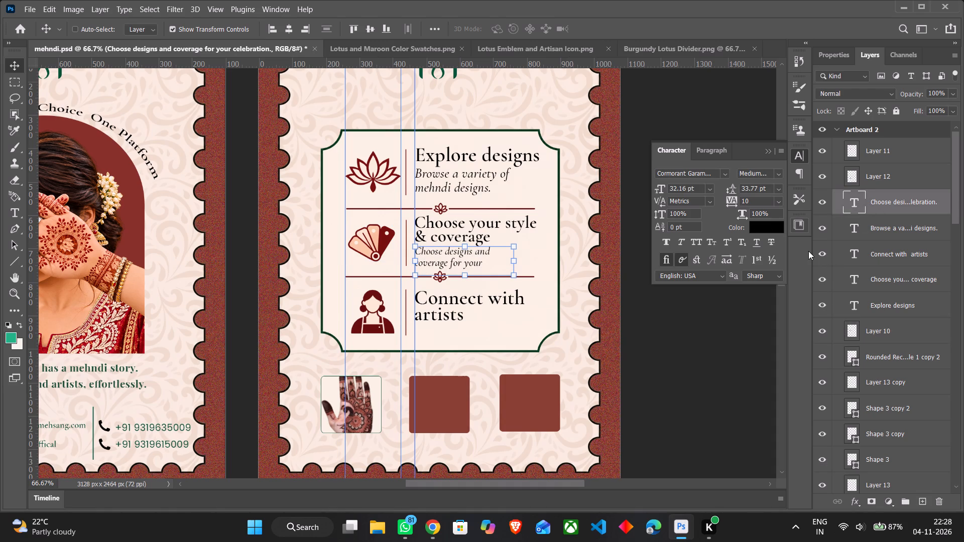
# Nudge the "Connect with artists" heading up three increments overall within the third row.
pyautogui.click(900, 267)
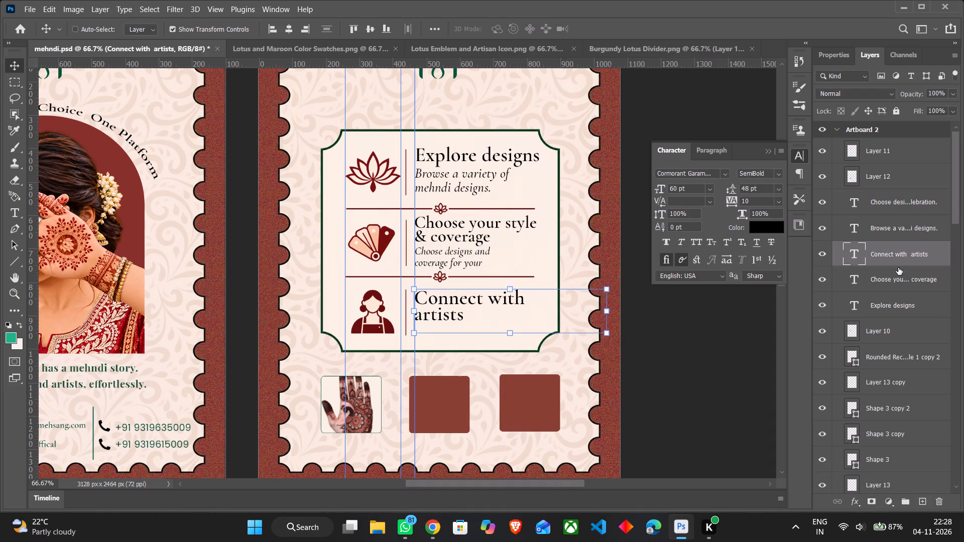
pyautogui.press('Up')
pyautogui.press('Up')
pyautogui.press('Up')
pyautogui.press('Up')
pyautogui.press('Up')
pyautogui.press('Up')
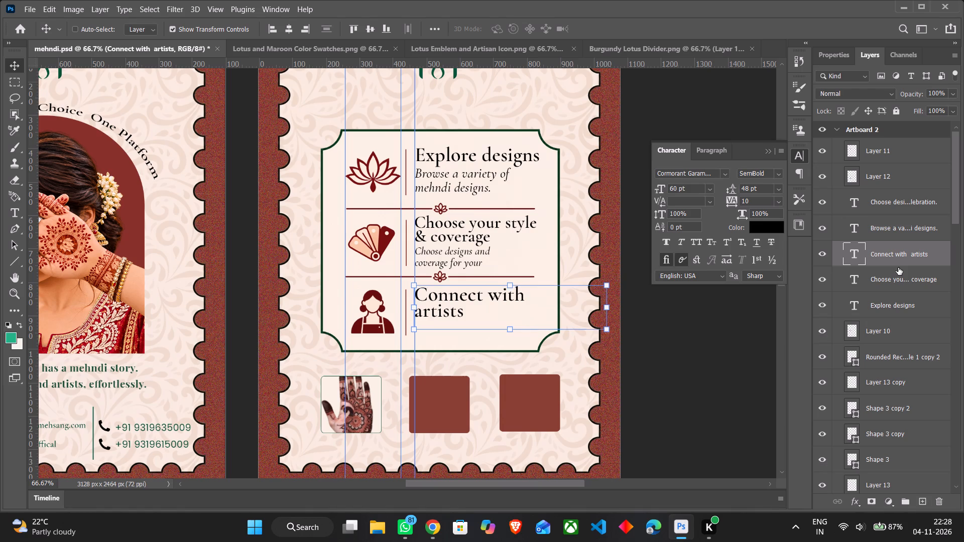
pyautogui.press('Down')
pyautogui.press('Down')
pyautogui.press('Down')
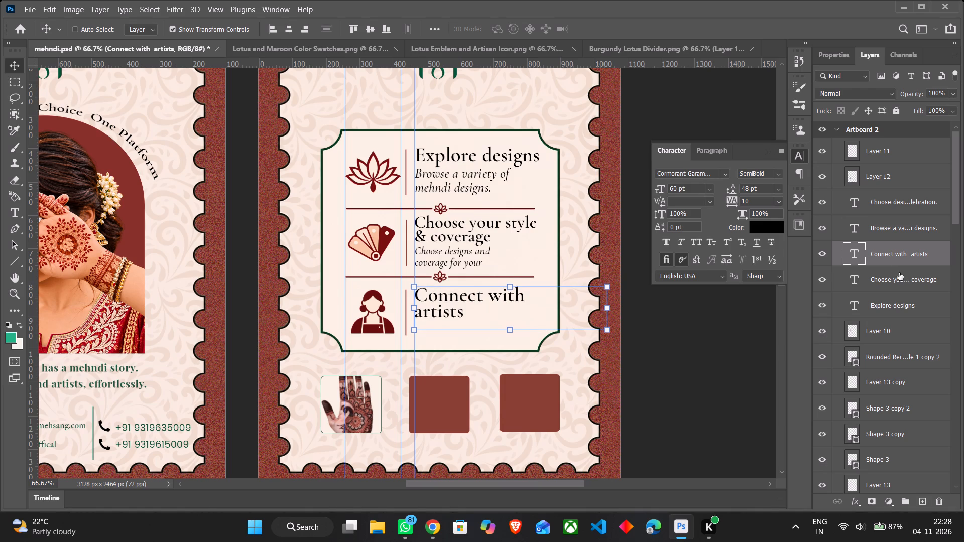
# Nudge the lotus divider between the first and second rows up three increments overall.
pyautogui.scroll(-3, 893, 360)
pyautogui.click(895, 380)
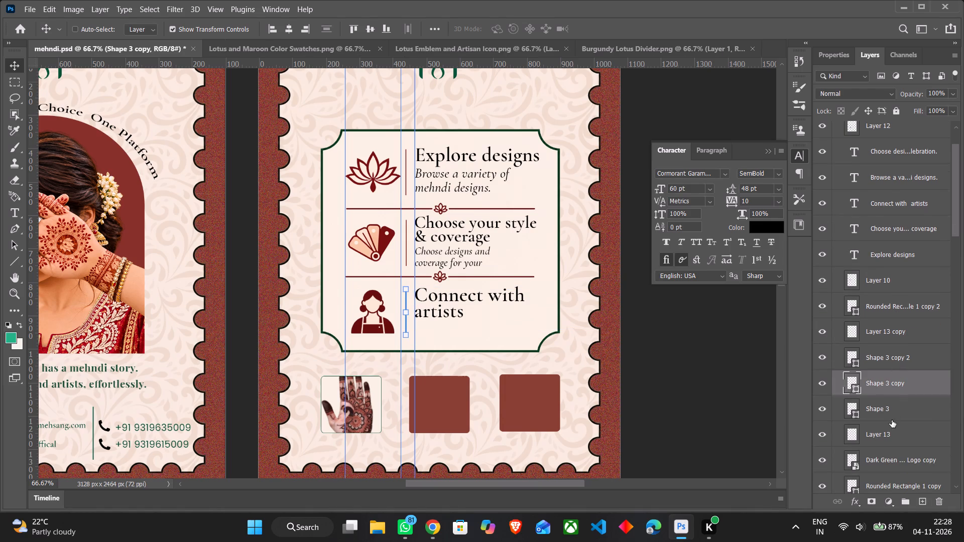
pyautogui.scroll(-2, 892, 420)
pyautogui.click(892, 401)
pyautogui.scroll(-3, 892, 401)
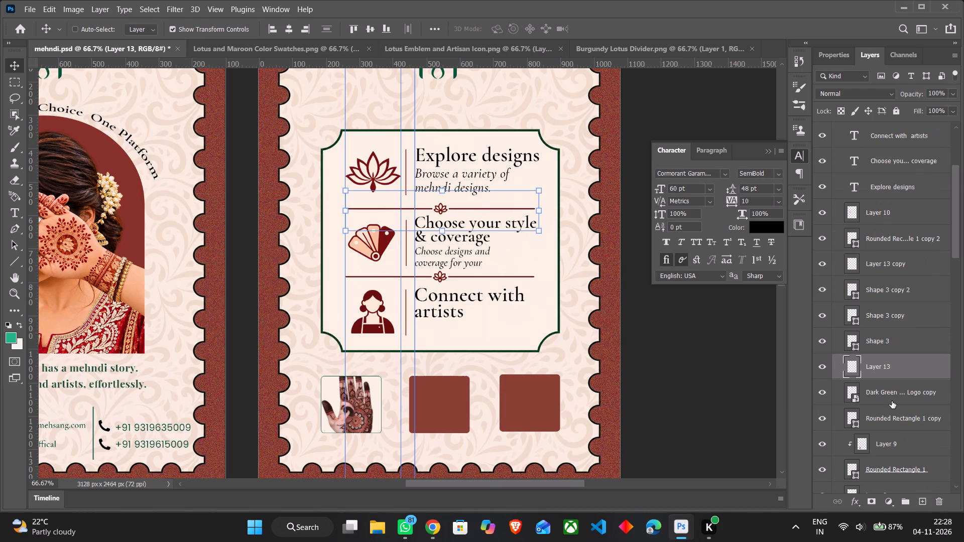
pyautogui.scroll(3, 892, 401)
pyautogui.scroll(-4, 894, 399)
pyautogui.scroll(1, 894, 399)
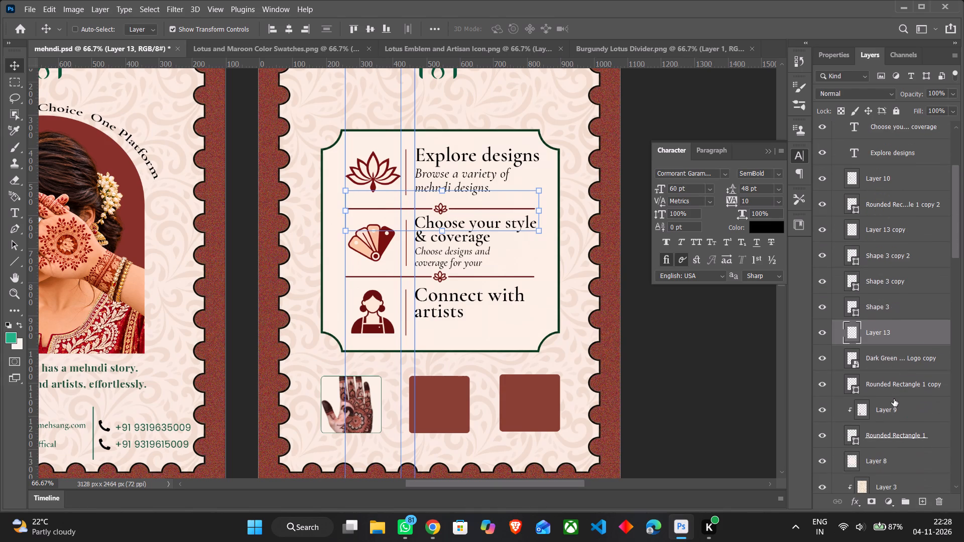
pyautogui.scroll(-2, 894, 399)
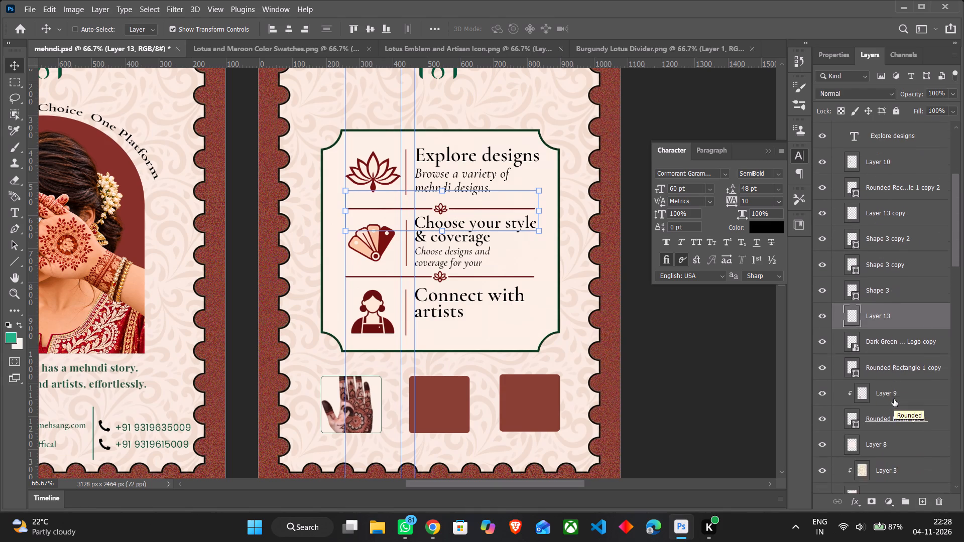
pyautogui.scroll(-11, 894, 399)
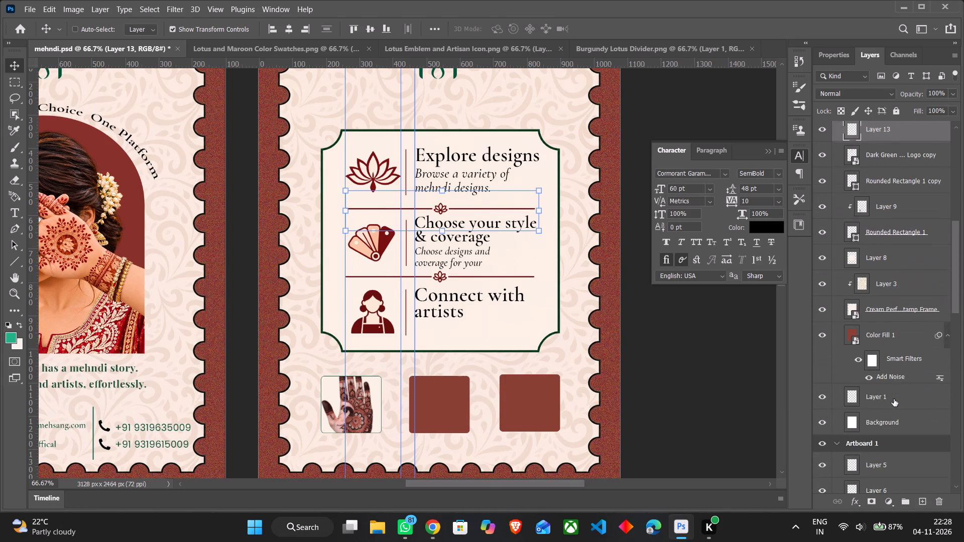
pyautogui.scroll(19, 894, 399)
pyautogui.scroll(4, 894, 398)
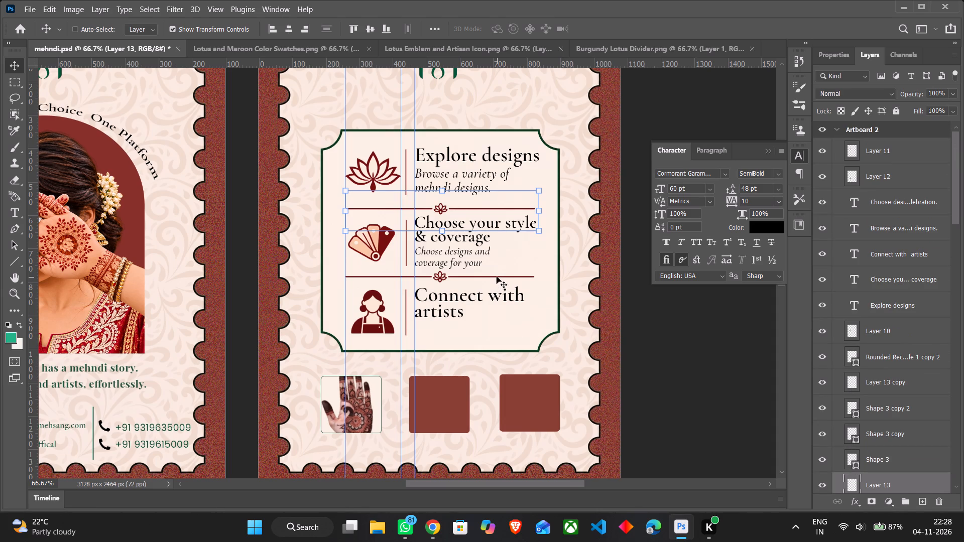
pyautogui.press('Up')
pyautogui.press('Up')
pyautogui.press('Up')
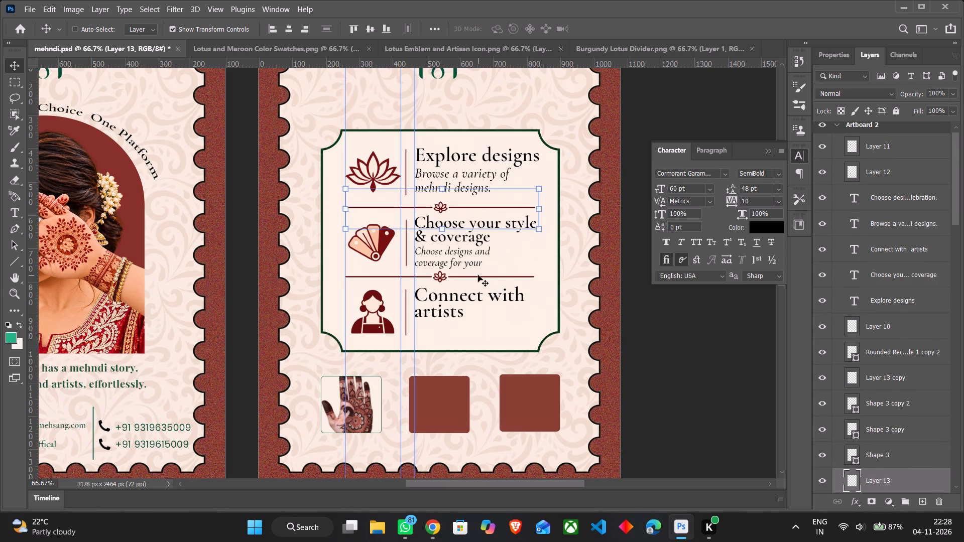
pyautogui.press('Up')
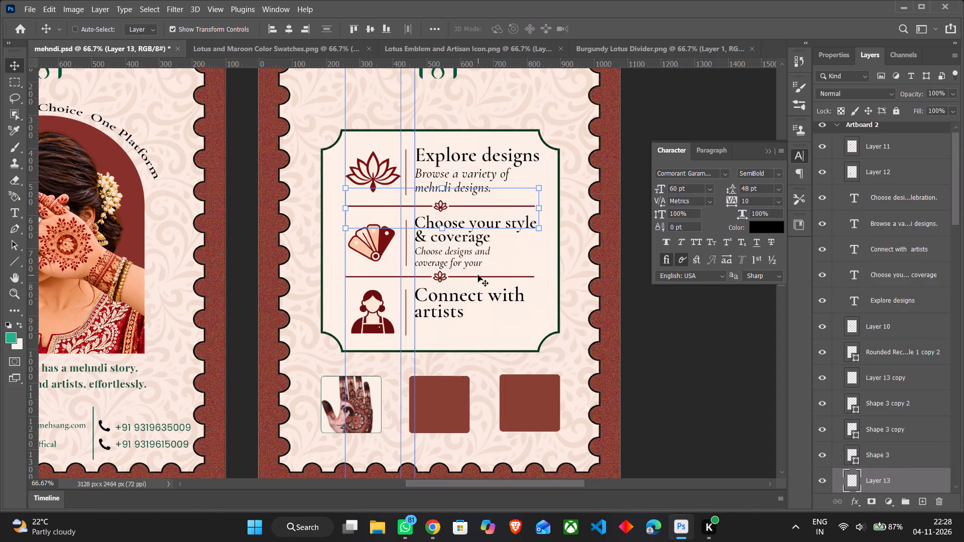
pyautogui.press('Down')
pyautogui.press('Down')
pyautogui.press('Up')
# Restack the lower lotus divider's layer, Layer 13 copy, directly above the upper divider's Layer 13.
pyautogui.scroll(-4, 889, 384)
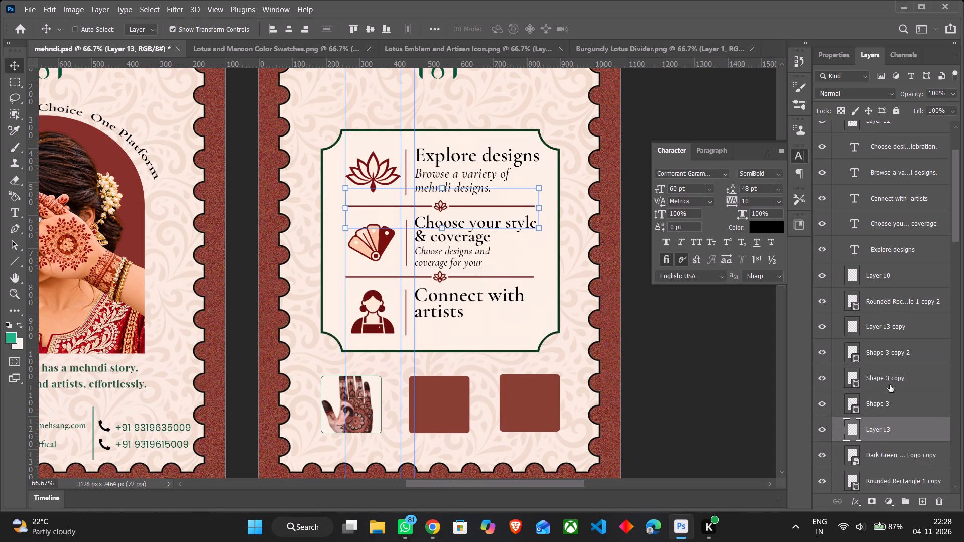
pyautogui.scroll(-2, 890, 385)
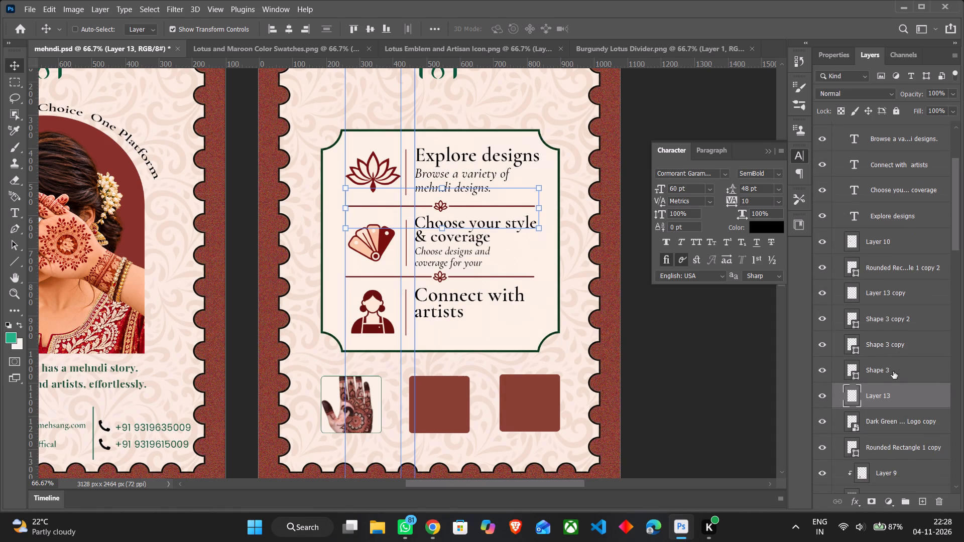
pyautogui.doubleClick(466, 277)
pyautogui.doubleClick(466, 277)
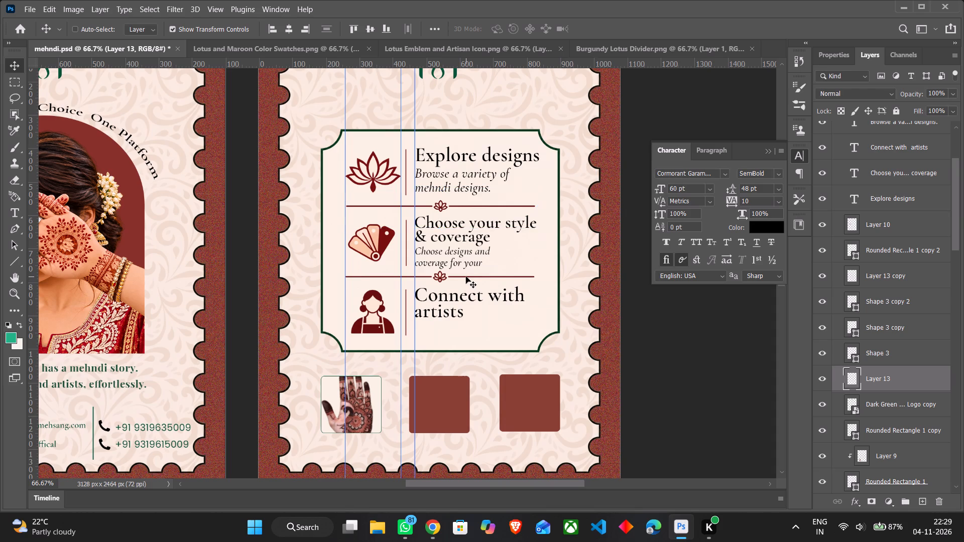
pyautogui.tripleClick(443, 278)
pyautogui.click(443, 278)
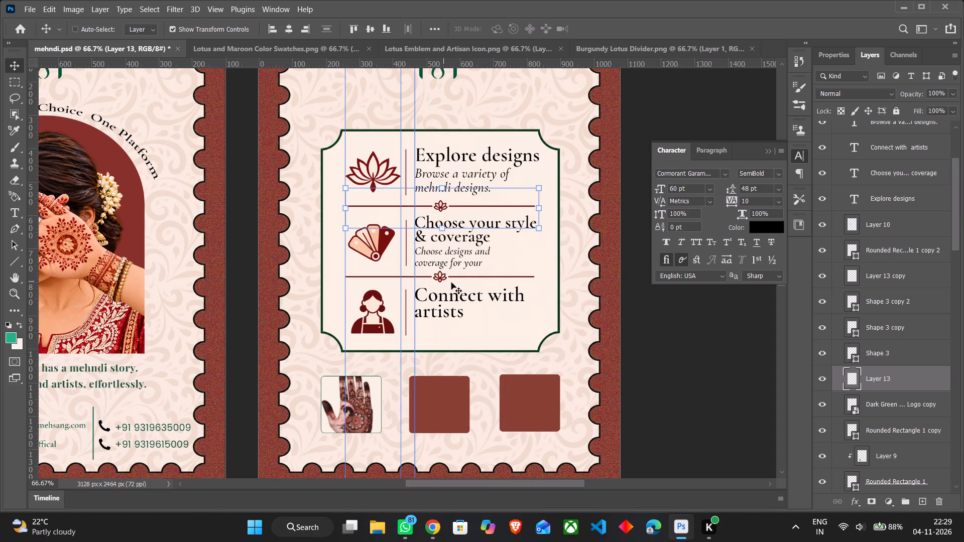
pyautogui.click(914, 327)
pyautogui.click(906, 349)
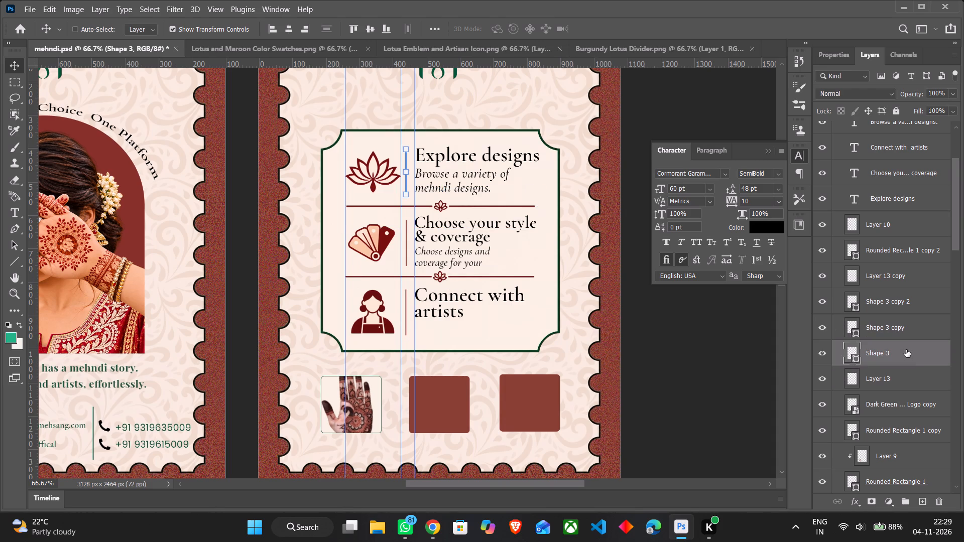
pyautogui.click(904, 333)
pyautogui.click(903, 294)
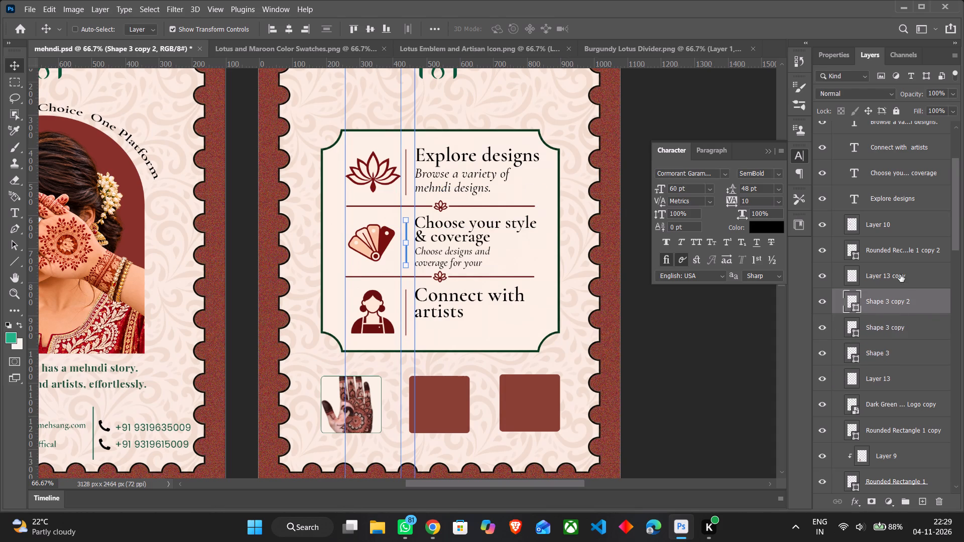
pyautogui.moveTo(900, 275); pyautogui.dragTo(900, 356)
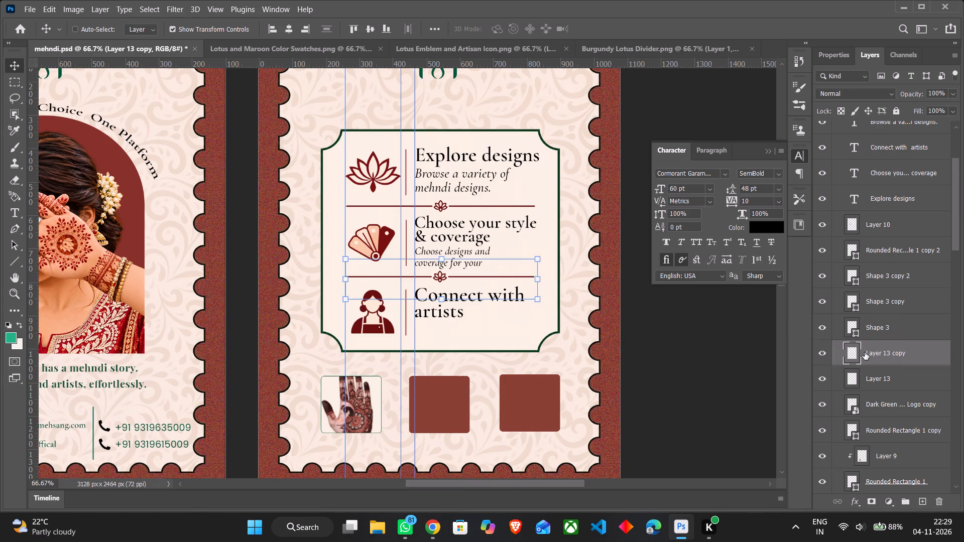
# Nudge the lotus divider between the second and third rows down four increments.
pyautogui.press('Down')
pyautogui.press('Down')
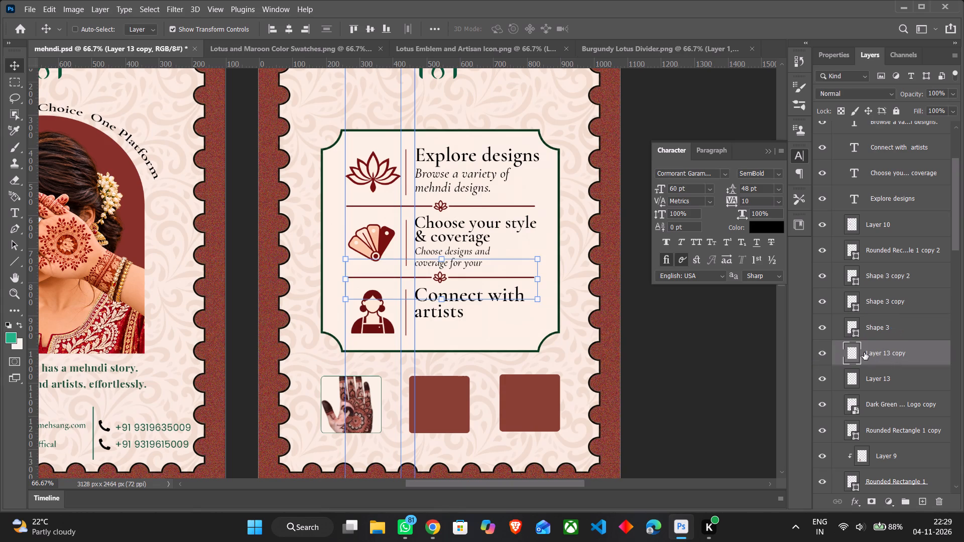
pyautogui.press('Down')
pyautogui.press('Down')
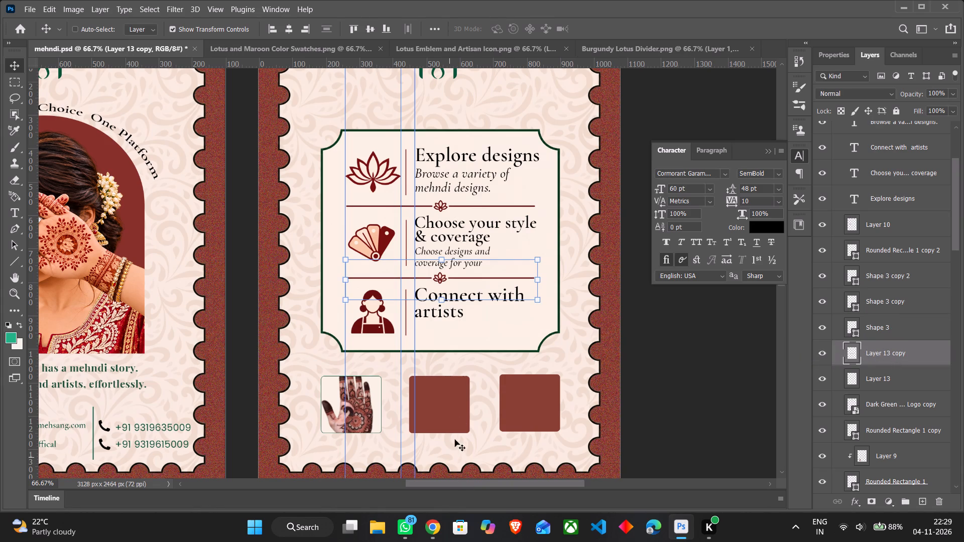
# Duplicate the "Browse a variety of mehndi designs." text and place the copy directly below the "Connect with artists" heading.
pyautogui.scroll(5, 914, 246)
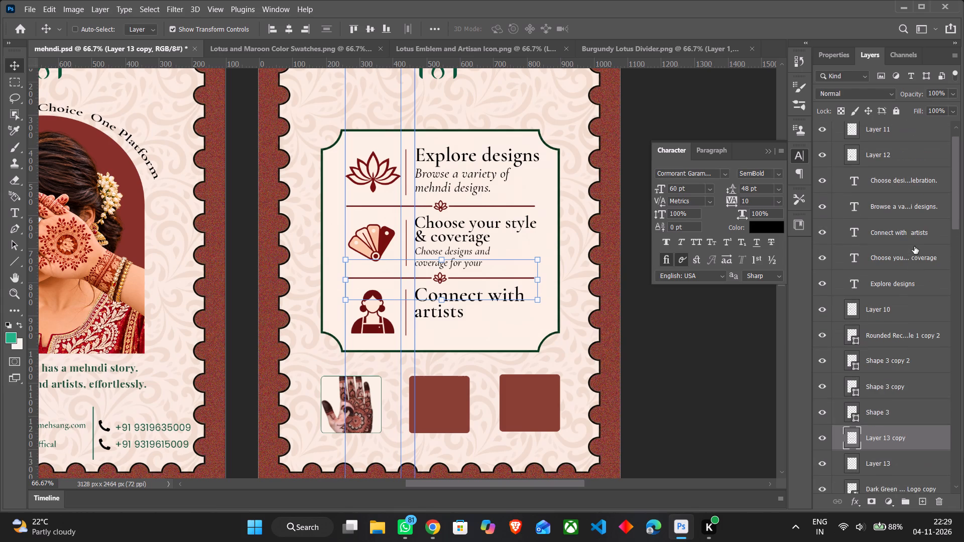
pyautogui.scroll(1, 911, 233)
pyautogui.click(907, 222)
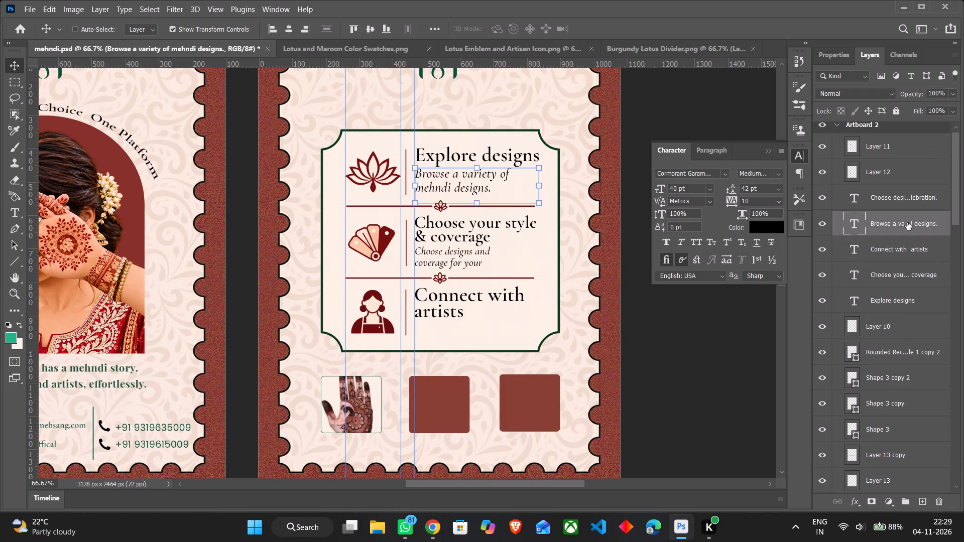
pyautogui.hotkey('ctrl', 'j')
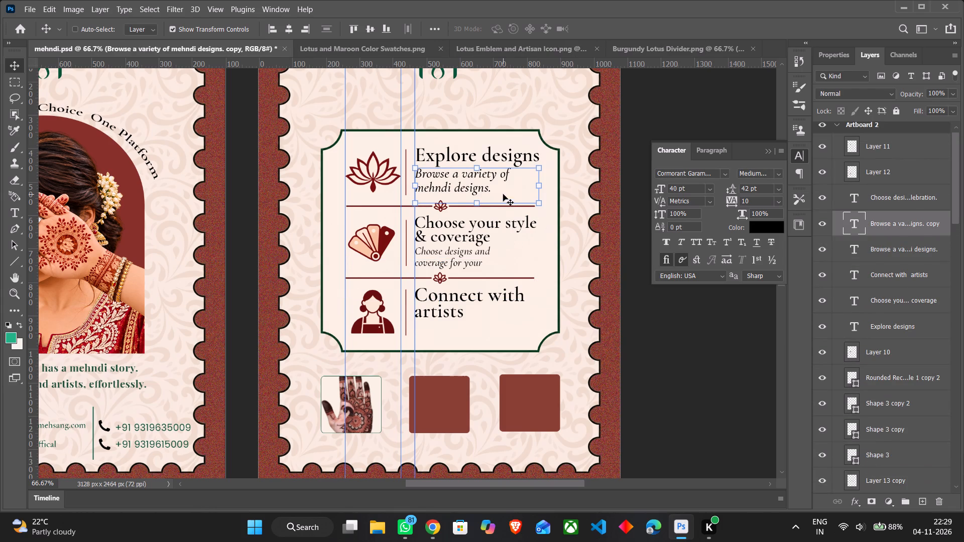
pyautogui.keyDown('shift'); pyautogui.moveTo(505, 190); pyautogui.dragTo(501, 343); pyautogui.keyUp('shift')
pyautogui.click(429, 531)
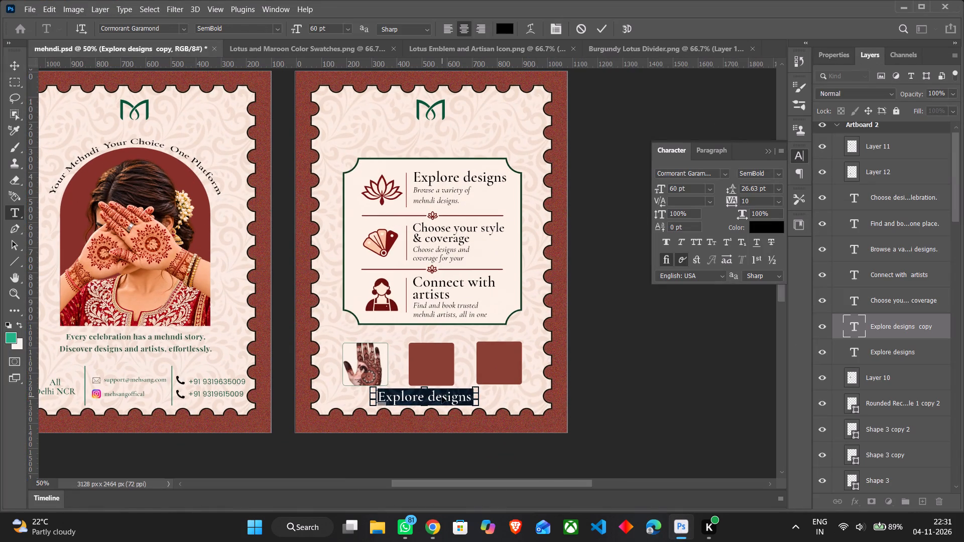
pyautogui.hotkey('ctrl', 'v')
# Widen the tagline's text box to fit "Your design. Your choice." on one line and centre it horizontally beneath the image tiles.
pyautogui.moveTo(478, 397); pyautogui.dragTo(522, 398)
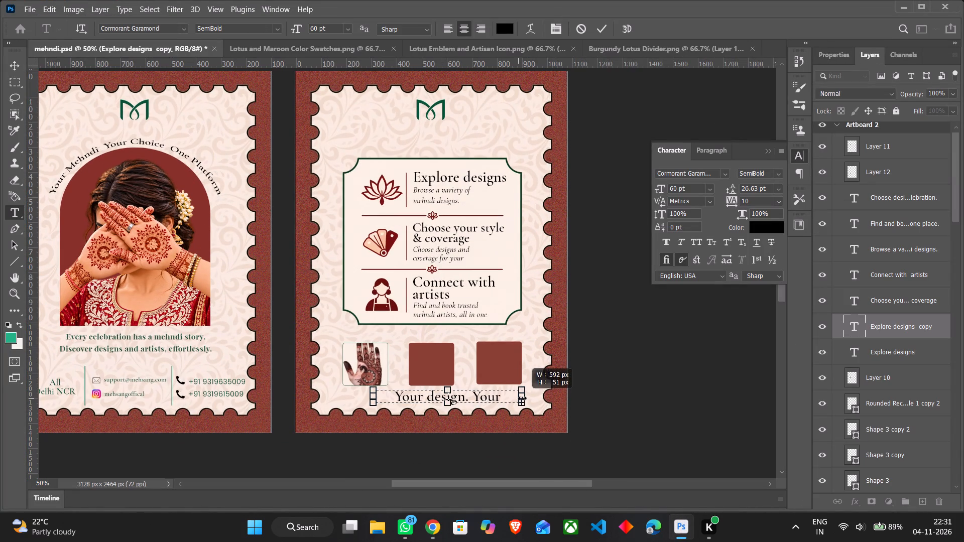
pyautogui.moveTo(522, 398); pyautogui.dragTo(549, 399)
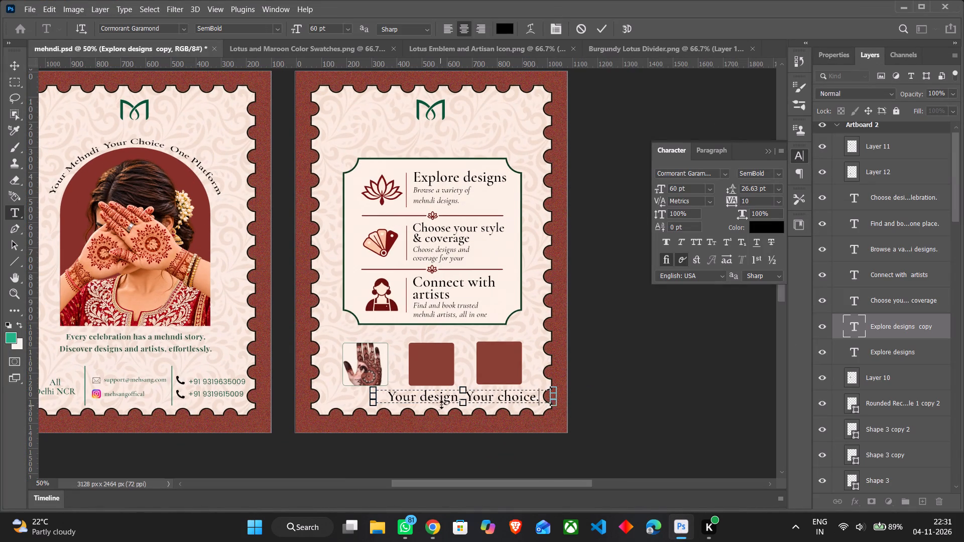
pyautogui.moveTo(484, 428); pyautogui.dragTo(473, 427)
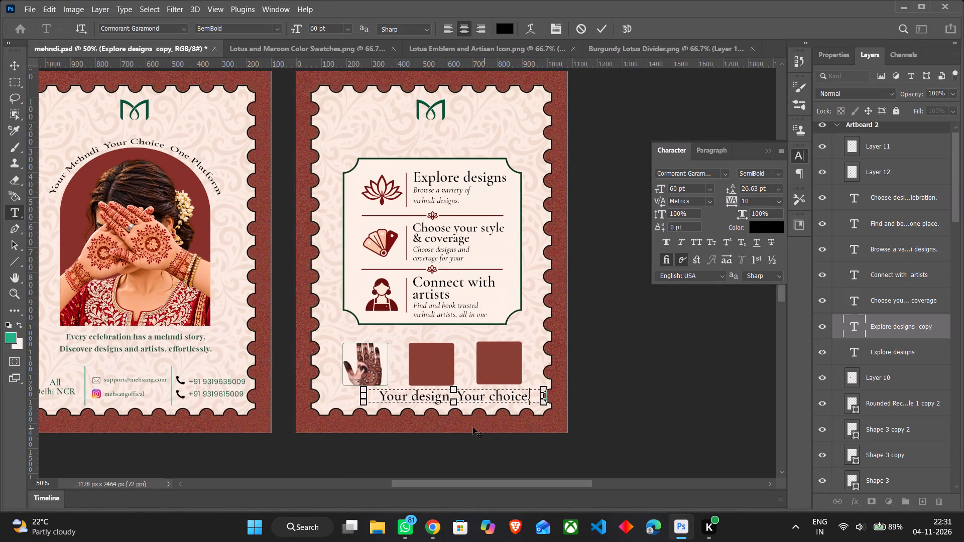
pyautogui.moveTo(473, 427); pyautogui.dragTo(459, 428)
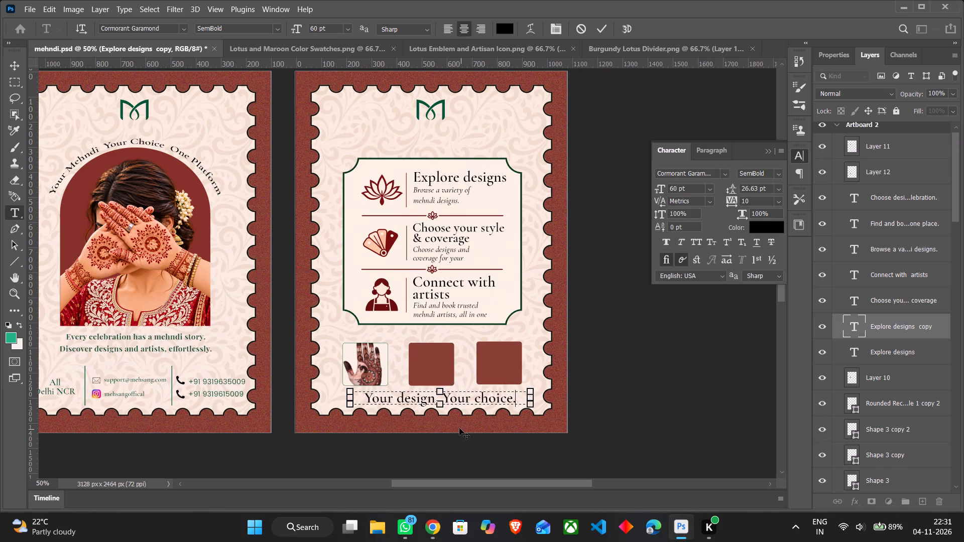
pyautogui.moveTo(459, 428); pyautogui.dragTo(455, 427)
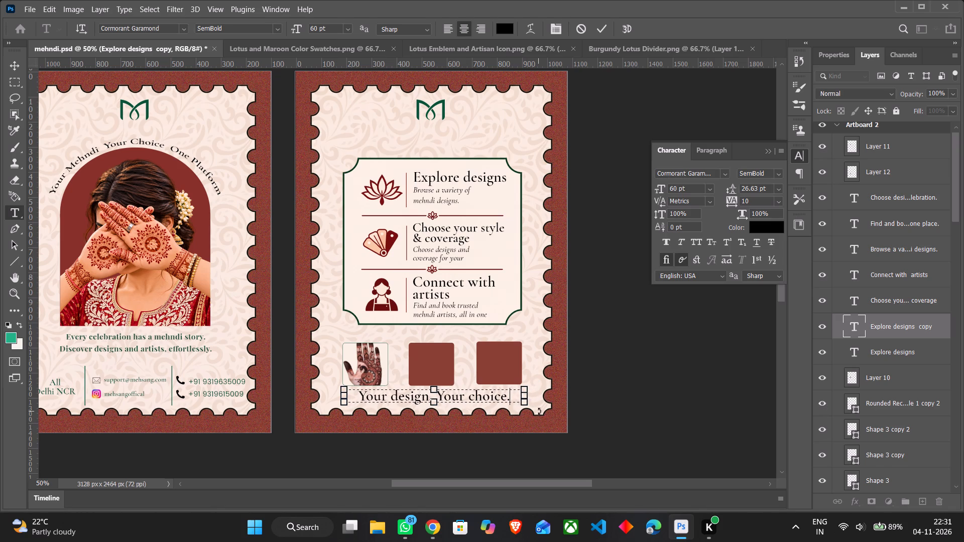
pyautogui.click(621, 415)
pyautogui.click(622, 415)
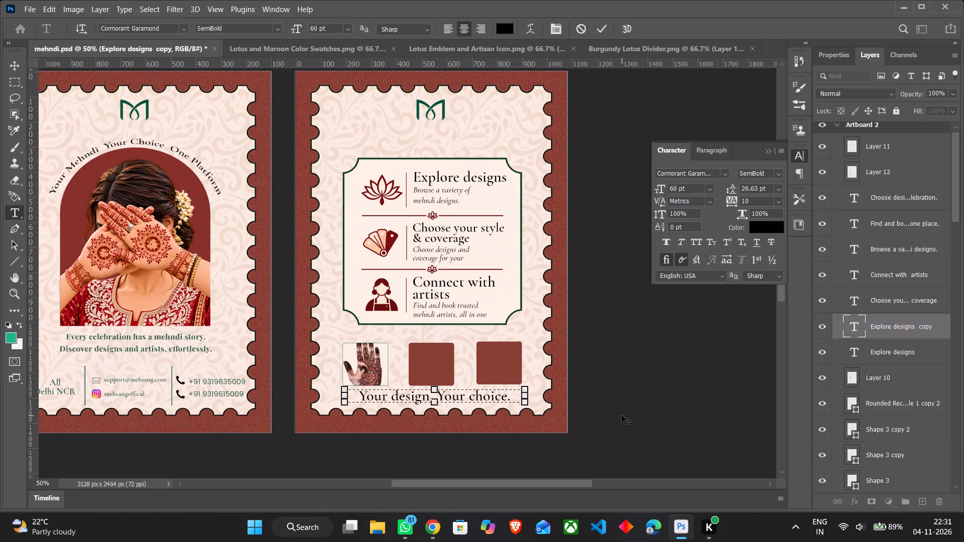
pyautogui.click(692, 409)
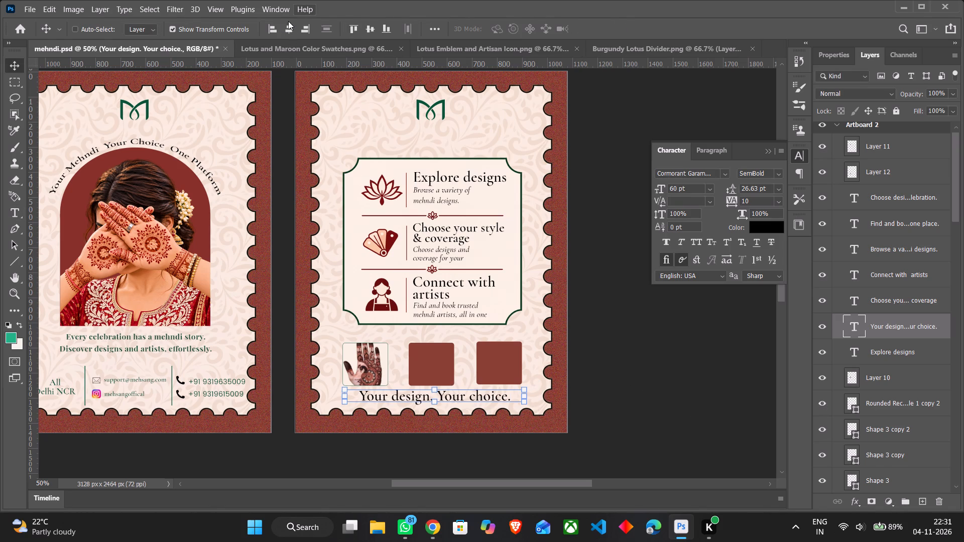
pyautogui.click(284, 28)
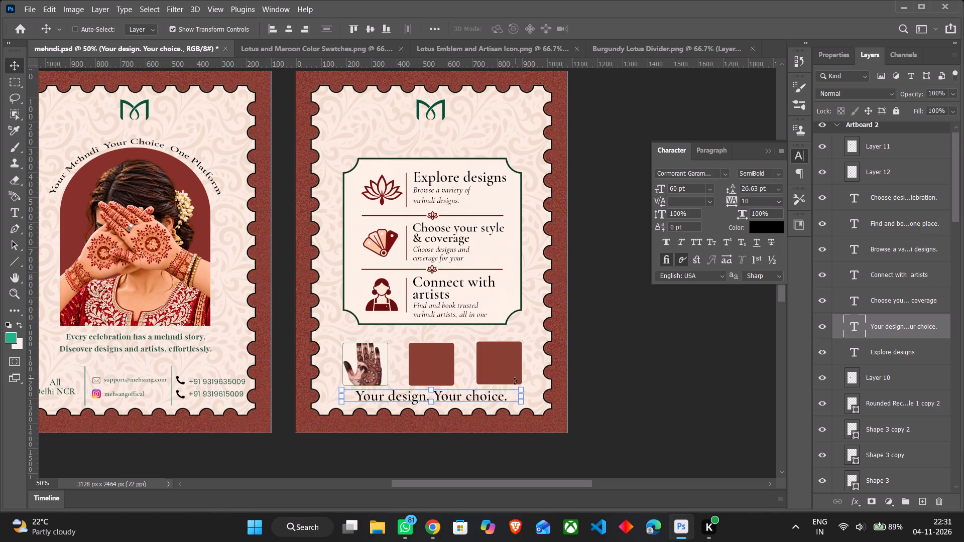
# Select the whole "Your design. Your choice." line and open the style choices for its Cormorant Garamond font.
pyautogui.doubleClick(483, 395)
pyautogui.click(727, 175)
pyautogui.click(720, 174)
pyautogui.click(723, 174)
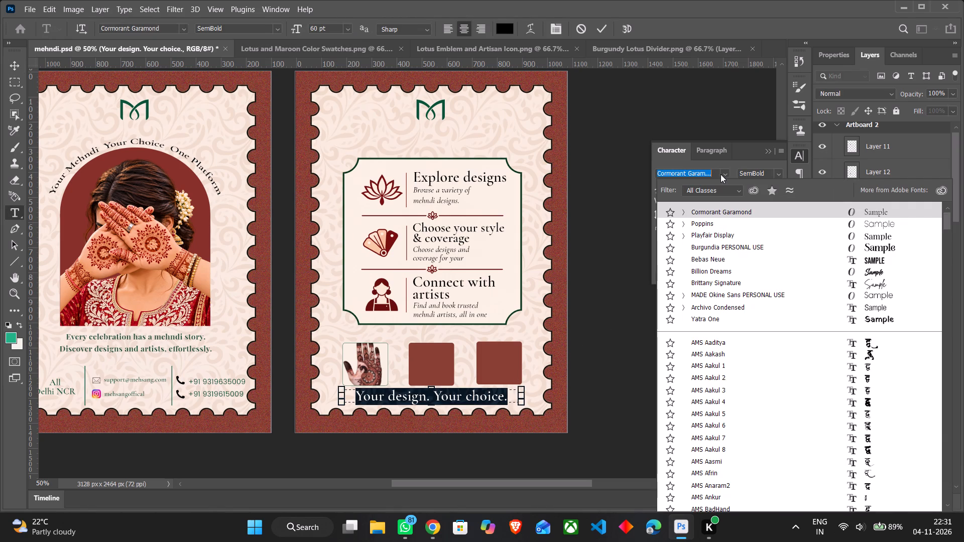
pyautogui.click(719, 174)
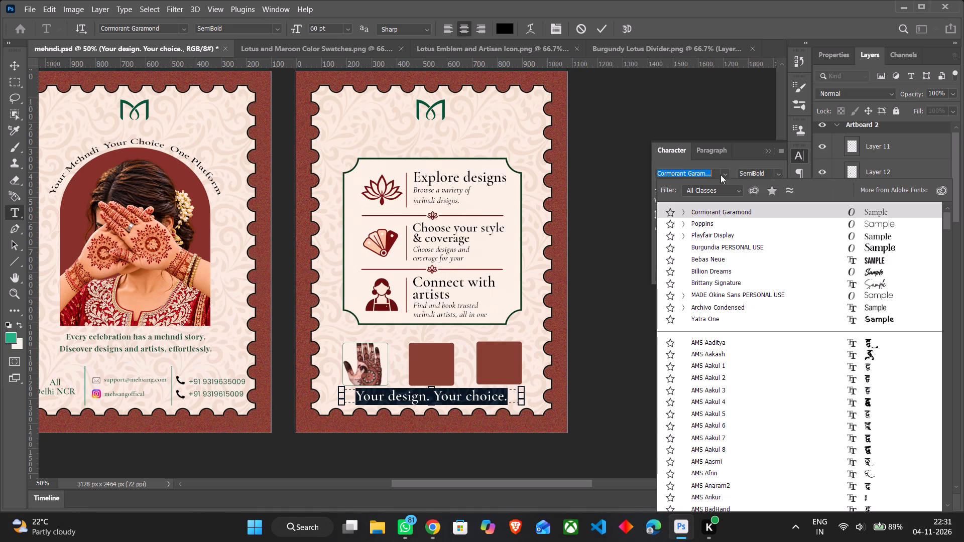
pyautogui.click(726, 175)
pyautogui.click(778, 176)
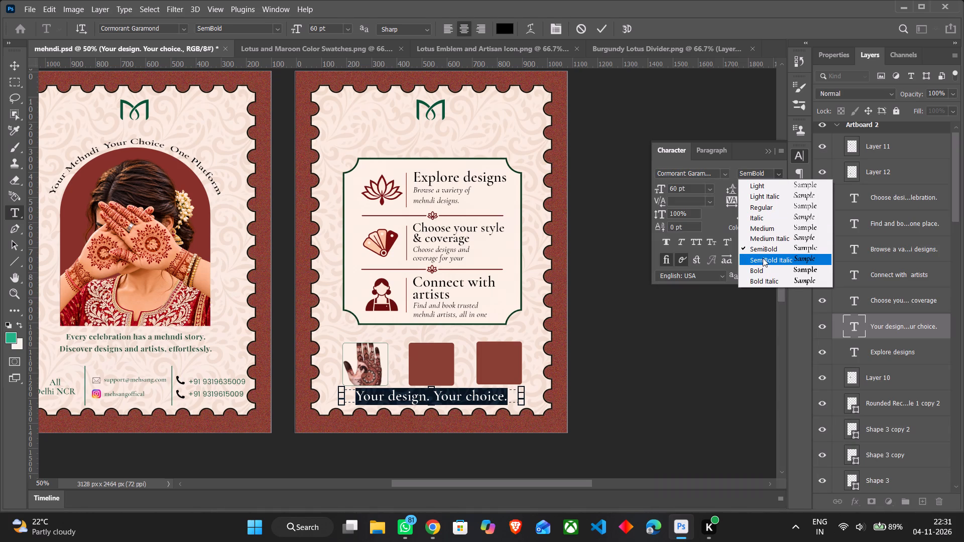
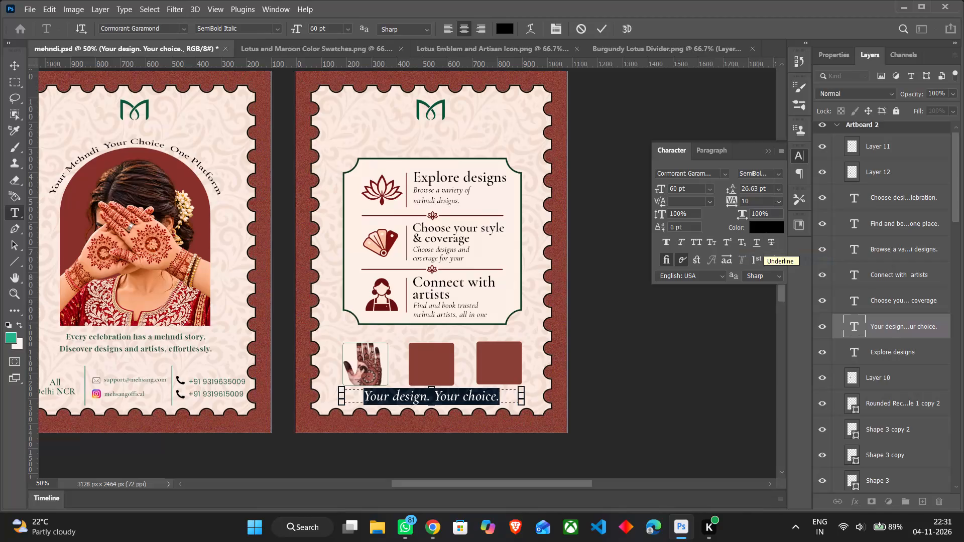
# Set the "Your design. Your choice." tagline's font style to Bold Italic.
pyautogui.click(775, 175)
pyautogui.click(768, 280)
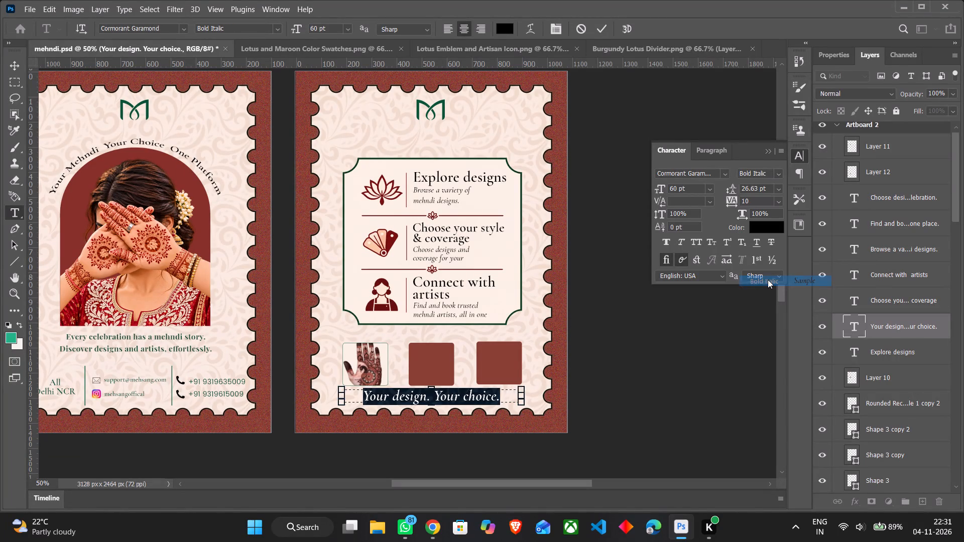
pyautogui.click(733, 347)
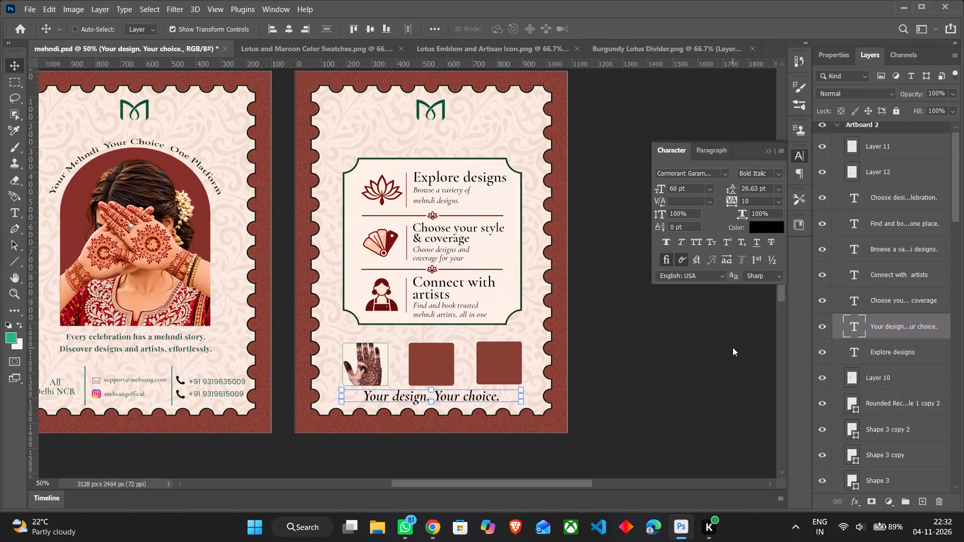
# Nudge the "Your design. Your choice." tagline slightly down and left beneath the image tiles.
pyautogui.press('Down')
pyautogui.press('Down')
pyautogui.press('Down')
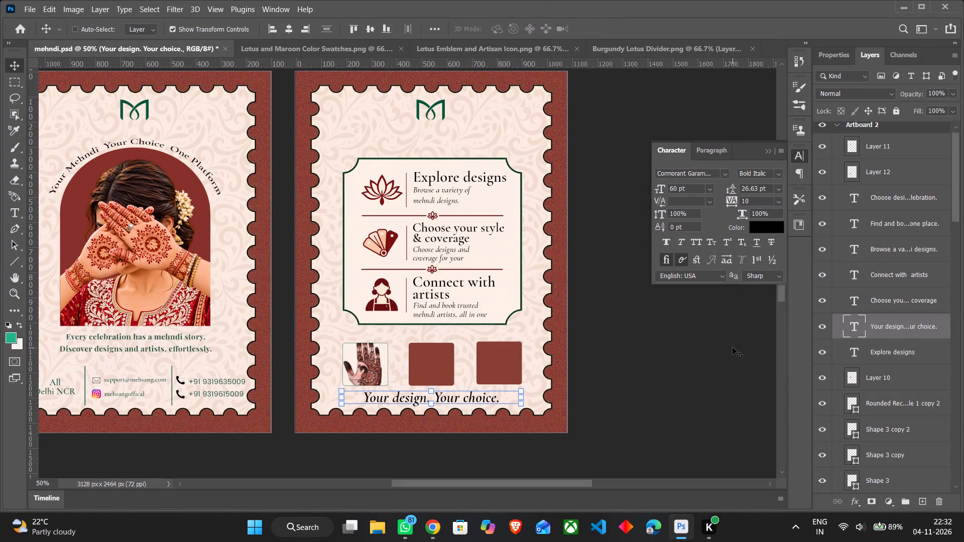
pyautogui.press('Up')
pyautogui.press('Left')
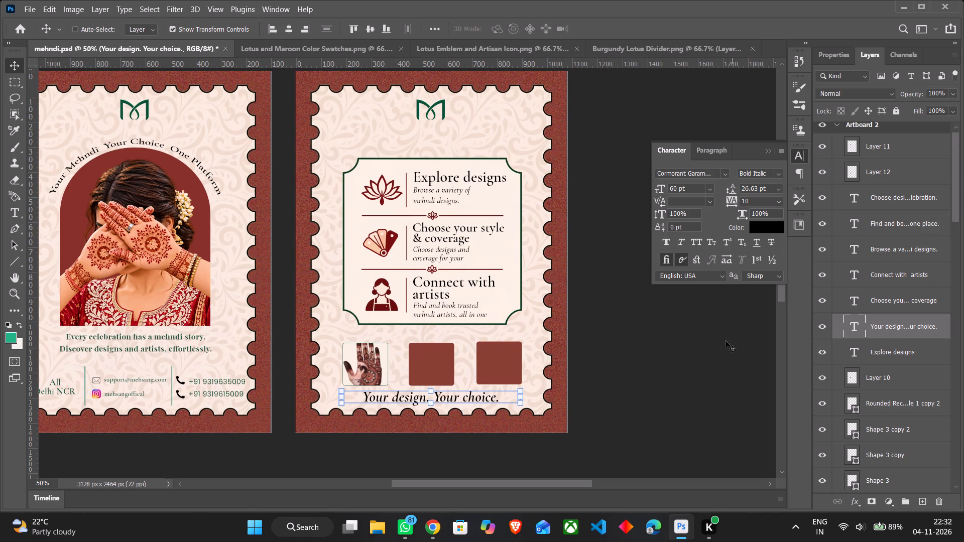
# Scale the "Your design. Your choice." tagline down to about 46 pt and centre it horizontally on the artboard.
pyautogui.click(501, 399)
pyautogui.moveTo(520, 404); pyautogui.dragTo(509, 403)
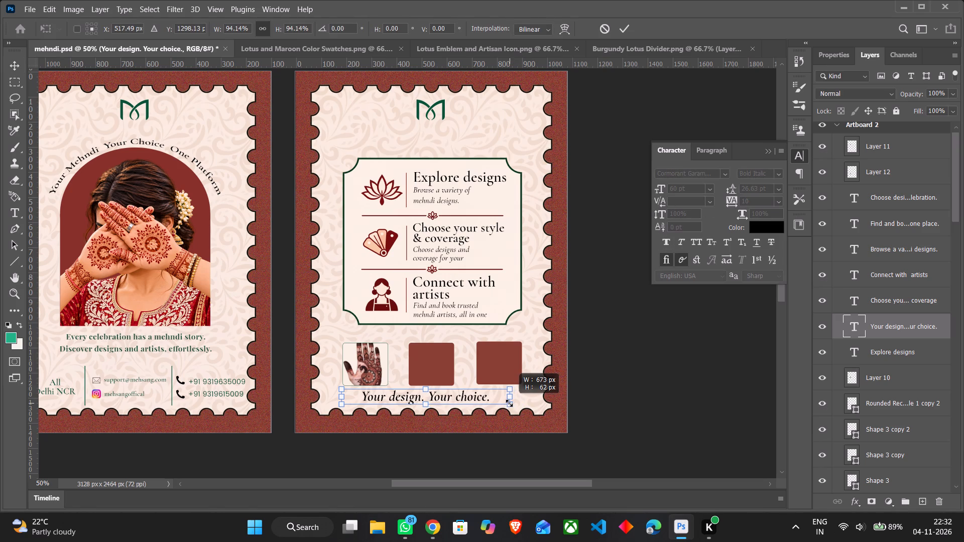
pyautogui.moveTo(509, 403); pyautogui.dragTo(503, 401)
pyautogui.moveTo(340, 403); pyautogui.dragTo(348, 401)
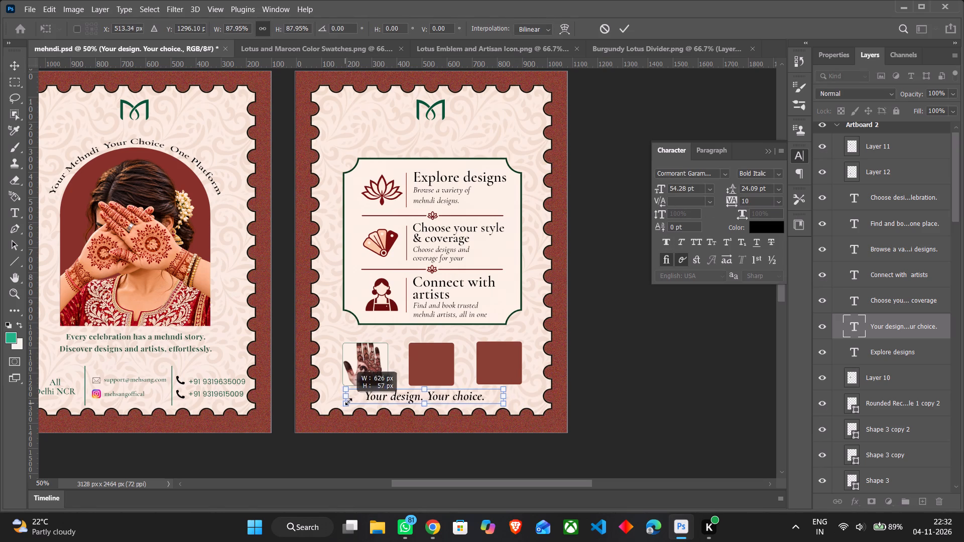
pyautogui.moveTo(348, 401); pyautogui.dragTo(354, 401)
pyautogui.moveTo(355, 400); pyautogui.dragTo(362, 401)
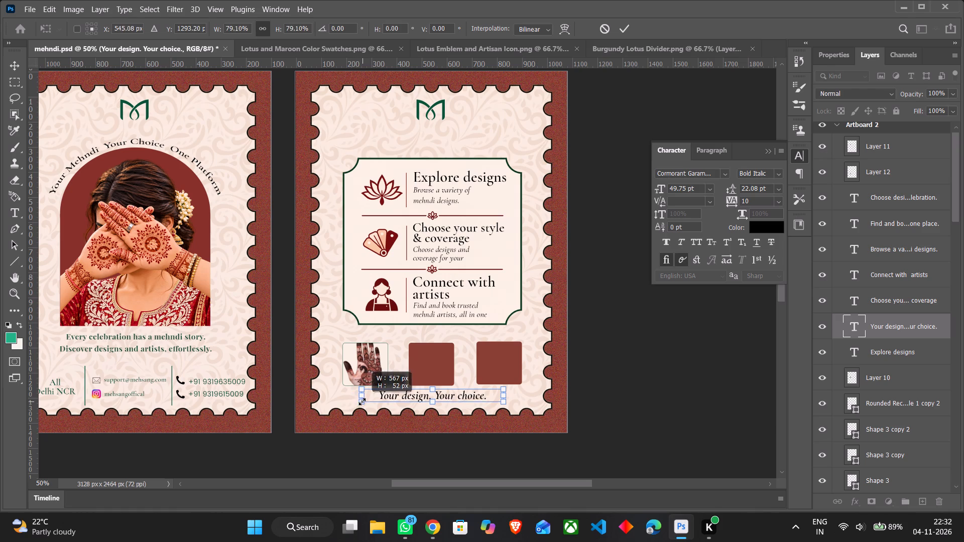
pyautogui.moveTo(362, 401); pyautogui.dragTo(366, 402)
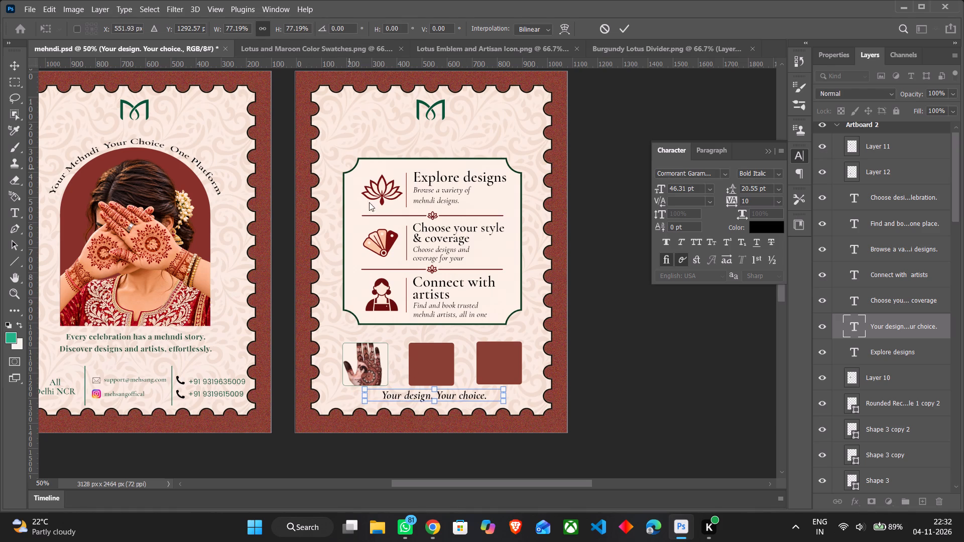
pyautogui.click(458, 397)
pyautogui.doubleClick(458, 397)
pyautogui.click(287, 32)
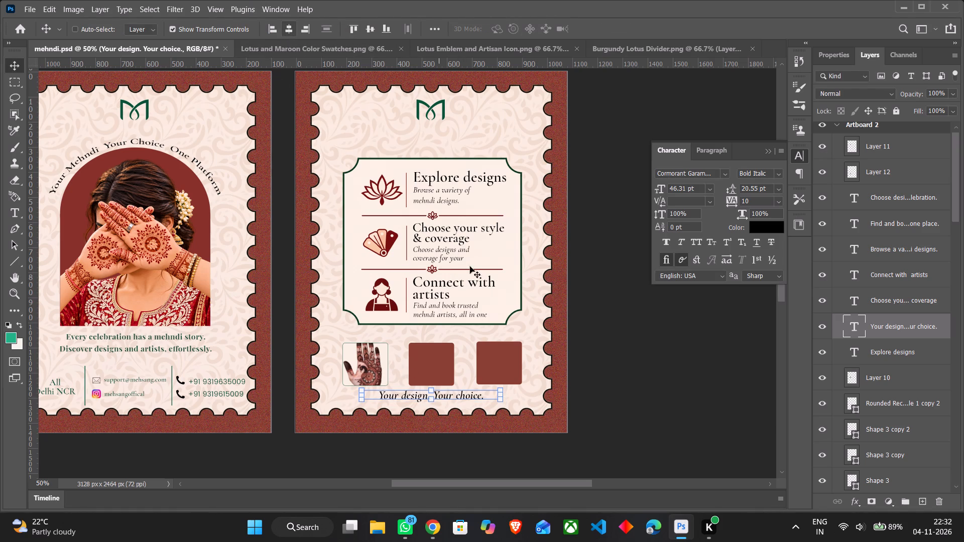
pyautogui.click(610, 378)
# Duplicate the "Explore designs" heading and place the copy between the logo and the framed panel.
pyautogui.scroll(2, 610, 374)
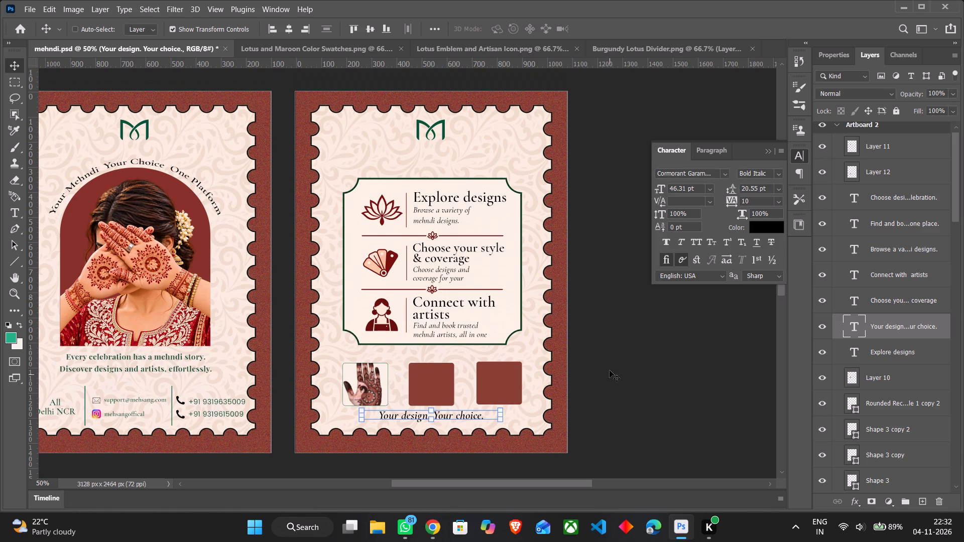
pyautogui.tripleClick(431, 199)
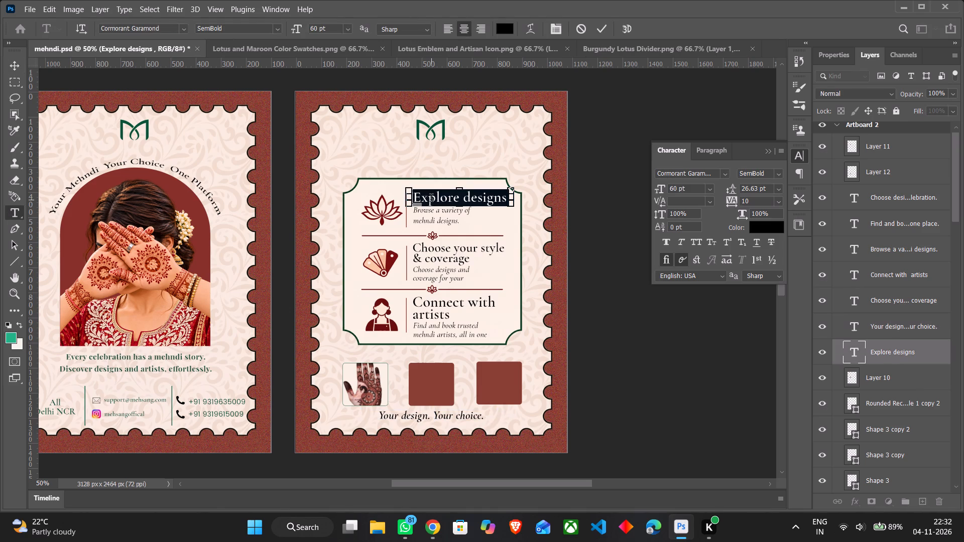
pyautogui.click(490, 228)
pyautogui.click(494, 238)
pyautogui.click(492, 224)
pyautogui.click(16, 63)
pyautogui.hotkey('ctrl', 'j')
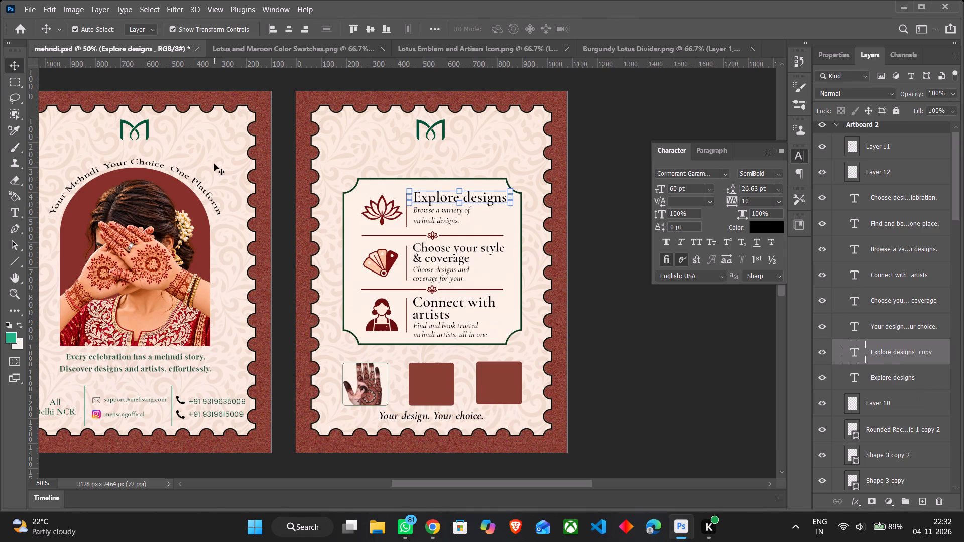
pyautogui.moveTo(489, 198); pyautogui.dragTo(457, 182)
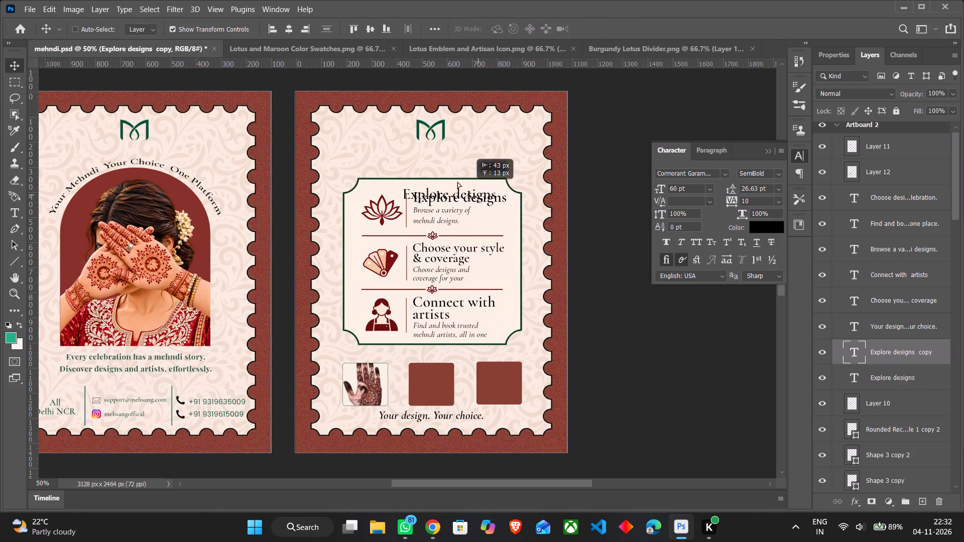
pyautogui.moveTo(457, 182); pyautogui.dragTo(452, 157)
pyautogui.click(453, 157)
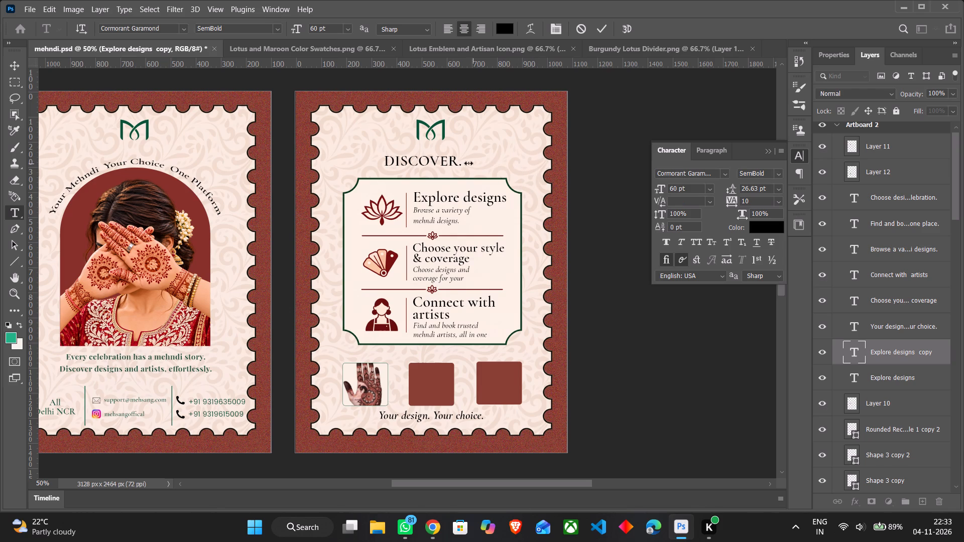
pyautogui.moveTo(481, 162); pyautogui.dragTo(555, 162)
pyautogui.moveTo(555, 162); pyautogui.dragTo(565, 163)
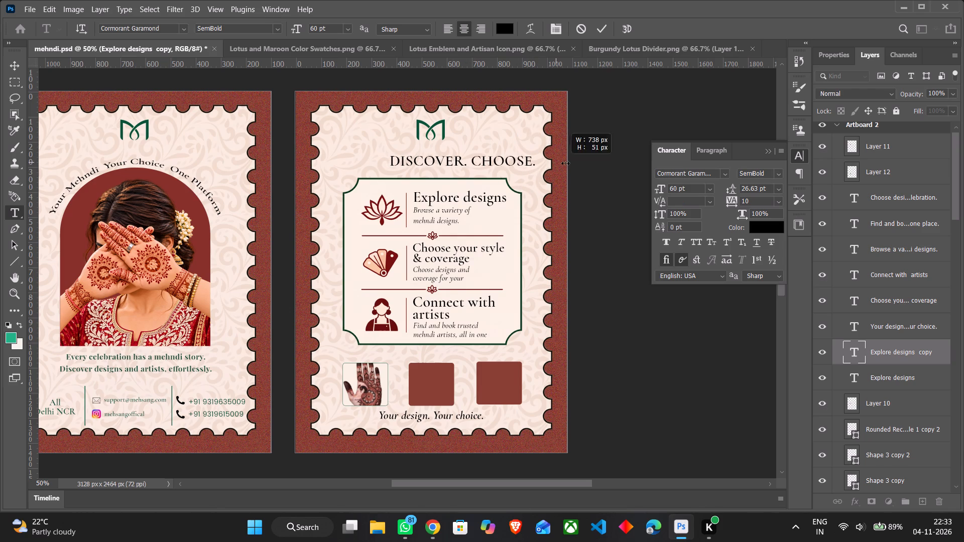
pyautogui.moveTo(565, 163); pyautogui.dragTo(615, 164)
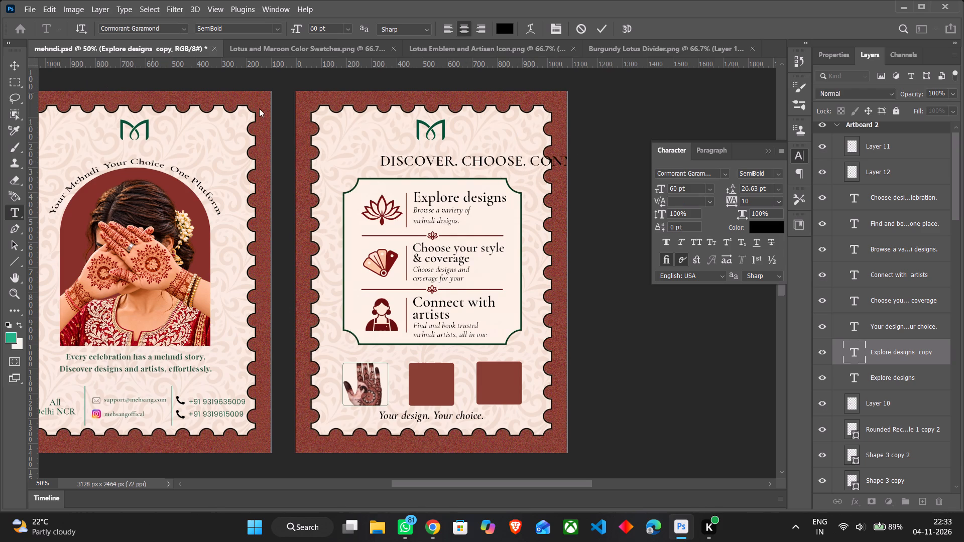
pyautogui.click(8, 69)
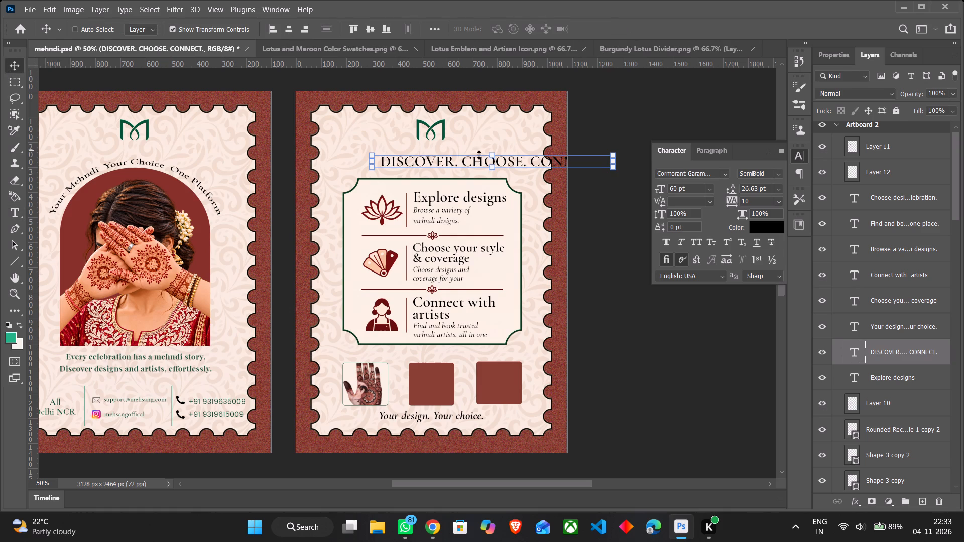
# Move the "DISCOVER. CHOOSE. CONNECT." headline over the framed panel and scale it down to about 43 pt, roughly the panel's width.
pyautogui.moveTo(516, 157); pyautogui.dragTo(459, 156)
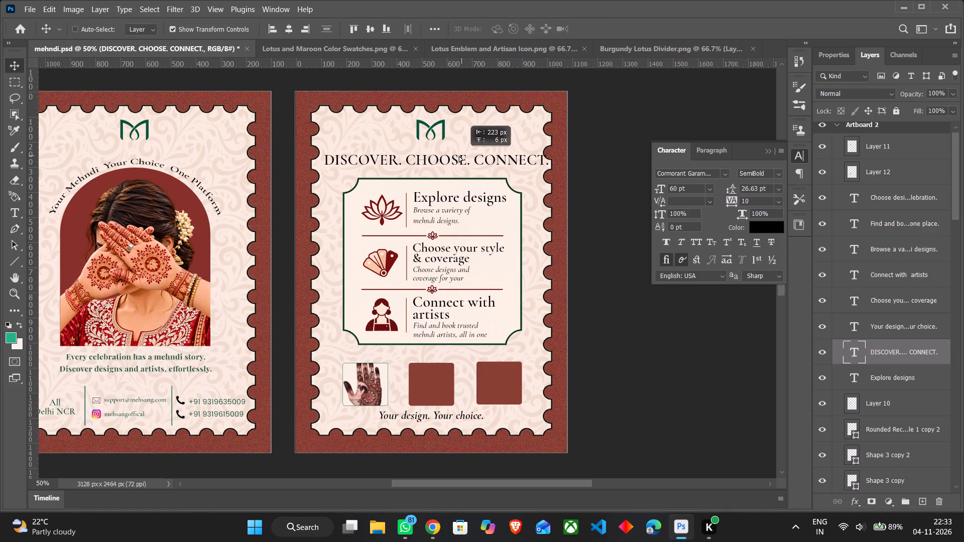
pyautogui.moveTo(459, 156); pyautogui.dragTo(452, 156)
pyautogui.moveTo(546, 164); pyautogui.dragTo(513, 159)
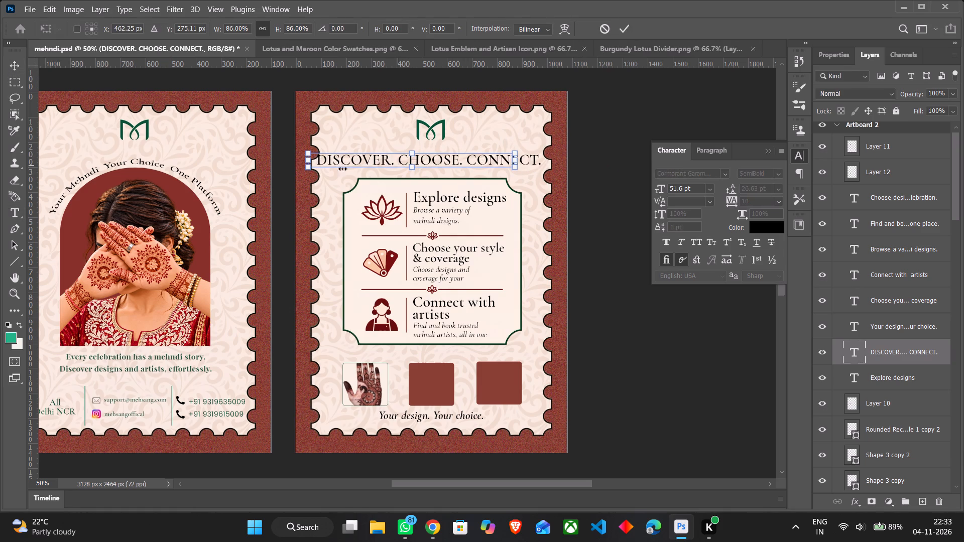
pyautogui.moveTo(309, 168); pyautogui.dragTo(344, 161)
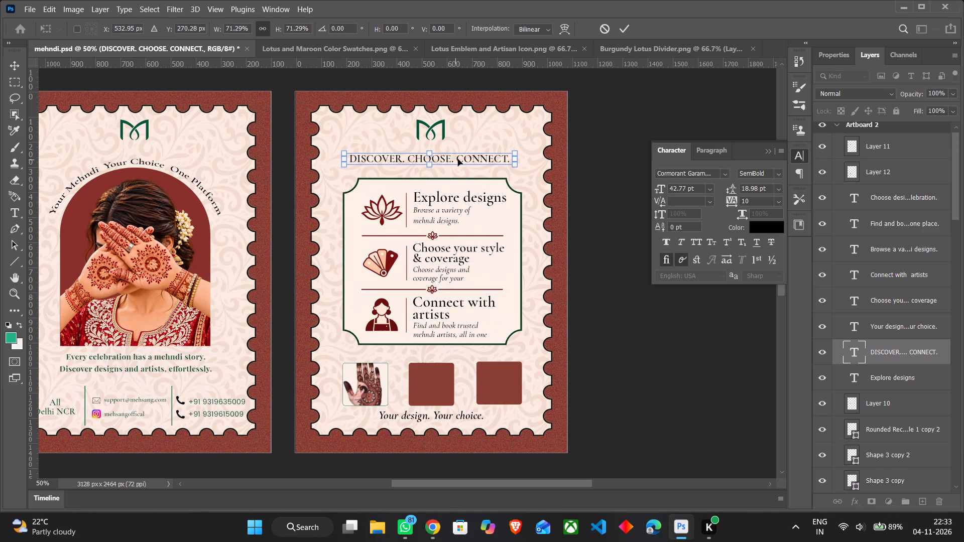
pyautogui.doubleClick(457, 158)
pyautogui.click(457, 158)
pyautogui.press('Return')
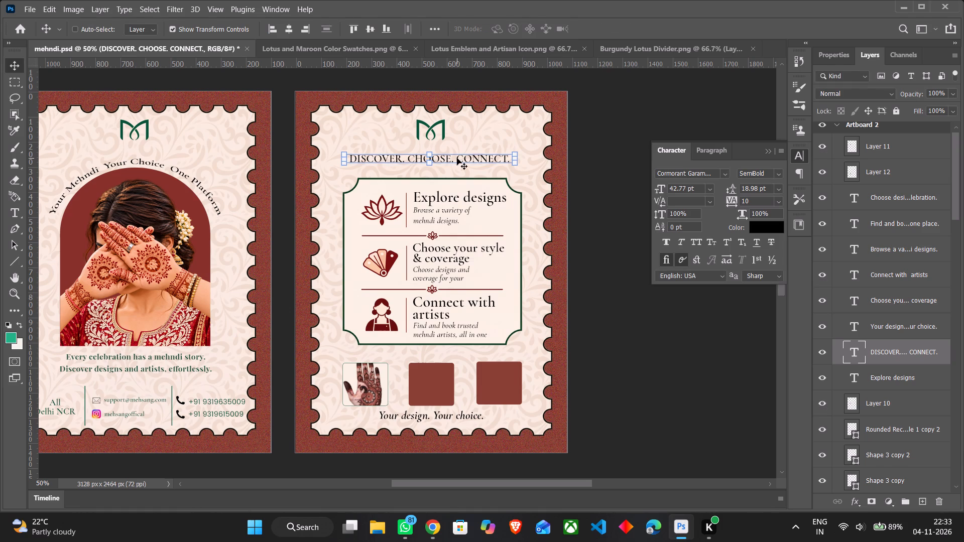
# Insert a line break before "CONNECT." in the headline above the framed panel.
pyautogui.doubleClick(452, 157)
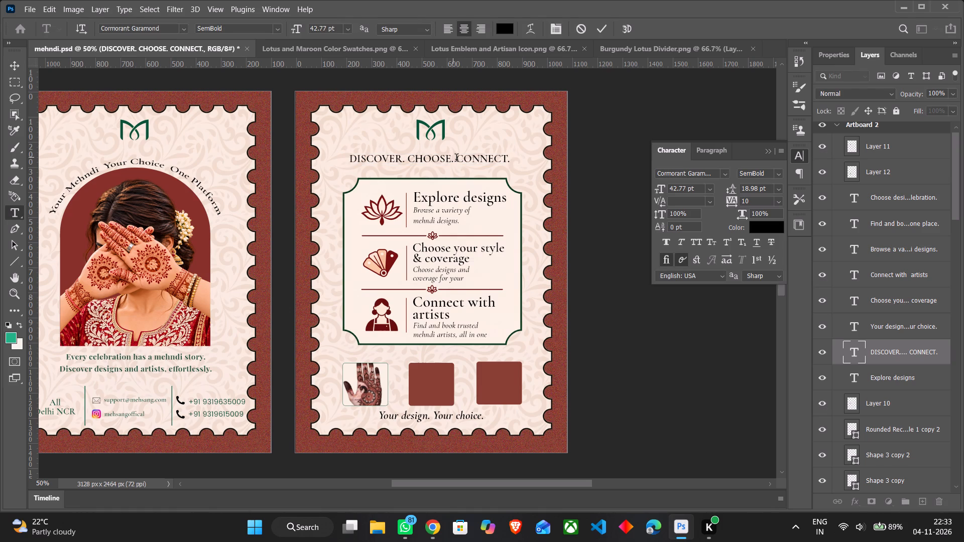
pyautogui.click(458, 161)
pyautogui.press('Left')
pyautogui.press('Return')
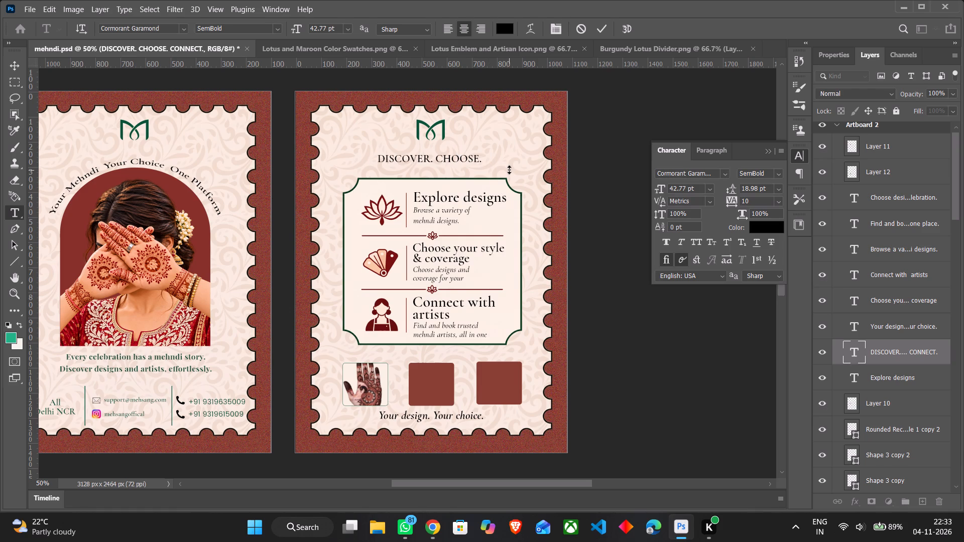
# Reposition the headline and enlarge its text box until the second line, "CONNECT.", fits inside.
pyautogui.moveTo(512, 171); pyautogui.dragTo(520, 176)
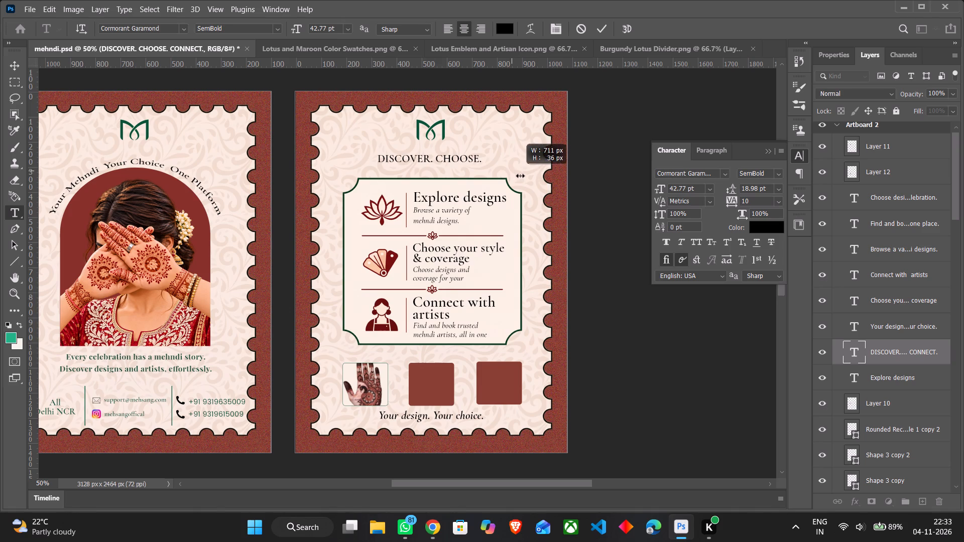
pyautogui.moveTo(520, 176); pyautogui.dragTo(526, 178)
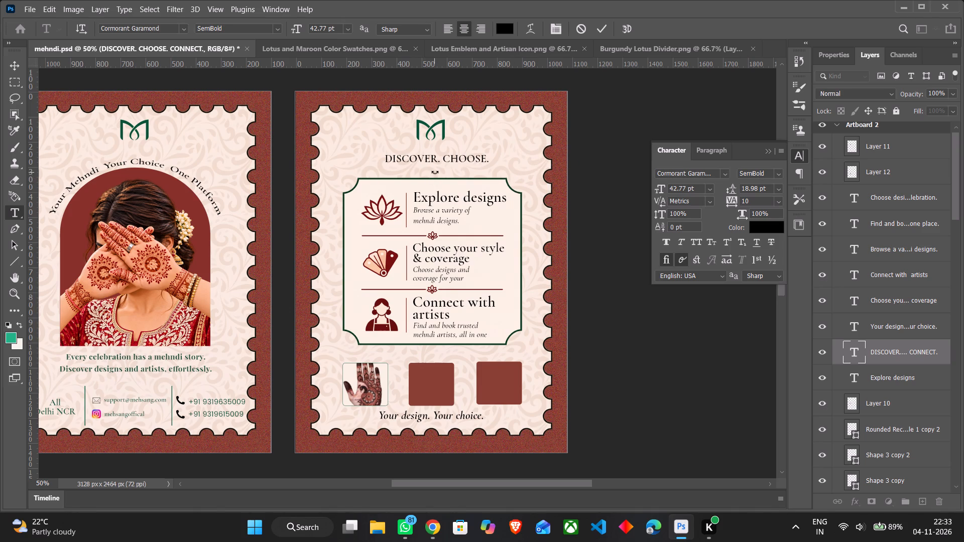
pyautogui.moveTo(436, 185); pyautogui.dragTo(438, 195)
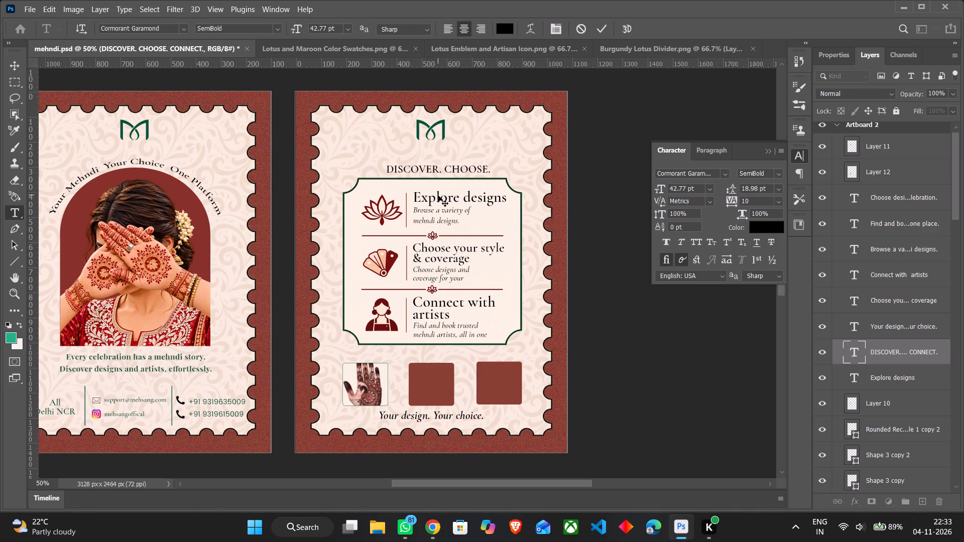
pyautogui.moveTo(438, 195); pyautogui.dragTo(437, 169)
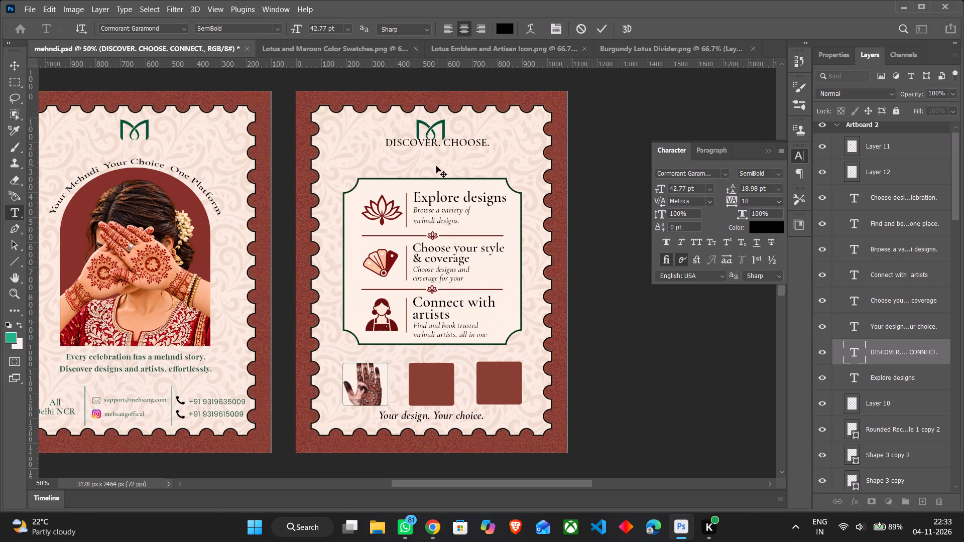
pyautogui.moveTo(411, 153); pyautogui.dragTo(411, 182)
# Set the leading of the entire "DISCOVER. CHOOSE. CONNECT." headline to 48 pt.
pyautogui.hotkey('ctrl', 'a')
pyautogui.click(783, 186)
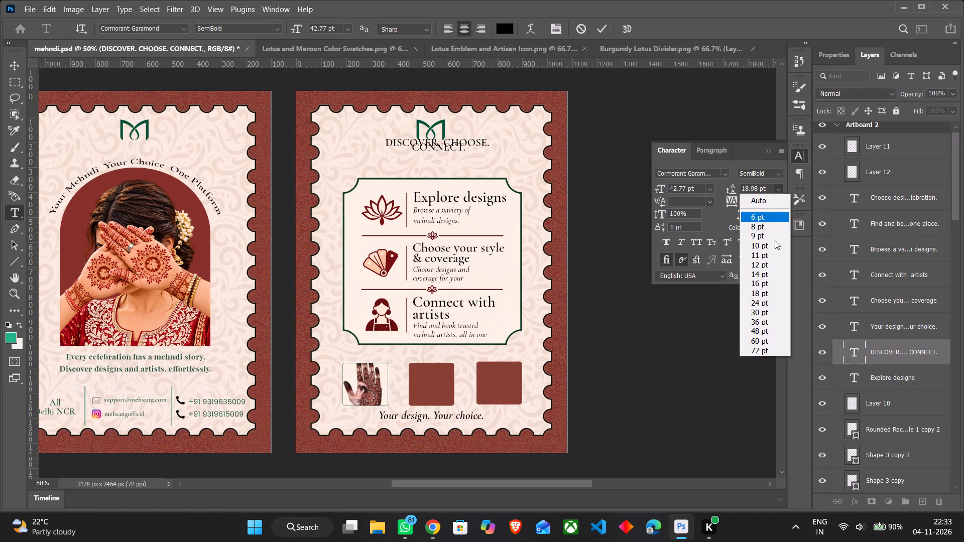
pyautogui.click(765, 328)
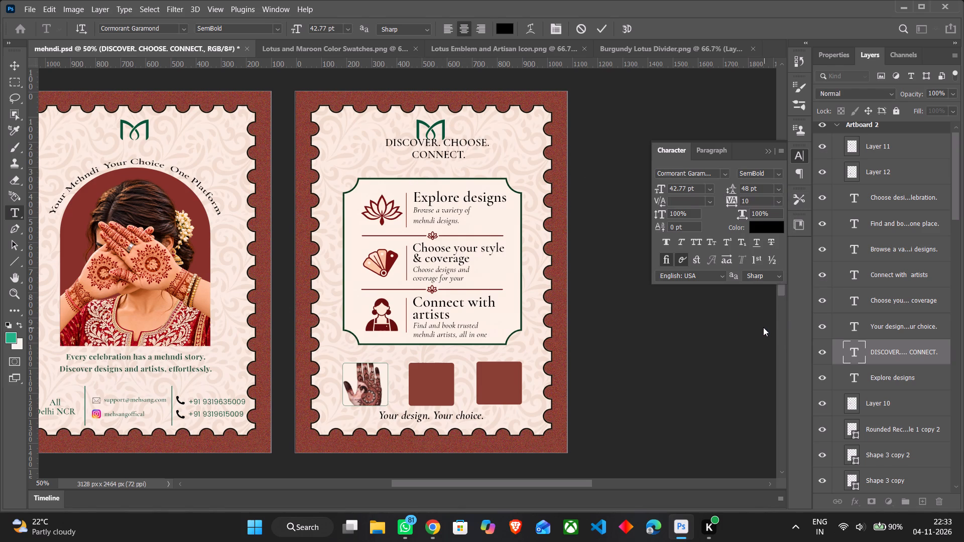
pyautogui.click(697, 351)
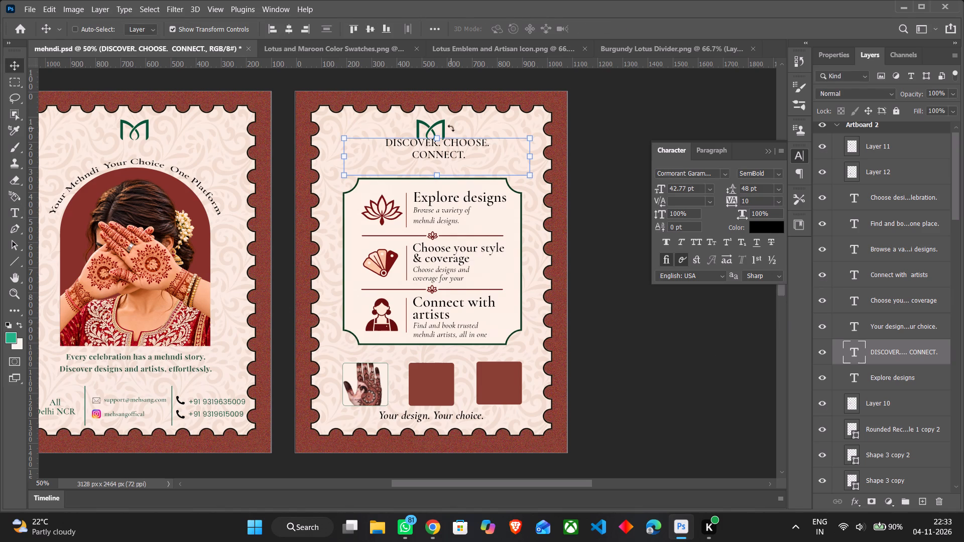
# Move the two-line headline into the gap between the logo and the framed panel, centred horizontally on the artboard.
pyautogui.moveTo(452, 146); pyautogui.dragTo(447, 157)
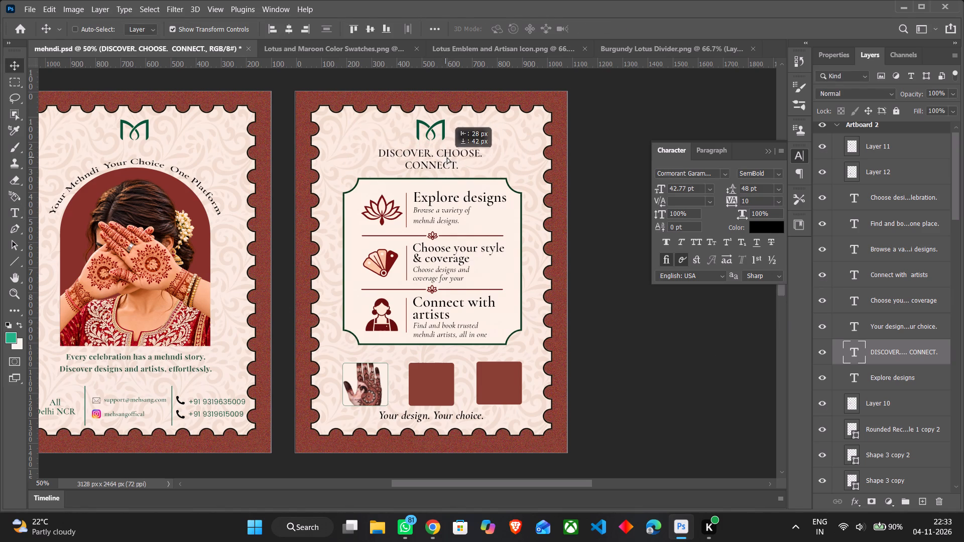
pyautogui.moveTo(447, 157); pyautogui.dragTo(447, 157)
pyautogui.click(447, 157)
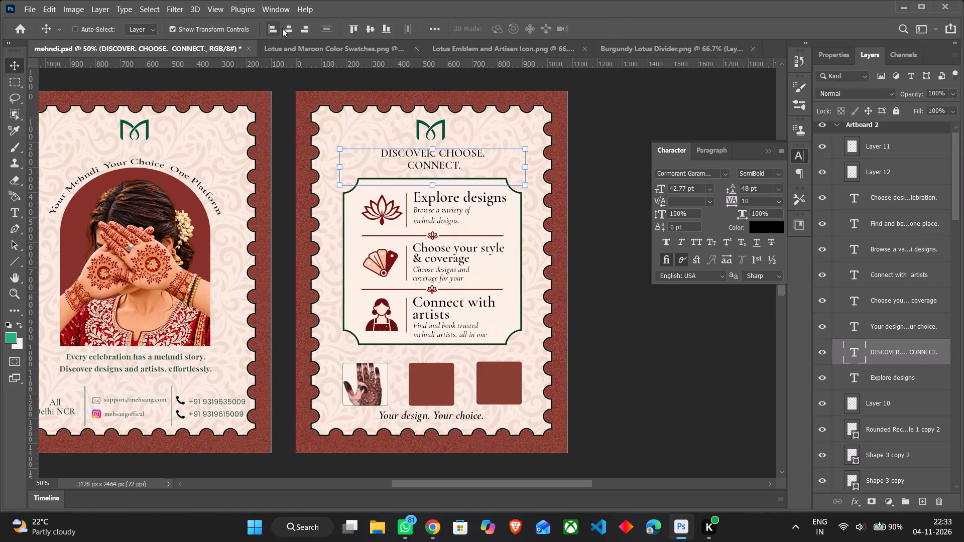
pyautogui.click(283, 29)
# Change the headline's font style to Cormorant Garamond Bold.
pyautogui.doubleClick(448, 165)
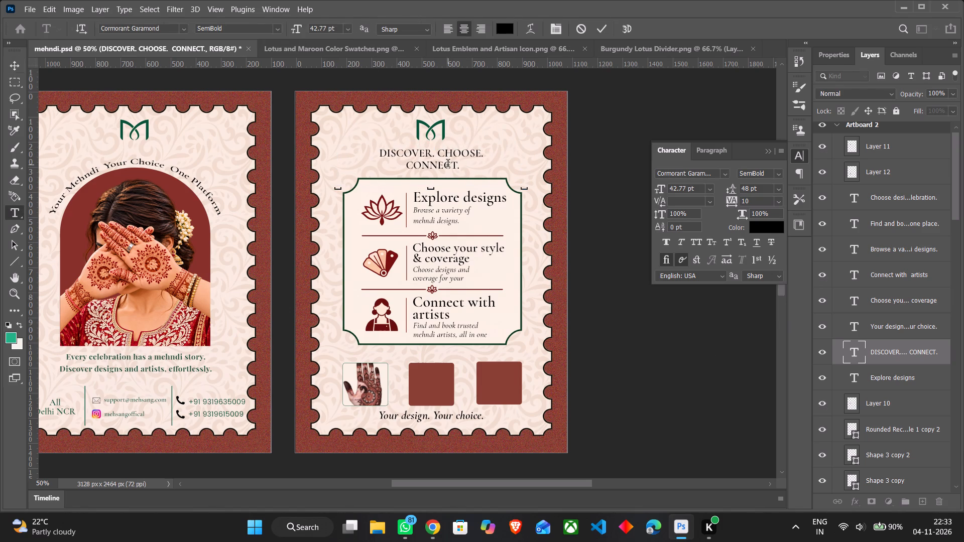
pyautogui.click(776, 177)
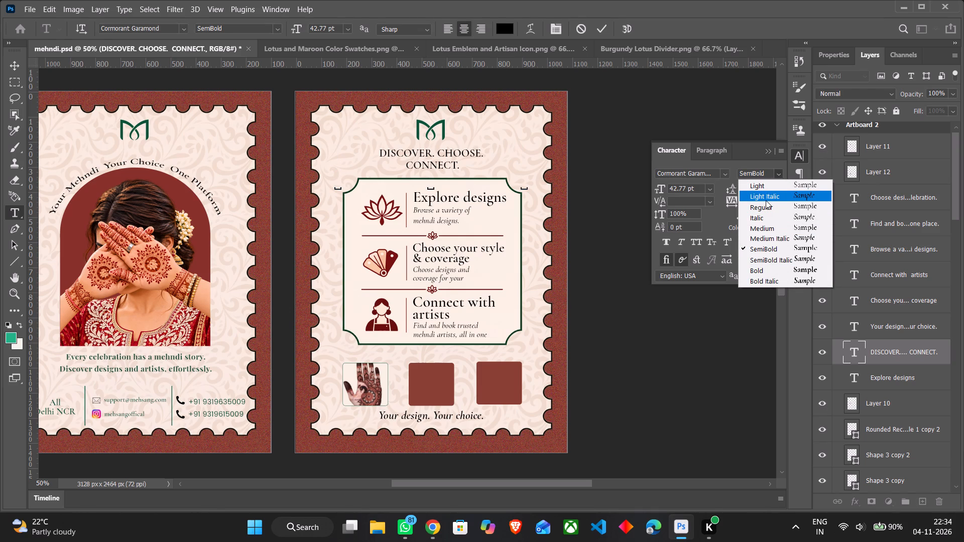
pyautogui.click(772, 269)
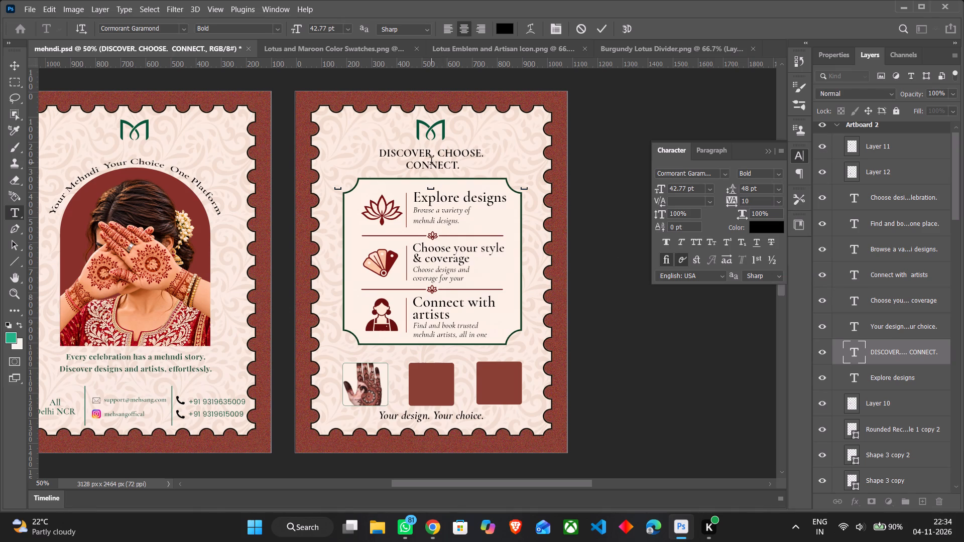
pyautogui.click(10, 68)
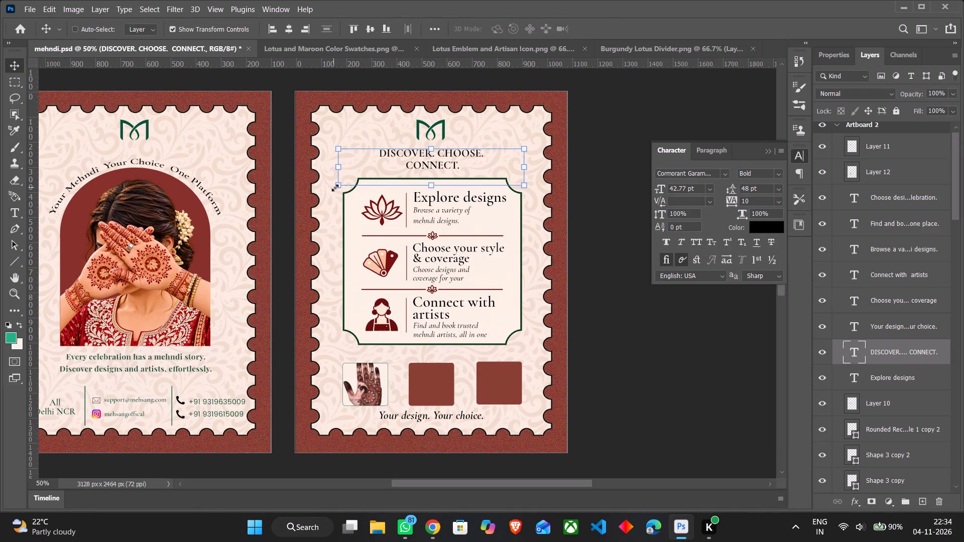
# Scale the headline up proportionally to about 50 pt.
pyautogui.moveTo(335, 188); pyautogui.dragTo(325, 198)
pyautogui.moveTo(525, 192); pyautogui.dragTo(533, 198)
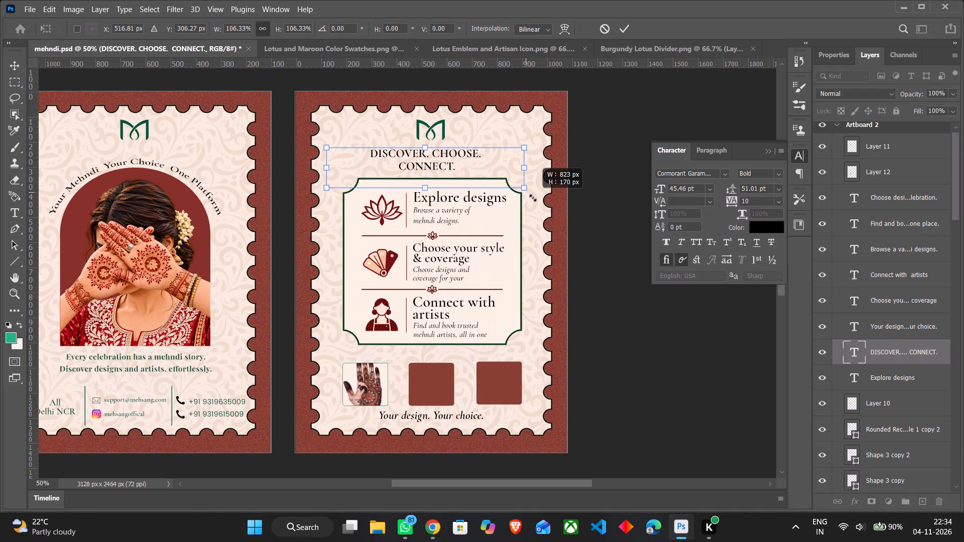
pyautogui.moveTo(533, 198); pyautogui.dragTo(539, 201)
pyautogui.click(325, 193)
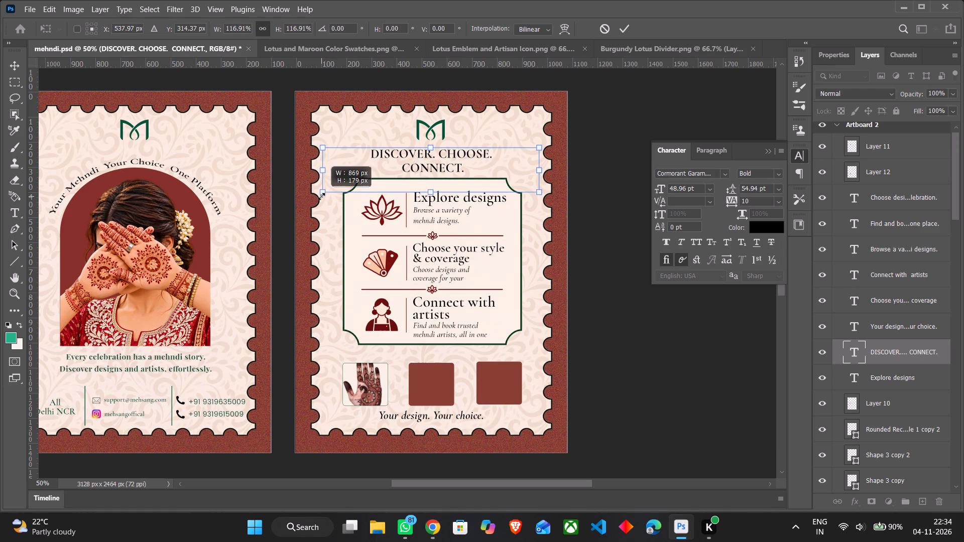
pyautogui.click(596, 289)
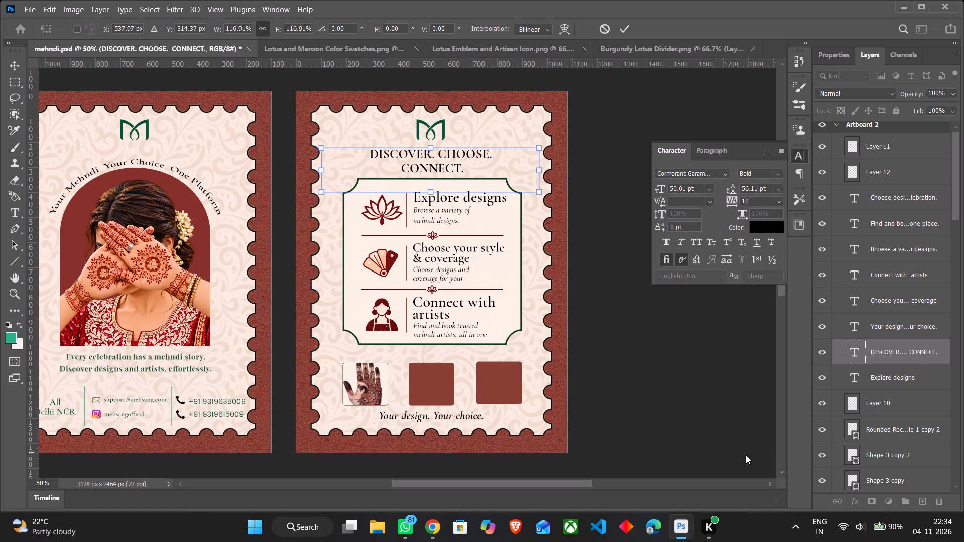
pyautogui.click(705, 448)
# Centre the enlarged headline horizontally on the artboard and nudge it slightly up from the framed panel.
pyautogui.click(286, 27)
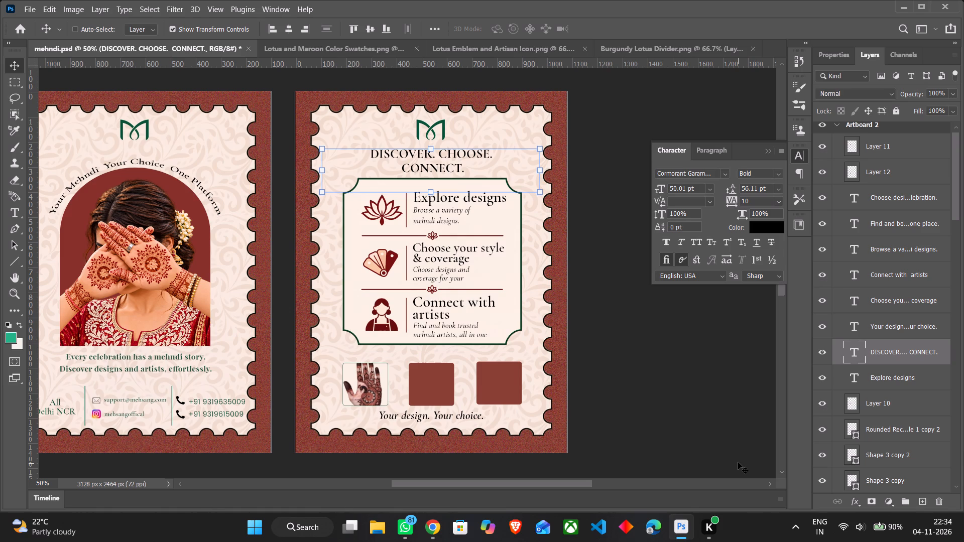
pyautogui.press('Up')
pyautogui.press('Up')
pyautogui.press('Up')
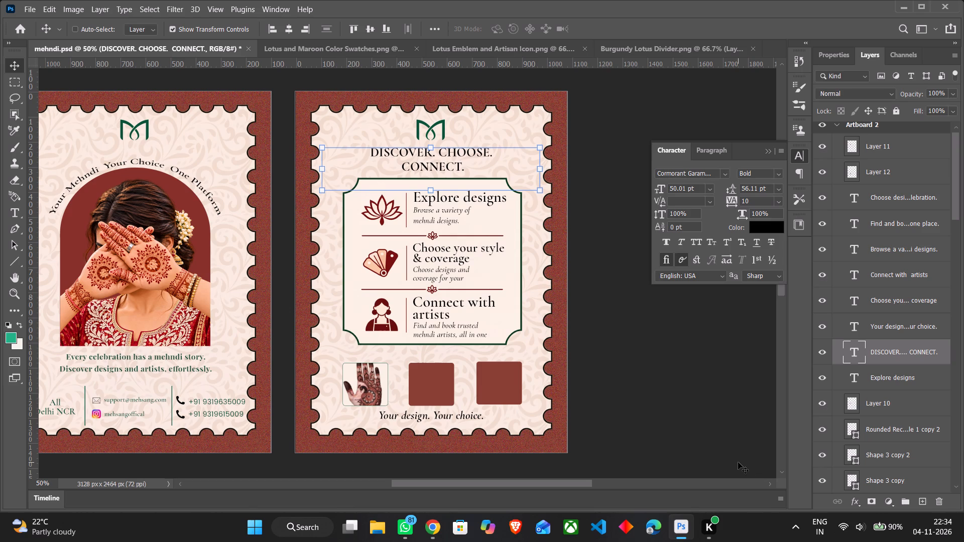
# Recolour the headline dark green #025238, sampled from the logo above it.
pyautogui.doubleClick(446, 166)
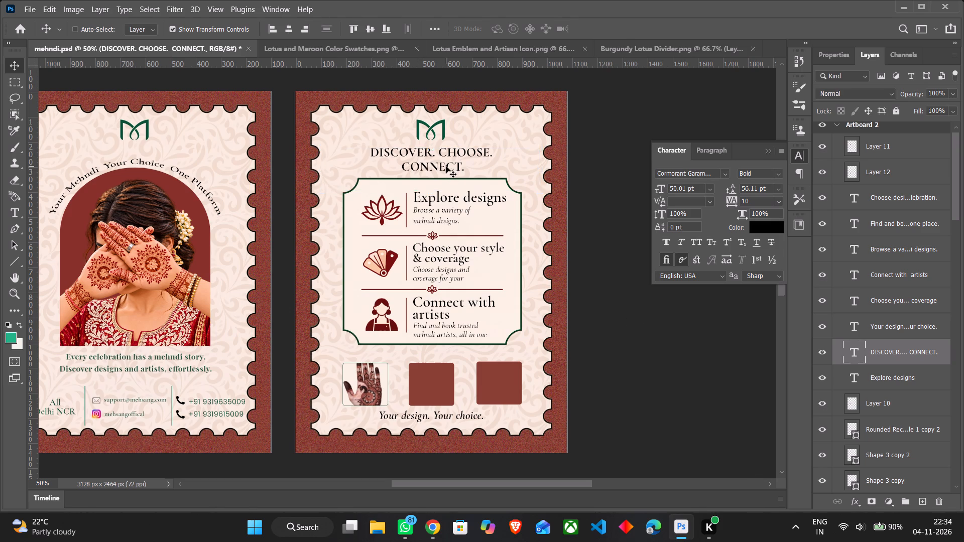
pyautogui.click(769, 230)
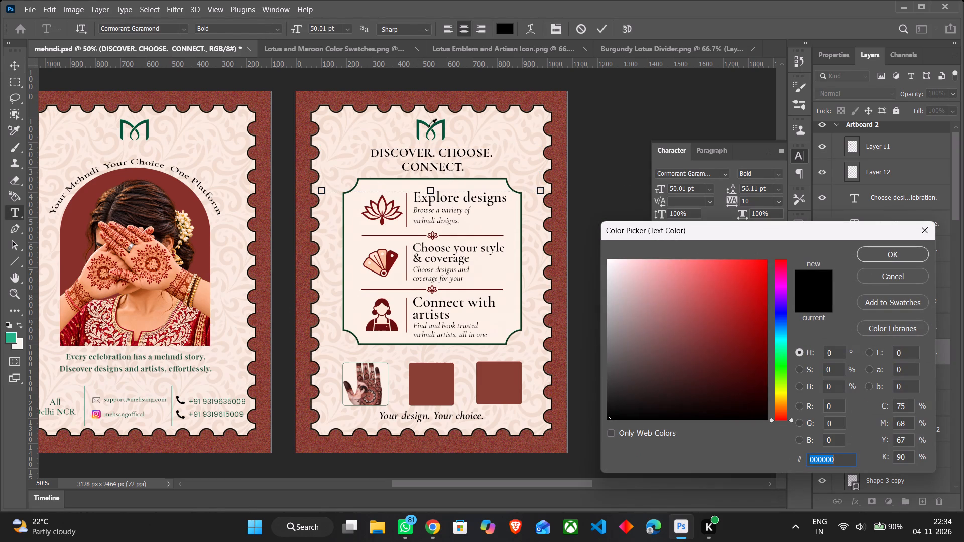
pyautogui.click(428, 124)
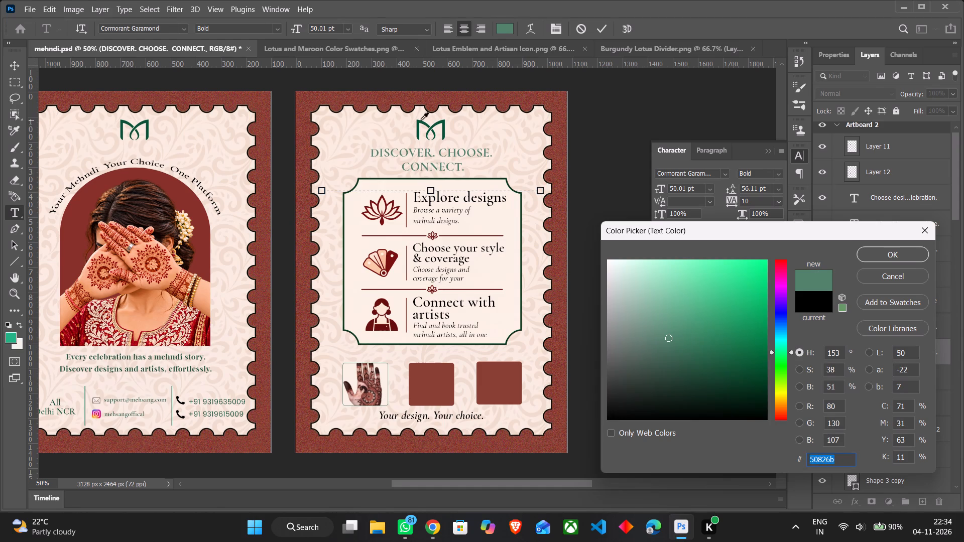
pyautogui.click(417, 121)
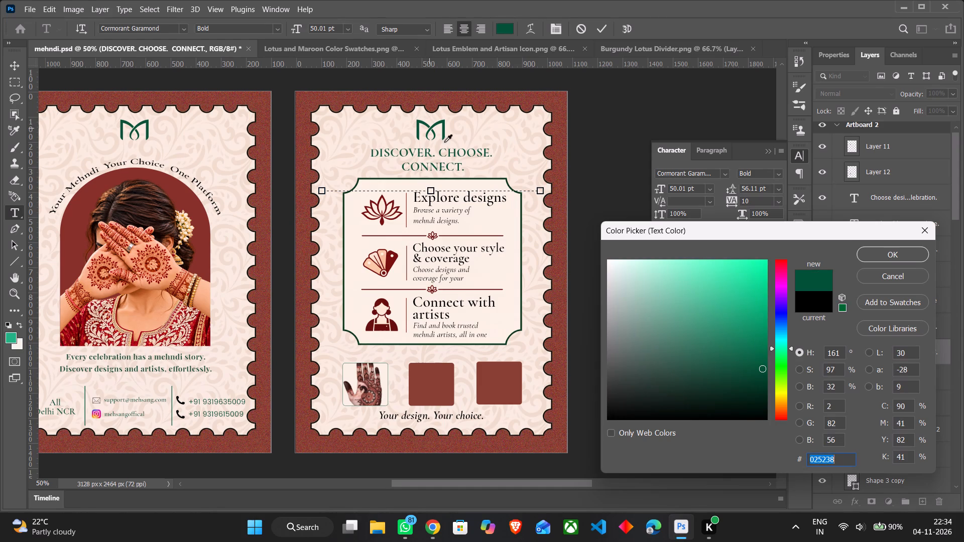
pyautogui.click(885, 255)
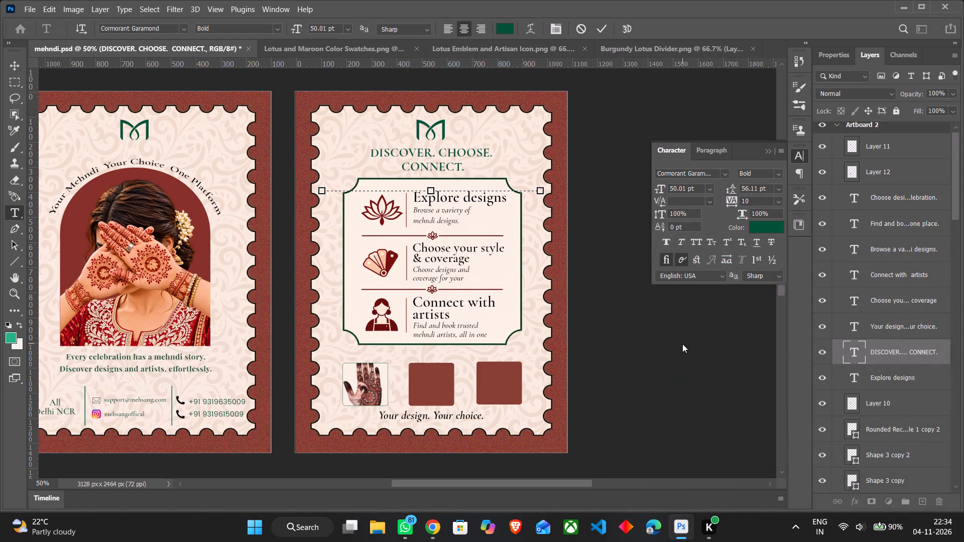
pyautogui.click(682, 344)
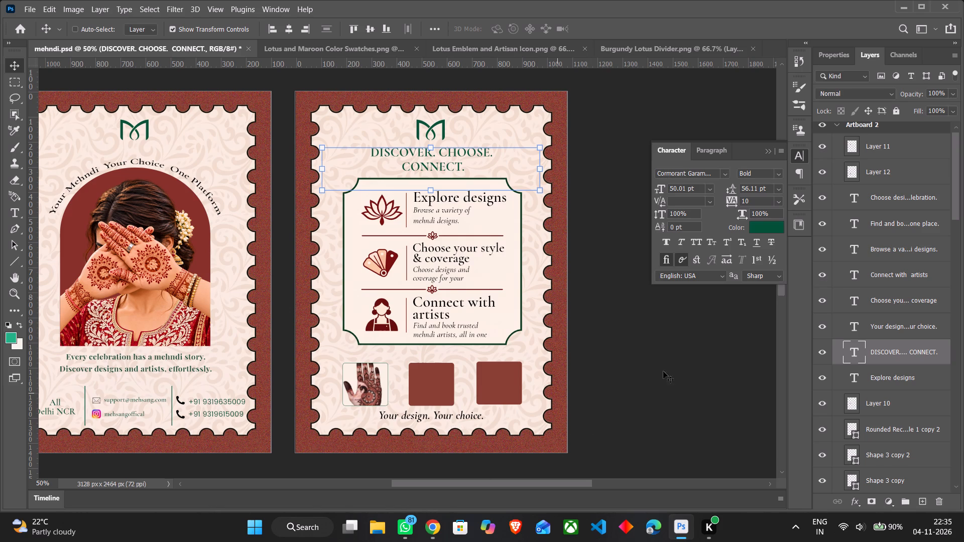
# Nudge the "Your design. Your choice." tagline slightly down and centre it horizontally on the artboard.
pyautogui.click(871, 326)
pyautogui.press('Down')
pyautogui.press('Down')
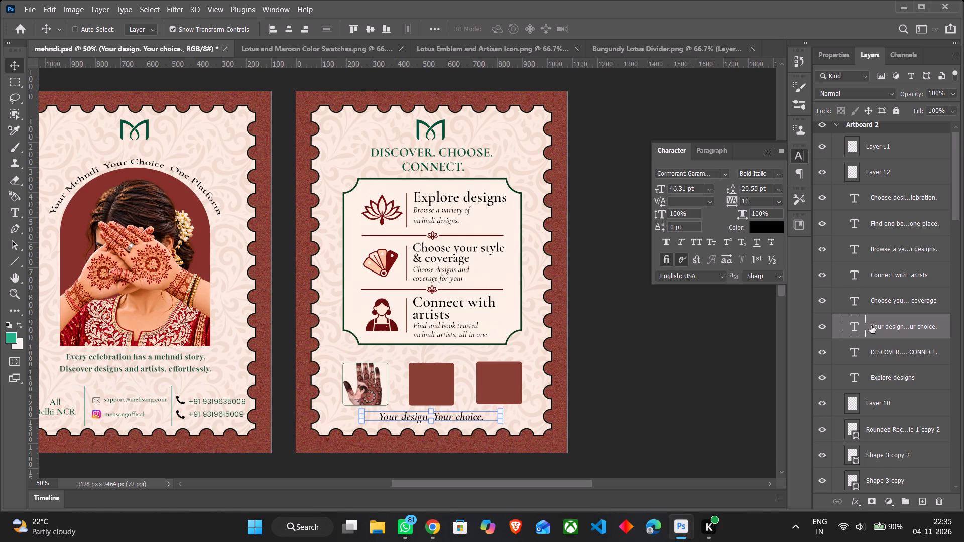
pyautogui.press('Right')
pyautogui.press('Right')
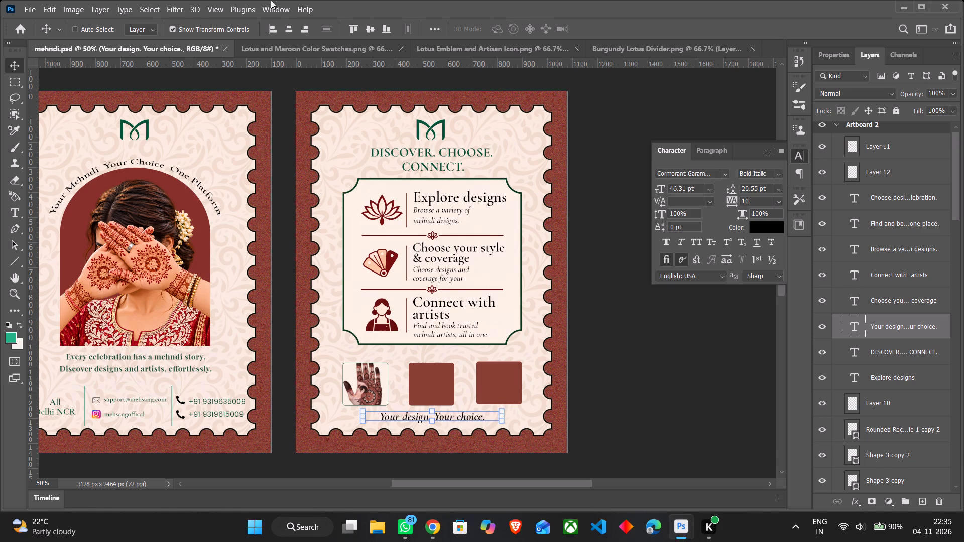
pyautogui.click(285, 24)
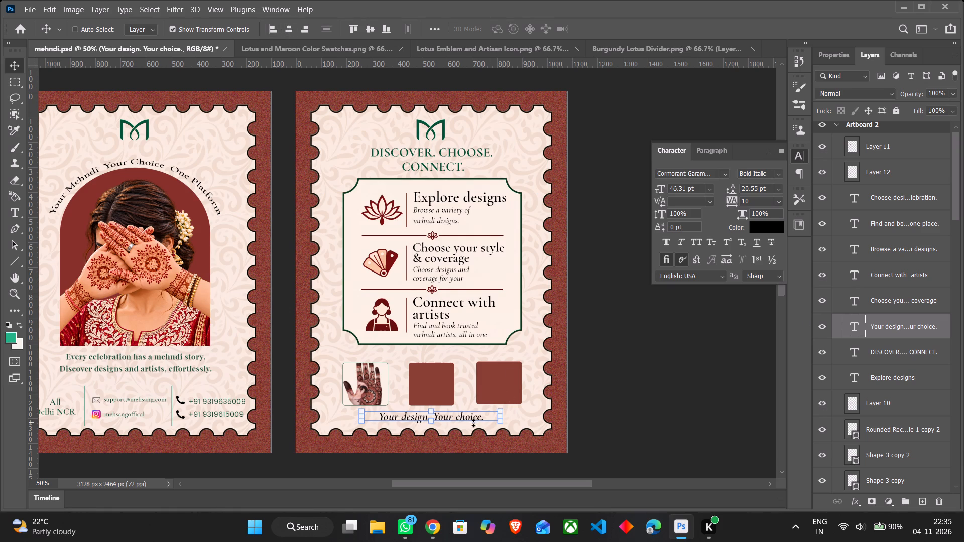
pyautogui.click(636, 406)
# Draw a nearly horizontal line about 138 px long just left of the "Your design. Your choice." tagline, stacked above Layer 10.
pyautogui.click(900, 394)
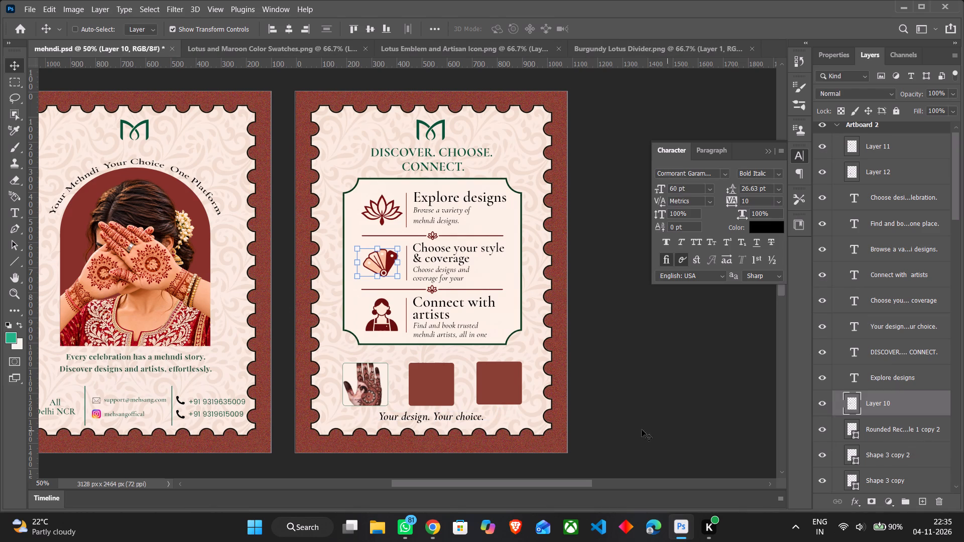
pyautogui.click(18, 262)
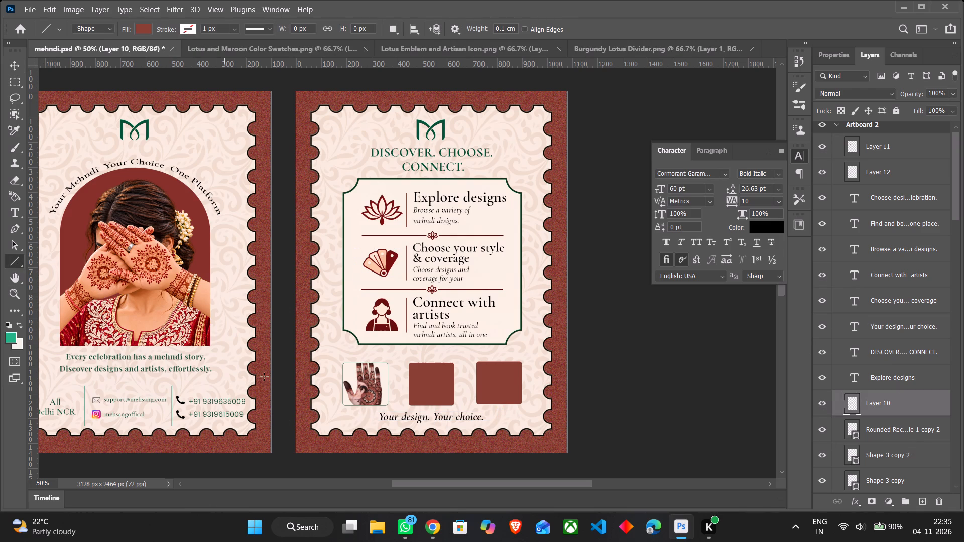
pyautogui.moveTo(342, 416); pyautogui.dragTo(373, 413)
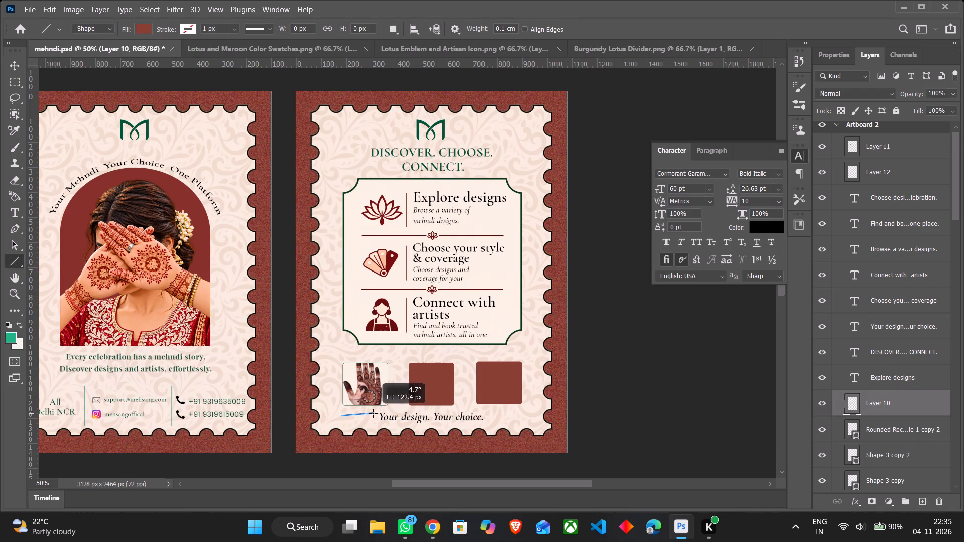
pyautogui.moveTo(373, 413); pyautogui.dragTo(376, 415)
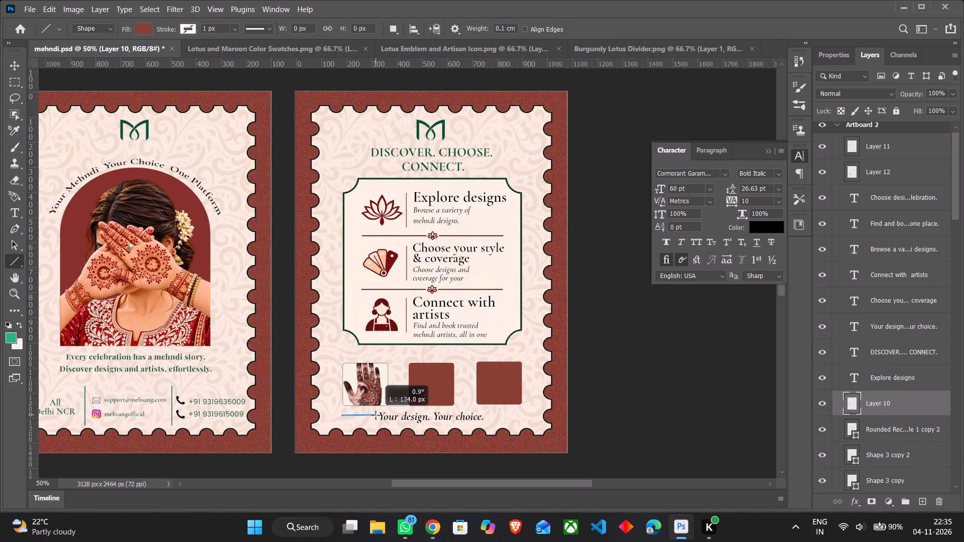
pyautogui.moveTo(376, 415); pyautogui.dragTo(376, 415)
pyautogui.moveTo(376, 415); pyautogui.dragTo(377, 415)
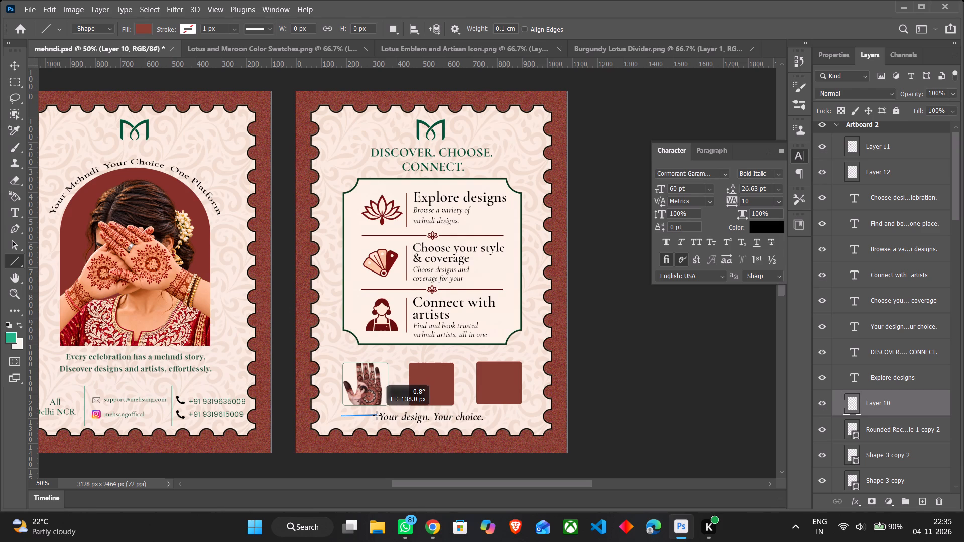
pyautogui.moveTo(377, 415); pyautogui.dragTo(377, 416)
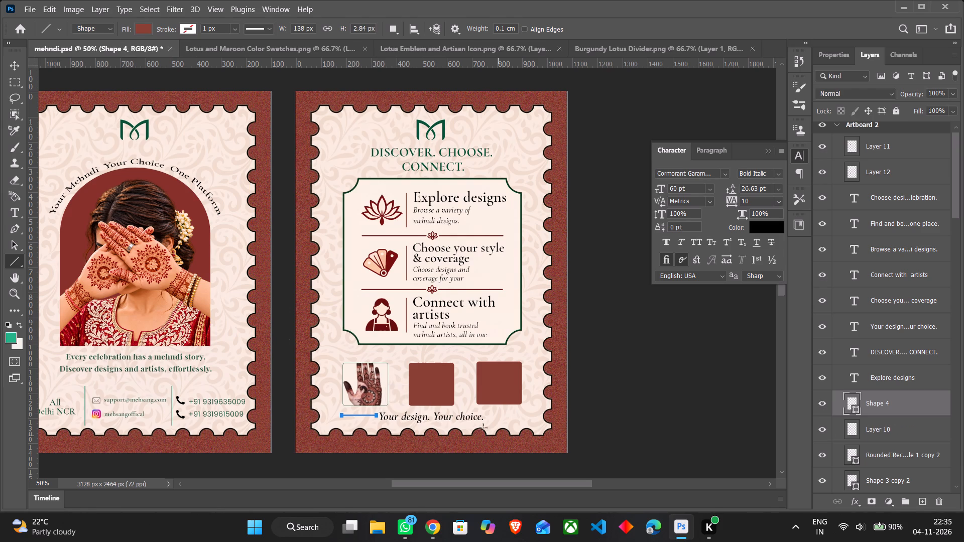
# Nudge the line beside the tagline slightly down and scale it from its outer end to about 63% of its length.
pyautogui.click(12, 70)
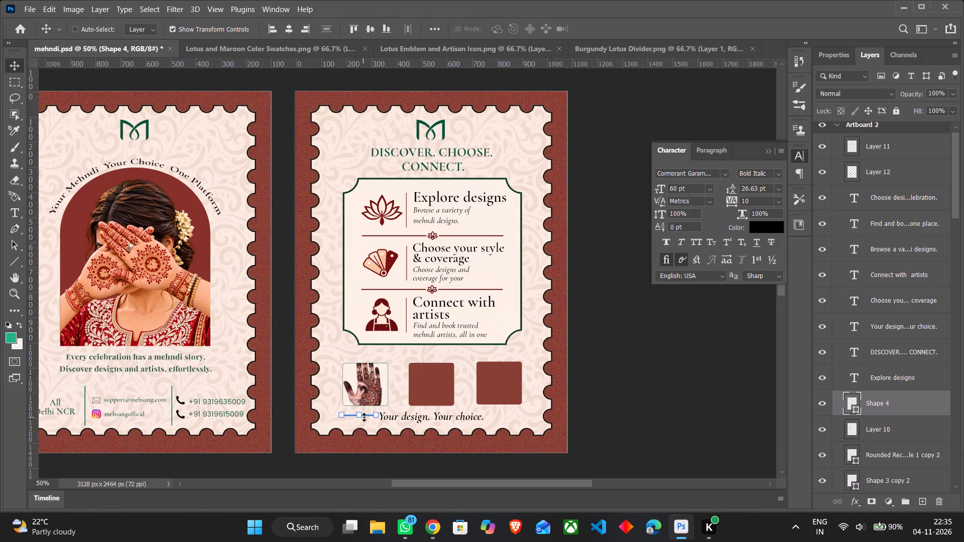
pyautogui.click(384, 433)
pyautogui.hotkey('ctrl', '+')
pyautogui.hotkey('ctrl', '+')
pyautogui.hotkey('ctrl', '+')
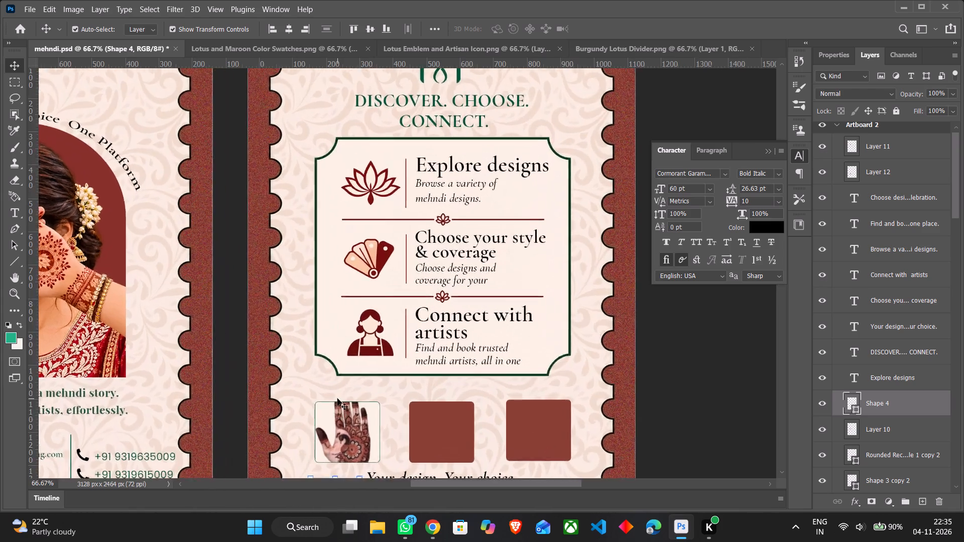
pyautogui.hotkey('ctrl', '+')
pyautogui.hotkey('ctrl', '+')
pyautogui.hotkey('ctrl', '+')
pyautogui.scroll(-11, 337, 398)
pyautogui.scroll(1, 337, 398)
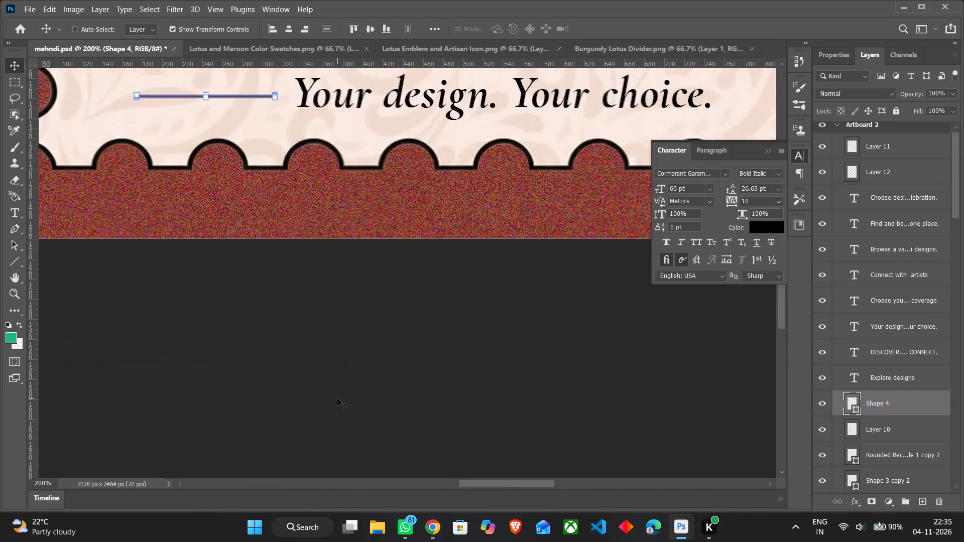
pyautogui.scroll(2, 337, 398)
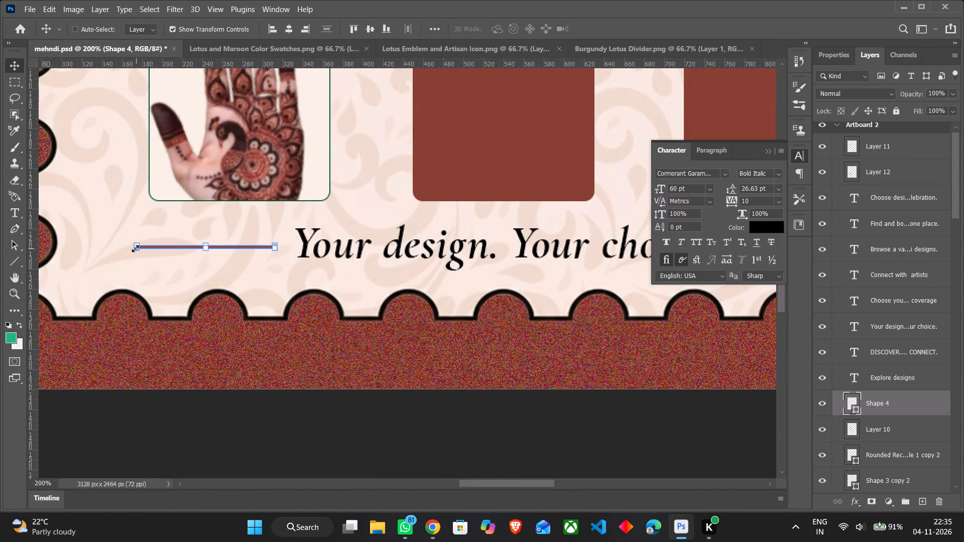
pyautogui.moveTo(131, 246); pyautogui.dragTo(158, 247)
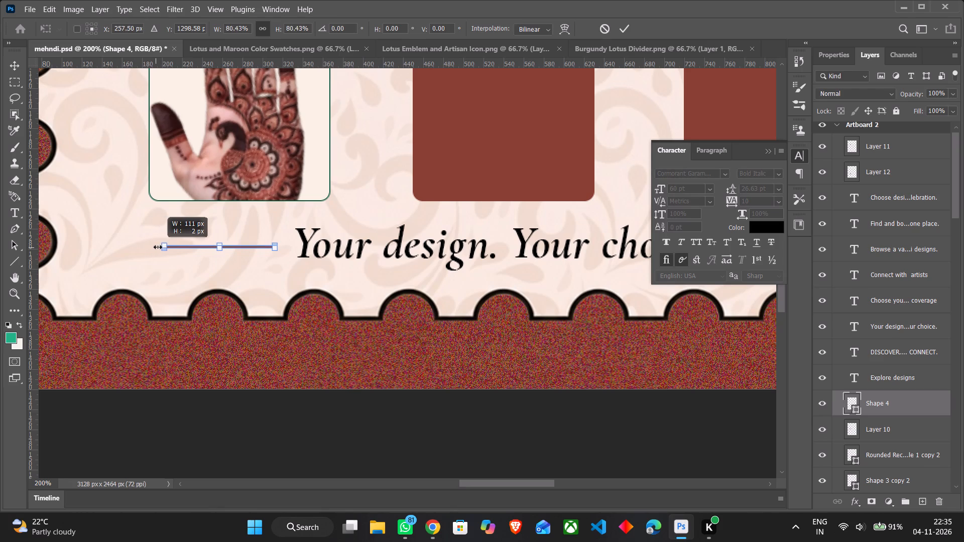
pyautogui.moveTo(158, 247); pyautogui.dragTo(176, 247)
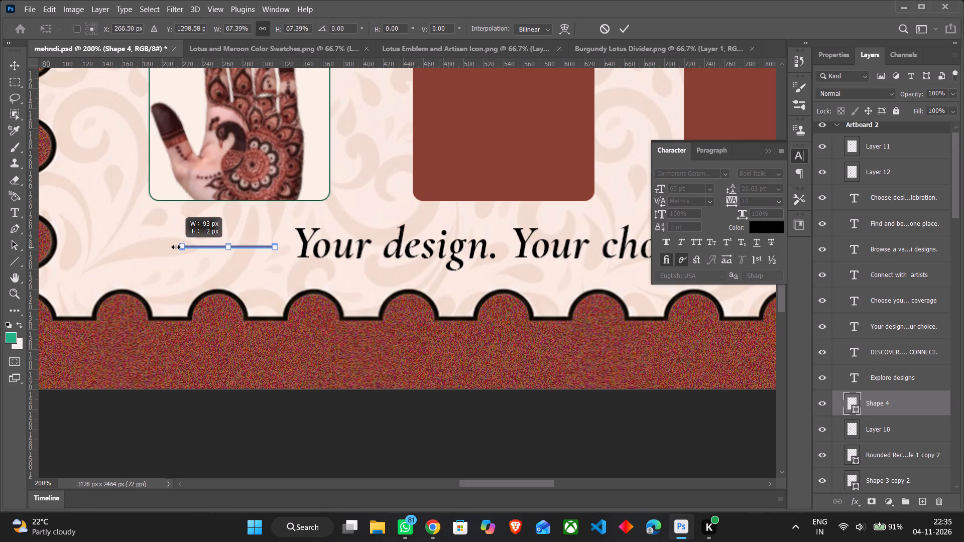
pyautogui.moveTo(176, 247); pyautogui.dragTo(182, 247)
pyautogui.hotkey('ctrl', '-')
pyautogui.hotkey('ctrl', '-')
pyautogui.hotkey('ctrl', '-')
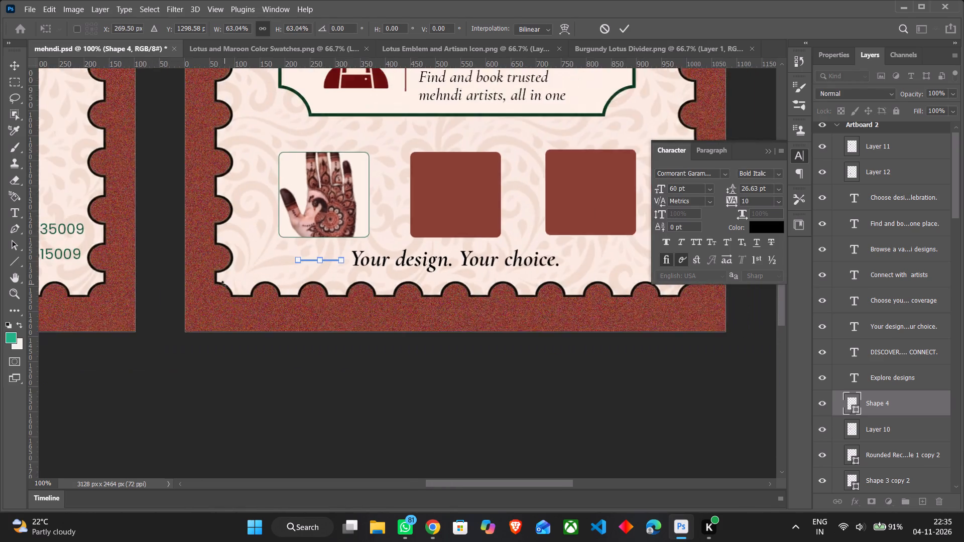
# Duplicate the shortened line layer.
pyautogui.hotkey('ctrl', 'j')
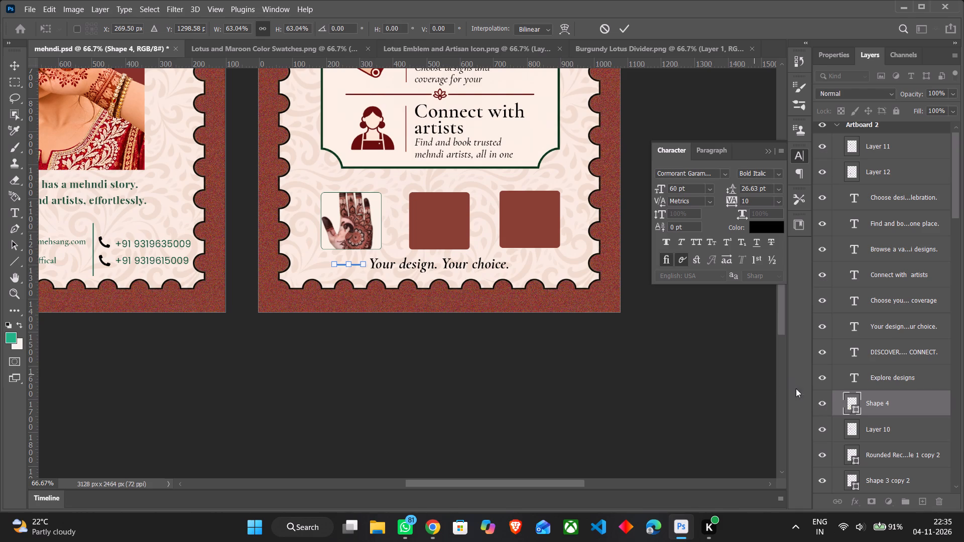
pyautogui.click(908, 394)
pyautogui.hotkey('ctrl', 'j')
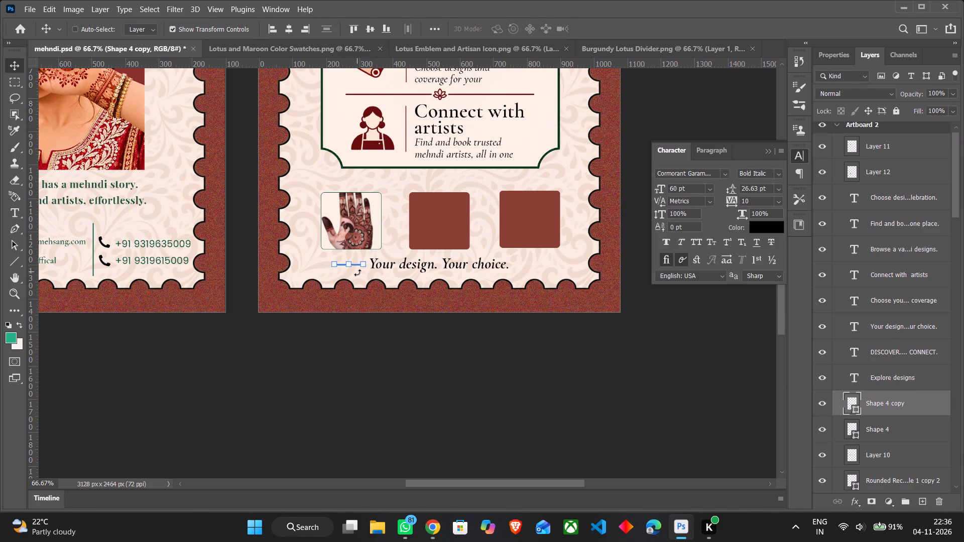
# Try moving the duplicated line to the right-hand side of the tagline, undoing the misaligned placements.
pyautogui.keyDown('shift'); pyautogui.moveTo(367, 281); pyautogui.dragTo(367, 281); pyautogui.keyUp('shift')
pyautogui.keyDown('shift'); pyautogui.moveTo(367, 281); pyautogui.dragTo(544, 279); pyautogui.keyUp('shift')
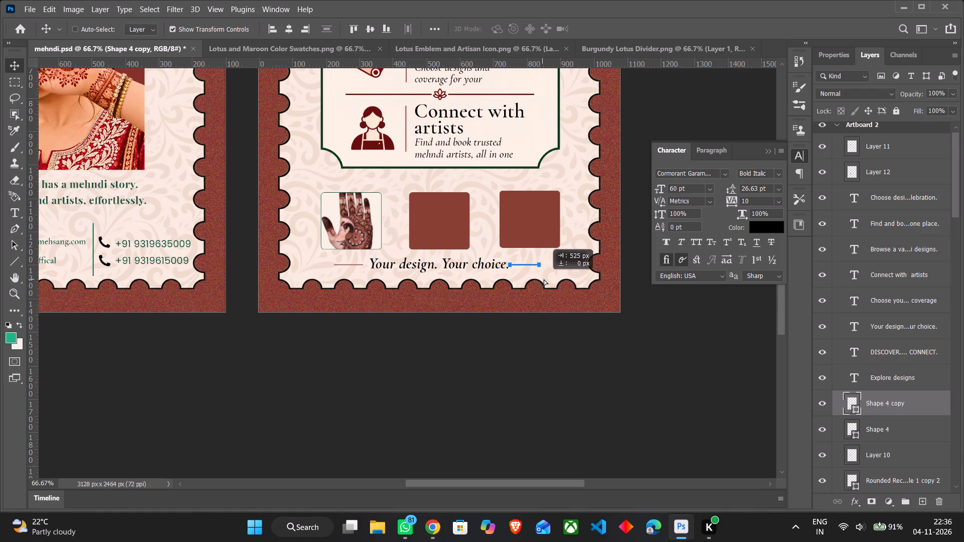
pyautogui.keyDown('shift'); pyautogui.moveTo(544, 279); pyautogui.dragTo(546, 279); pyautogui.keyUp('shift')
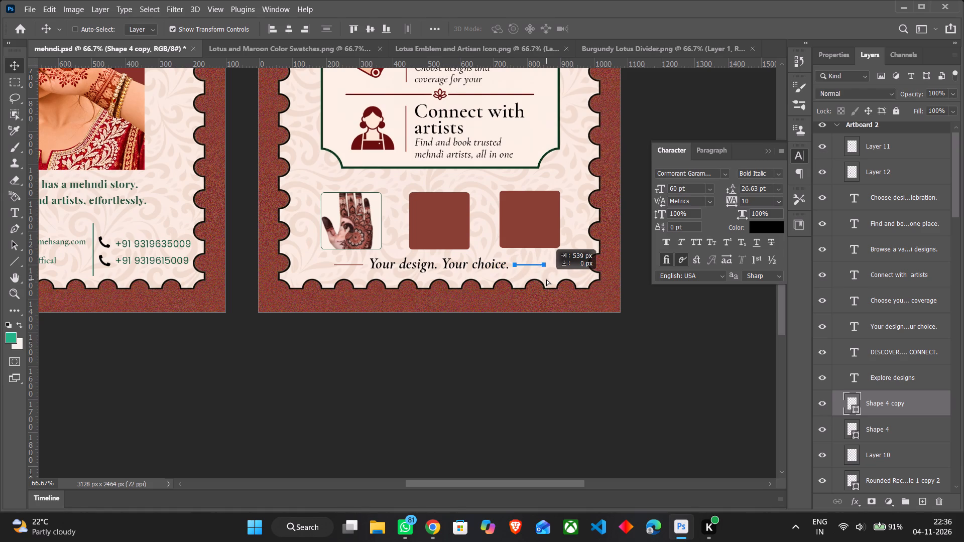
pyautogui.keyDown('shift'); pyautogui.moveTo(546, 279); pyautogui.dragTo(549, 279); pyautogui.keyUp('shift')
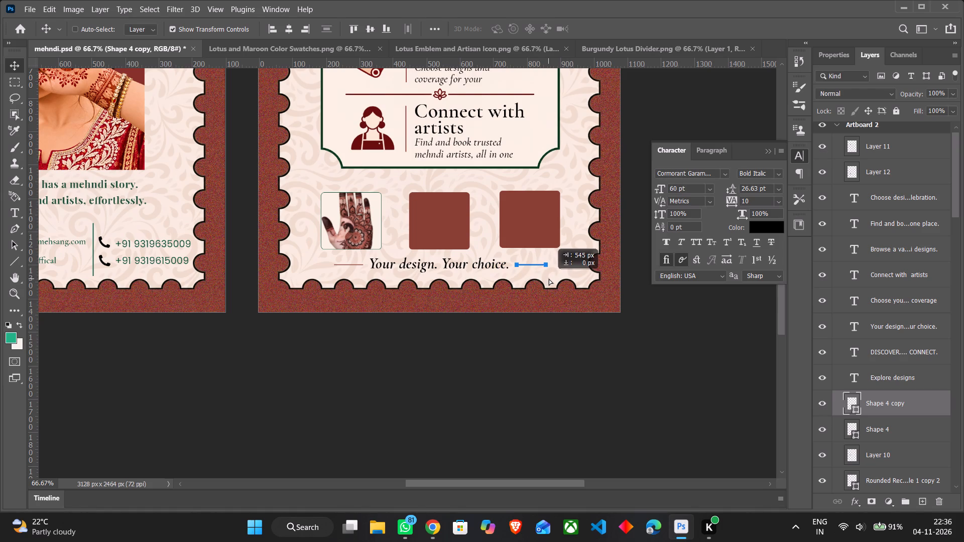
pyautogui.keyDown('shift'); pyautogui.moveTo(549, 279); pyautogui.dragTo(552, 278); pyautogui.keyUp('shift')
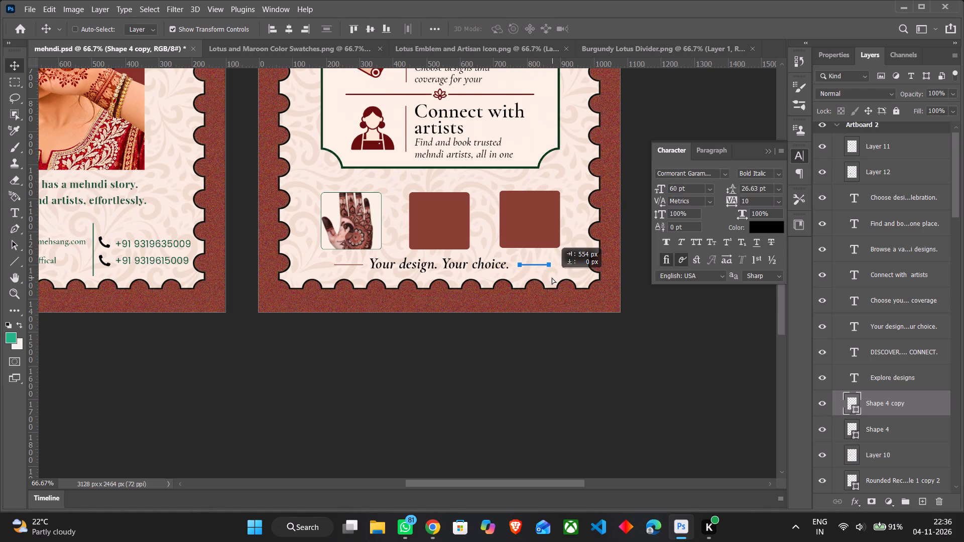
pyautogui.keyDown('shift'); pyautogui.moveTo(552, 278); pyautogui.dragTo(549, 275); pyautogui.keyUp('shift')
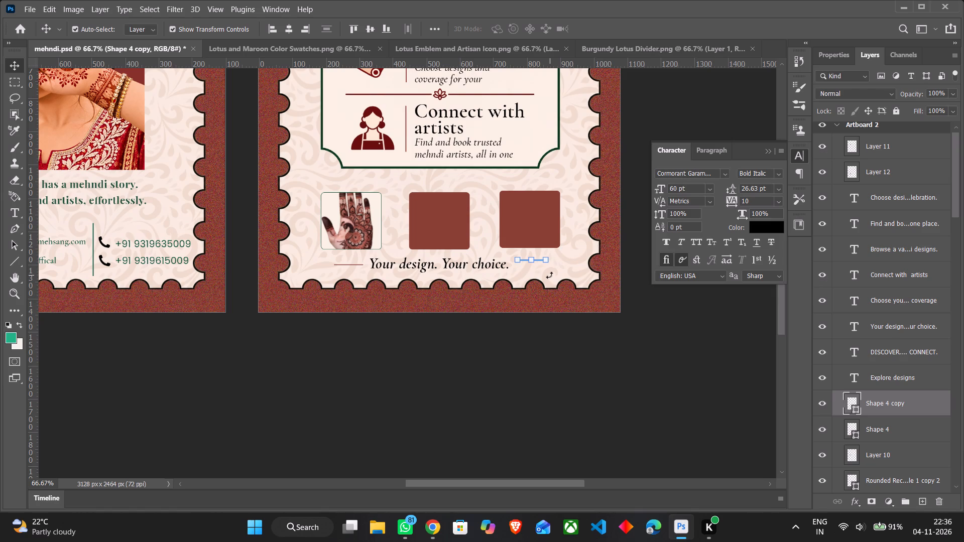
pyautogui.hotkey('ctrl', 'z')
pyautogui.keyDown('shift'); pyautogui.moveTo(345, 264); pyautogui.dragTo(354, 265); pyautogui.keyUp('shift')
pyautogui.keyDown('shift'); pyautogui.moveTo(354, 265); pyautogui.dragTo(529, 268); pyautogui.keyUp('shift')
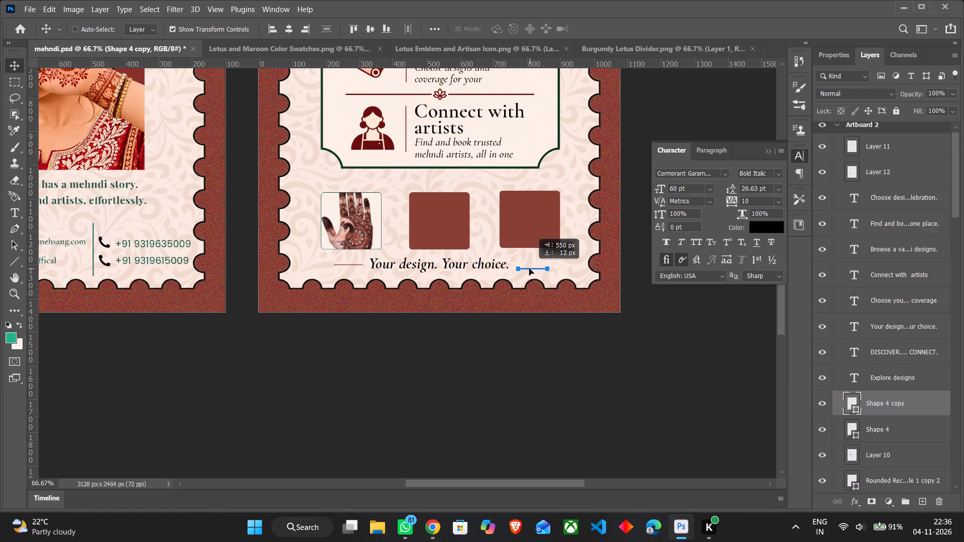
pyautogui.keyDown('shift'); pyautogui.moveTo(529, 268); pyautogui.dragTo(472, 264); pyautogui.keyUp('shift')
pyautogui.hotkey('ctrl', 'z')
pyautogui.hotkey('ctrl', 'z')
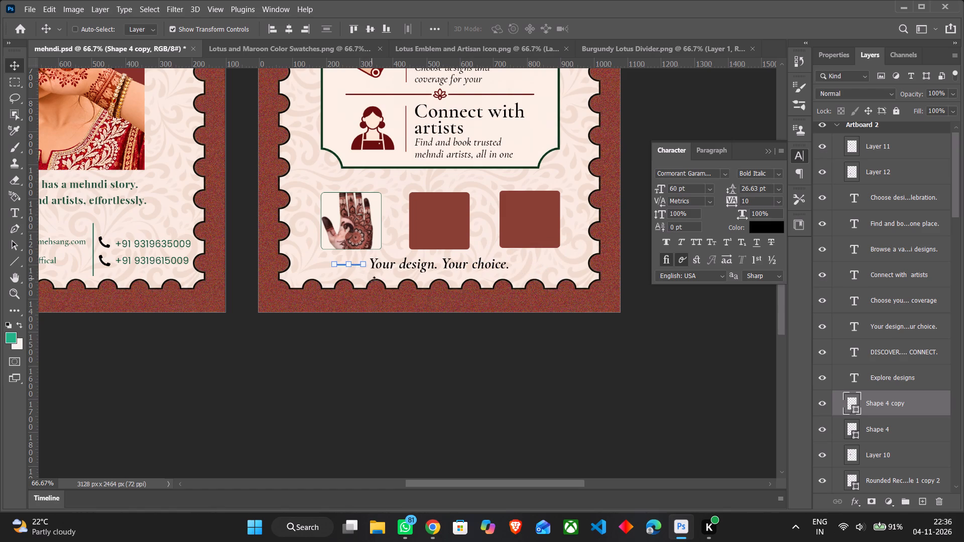
# Move the duplicated line straight across to just right of the "Your design. Your choice." tagline, level with the original line.
pyautogui.keyDown('shift'); pyautogui.moveTo(376, 284); pyautogui.dragTo(530, 284); pyautogui.keyUp('shift')
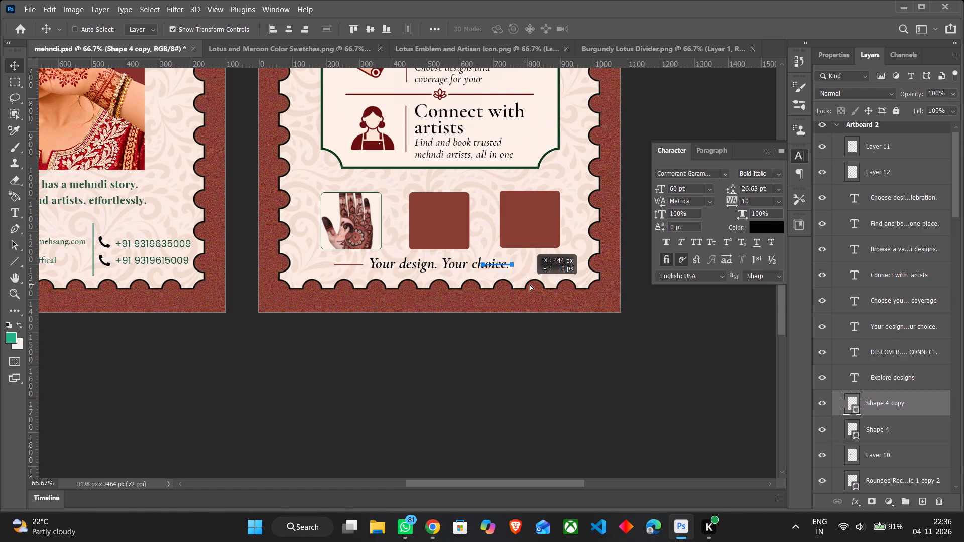
pyautogui.keyDown('shift'); pyautogui.moveTo(530, 284); pyautogui.dragTo(557, 285); pyautogui.keyUp('shift')
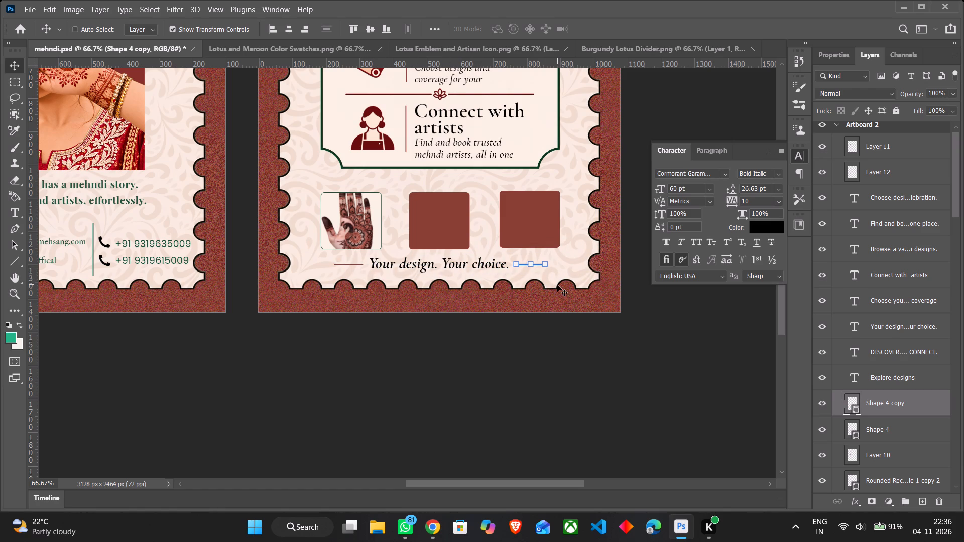
pyautogui.hotkey('ctrl', '-')
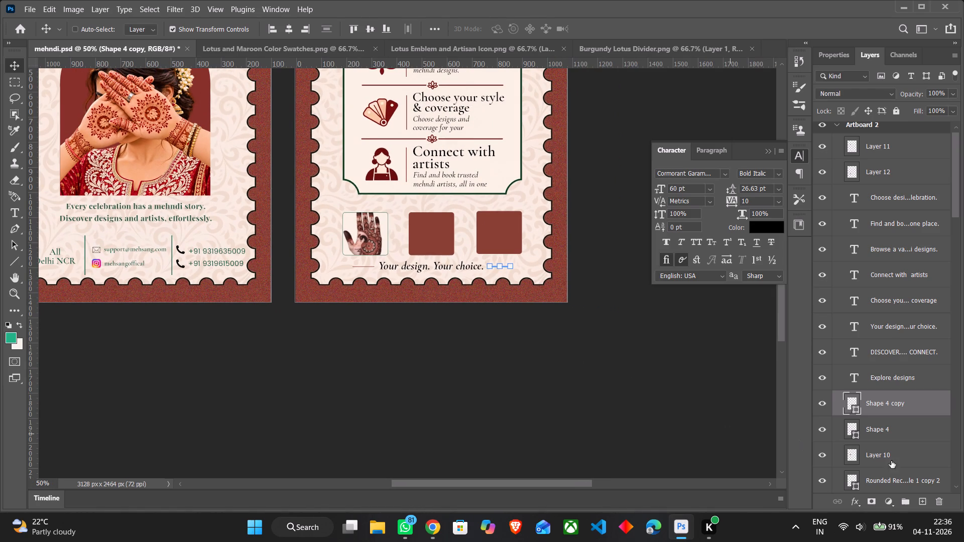
# Scale the mehndi hand photo on Layer 9, in the first rounded frame, down proportionally to 68.55%.
pyautogui.click(910, 482)
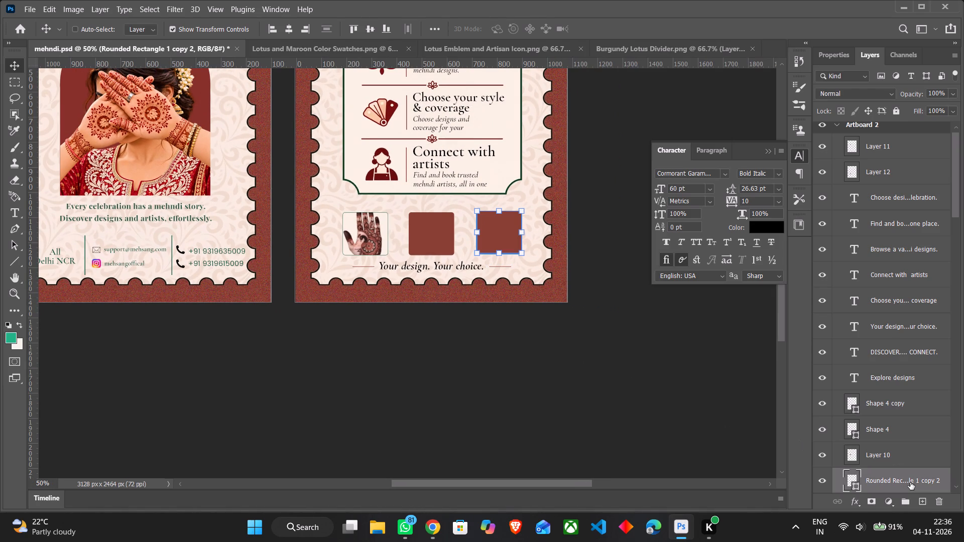
pyautogui.scroll(2, 910, 482)
pyautogui.scroll(3, 631, 333)
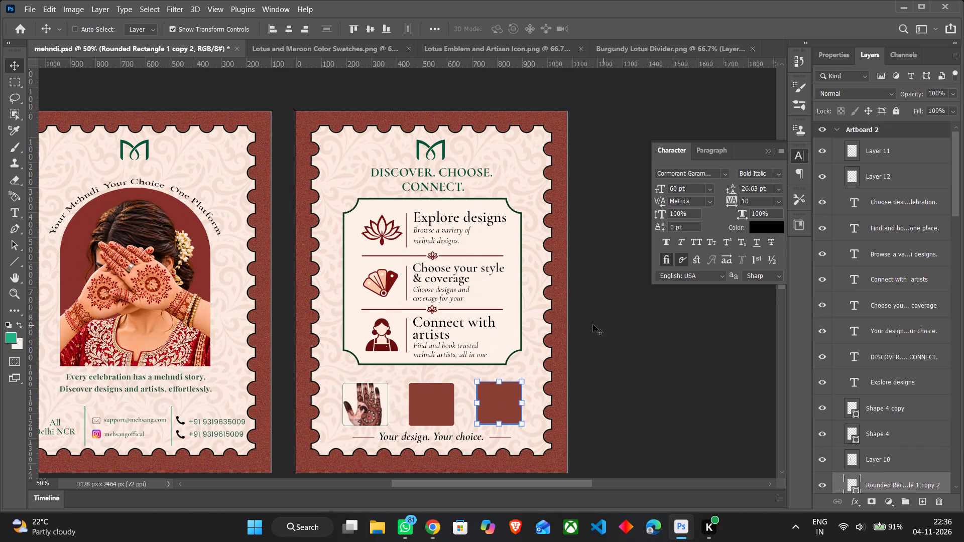
pyautogui.scroll(-15, 882, 396)
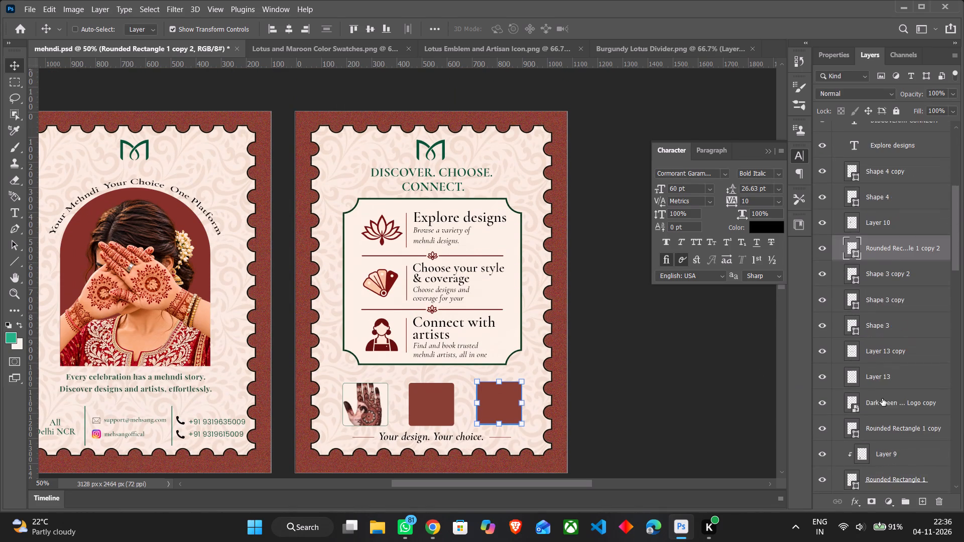
pyautogui.scroll(-5, 882, 398)
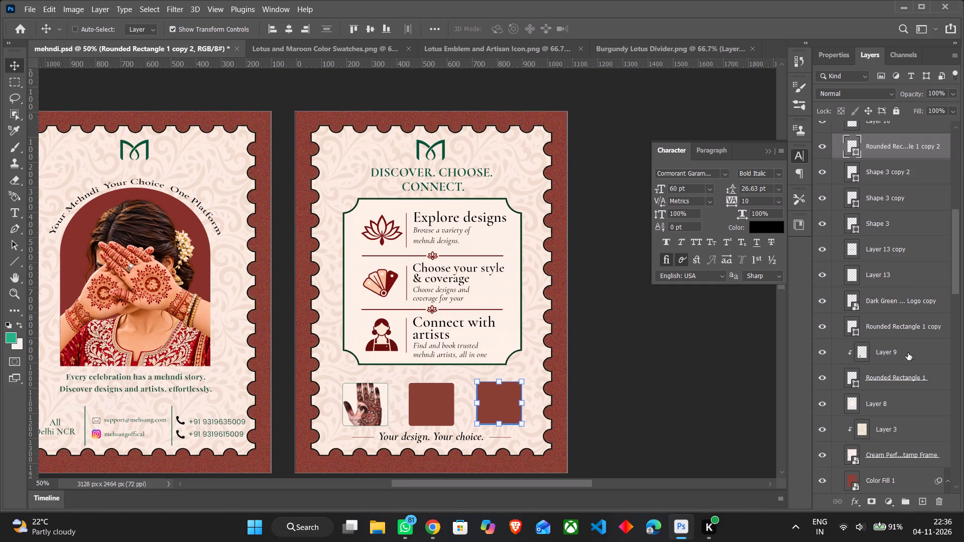
pyautogui.click(908, 353)
pyautogui.moveTo(346, 373); pyautogui.dragTo(351, 381)
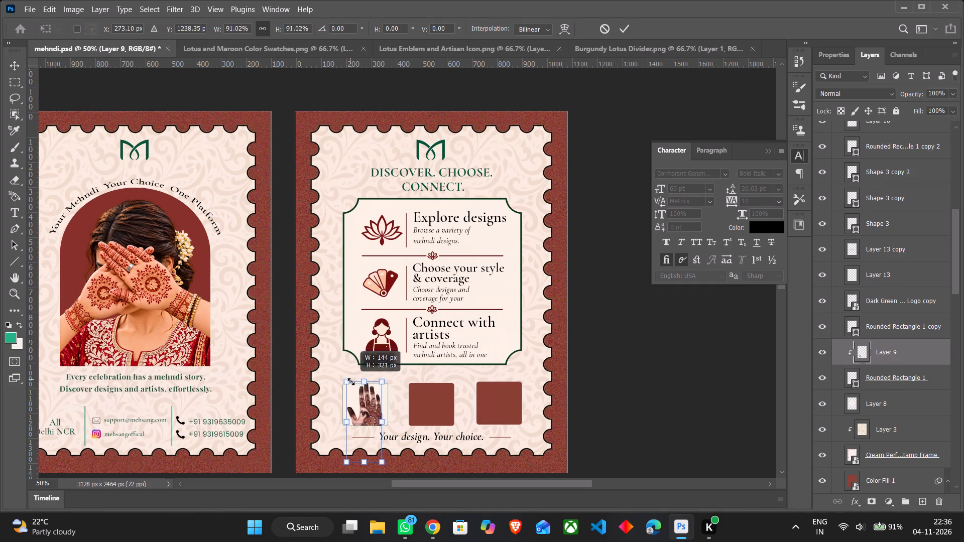
pyautogui.moveTo(351, 381); pyautogui.dragTo(352, 384)
pyautogui.moveTo(380, 461); pyautogui.dragTo(373, 444)
pyautogui.moveTo(366, 417); pyautogui.dragTo(366, 411)
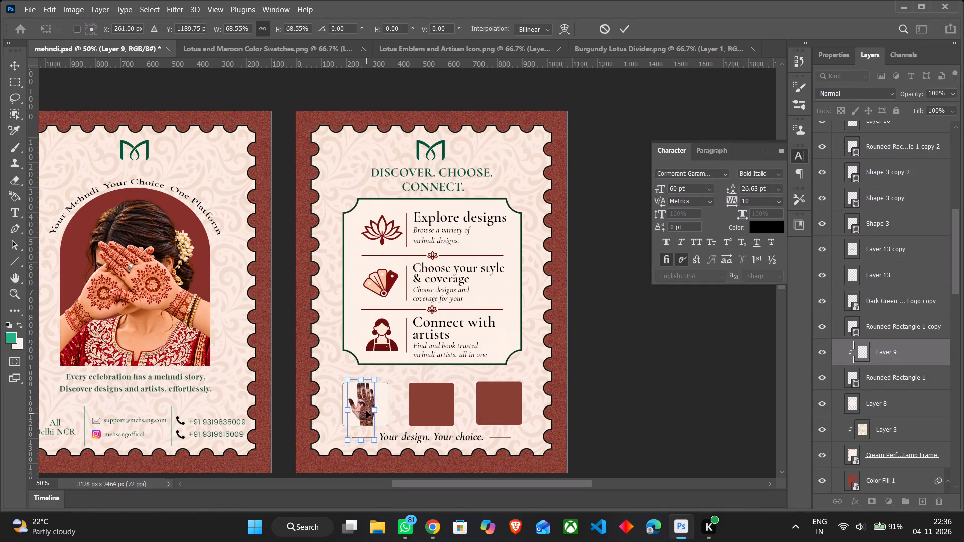
# Stretch the hand photo's width to 93.45% and shift it down and left within its rounded frame.
pyautogui.moveTo(376, 409); pyautogui.dragTo(385, 410)
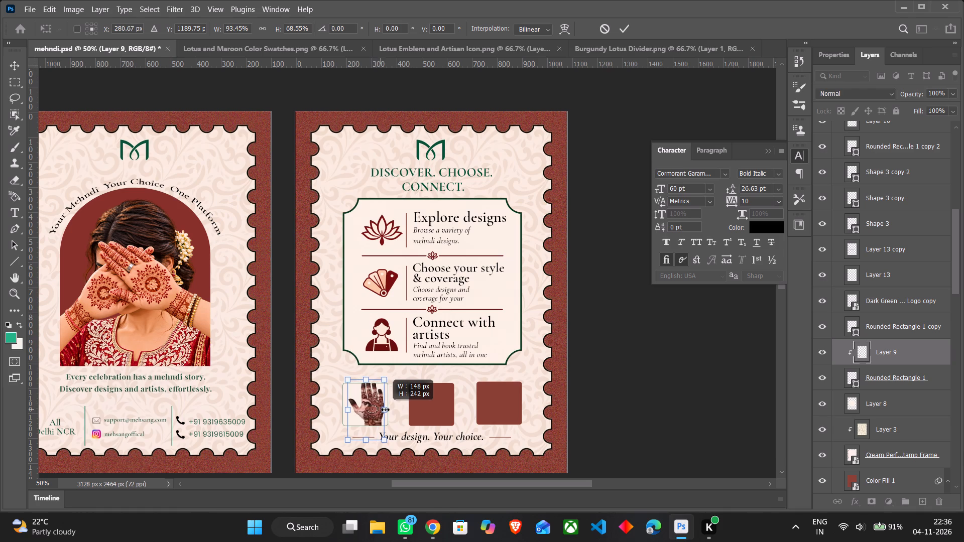
pyautogui.moveTo(385, 410); pyautogui.dragTo(386, 410)
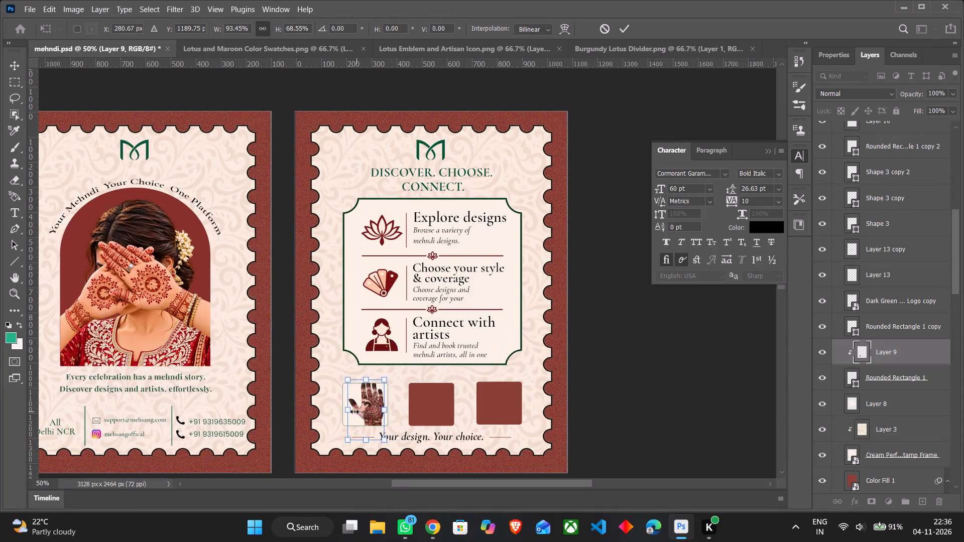
pyautogui.moveTo(368, 411); pyautogui.dragTo(361, 415)
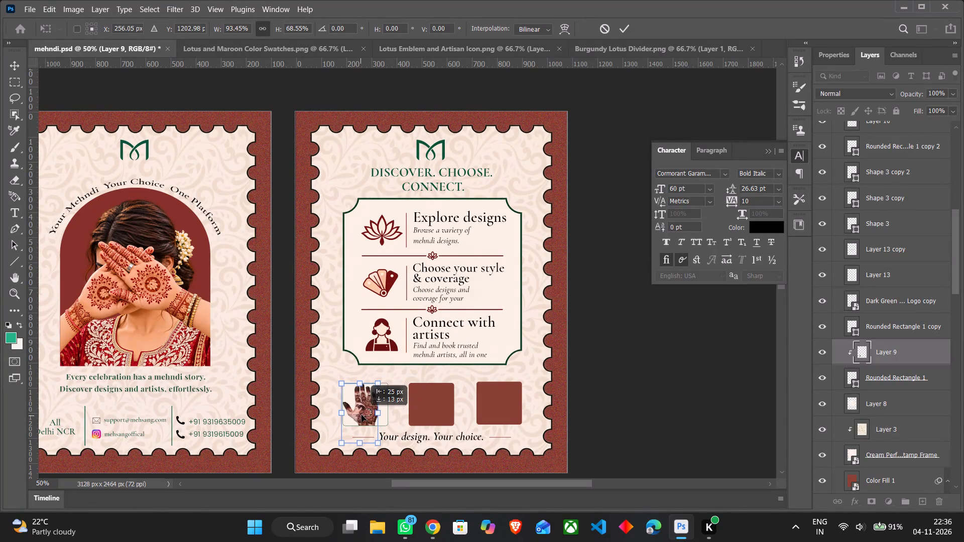
pyautogui.moveTo(361, 415); pyautogui.dragTo(363, 417)
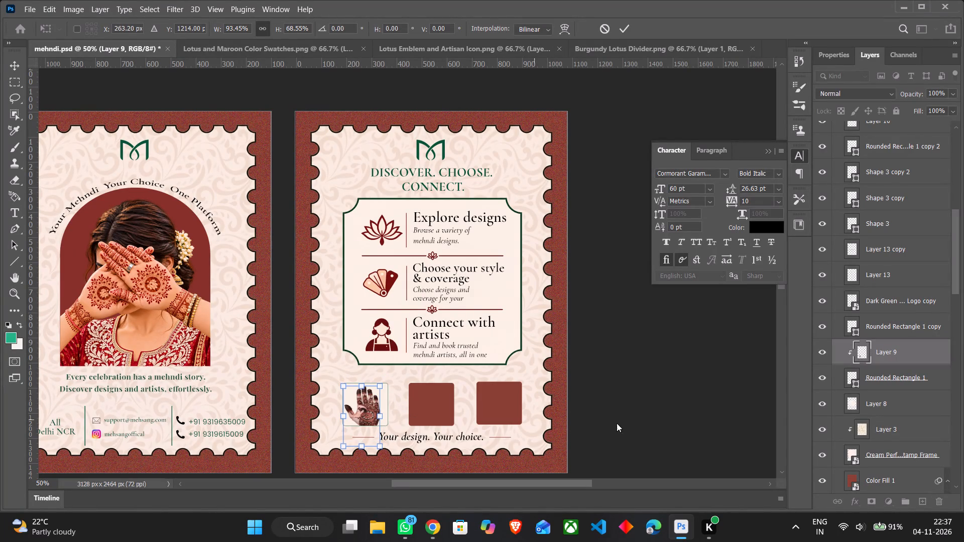
pyautogui.click(635, 423)
pyautogui.click(876, 458)
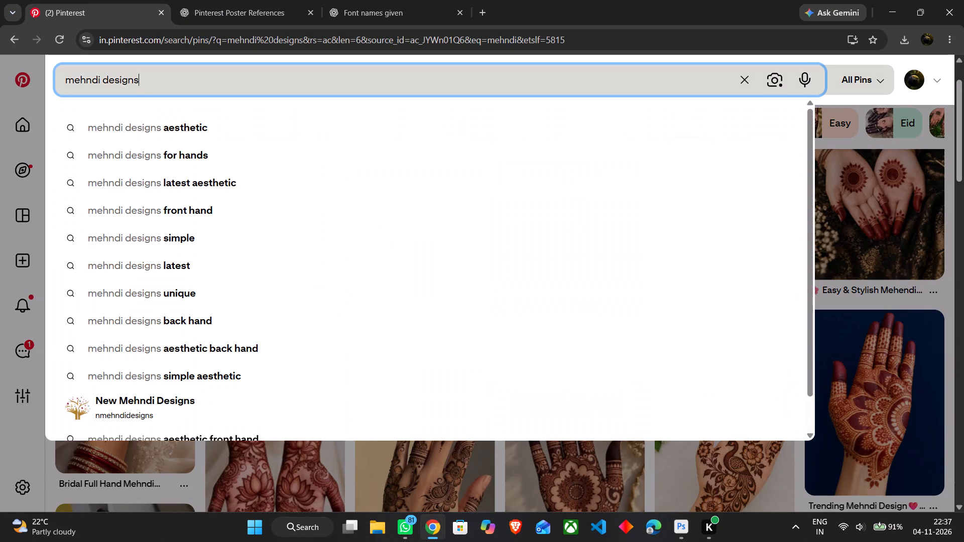
pyautogui.press('space')
pyautogui.write('just deso')
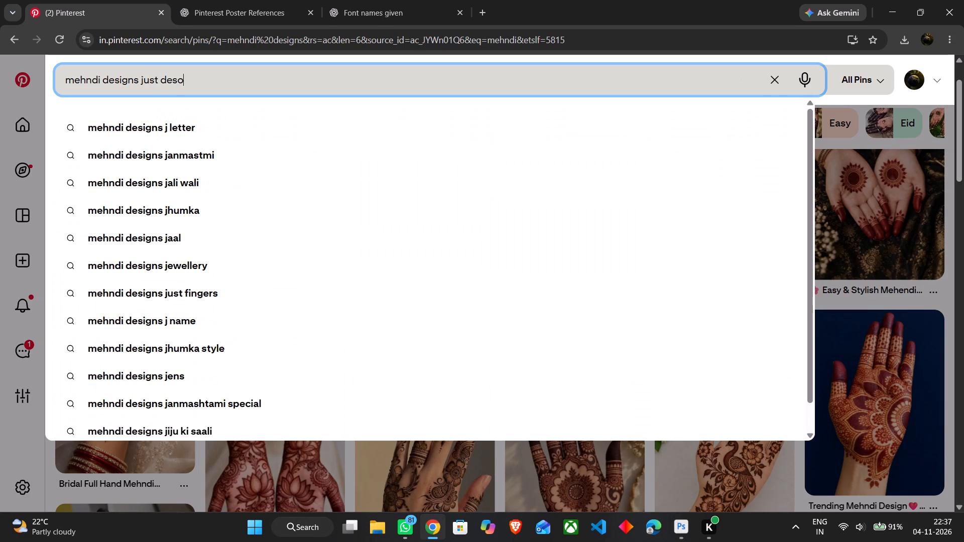
pyautogui.press('BackSpace')
pyautogui.write('ign')
pyautogui.press('space')
pyautogui.press('Return')
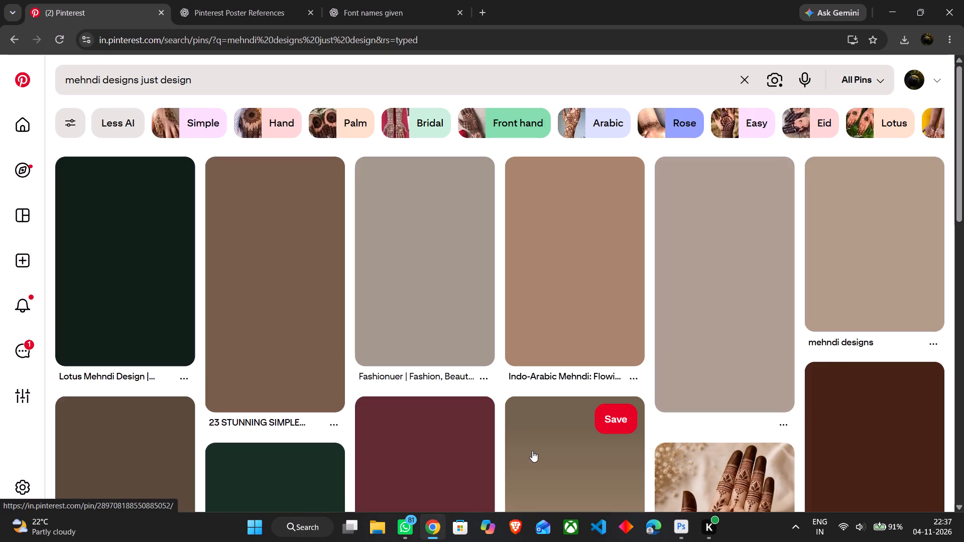
pyautogui.scroll(-4, 539, 414)
pyautogui.scroll(3, 539, 414)
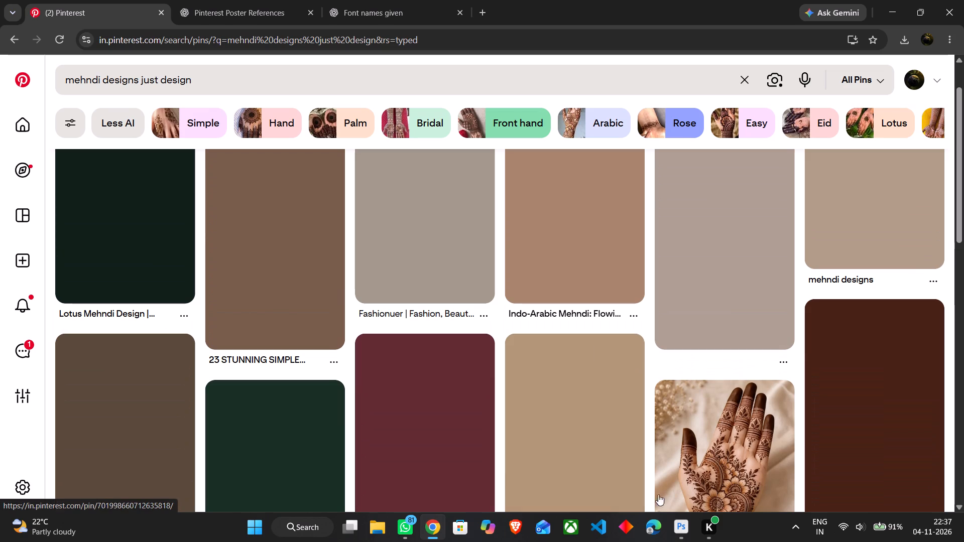
pyautogui.click(679, 527)
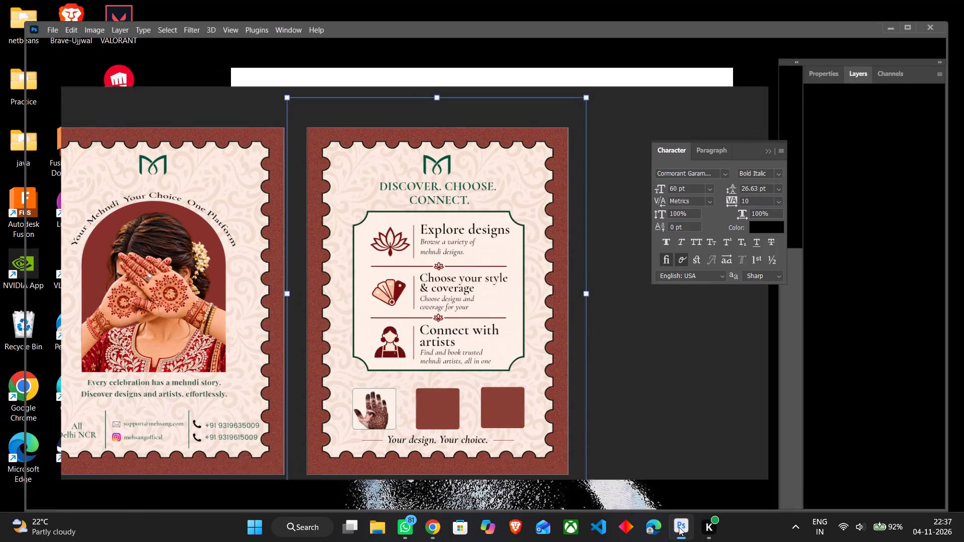
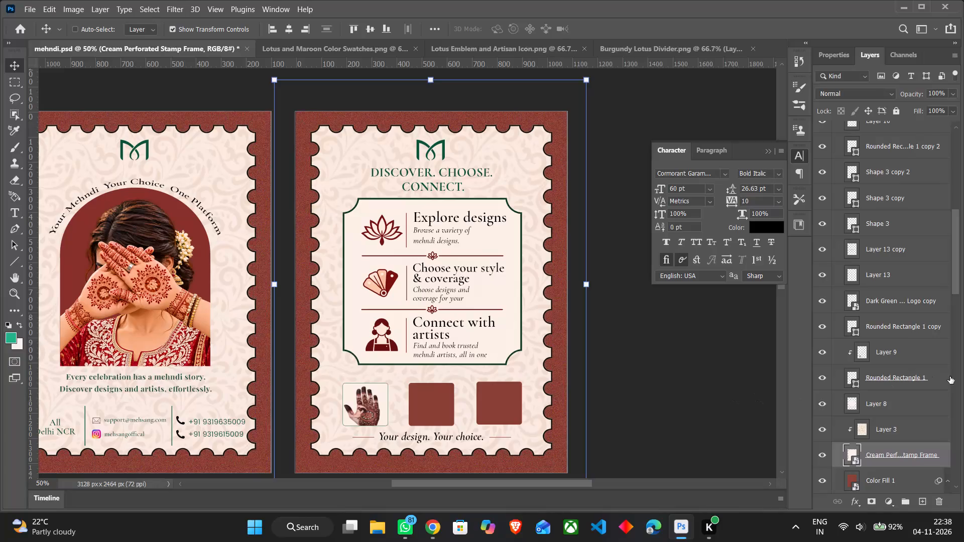
# Select the Rounded Rectangle 1 layer, the first rounded frame holding the mehndi hand photo.
pyautogui.scroll(-2, 933, 380)
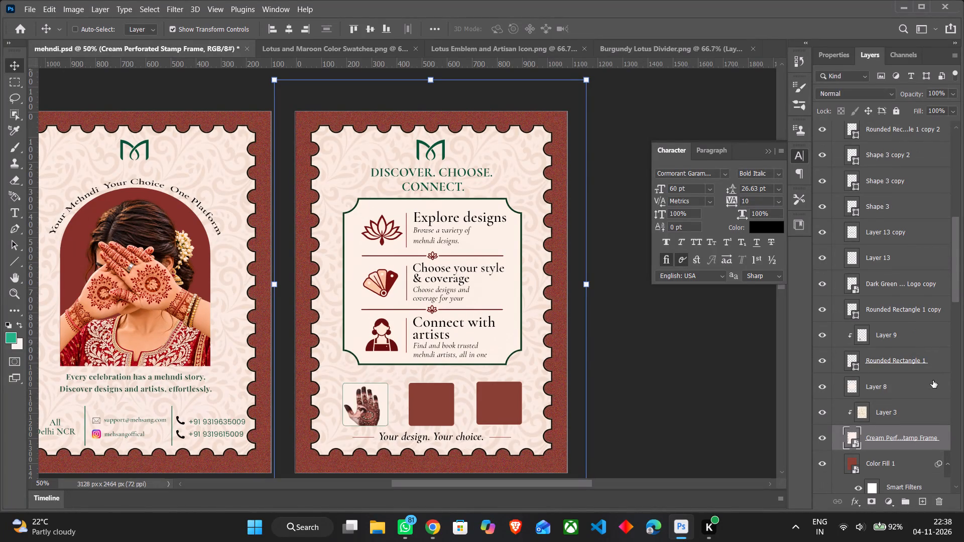
pyautogui.scroll(-3, 933, 380)
pyautogui.scroll(2, 933, 380)
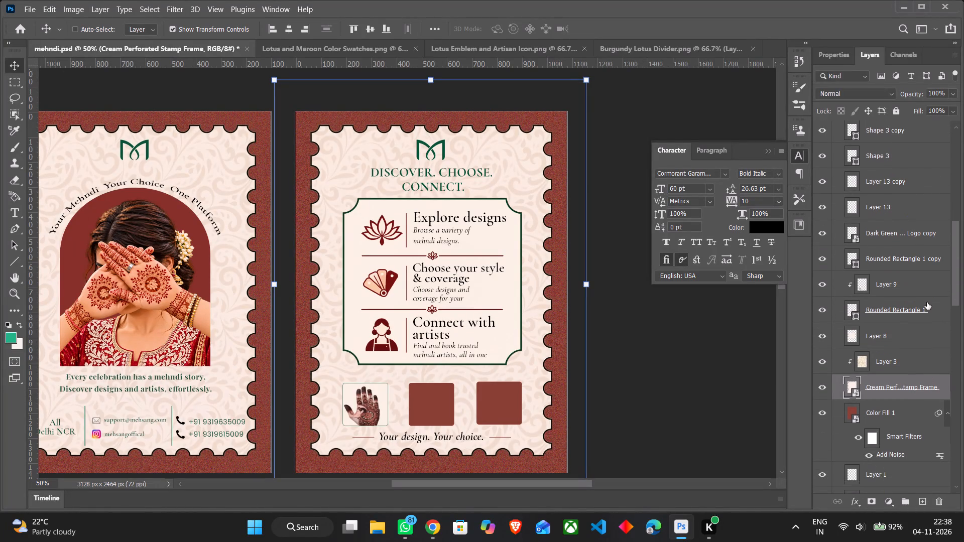
pyautogui.click(926, 300)
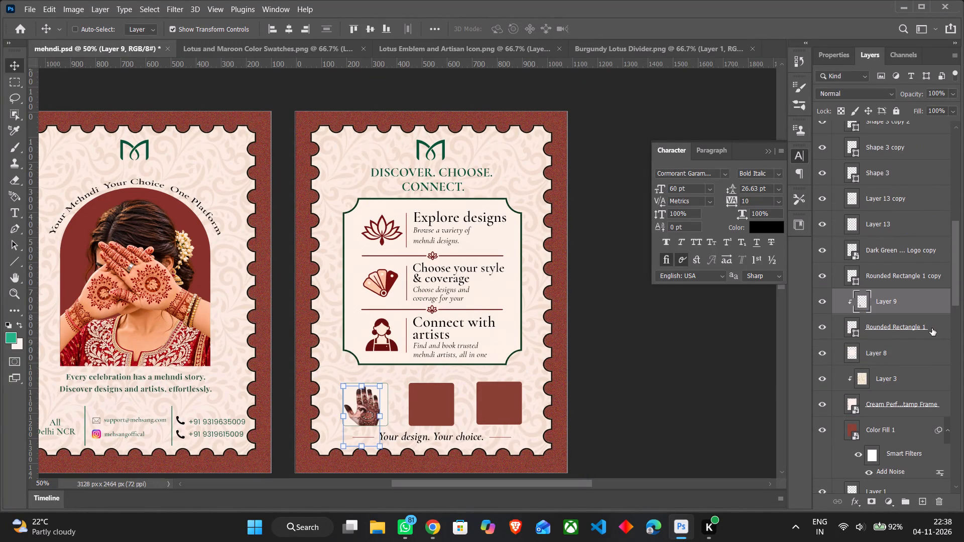
pyautogui.click(932, 328)
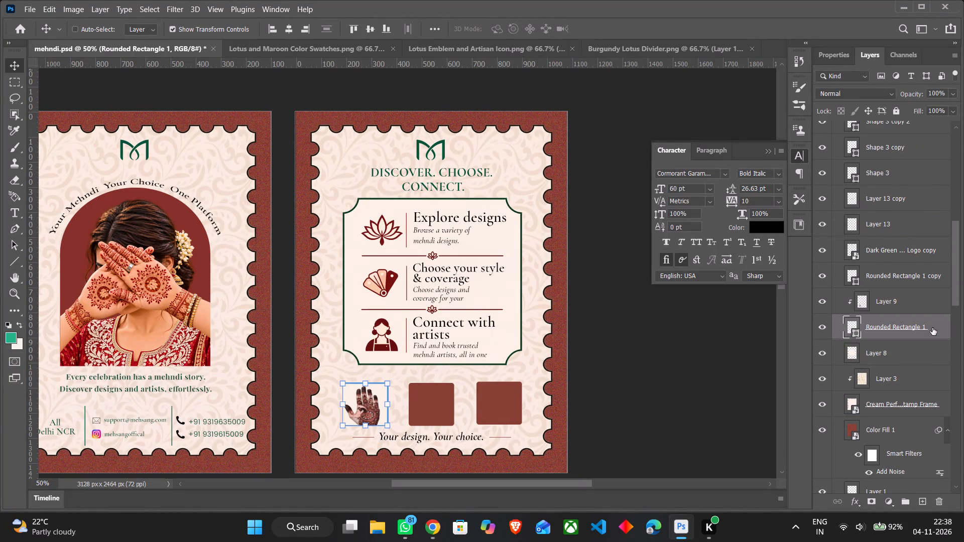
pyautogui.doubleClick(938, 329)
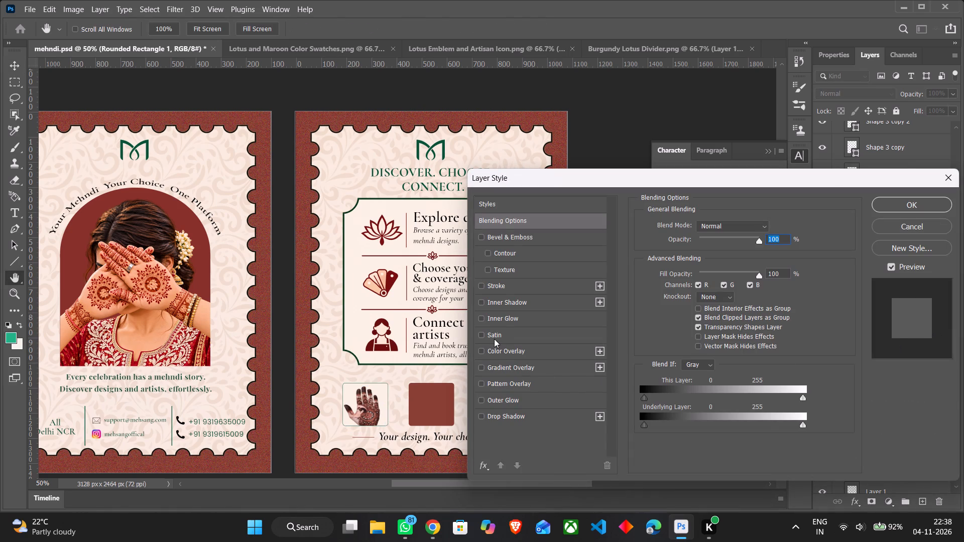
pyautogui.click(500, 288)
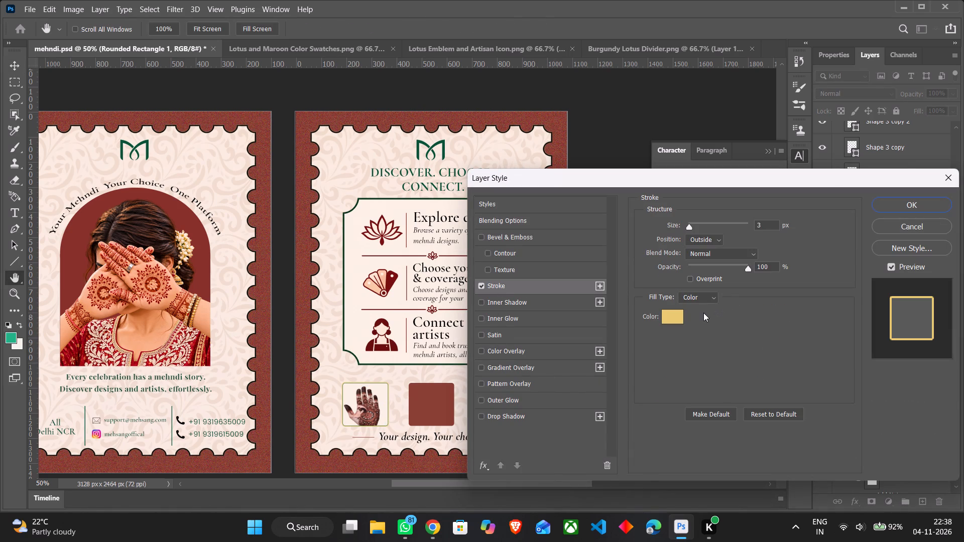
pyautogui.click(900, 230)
# Set the Rounded Rectangle 1 shape's own stroke to no color in its live shape properties.
pyautogui.click(840, 58)
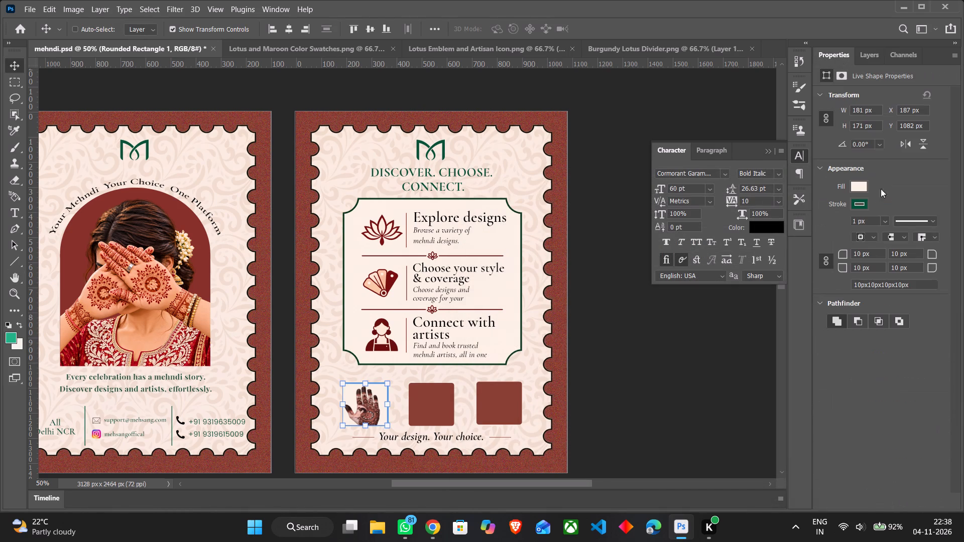
pyautogui.click(859, 207)
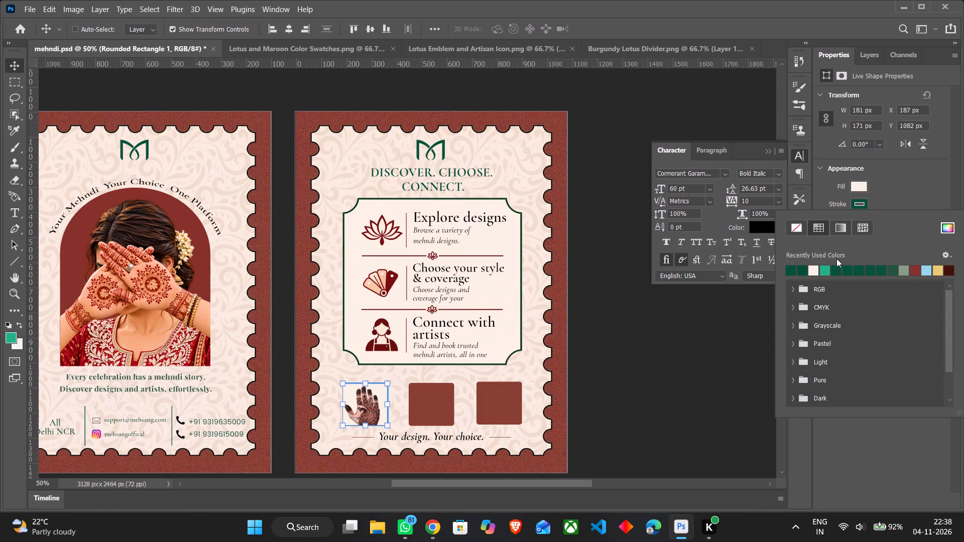
pyautogui.click(796, 229)
pyautogui.click(864, 56)
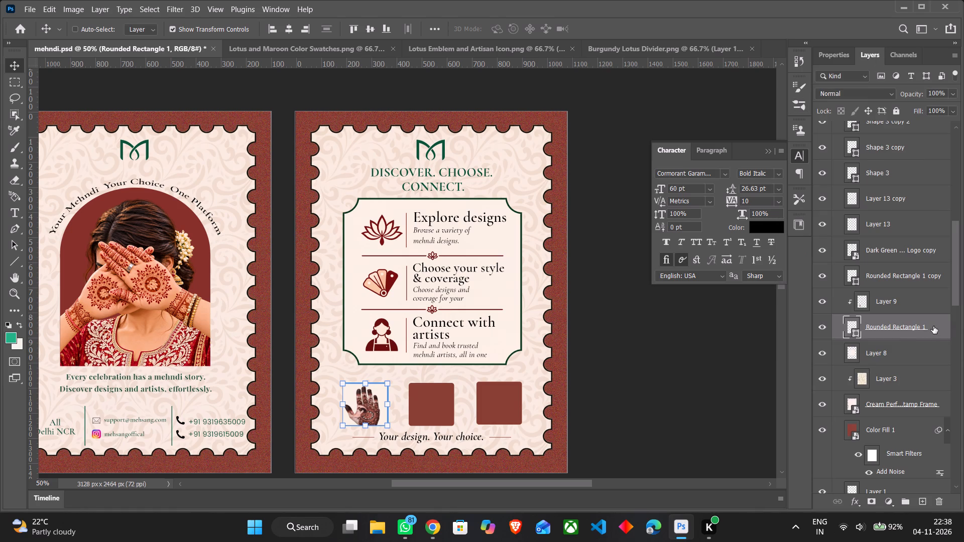
# Add a 3 px outside Stroke layer style to Rounded Rectangle 1, in dark green 035238 sampled from the logo.
pyautogui.doubleClick(933, 326)
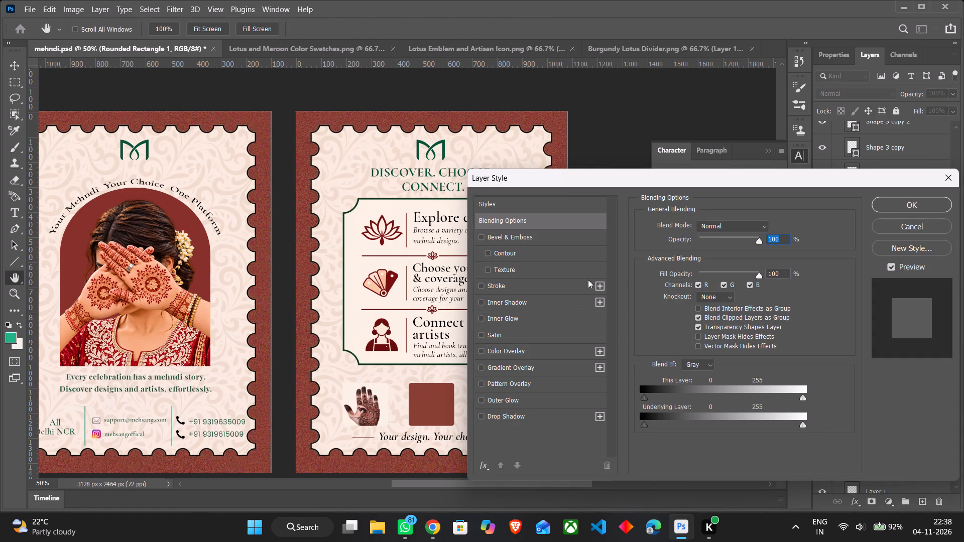
pyautogui.click(500, 289)
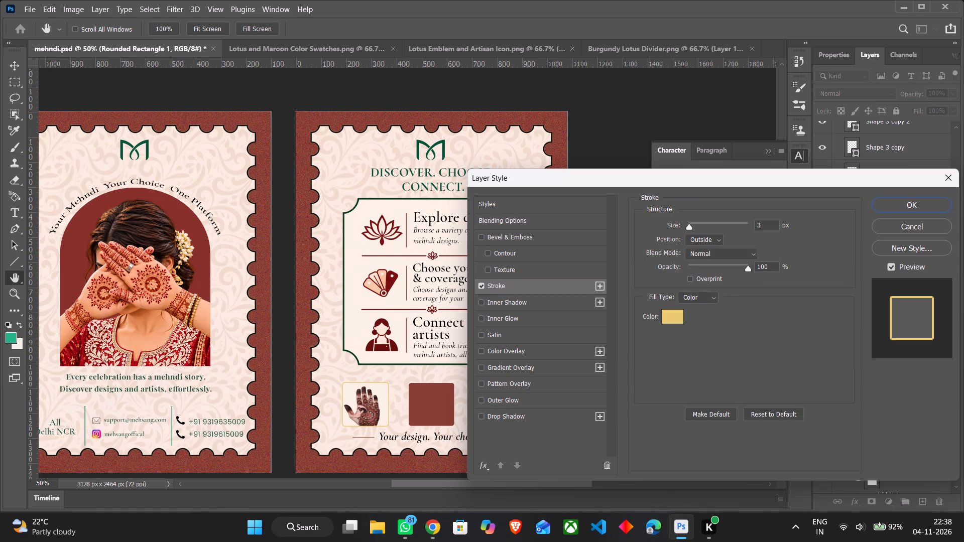
pyautogui.click(674, 317)
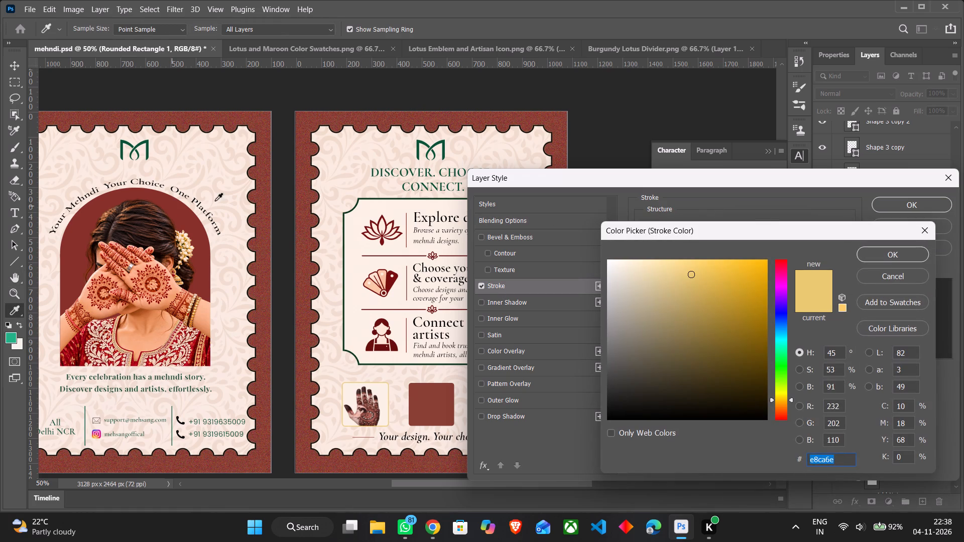
pyautogui.click(418, 148)
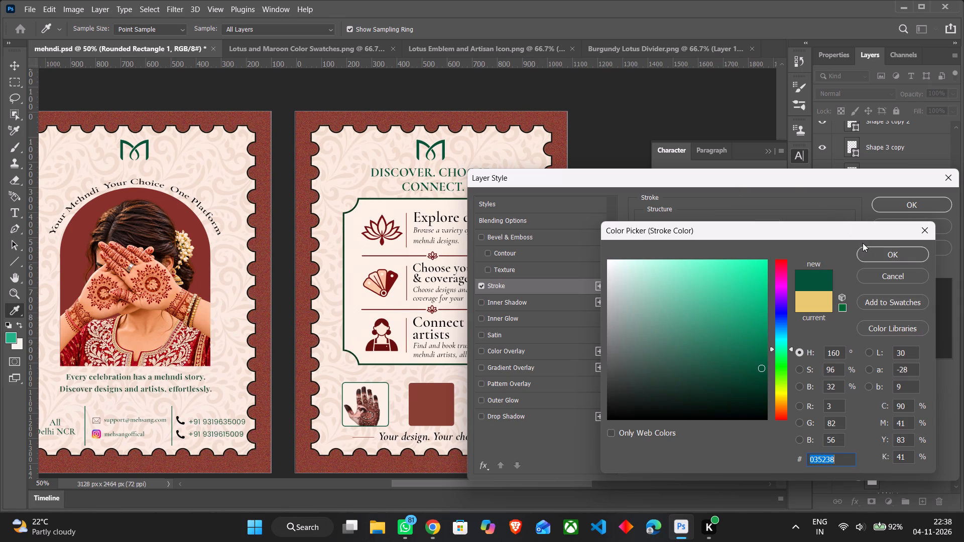
pyautogui.click(867, 250)
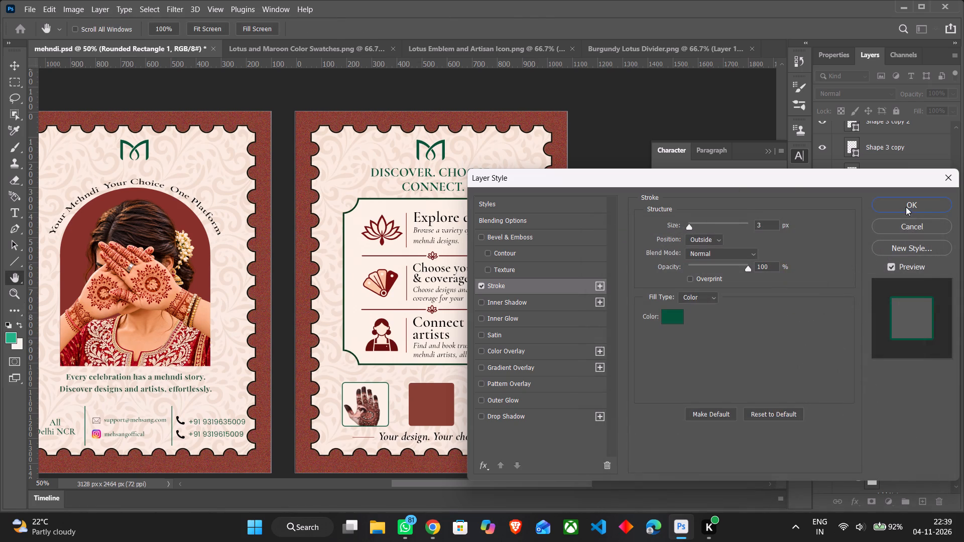
pyautogui.click(906, 207)
pyautogui.click(695, 392)
pyautogui.click(880, 405)
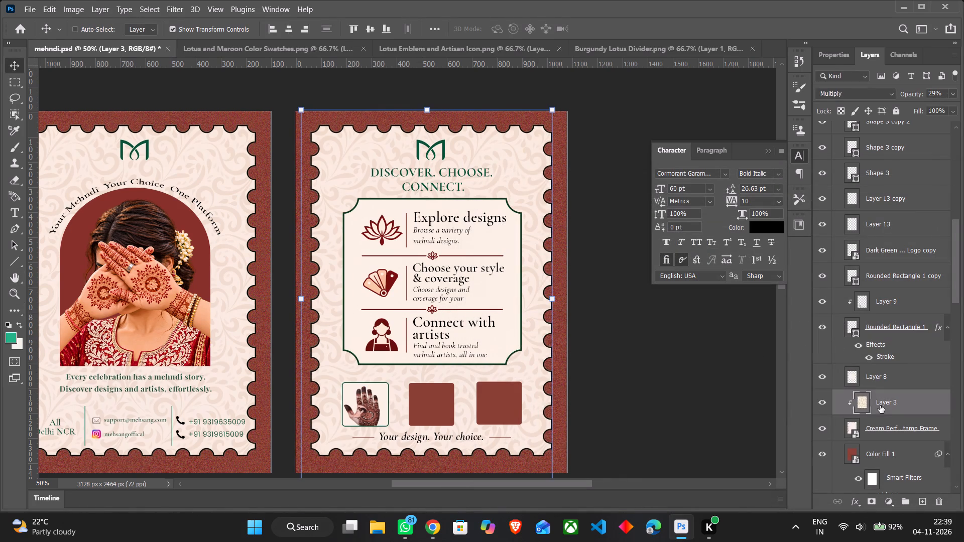
# Switch to Chrome and look through the Pinterest results for "mehndi designs just design" for suitable frame images.
pyautogui.click(426, 531)
pyautogui.scroll(8, 230, 341)
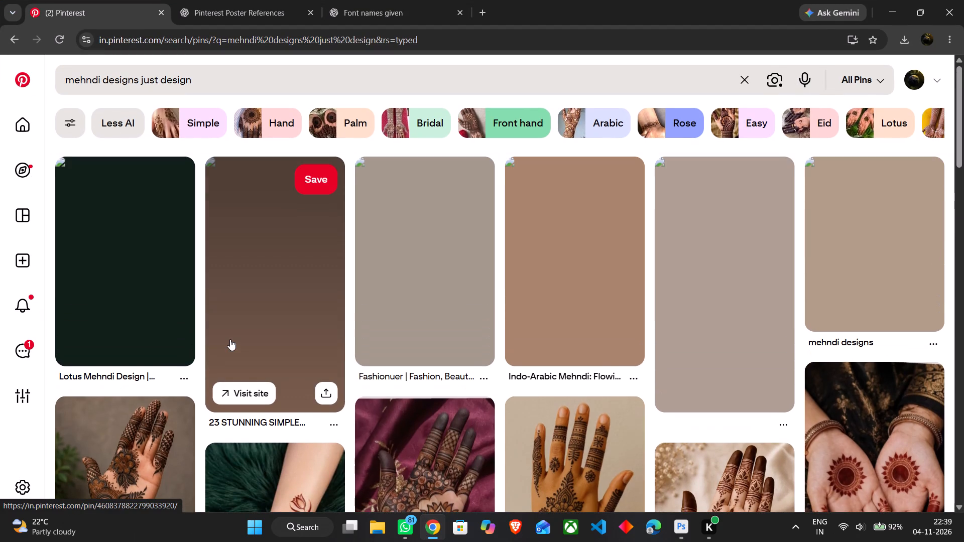
pyautogui.scroll(-12, 227, 334)
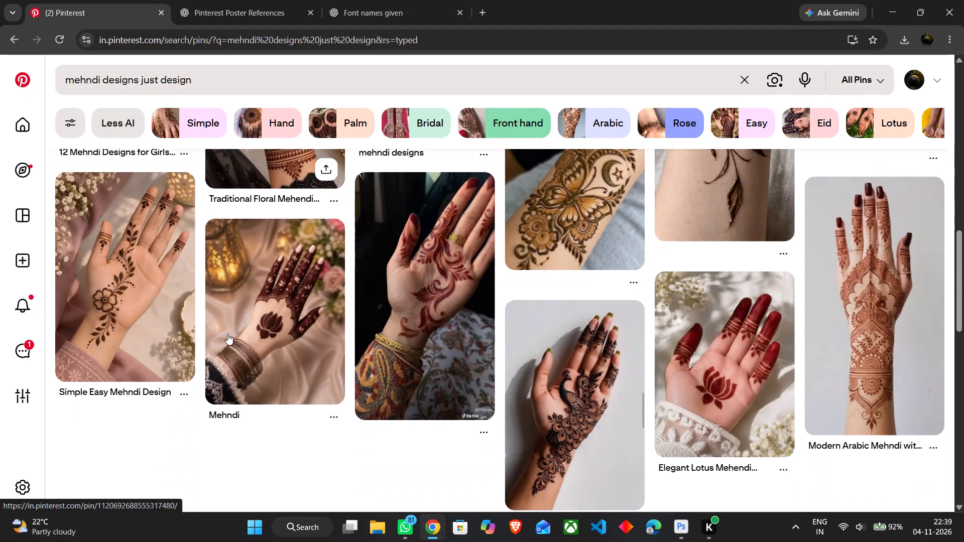
pyautogui.scroll(-11, 227, 334)
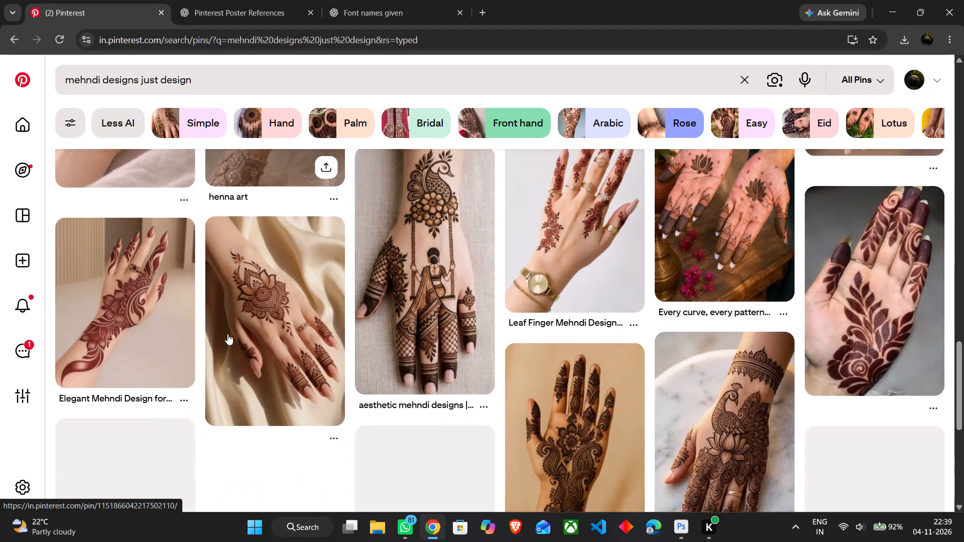
pyautogui.scroll(-3, 227, 334)
pyautogui.scroll(19, 227, 334)
pyautogui.scroll(4, 227, 333)
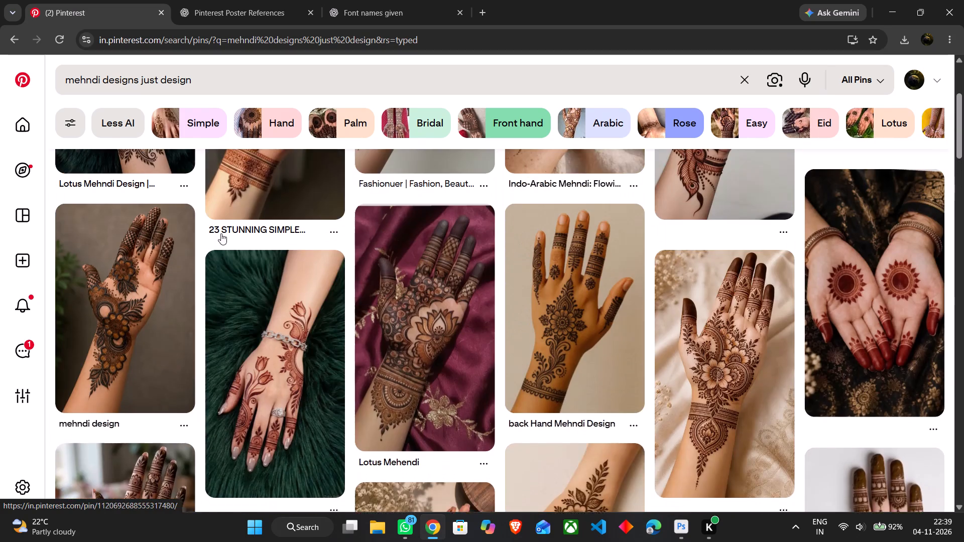
pyautogui.click(349, 0)
pyautogui.click(462, 485)
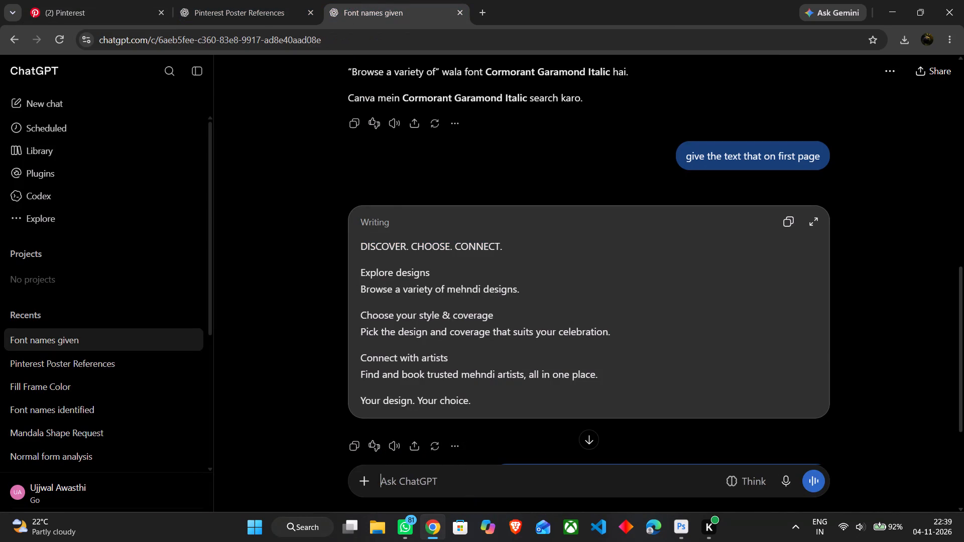
pyautogui.click(251, 9)
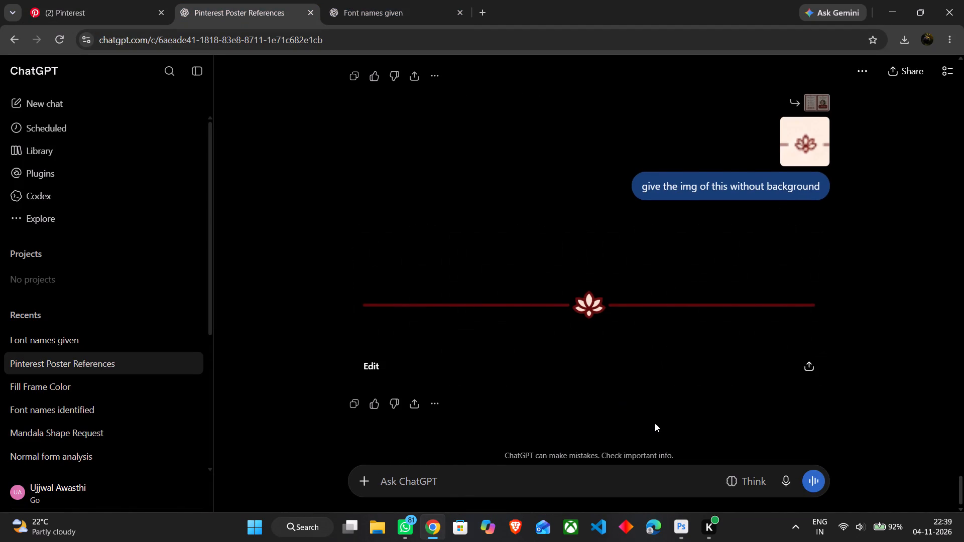
pyautogui.scroll(6, 655, 423)
pyautogui.scroll(-1, 655, 423)
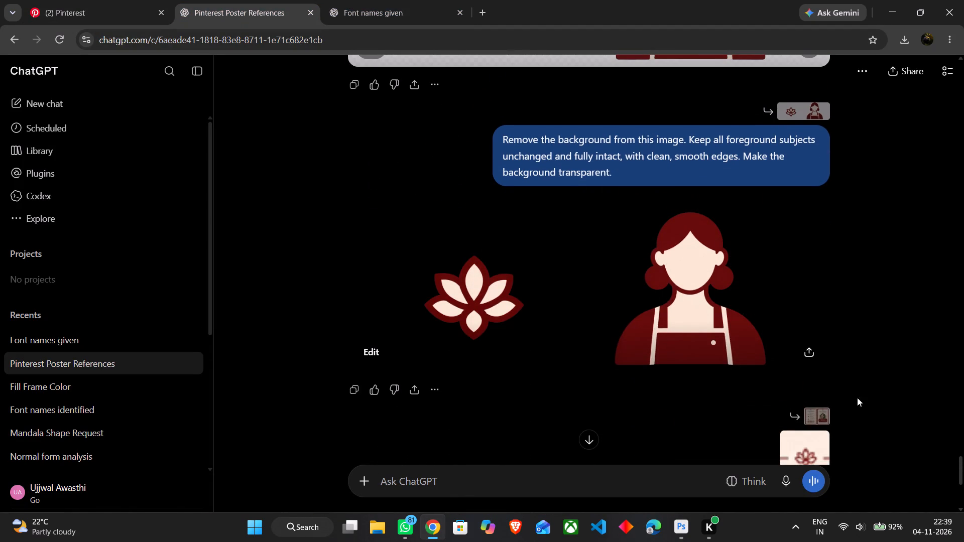
pyautogui.click(822, 414)
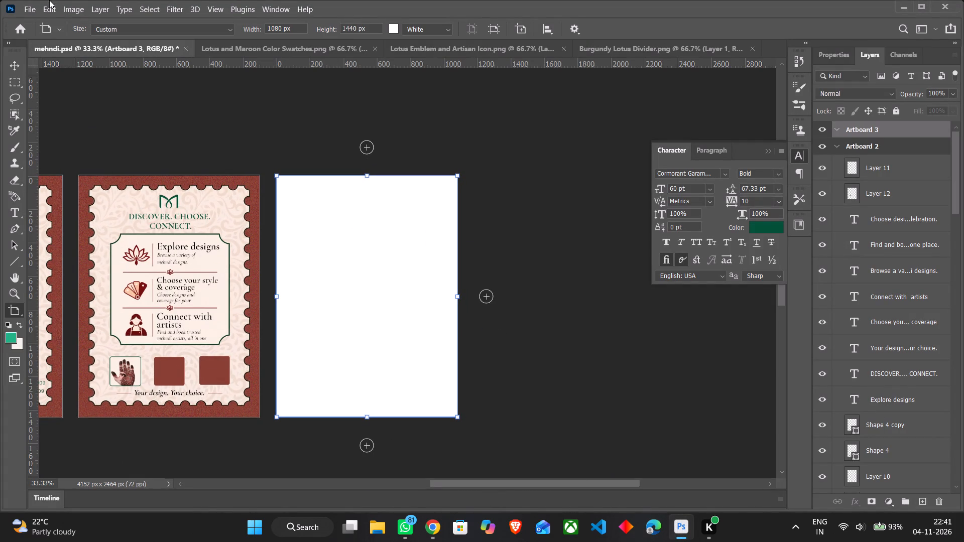
pyautogui.click(29, 5)
pyautogui.click(55, 31)
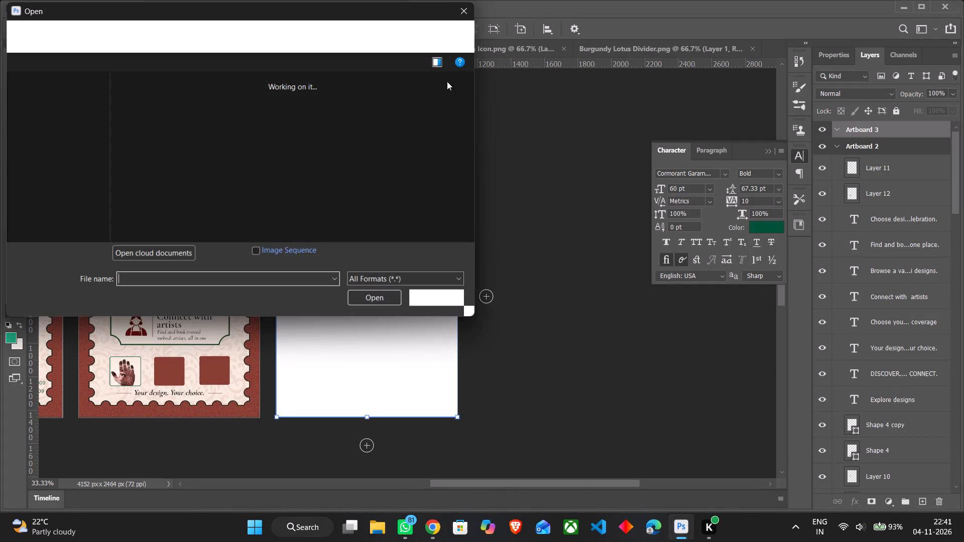
pyautogui.click(274, 105)
pyautogui.click(357, 296)
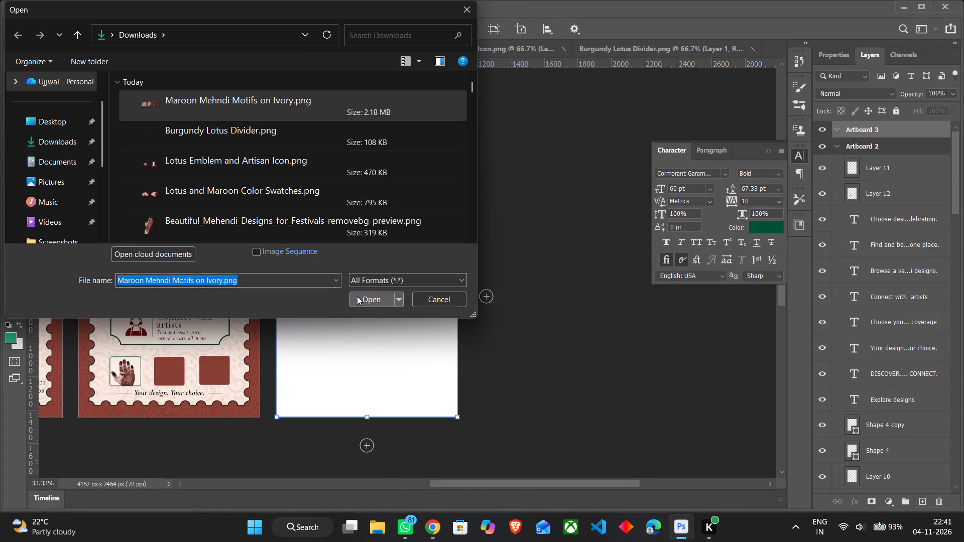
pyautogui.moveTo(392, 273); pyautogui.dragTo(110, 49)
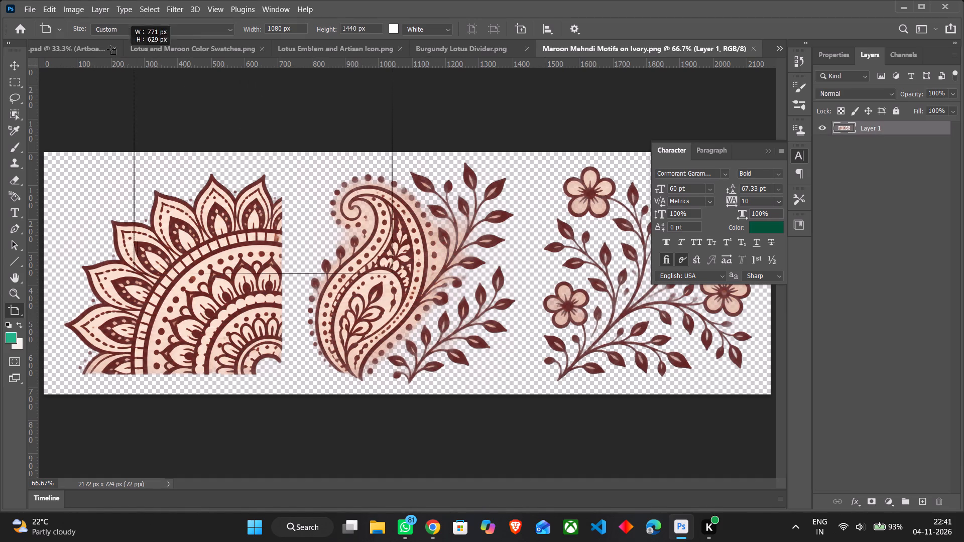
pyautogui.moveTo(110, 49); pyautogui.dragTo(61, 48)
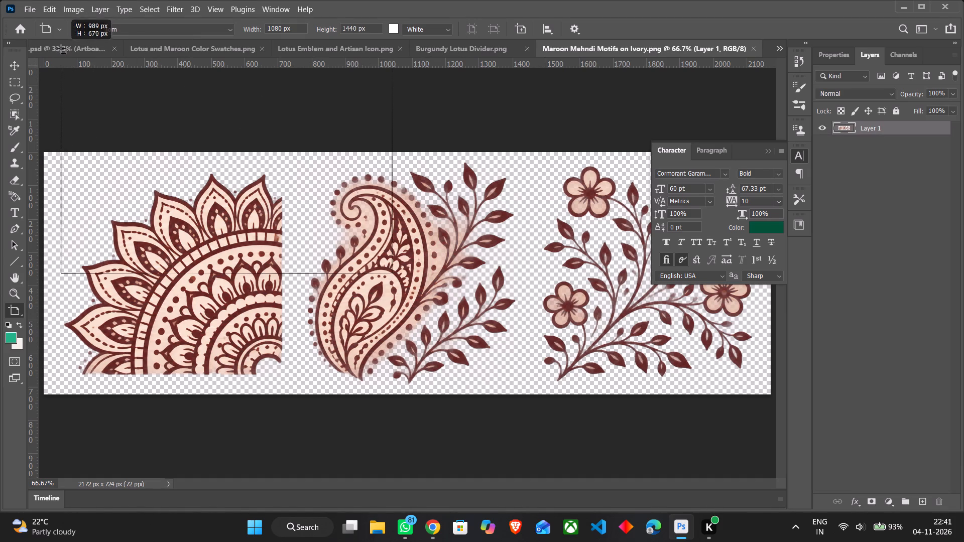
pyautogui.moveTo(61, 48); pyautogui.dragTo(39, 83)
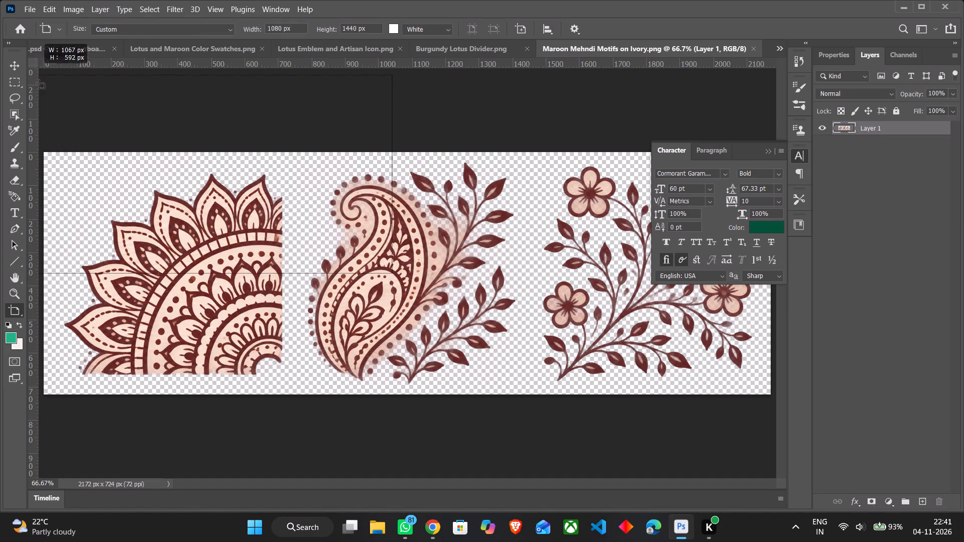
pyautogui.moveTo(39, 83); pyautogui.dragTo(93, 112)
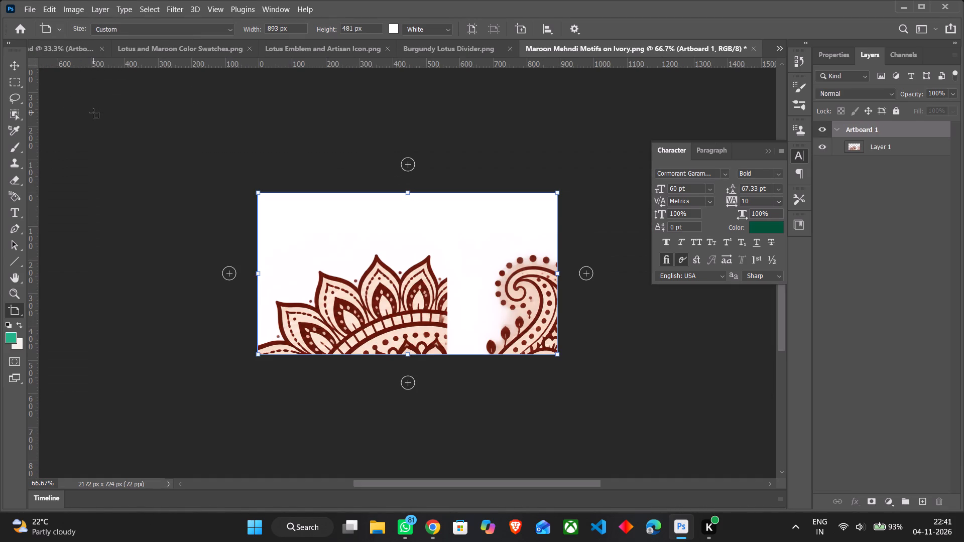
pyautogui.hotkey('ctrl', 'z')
# Copy the mehndi motifs layer from "Maroon Mehndi Motifs on Ivory.png" into mehndi.psd and position its floral vine over Artboard 2.
pyautogui.click(12, 62)
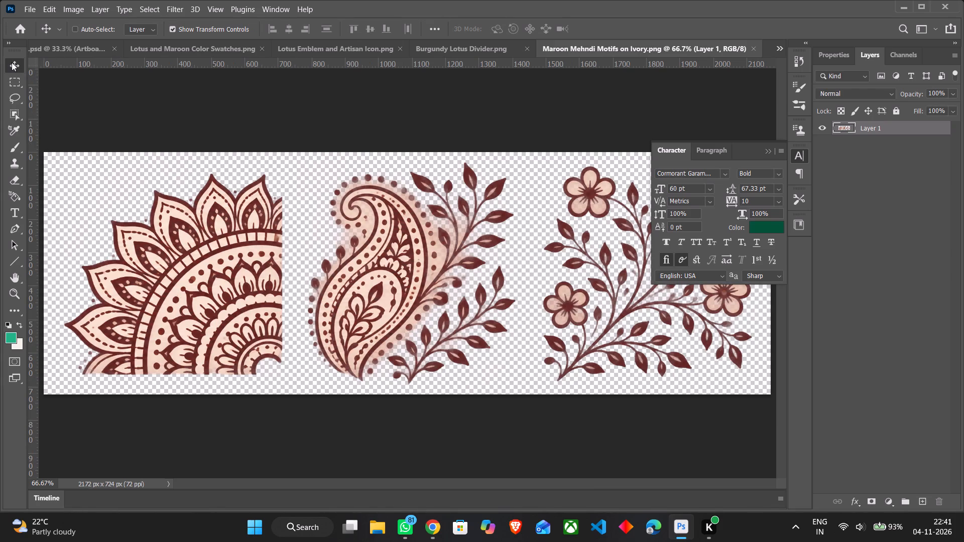
pyautogui.moveTo(404, 325); pyautogui.dragTo(128, 106)
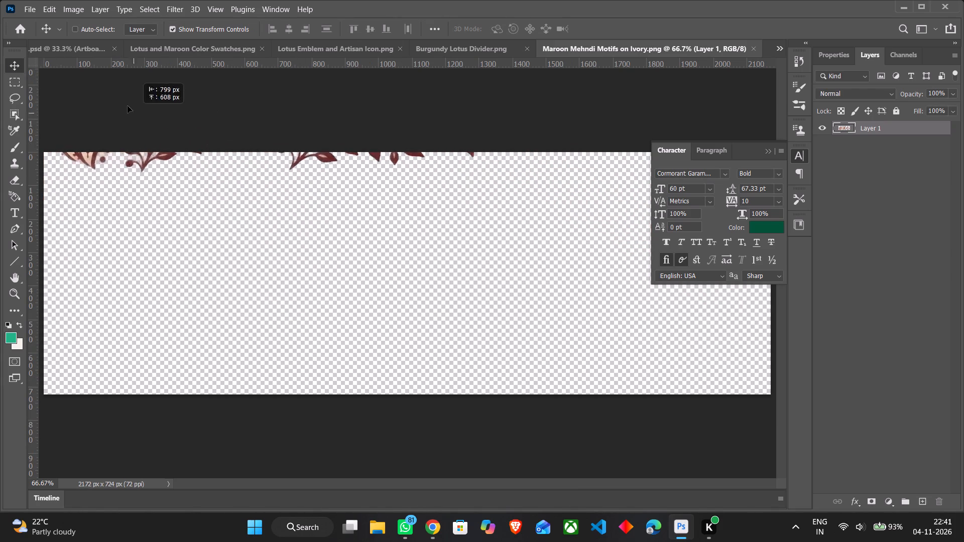
pyautogui.moveTo(128, 106); pyautogui.dragTo(316, 206)
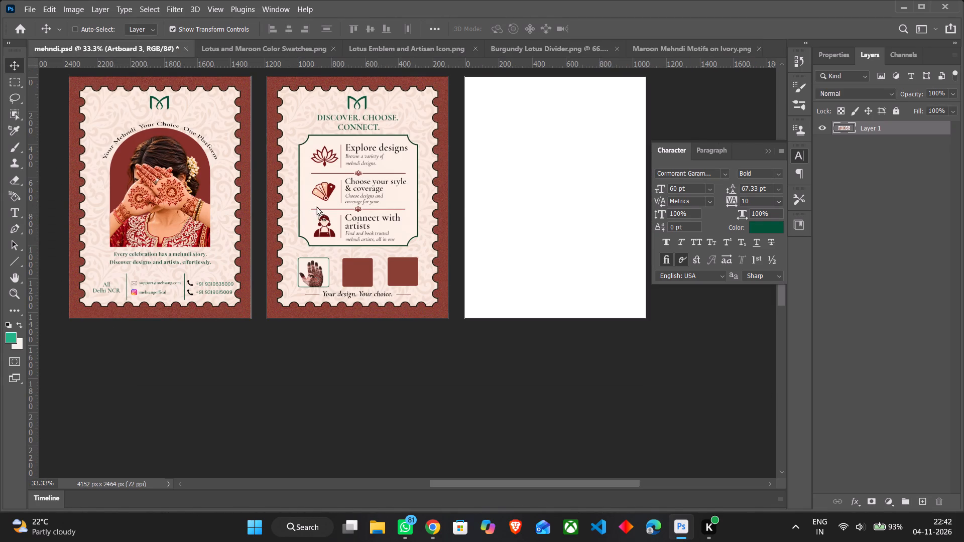
pyautogui.moveTo(316, 206); pyautogui.dragTo(344, 220)
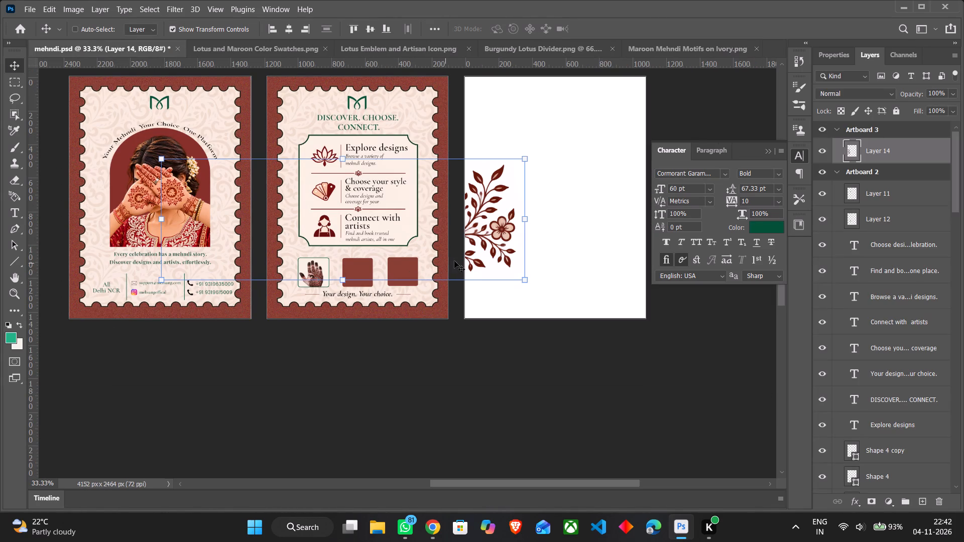
pyautogui.moveTo(468, 257); pyautogui.dragTo(380, 264)
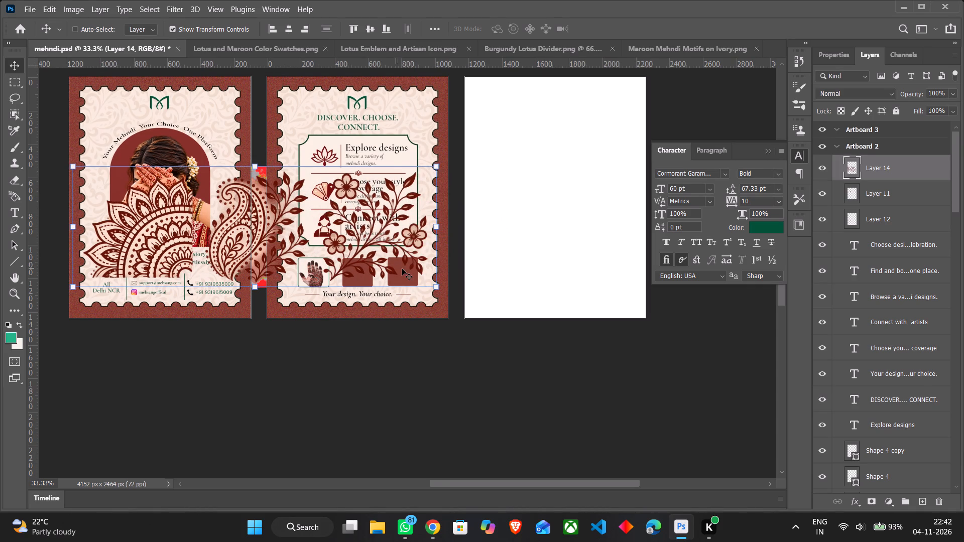
# Erase the mandala and paisley motifs from Layer 14 with the Eraser, keeping only the floral vine.
pyautogui.click(17, 177)
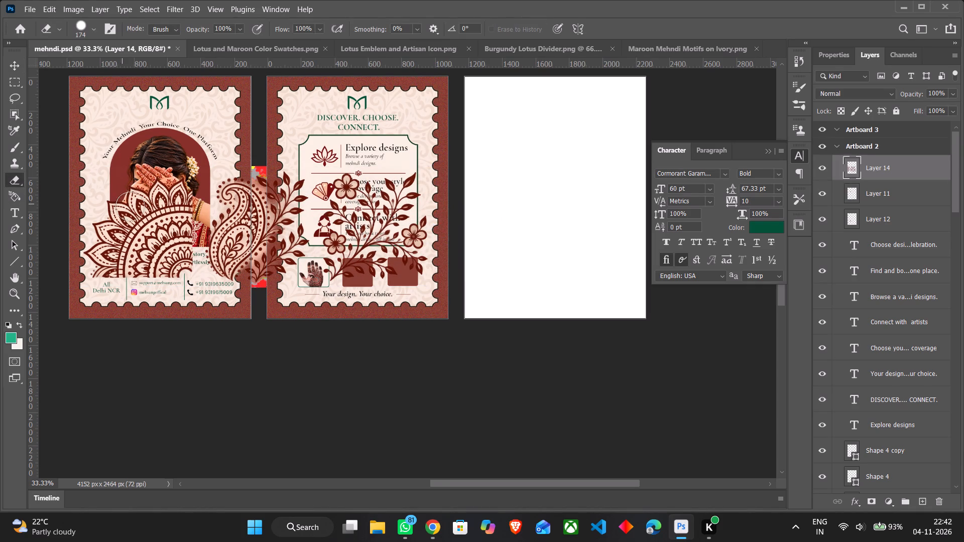
pyautogui.moveTo(284, 174); pyautogui.dragTo(292, 189)
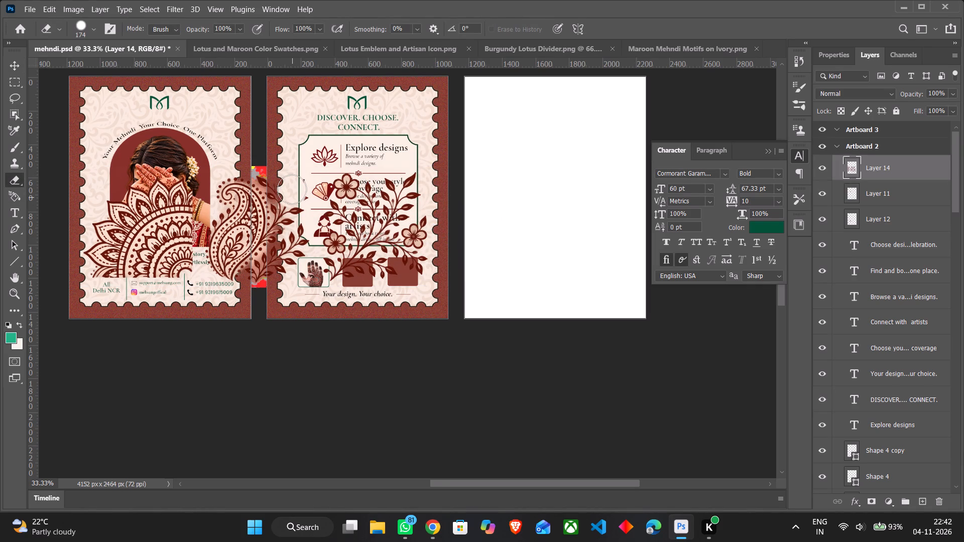
pyautogui.moveTo(292, 189); pyautogui.dragTo(298, 249)
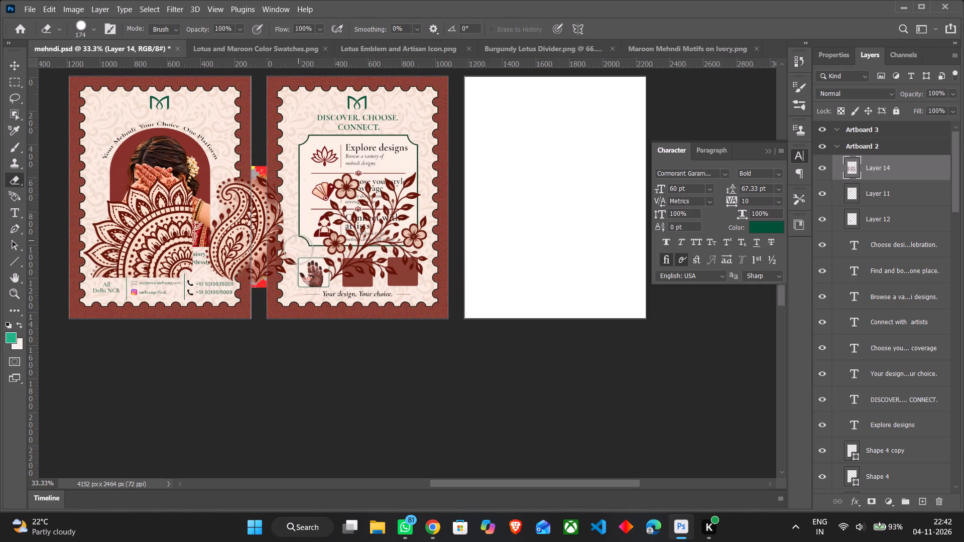
pyautogui.moveTo(298, 249); pyautogui.dragTo(109, 233)
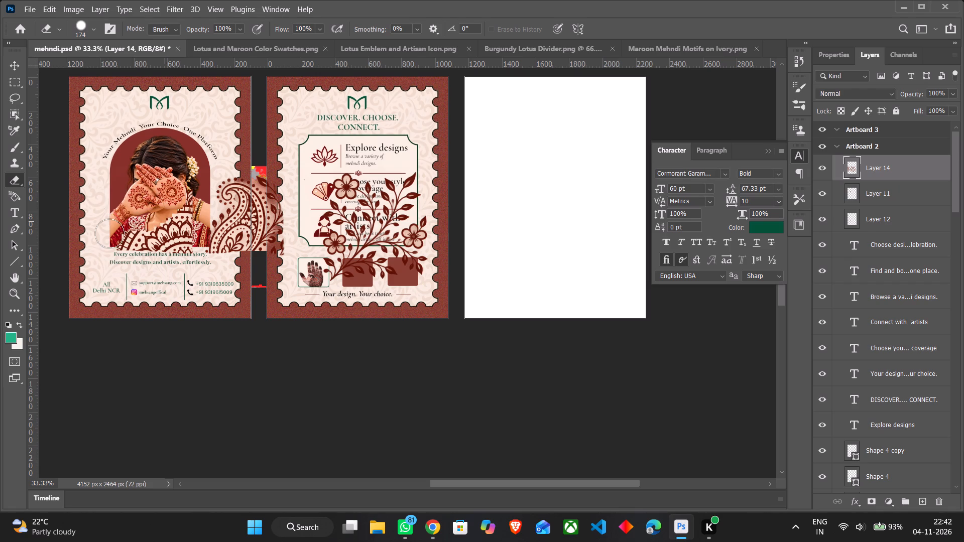
pyautogui.moveTo(109, 233); pyautogui.dragTo(214, 280)
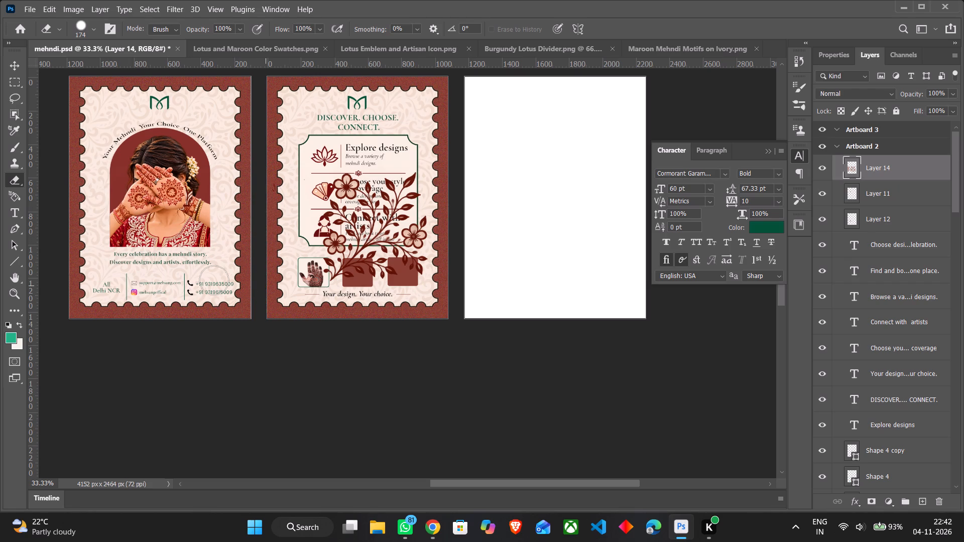
pyautogui.moveTo(214, 280); pyautogui.dragTo(259, 281)
# Scale the floral vine layer down to about 29% and place it over the third rounded frame on Artboard 2.
pyautogui.click(16, 63)
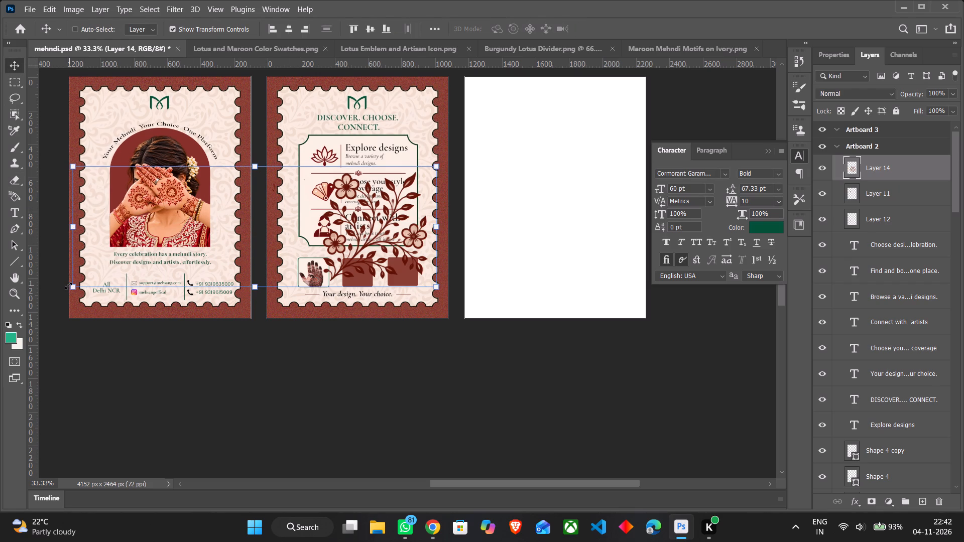
pyautogui.moveTo(68, 286); pyautogui.dragTo(231, 245)
pyautogui.moveTo(391, 196); pyautogui.dragTo(391, 254)
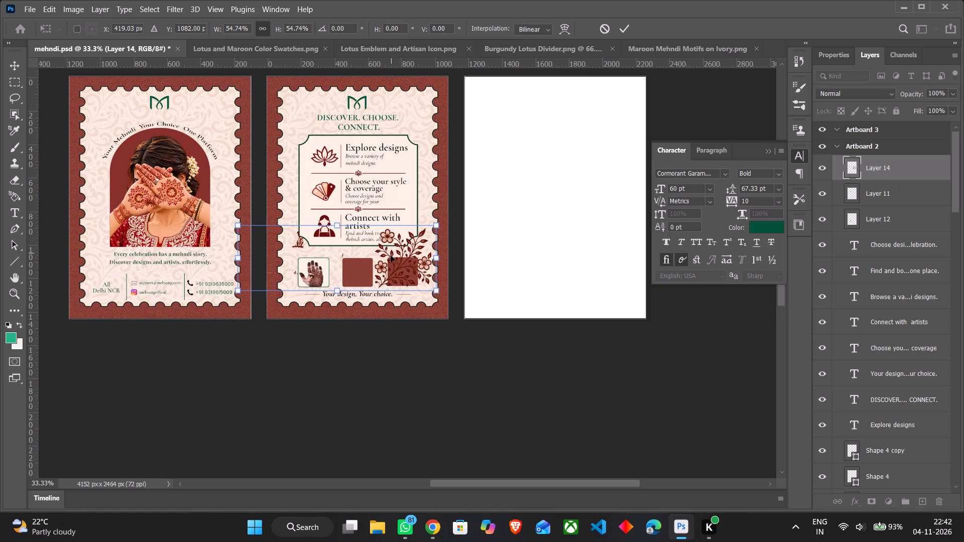
pyautogui.moveTo(237, 291); pyautogui.dragTo(286, 278)
pyautogui.moveTo(399, 246); pyautogui.dragTo(396, 255)
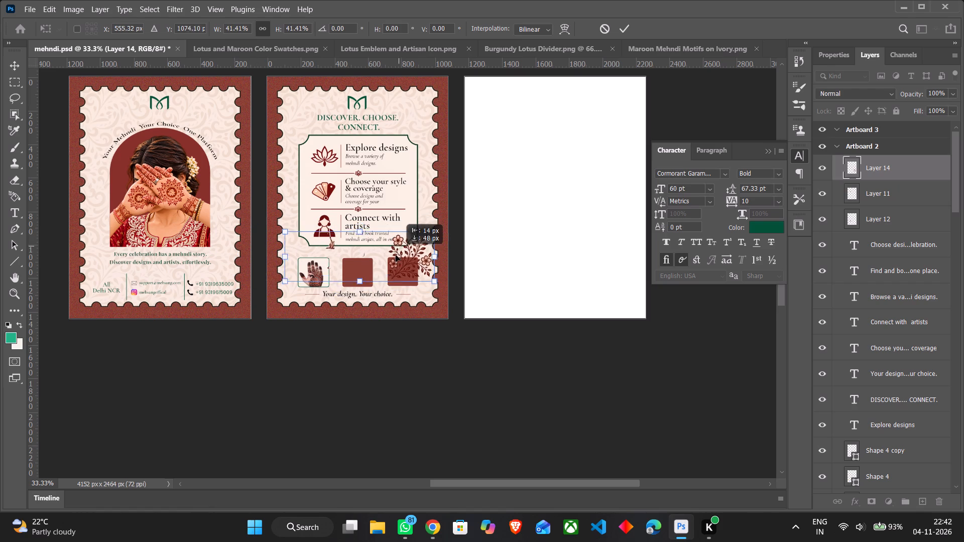
pyautogui.moveTo(396, 255); pyautogui.dragTo(393, 259)
pyautogui.moveTo(283, 284); pyautogui.dragTo(327, 269)
pyautogui.moveTo(411, 248); pyautogui.dragTo(405, 257)
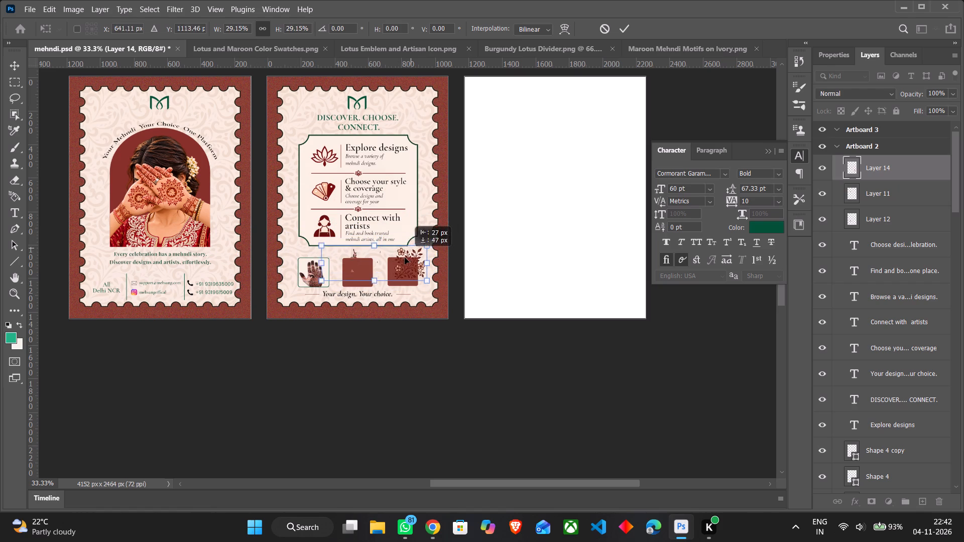
pyautogui.moveTo(405, 257); pyautogui.dragTo(401, 266)
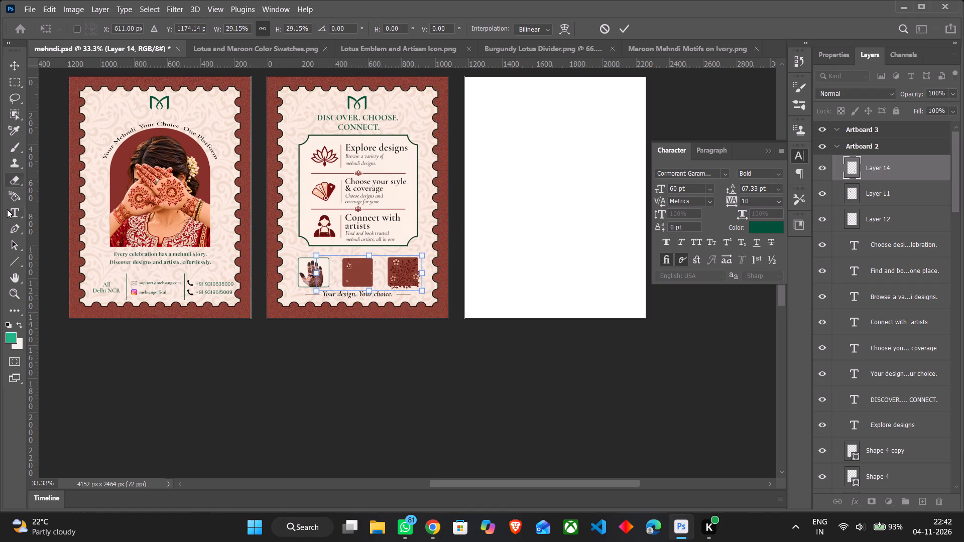
# Erase the leftover motif specks around the middle rounded frame from Layer 14.
pyautogui.click(15, 176)
pyautogui.hotkey('ctrl', '+')
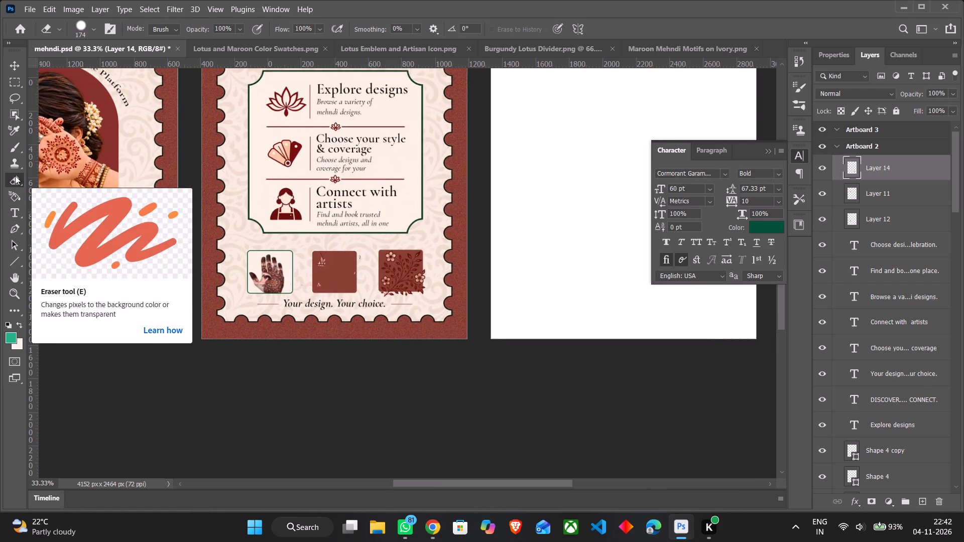
pyautogui.scroll(1, 277, 206)
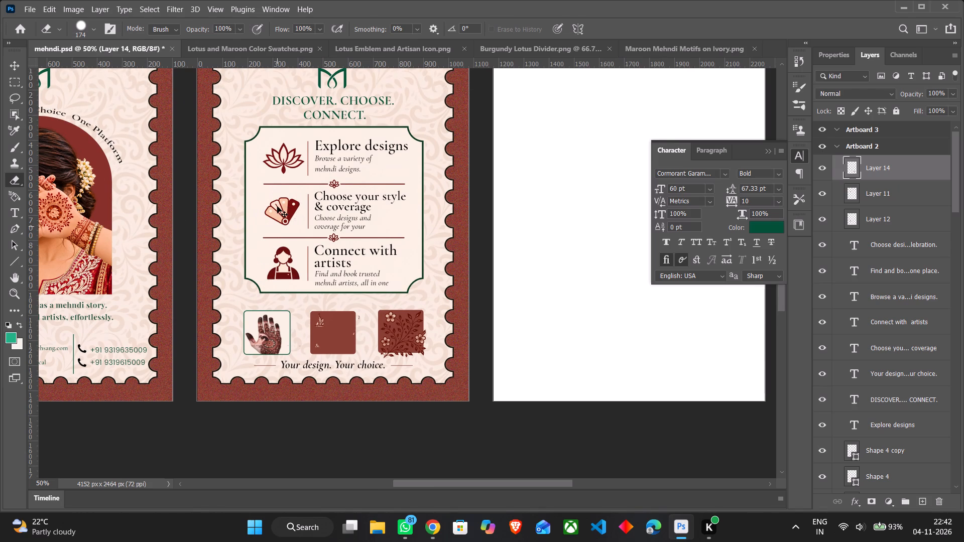
pyautogui.hotkey('ctrl', '+')
pyautogui.moveTo(303, 334); pyautogui.dragTo(328, 335)
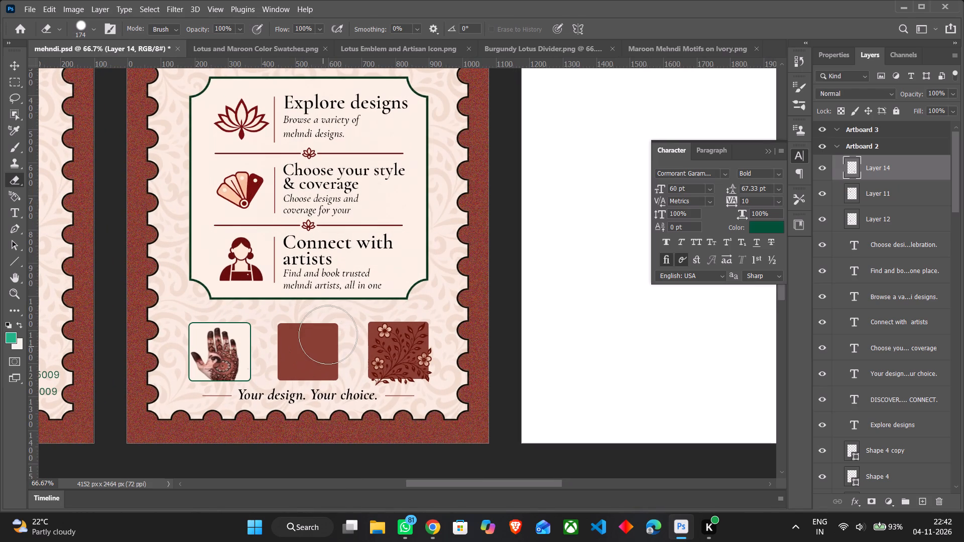
pyautogui.moveTo(328, 335); pyautogui.dragTo(281, 391)
# Scale the floral vine down to about 79% and position it within the third rounded frame.
pyautogui.click(16, 64)
pyautogui.moveTo(441, 389); pyautogui.dragTo(426, 382)
pyautogui.moveTo(223, 387); pyautogui.dragTo(256, 384)
pyautogui.moveTo(393, 350); pyautogui.dragTo(395, 360)
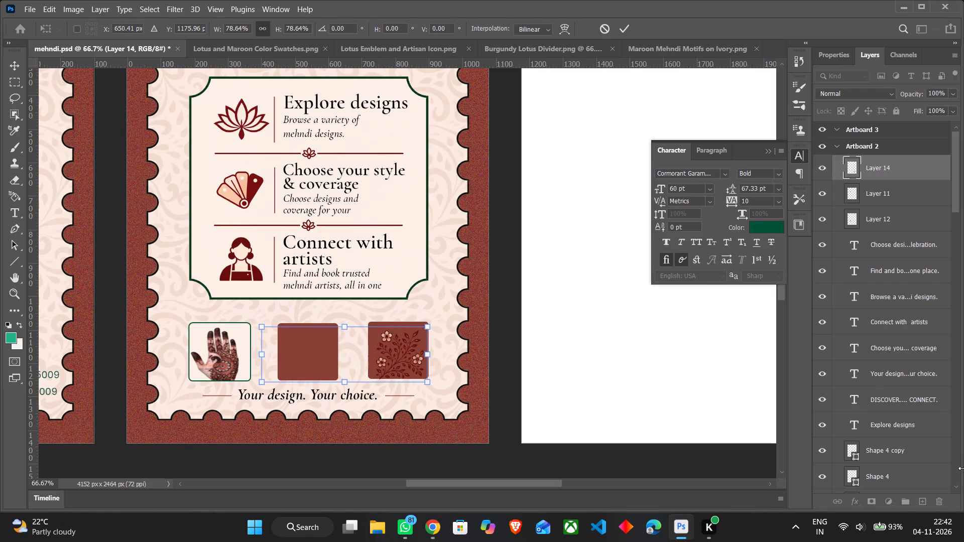
# Restack Layer 14 directly below Layer 10 and Rounded Rectangle 1 copy 2 directly above Rounded Rectangle 1 copy.
pyautogui.click(887, 167)
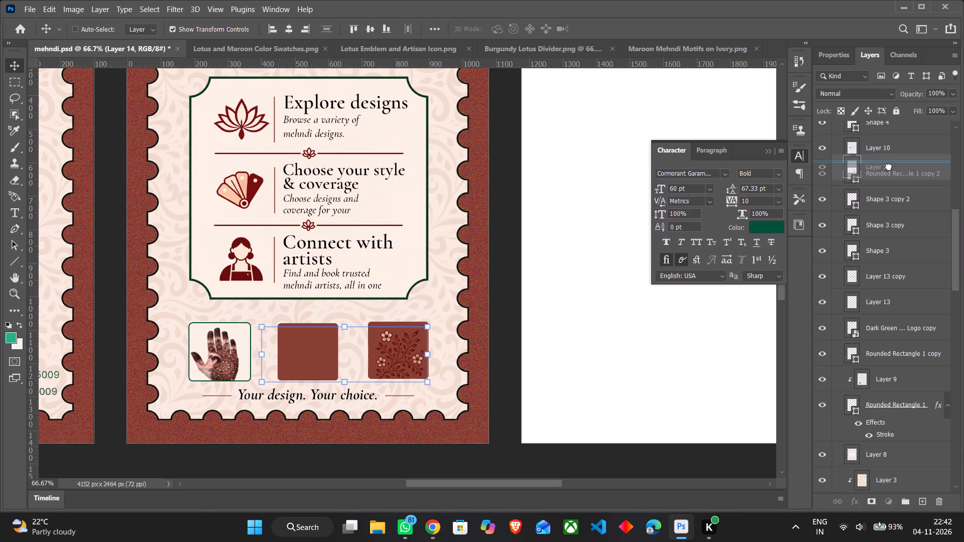
pyautogui.moveTo(890, 169); pyautogui.dragTo(881, 349)
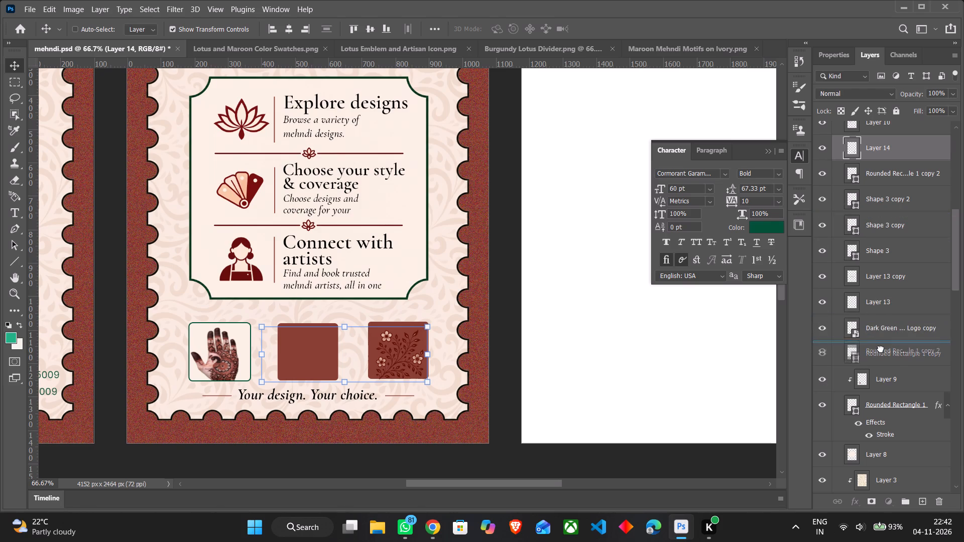
pyautogui.moveTo(881, 349); pyautogui.dragTo(885, 331)
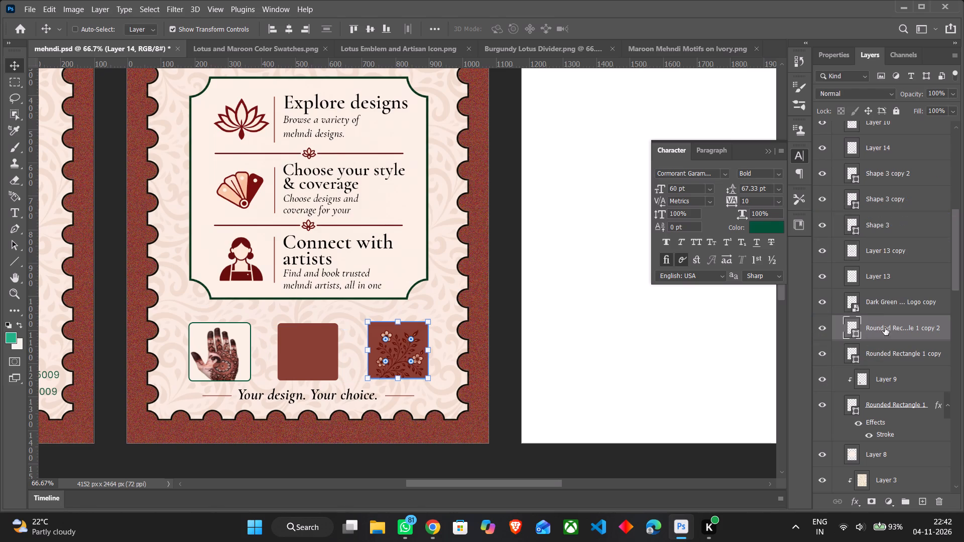
pyautogui.scroll(1, 895, 202)
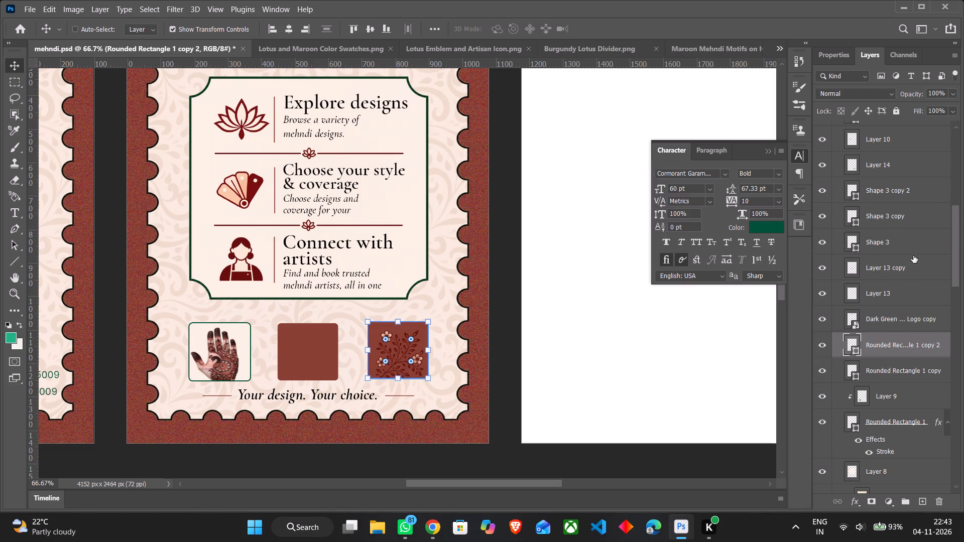
# Move Layer 14 directly above Rounded Rectangle 1 copy 2 and clip it to that shape with a clipping mask.
pyautogui.click(905, 269)
pyautogui.click(906, 243)
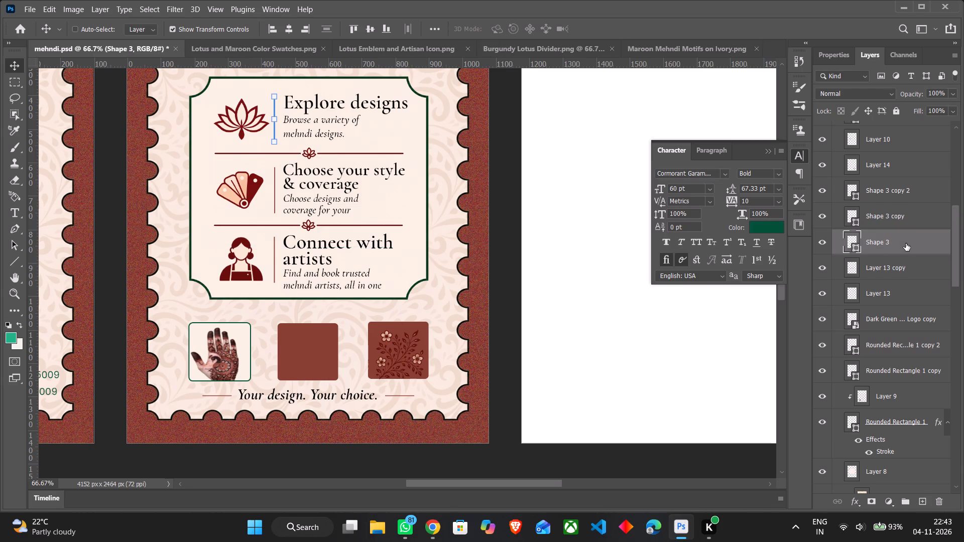
pyautogui.click(910, 206)
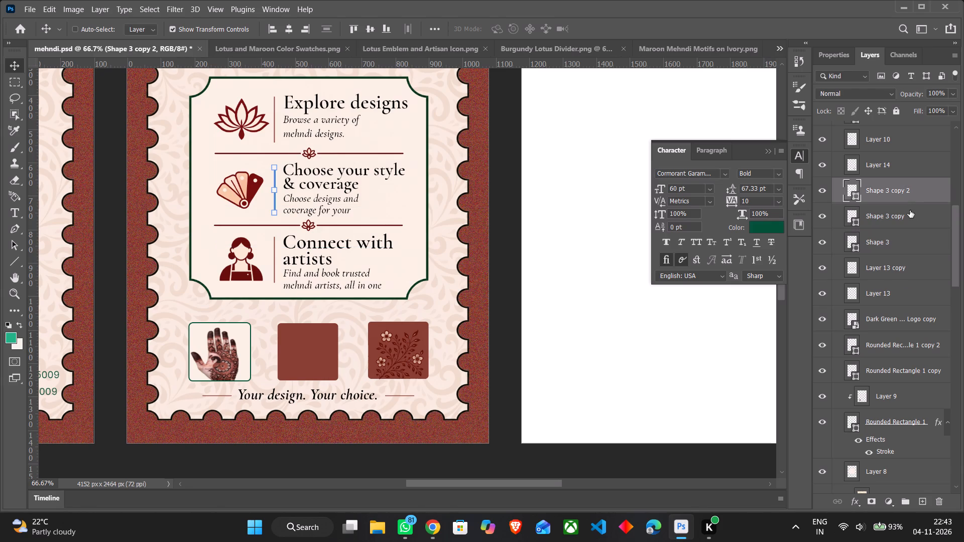
pyautogui.click(905, 167)
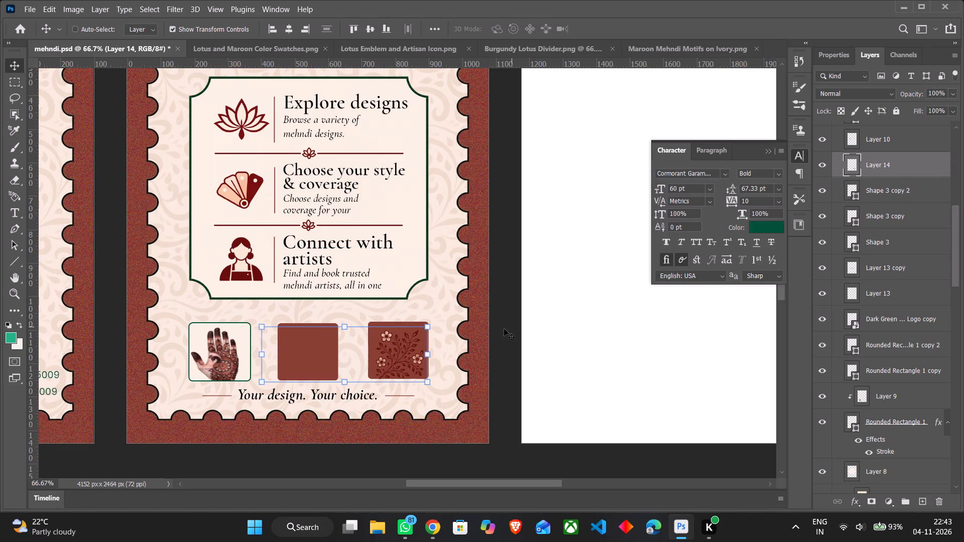
pyautogui.moveTo(902, 164); pyautogui.dragTo(897, 345)
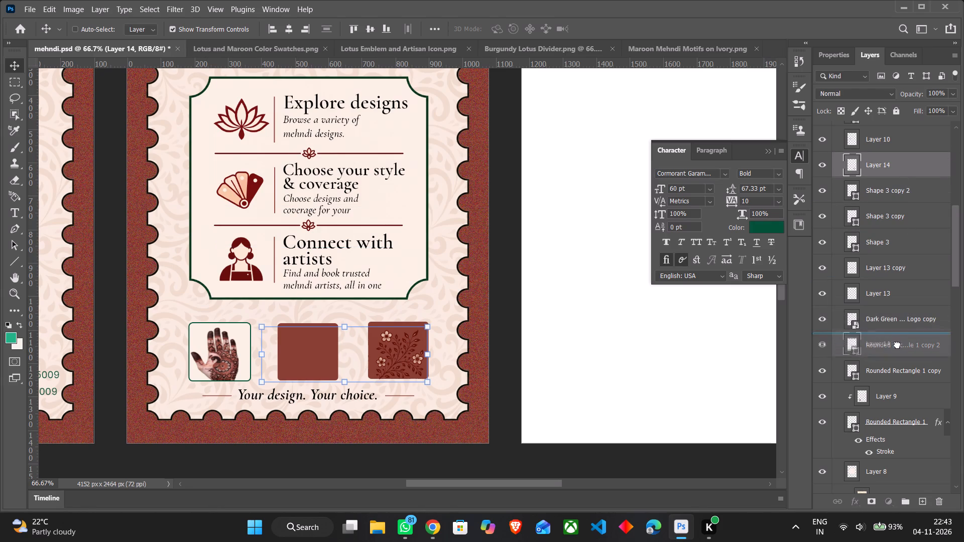
pyautogui.moveTo(897, 345); pyautogui.dragTo(897, 334)
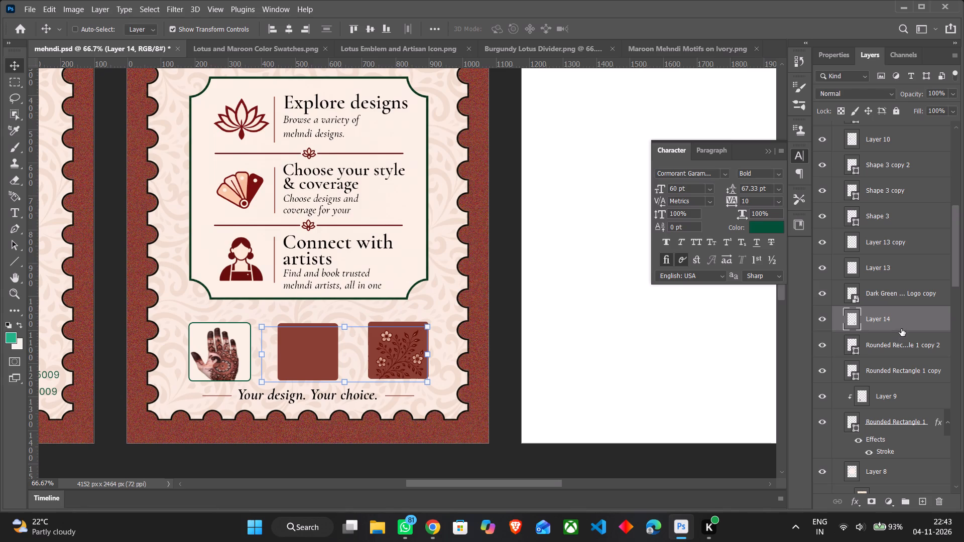
pyautogui.rightClick(904, 326)
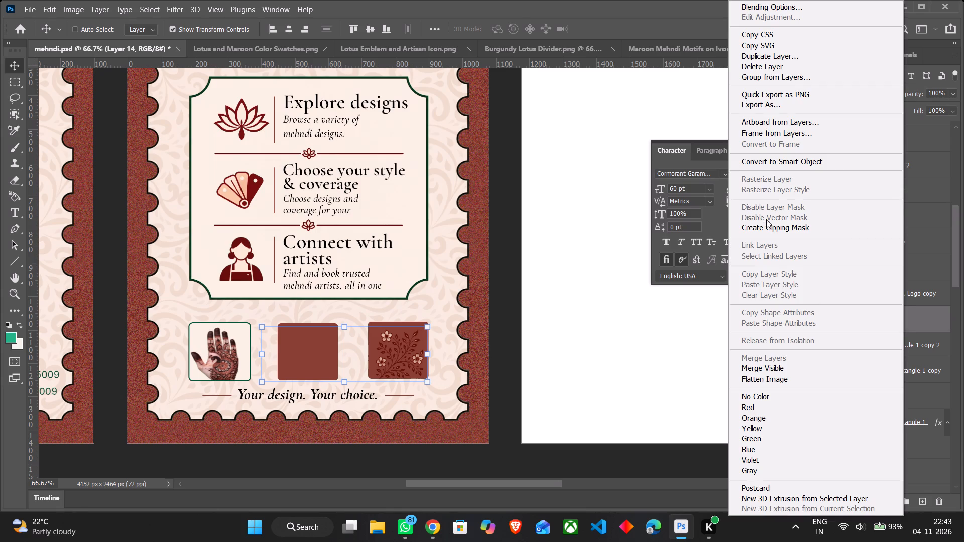
pyautogui.click(767, 225)
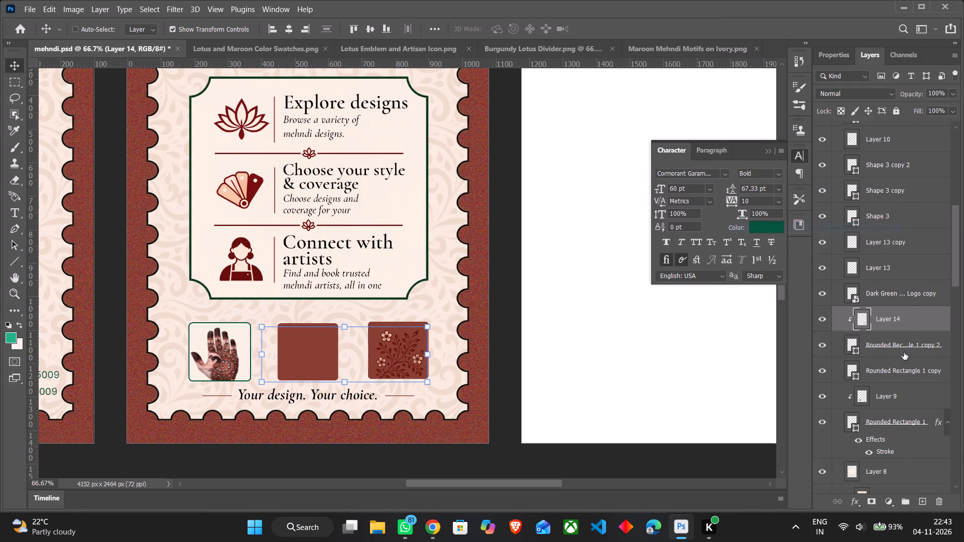
# Change the fill of Rounded Rectangle 1 copy 2 to cream (#f9f0e3), sampled from the artboard's inner panel.
pyautogui.click(903, 351)
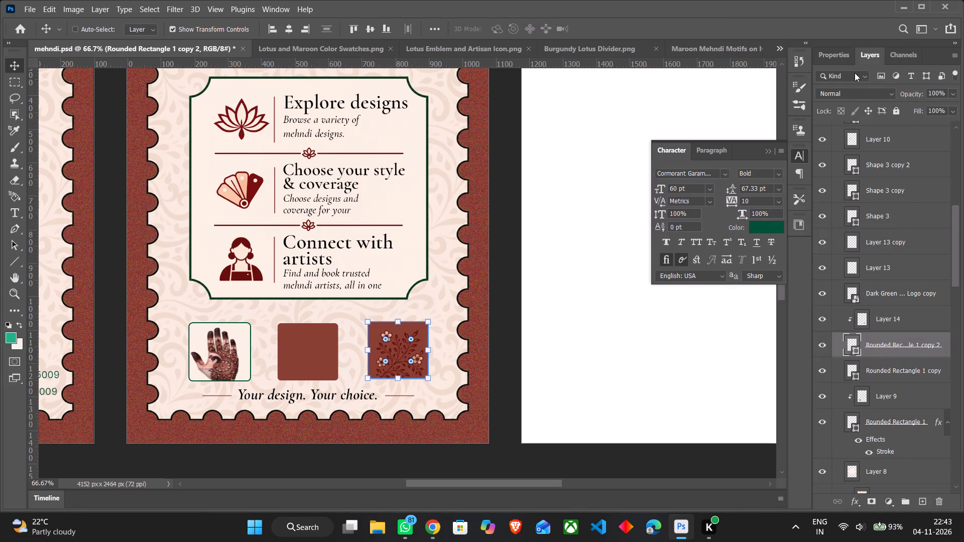
pyautogui.click(843, 58)
pyautogui.click(851, 184)
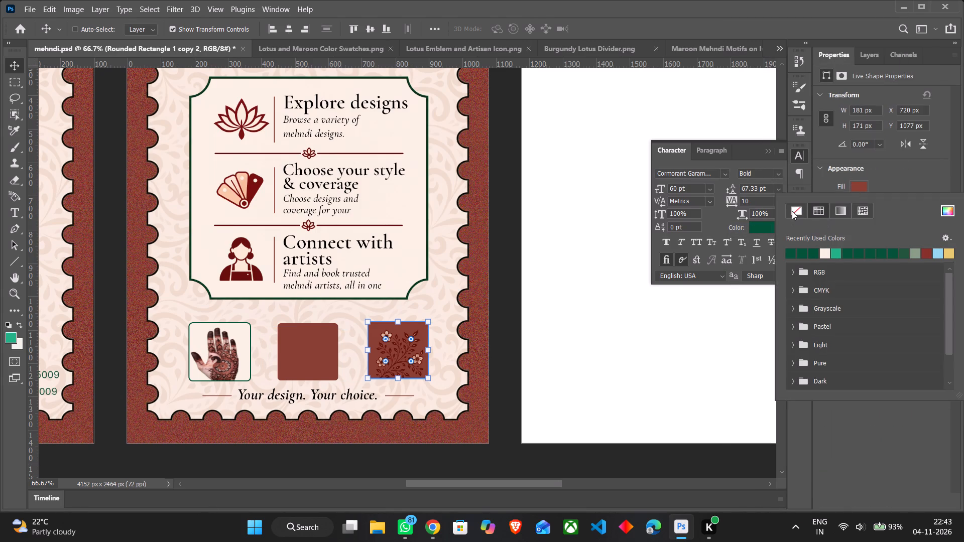
pyautogui.click(794, 209)
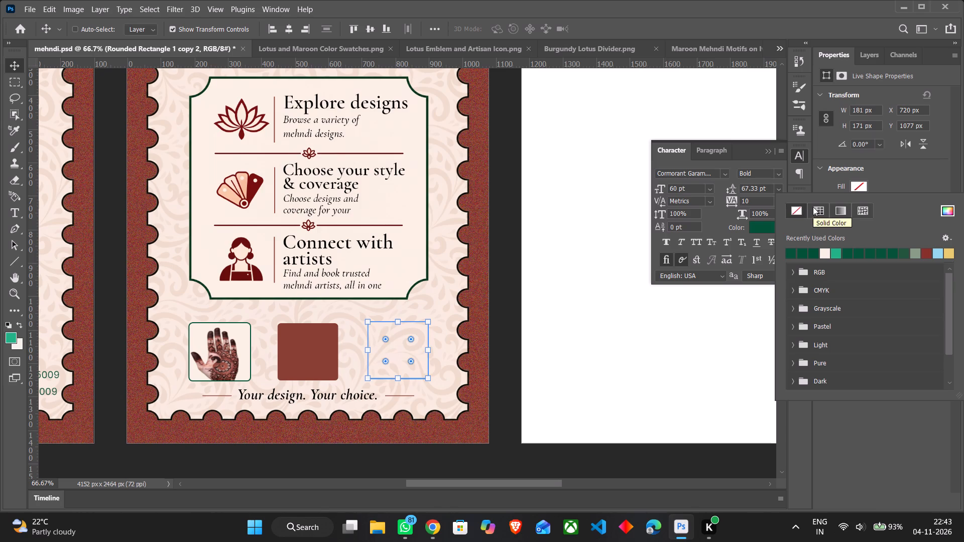
pyautogui.click(798, 210)
pyautogui.doubleClick(945, 211)
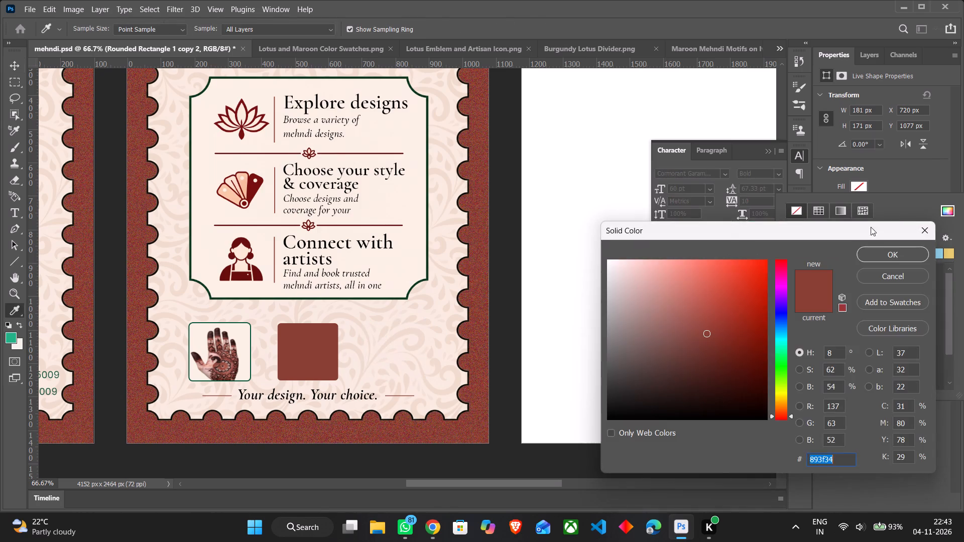
pyautogui.click(411, 265)
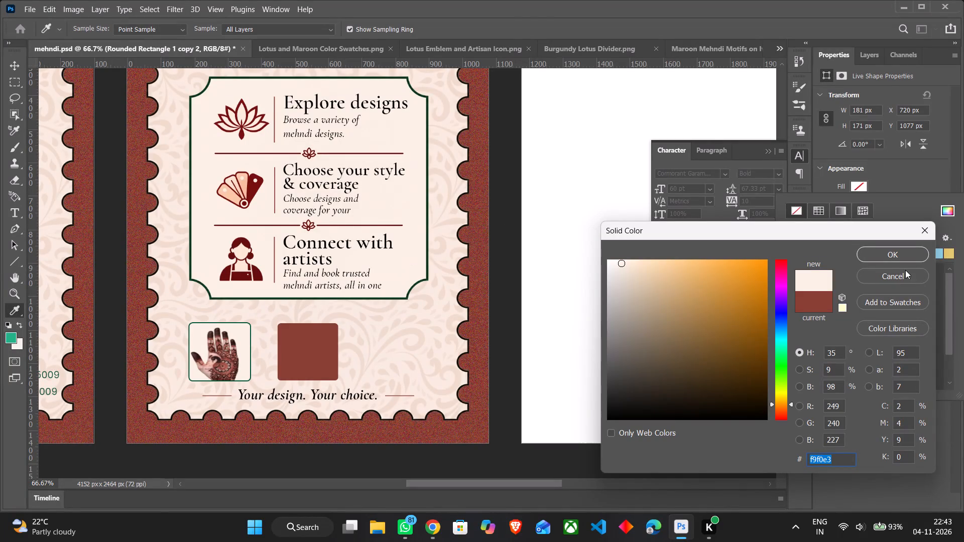
pyautogui.click(894, 254)
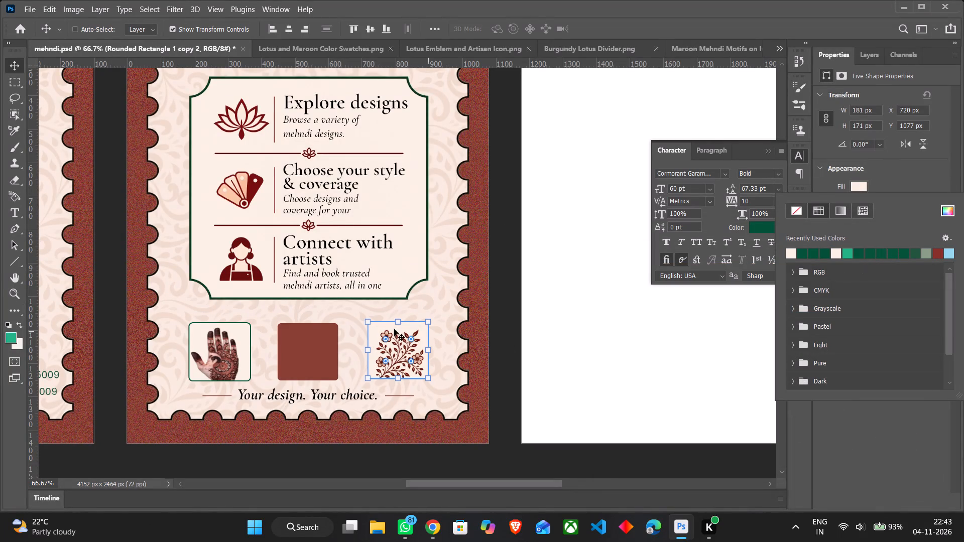
pyautogui.click(116, 286)
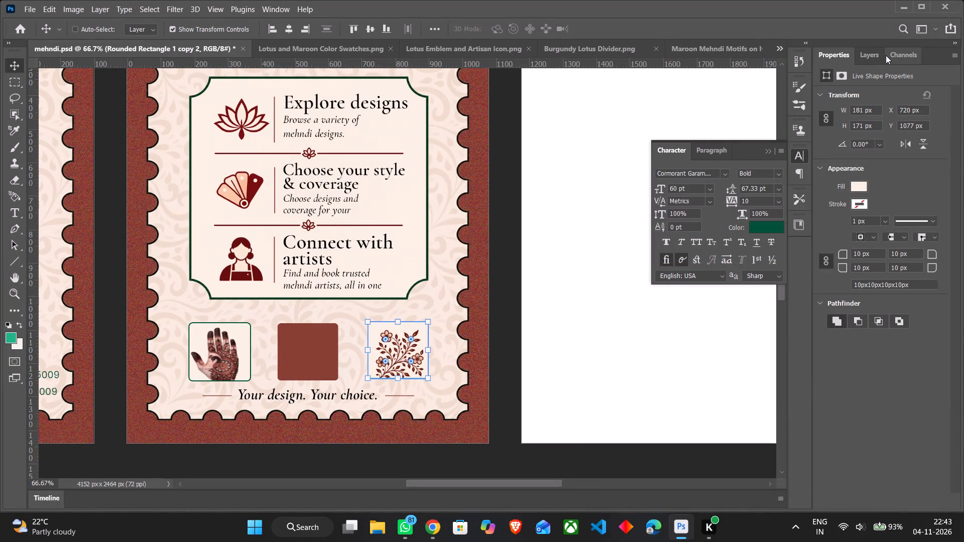
# Enlarge the floral vine on Layer 14 to about 109% and centre it within the third rounded frame.
pyautogui.click(886, 55)
pyautogui.click(873, 56)
pyautogui.click(893, 320)
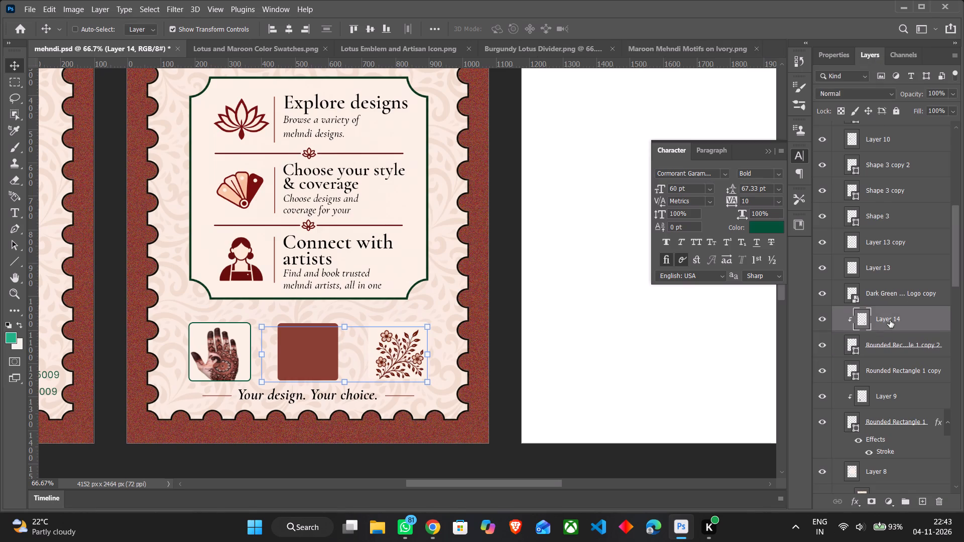
pyautogui.moveTo(431, 328); pyautogui.dragTo(439, 321)
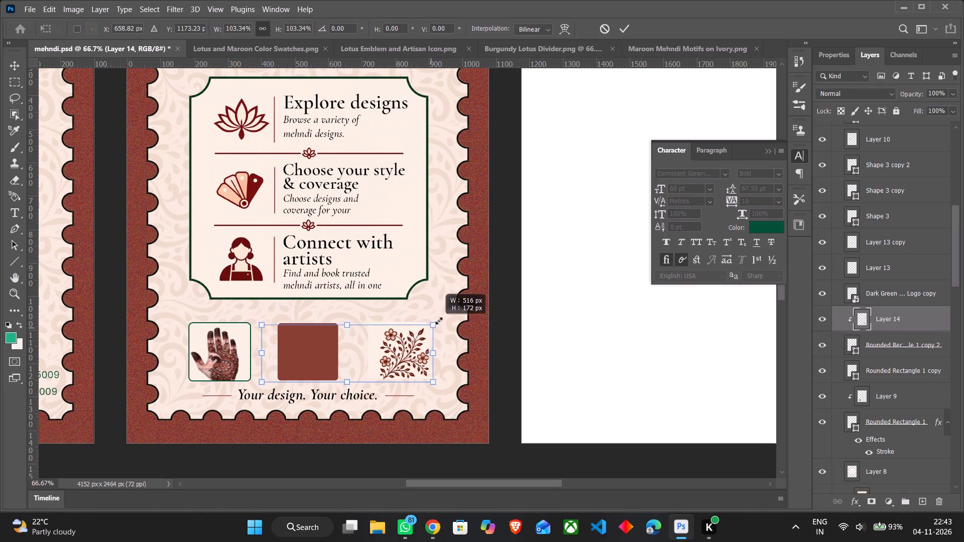
pyautogui.moveTo(439, 321); pyautogui.dragTo(442, 318)
pyautogui.moveTo(408, 340); pyautogui.dragTo(398, 341)
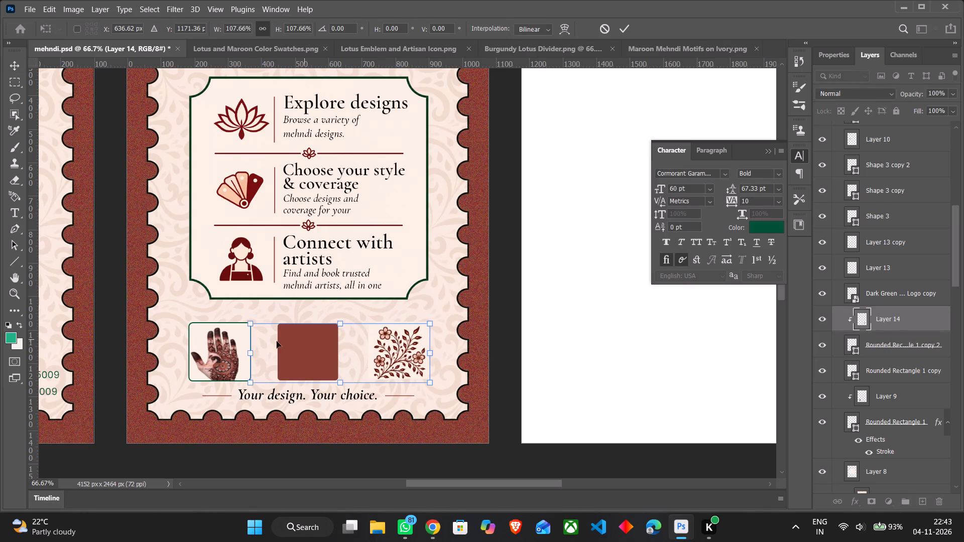
pyautogui.moveTo(247, 323); pyautogui.dragTo(236, 321)
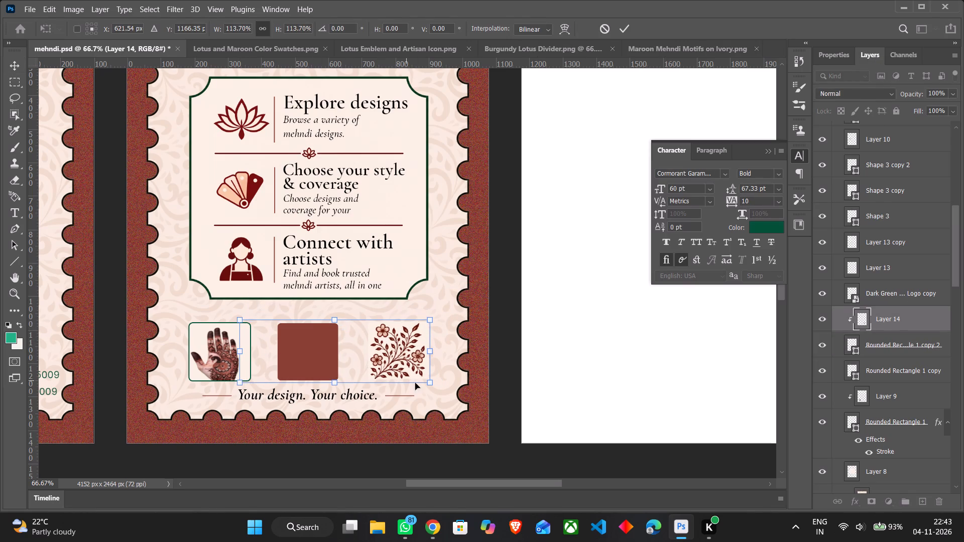
pyautogui.moveTo(426, 381); pyautogui.dragTo(437, 393)
pyautogui.moveTo(240, 324); pyautogui.dragTo(228, 321)
pyautogui.moveTo(398, 366); pyautogui.dragTo(387, 366)
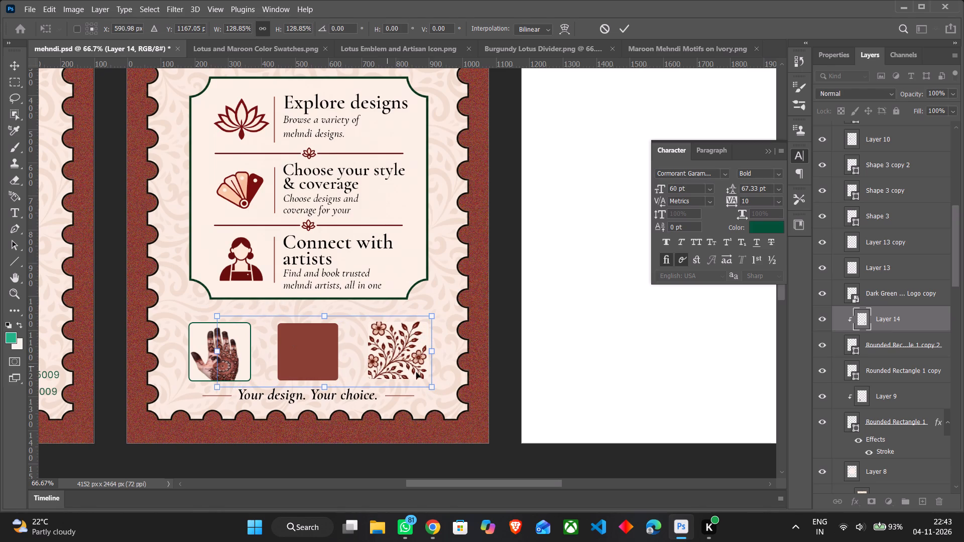
pyautogui.moveTo(430, 387); pyautogui.dragTo(426, 371)
pyautogui.moveTo(223, 383); pyautogui.dragTo(249, 377)
pyautogui.moveTo(390, 348); pyautogui.dragTo(395, 349)
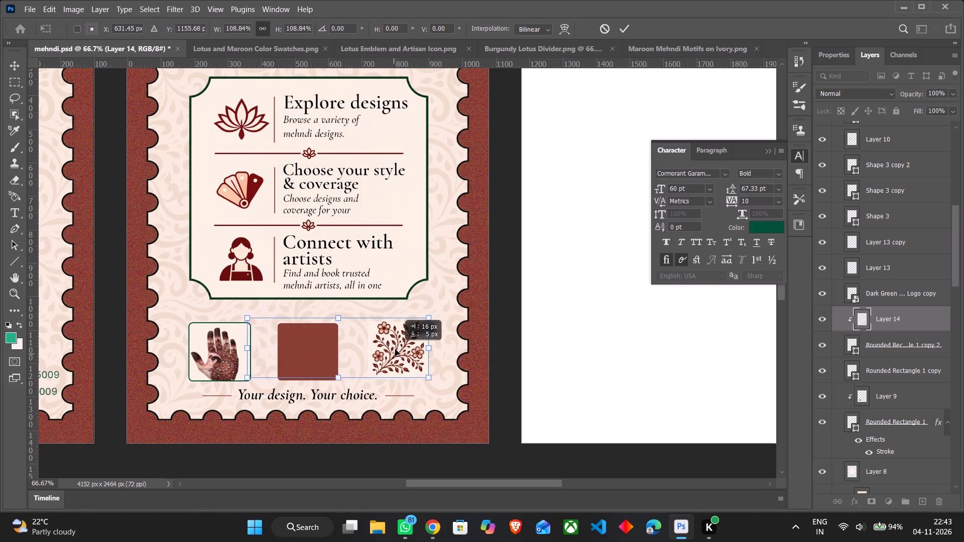
pyautogui.moveTo(395, 349); pyautogui.dragTo(391, 355)
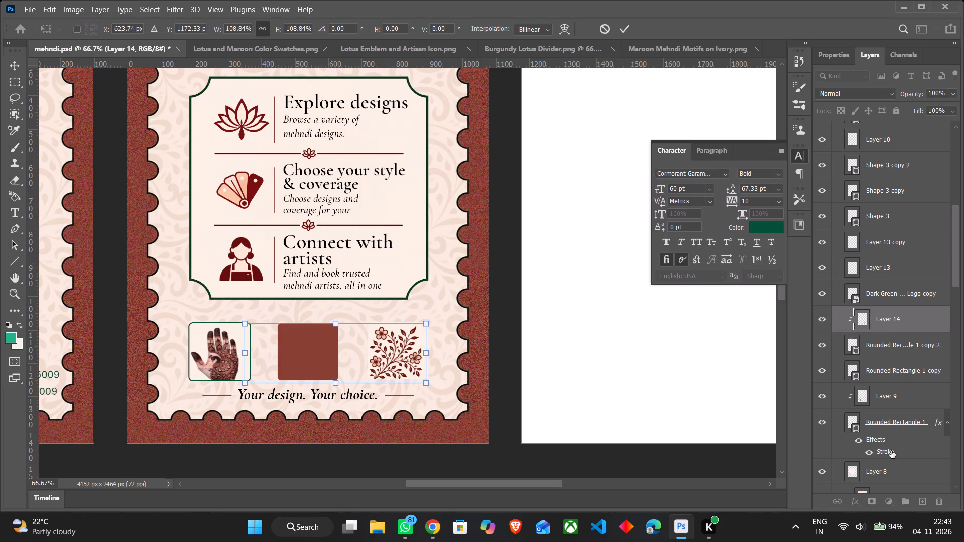
# Copy the stroke effect from Rounded Rectangle 1 onto Rounded Rectangle 1 copy and Rounded Rectangle 1 copy 2.
pyautogui.scroll(-1, 891, 447)
pyautogui.keyDown('alt'); pyautogui.moveTo(885, 432); pyautogui.dragTo(892, 354); pyautogui.keyUp('alt')
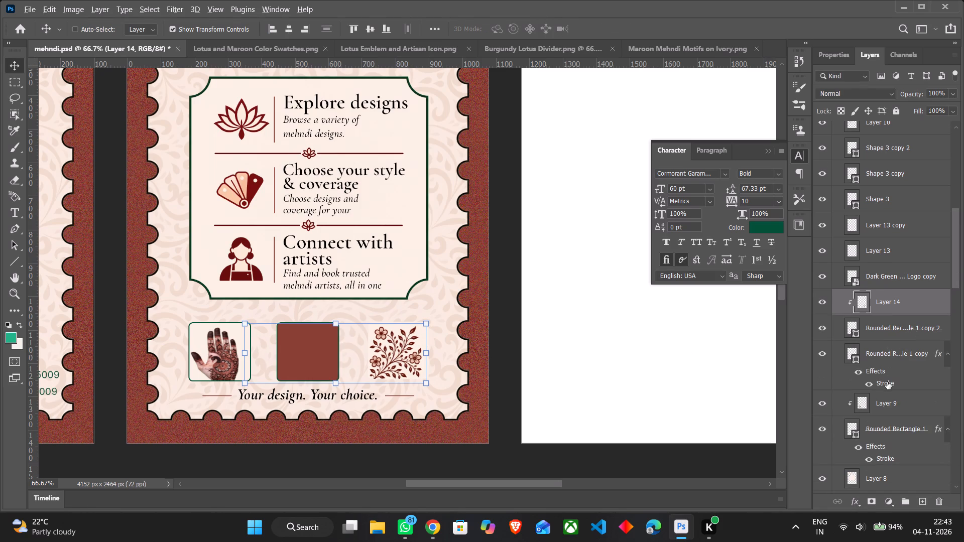
pyautogui.keyDown('alt'); pyautogui.moveTo(887, 382); pyautogui.dragTo(887, 329); pyautogui.keyUp('alt')
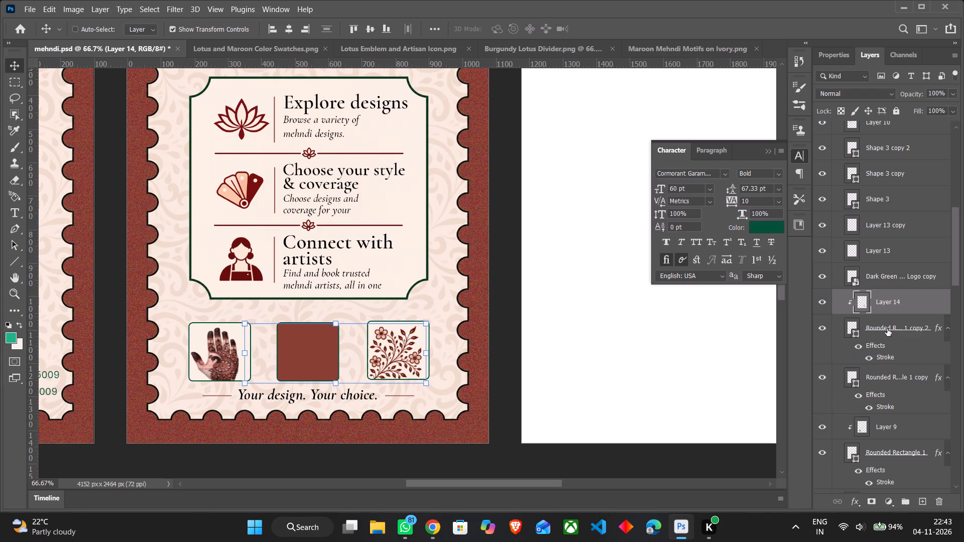
pyautogui.click(676, 467)
# Close the Burgundy Lotus Divider.png and Lotus Emblem and Artisan Icon.png documents.
pyautogui.click(613, 48)
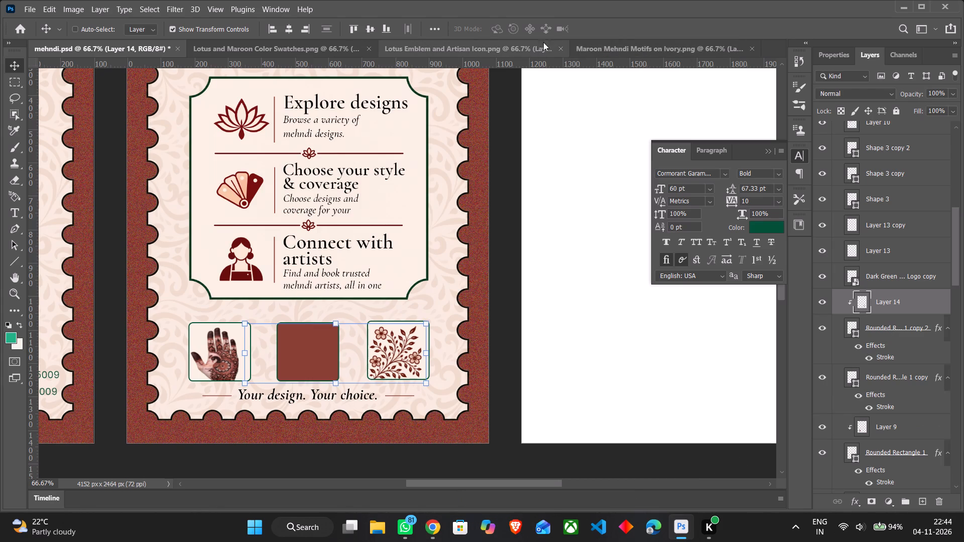
pyautogui.click(559, 45)
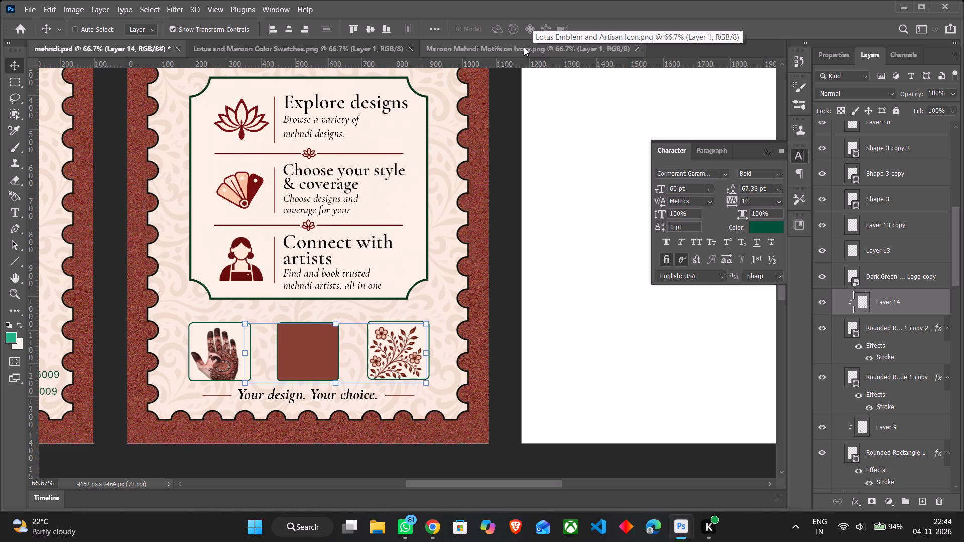
# Bring the motif artwork from Maroon Mehndi Motifs on Ivory.png into the second artboard of mehndi.psd.
pyautogui.moveTo(524, 47); pyautogui.dragTo(435, 43)
pyautogui.click(452, 46)
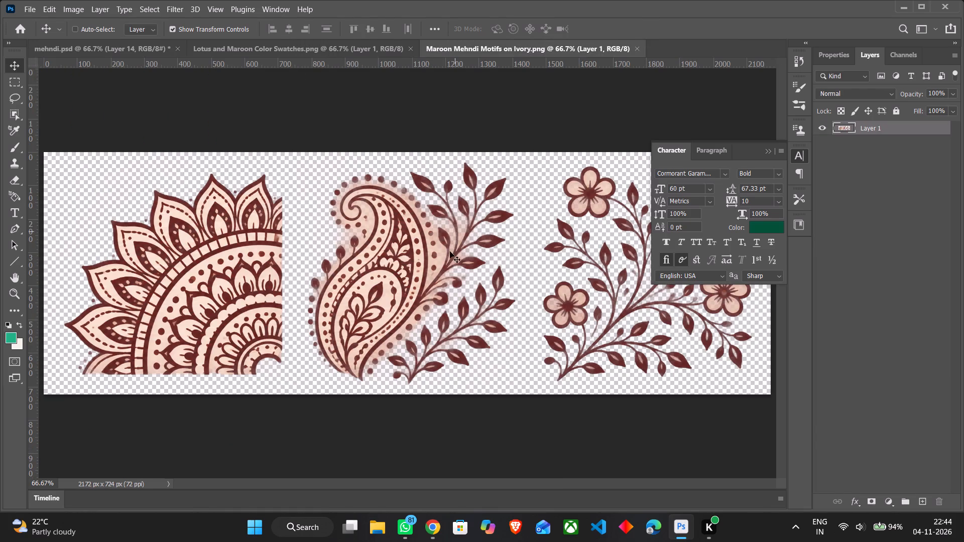
pyautogui.moveTo(444, 264); pyautogui.dragTo(204, 96)
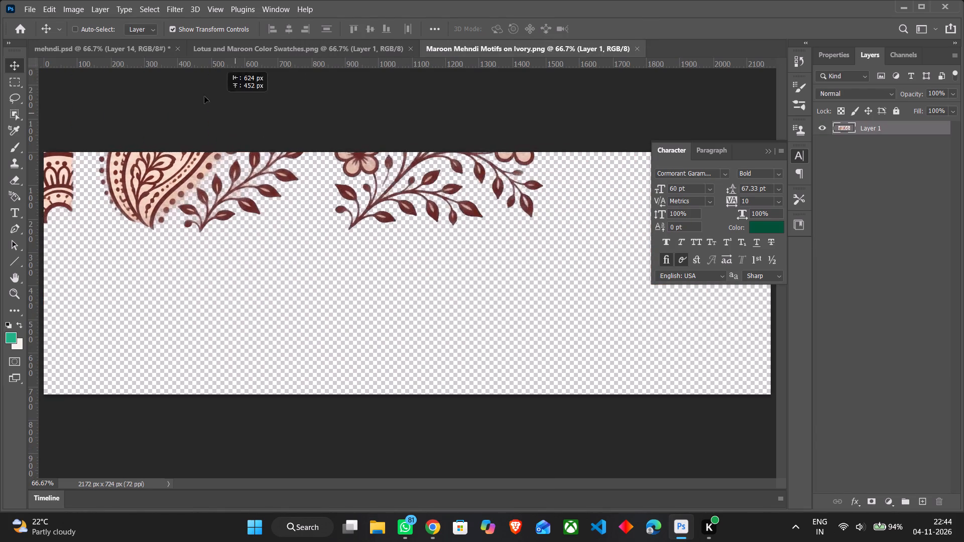
pyautogui.moveTo(204, 96); pyautogui.dragTo(233, 224)
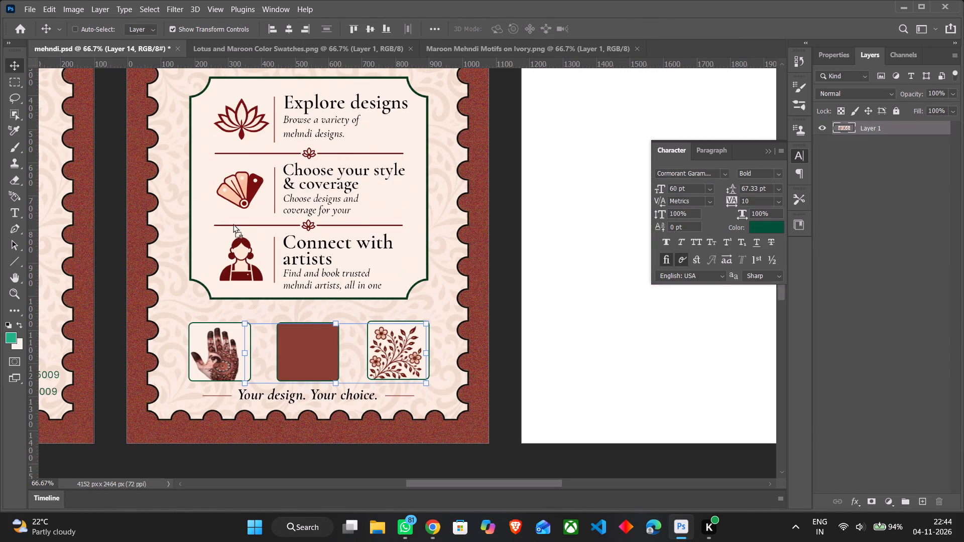
pyautogui.moveTo(233, 224); pyautogui.dragTo(264, 246)
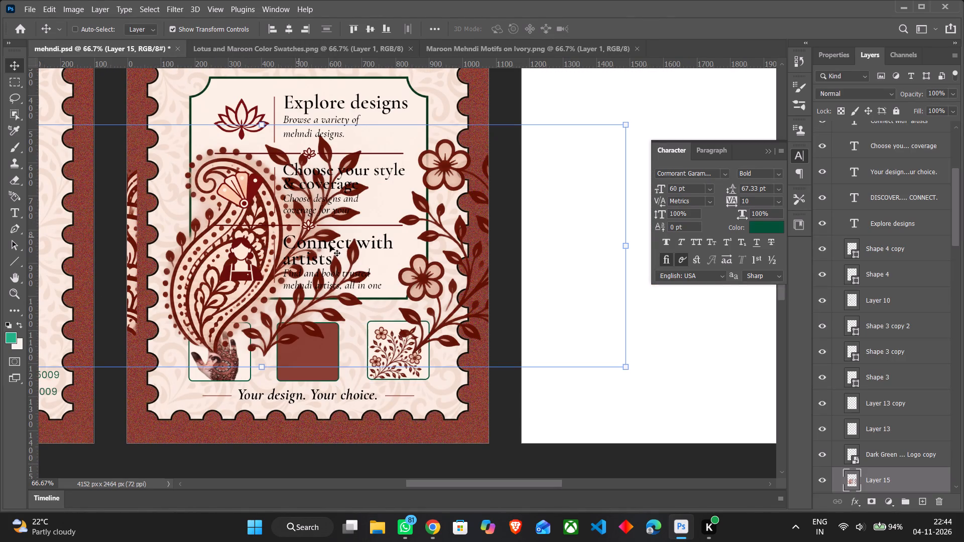
# Scale the imported motif artwork down to about 56% and place it across the artboard just above the frame row.
pyautogui.scroll(-1, 476, 339)
pyautogui.moveTo(629, 357); pyautogui.dragTo(385, 272)
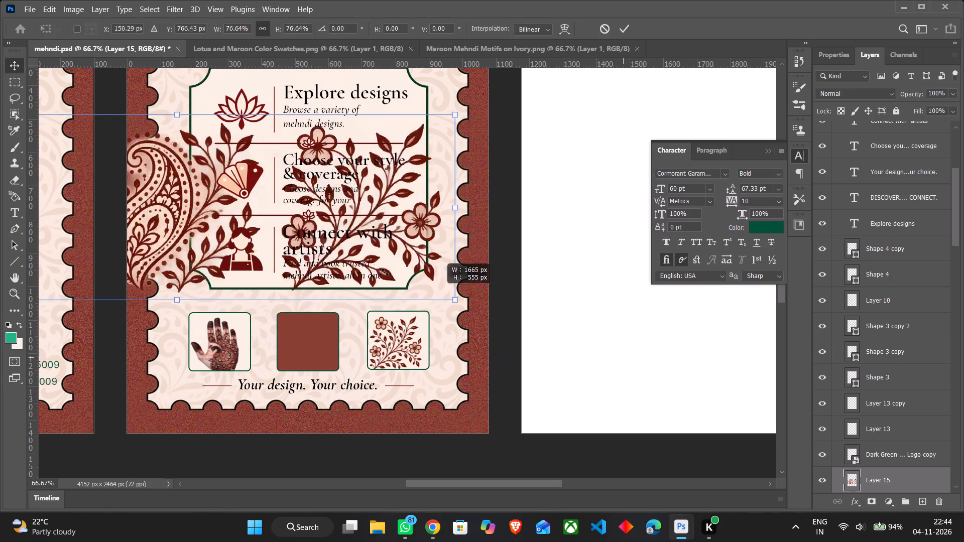
pyautogui.moveTo(385, 272); pyautogui.dragTo(310, 243)
pyautogui.moveTo(200, 196); pyautogui.dragTo(427, 279)
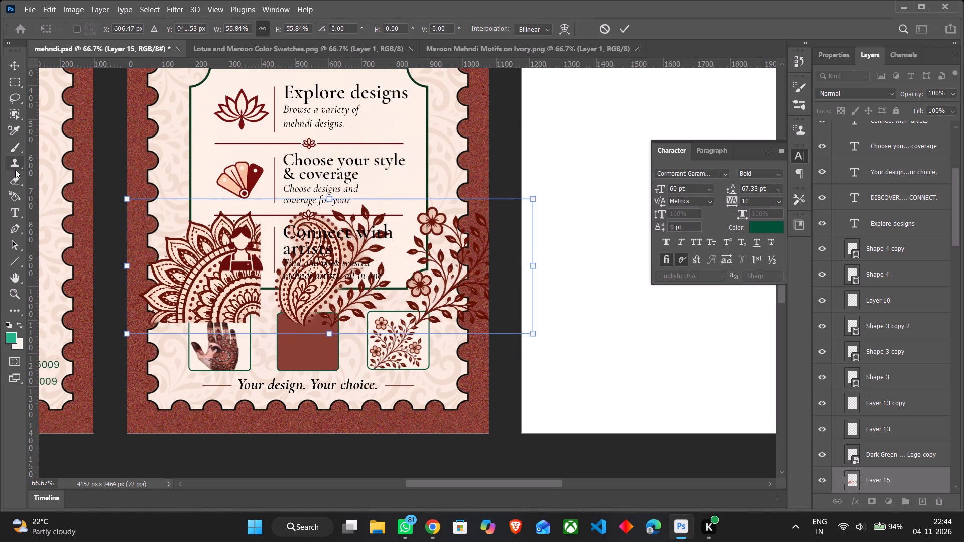
# Erase the paisley and floral vine motifs from Layer 15, leaving the mandala.
pyautogui.click(21, 180)
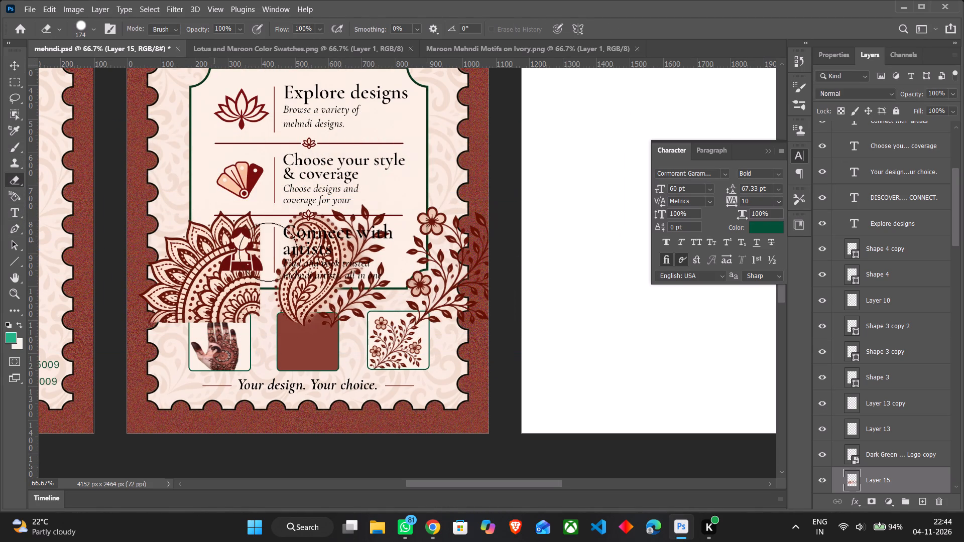
pyautogui.moveTo(303, 237); pyautogui.dragTo(454, 277)
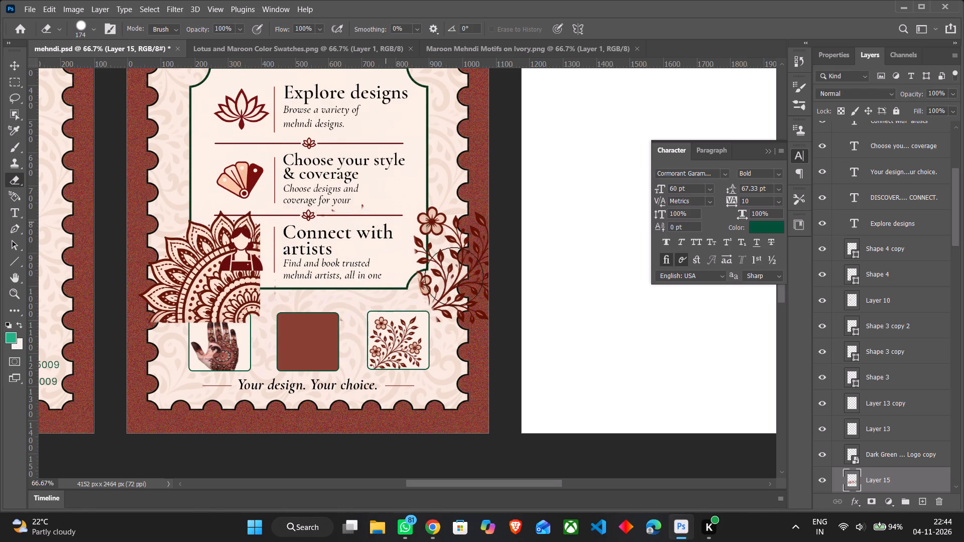
pyautogui.moveTo(454, 277); pyautogui.dragTo(481, 351)
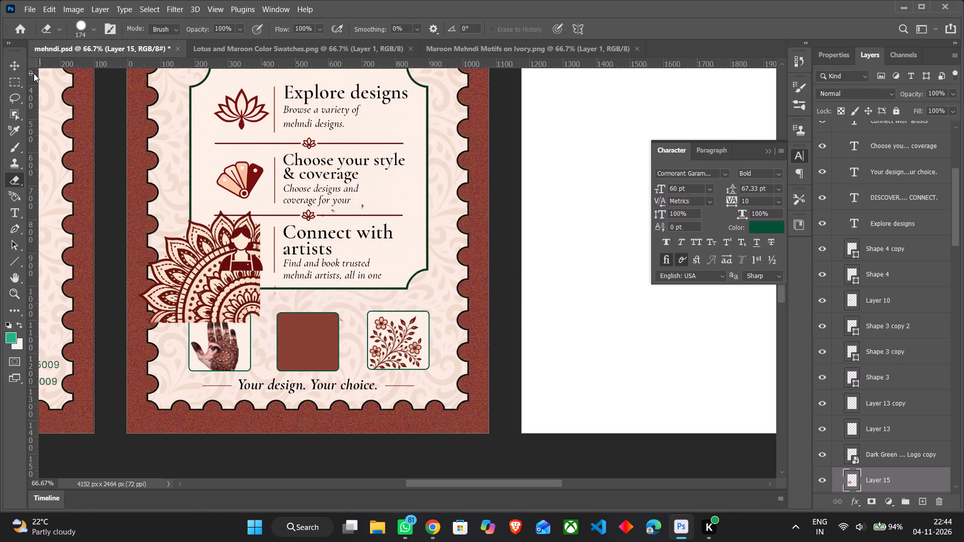
# Scale the mandala on Layer 15 down to about 60% and position it over the first rounded frame.
pyautogui.click(14, 68)
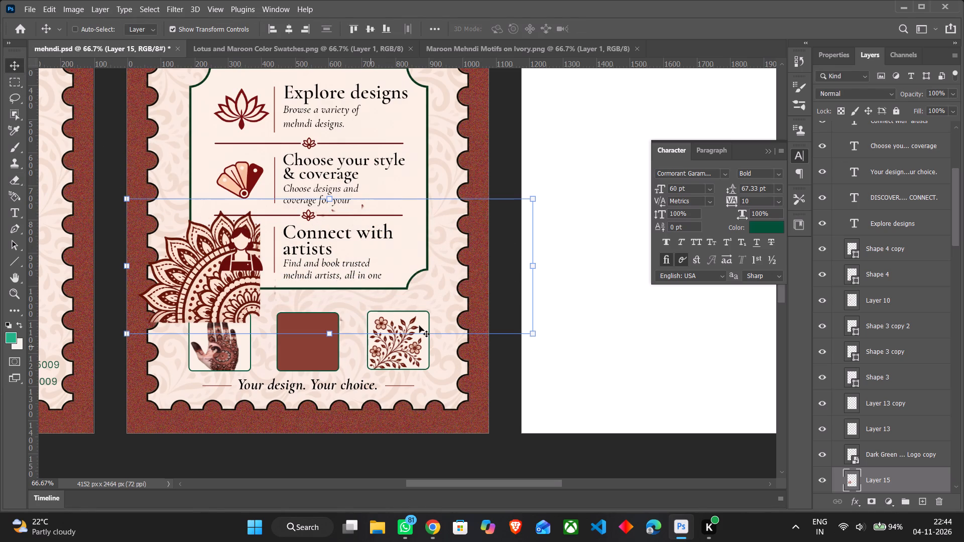
pyautogui.moveTo(531, 336); pyautogui.dragTo(361, 301)
pyautogui.moveTo(170, 256); pyautogui.dragTo(173, 258)
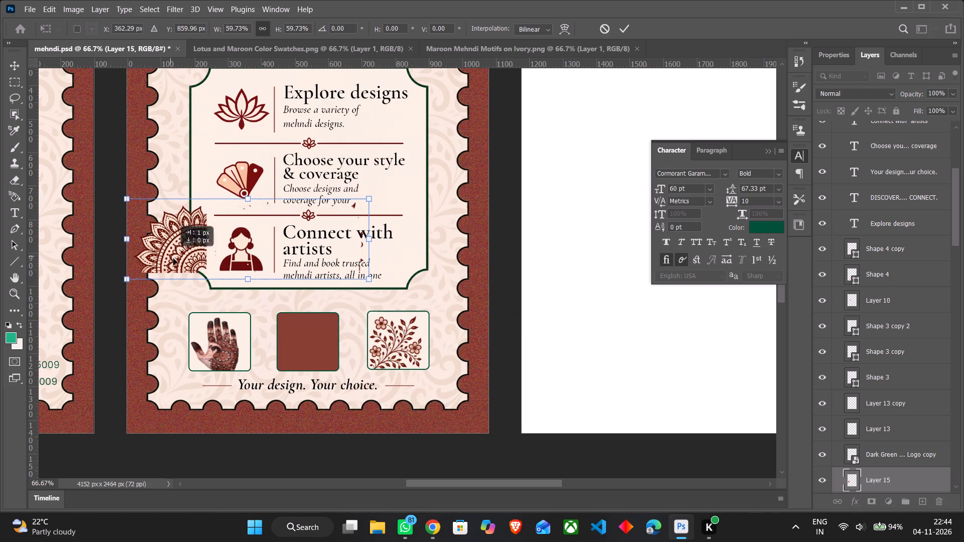
pyautogui.moveTo(173, 258); pyautogui.dragTo(213, 356)
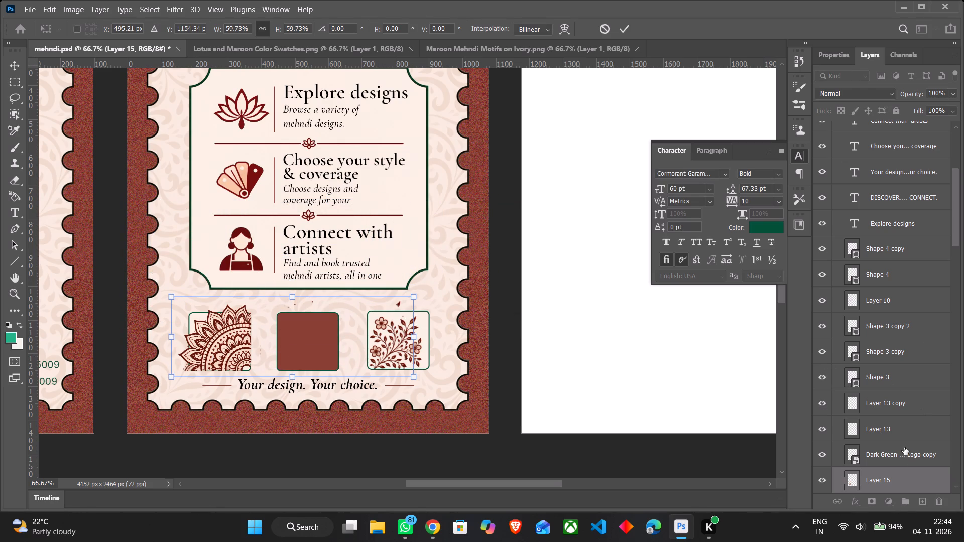
# Move Layer 15 down the layer stack to directly above Rounded Rectangle 1, beneath Layer 9.
pyautogui.scroll(-10, 899, 439)
pyautogui.moveTo(905, 306); pyautogui.dragTo(908, 389)
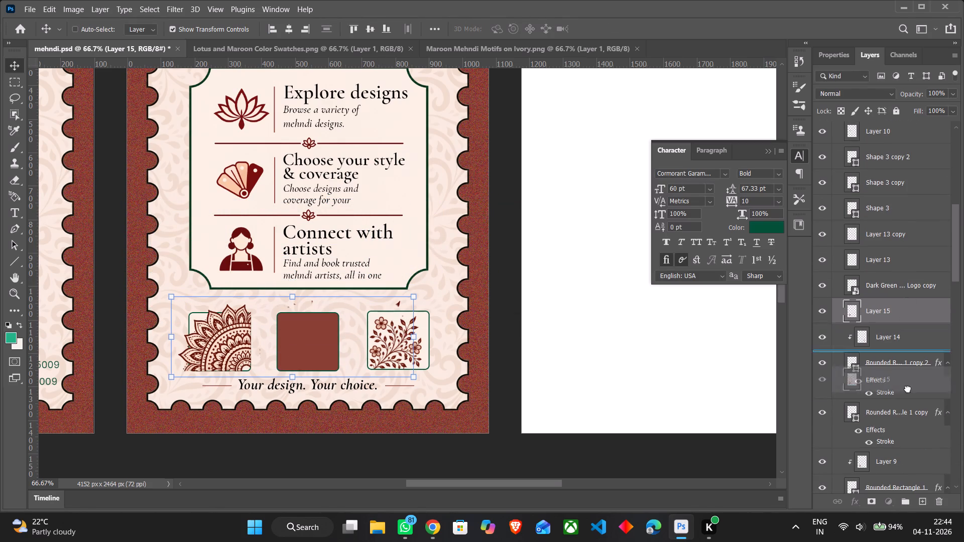
pyautogui.moveTo(908, 389); pyautogui.dragTo(903, 467)
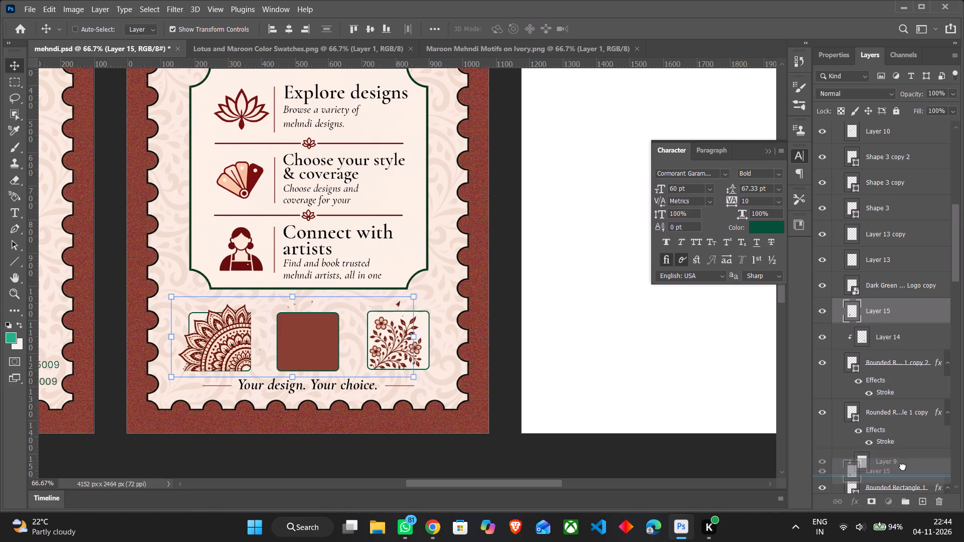
pyautogui.moveTo(903, 467); pyautogui.dragTo(902, 455)
# Delete Layer 9, the hennaed hand image in the first rounded frame.
pyautogui.click(902, 456)
pyautogui.press('Delete')
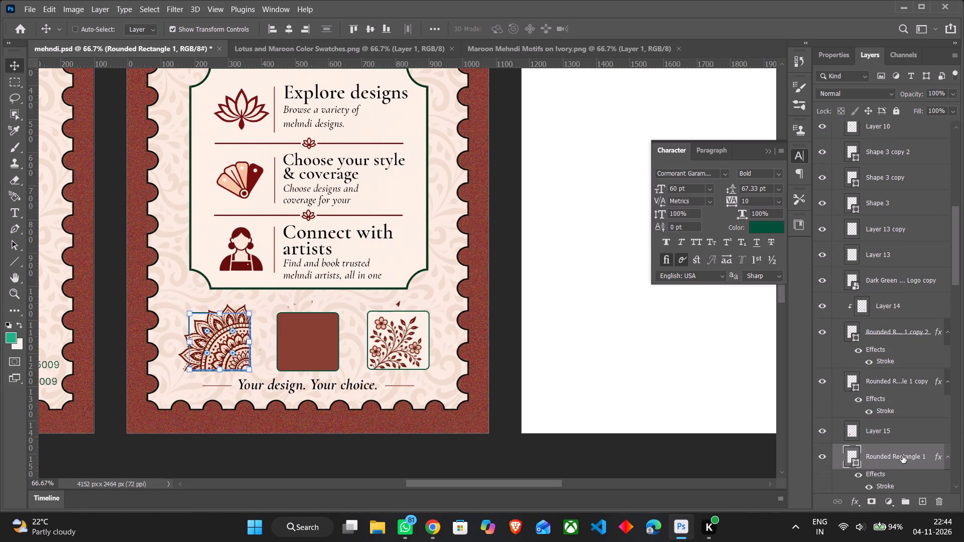
# Clip the mandala on Layer 15 to the first rounded frame, Rounded Rectangle 1.
pyautogui.click(901, 432)
pyautogui.rightClick(901, 432)
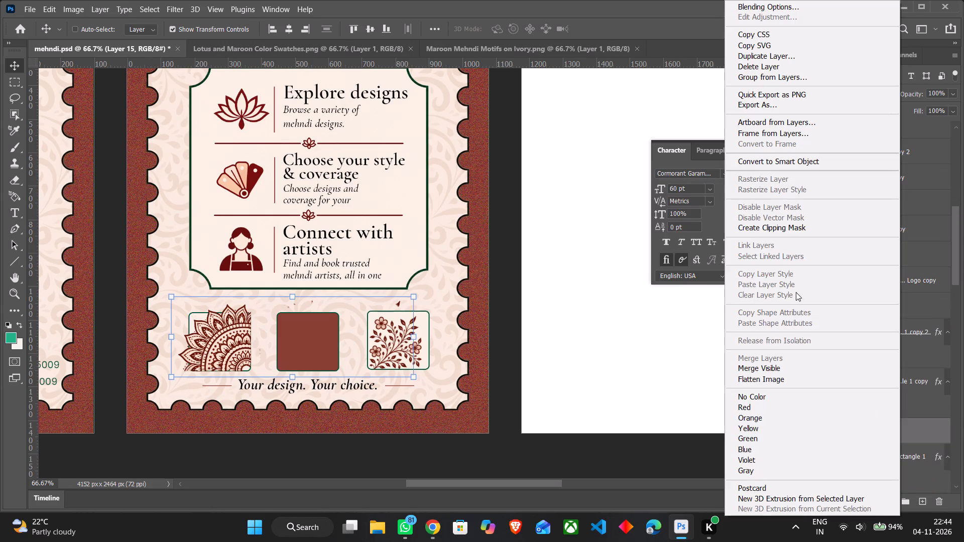
pyautogui.click(791, 226)
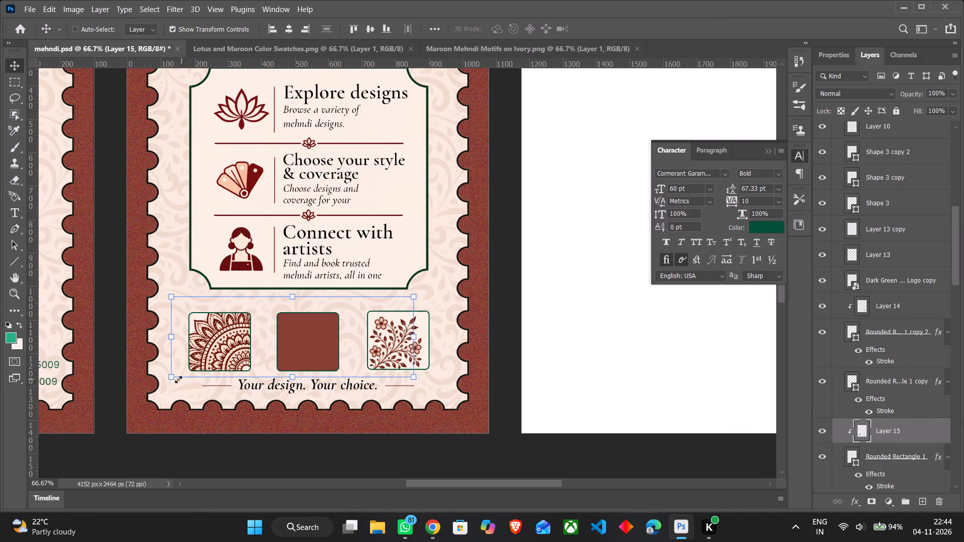
pyautogui.moveTo(171, 376); pyautogui.dragTo(201, 358)
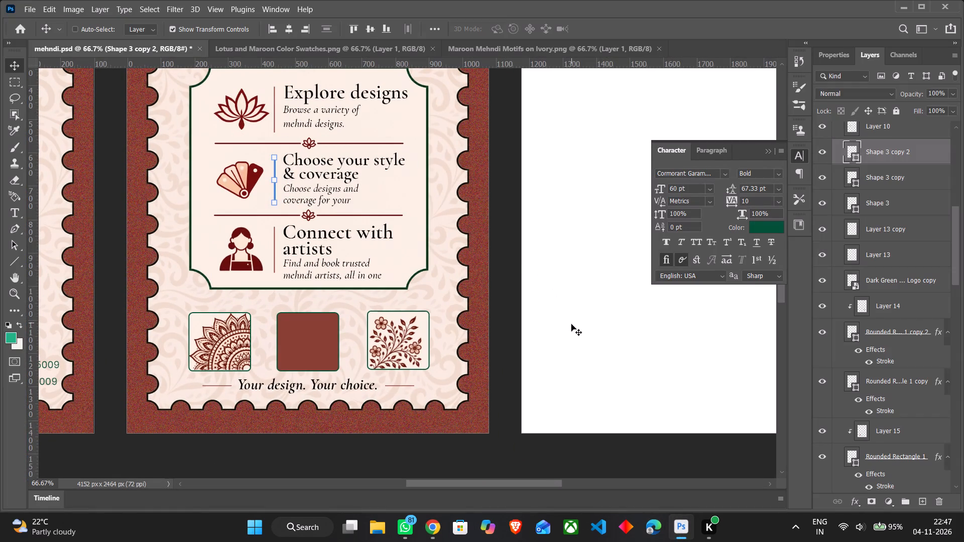
pyautogui.scroll(5, 571, 325)
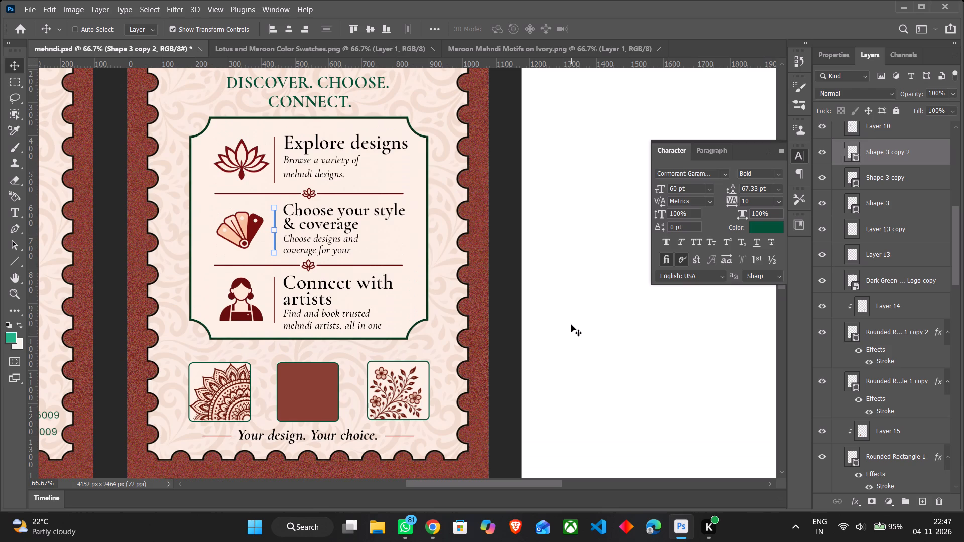
pyautogui.scroll(2, 571, 325)
pyautogui.click(33, 5)
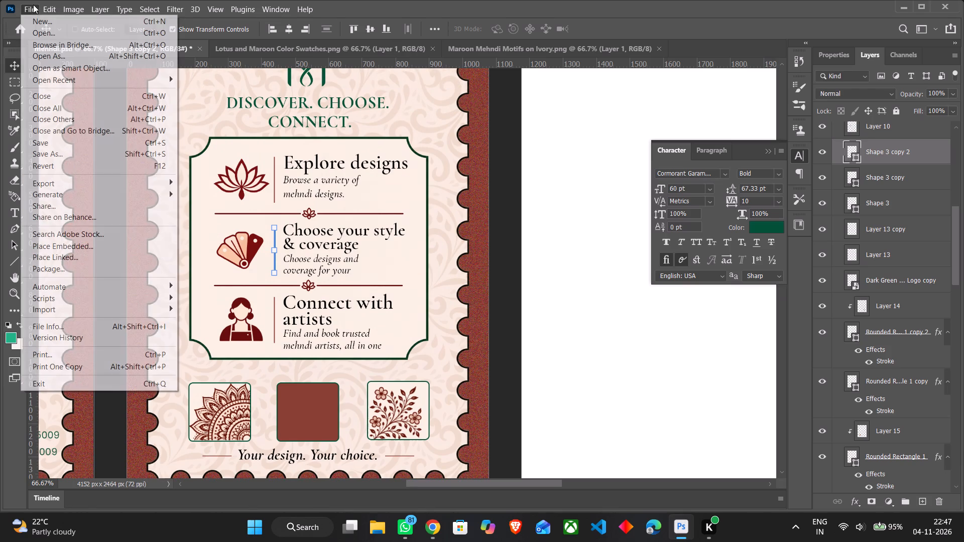
pyautogui.click(52, 35)
pyautogui.click(246, 104)
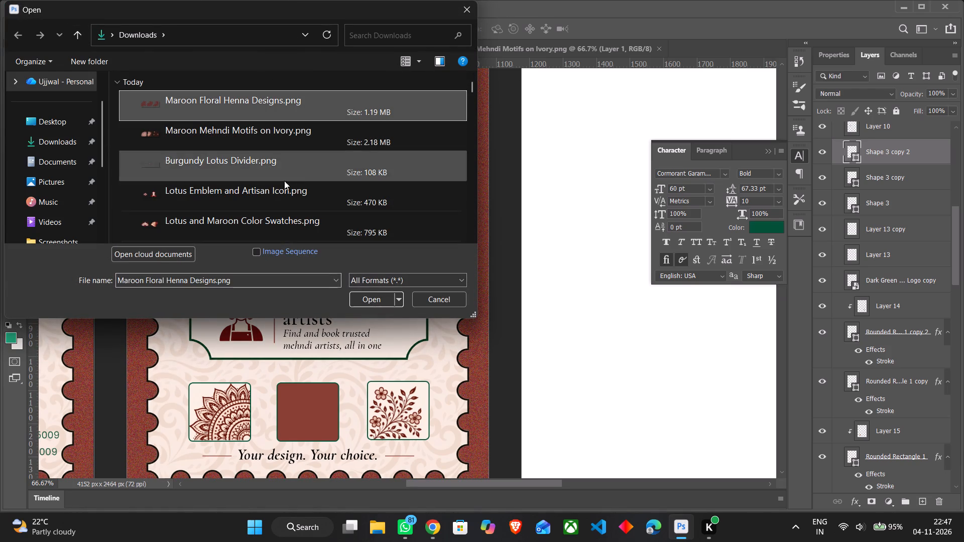
pyautogui.click(358, 295)
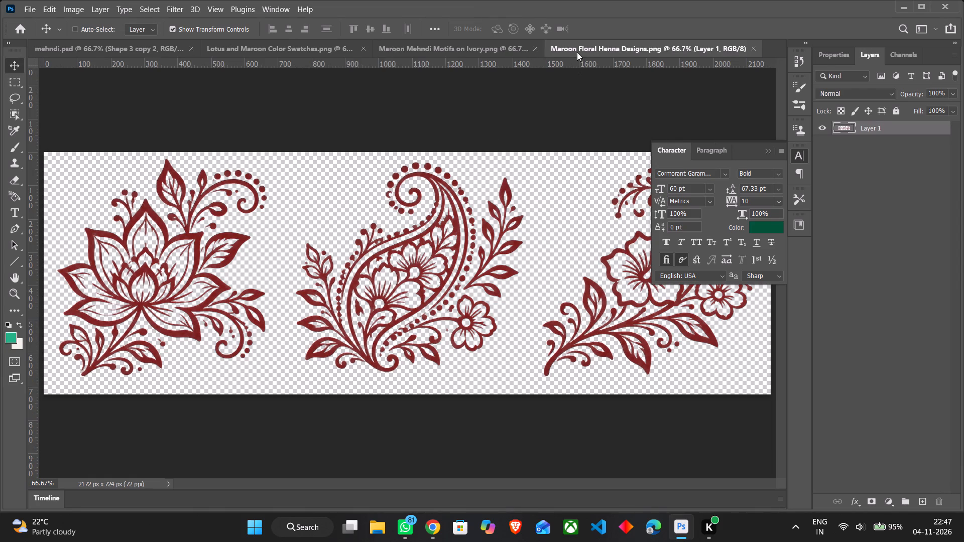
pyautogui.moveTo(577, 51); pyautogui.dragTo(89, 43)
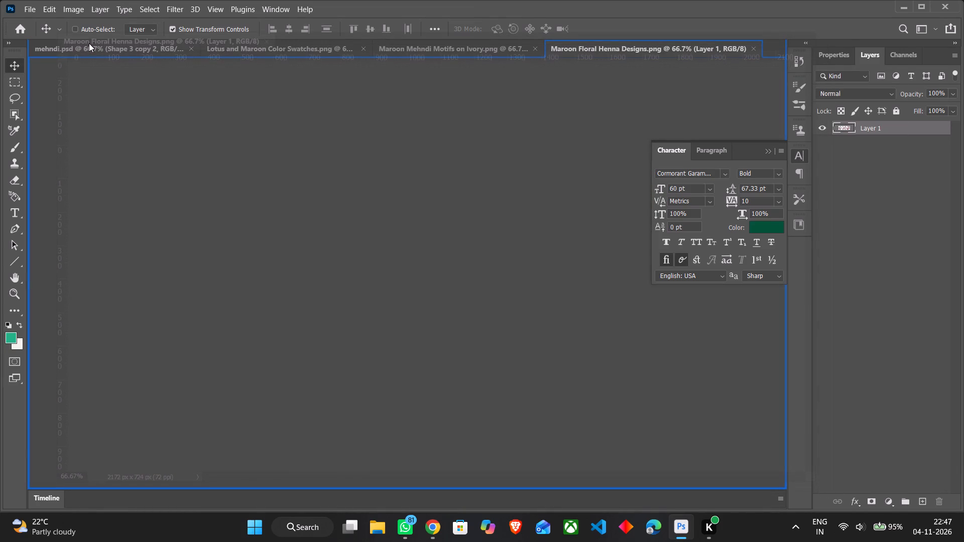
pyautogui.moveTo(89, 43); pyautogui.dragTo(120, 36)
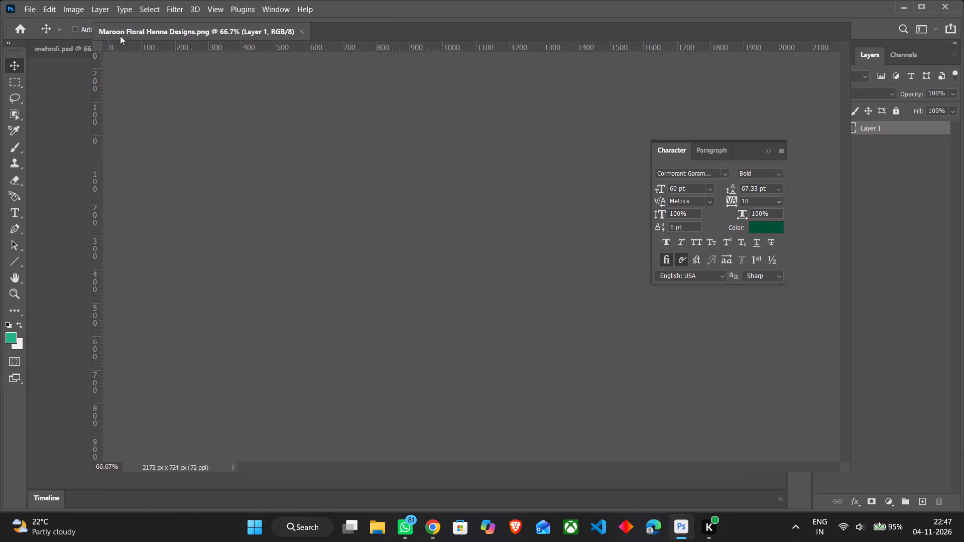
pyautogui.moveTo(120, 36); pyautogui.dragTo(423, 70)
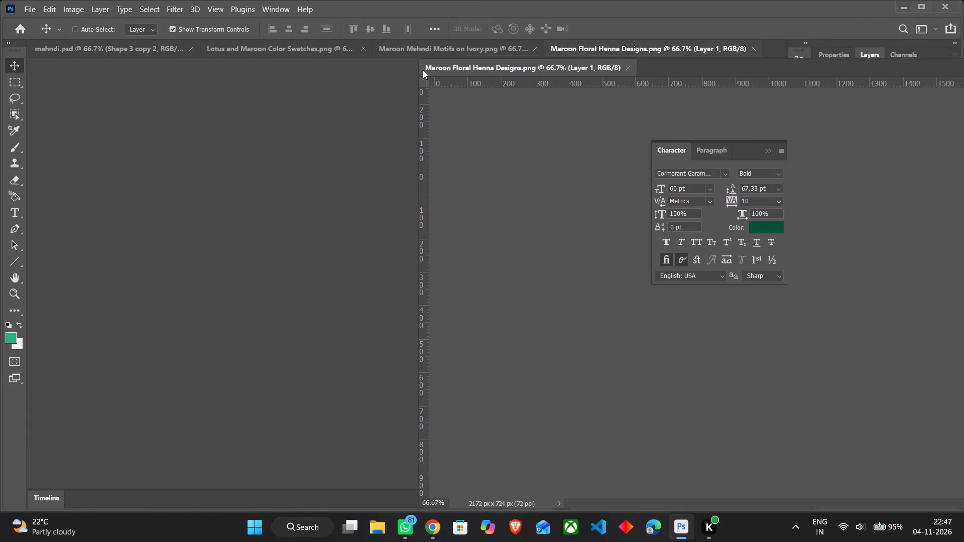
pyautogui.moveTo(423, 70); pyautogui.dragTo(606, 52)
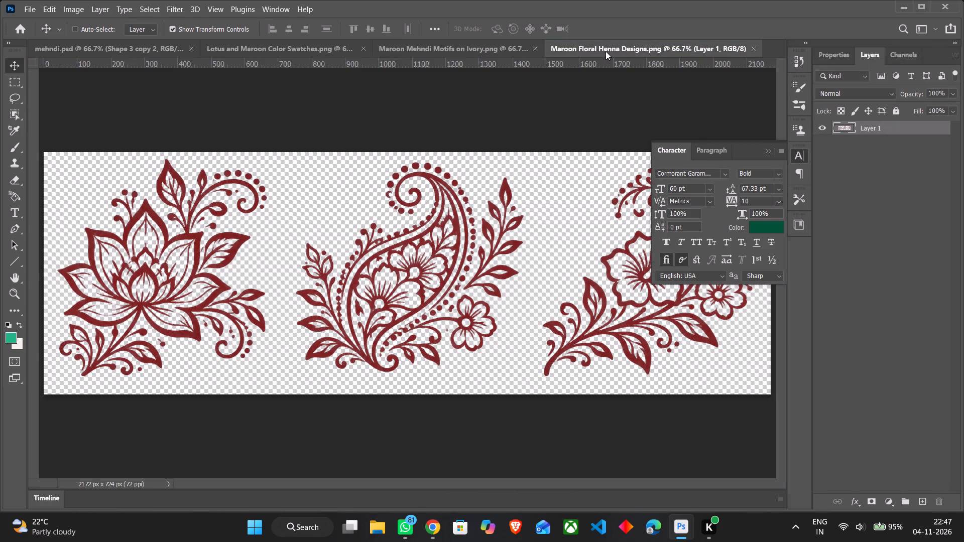
# Copy the three-motif layer into mehndi.psd and scale it to about 62.84%, placing the lotus over the second artboard's framed panel.
pyautogui.moveTo(438, 203); pyautogui.dragTo(242, 79)
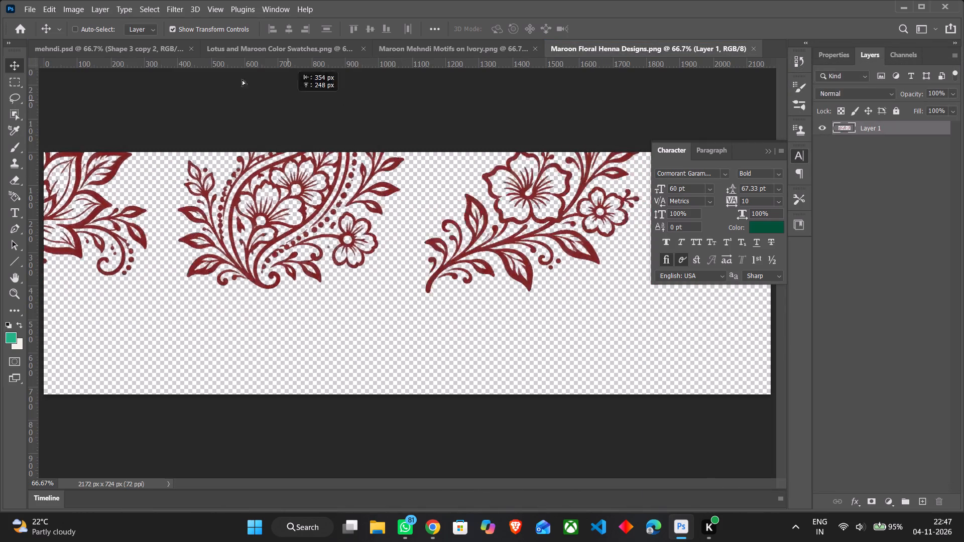
pyautogui.moveTo(242, 79); pyautogui.dragTo(323, 268)
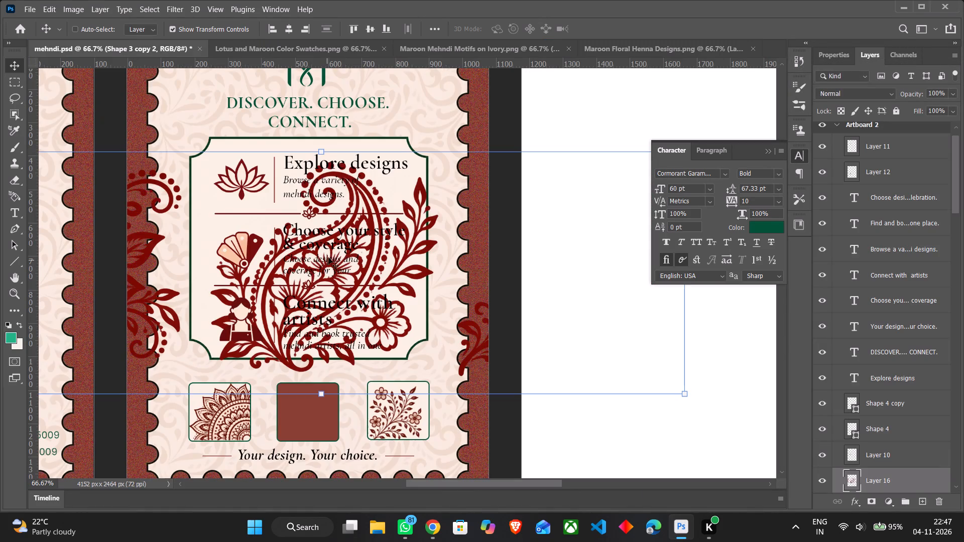
pyautogui.moveTo(689, 398); pyautogui.dragTo(423, 296)
pyautogui.scroll(-2, 119, 269)
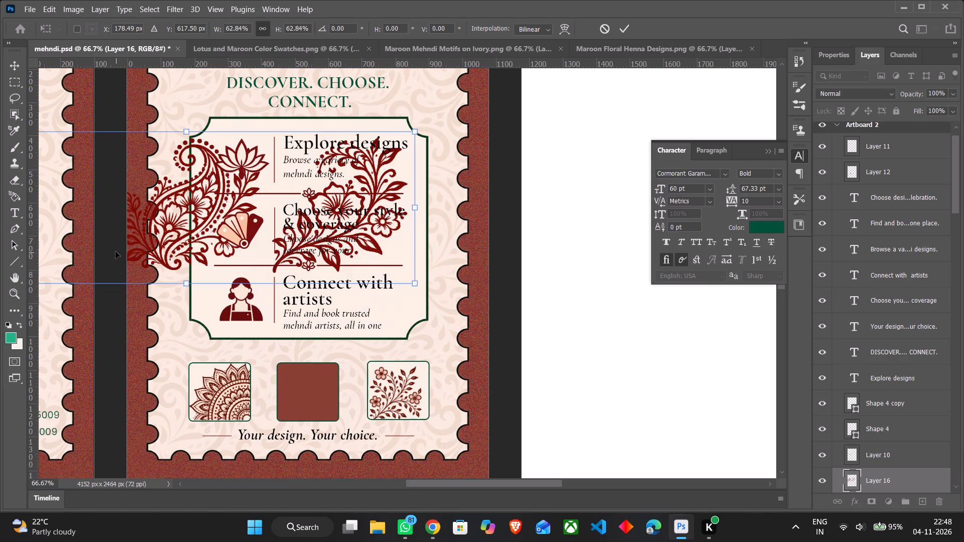
pyautogui.moveTo(115, 251); pyautogui.dragTo(304, 273)
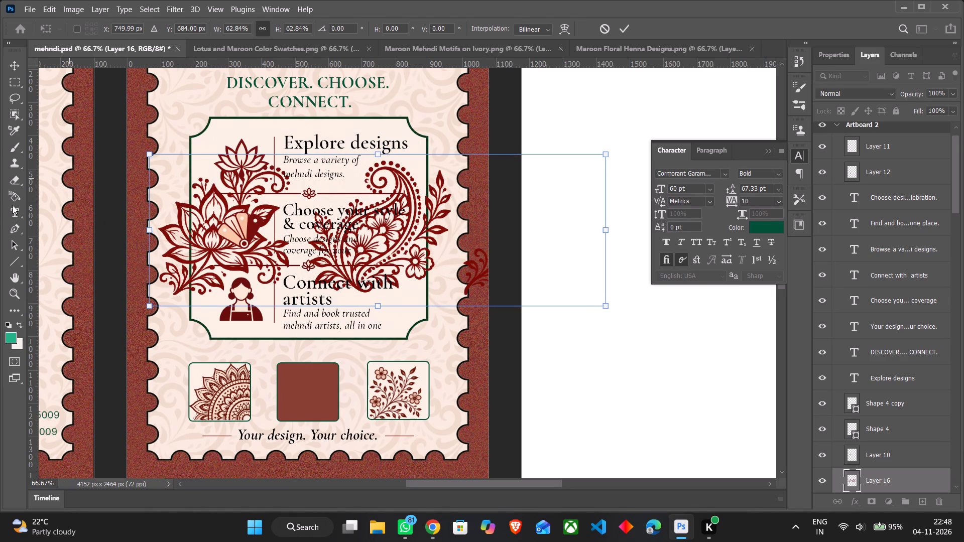
# Erase the paisley and most of the flower motif from the copied layer with the Eraser, keeping the lotus.
pyautogui.click(22, 180)
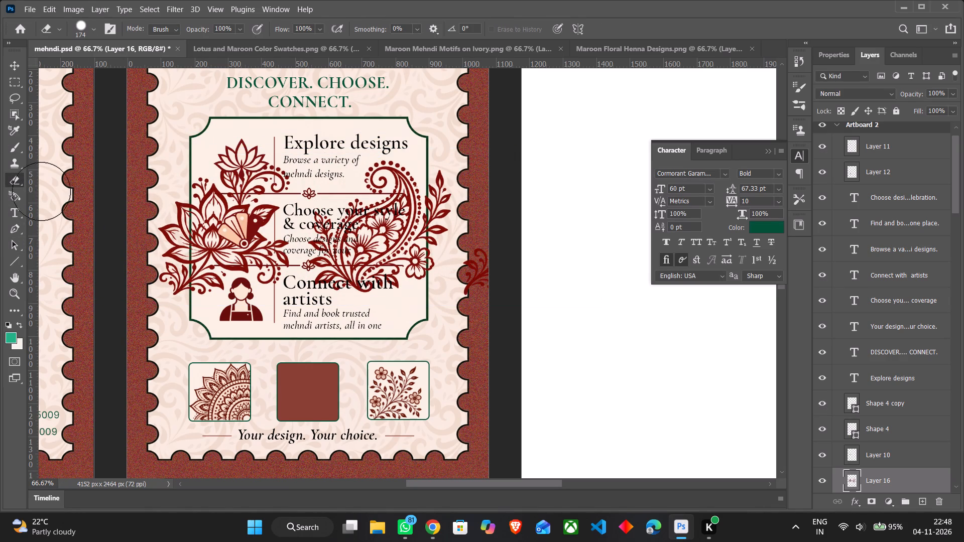
pyautogui.moveTo(371, 188); pyautogui.dragTo(455, 266)
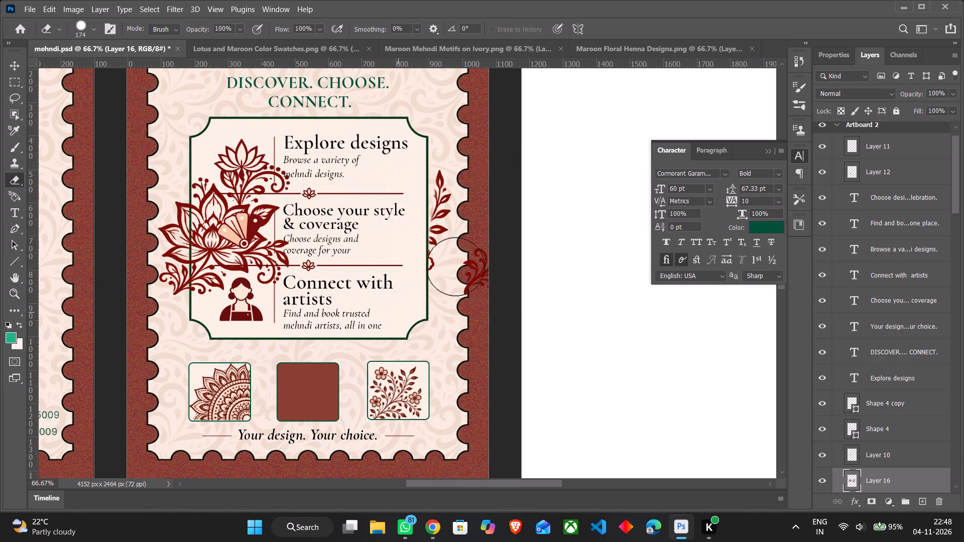
pyautogui.moveTo(455, 266); pyautogui.dragTo(615, 281)
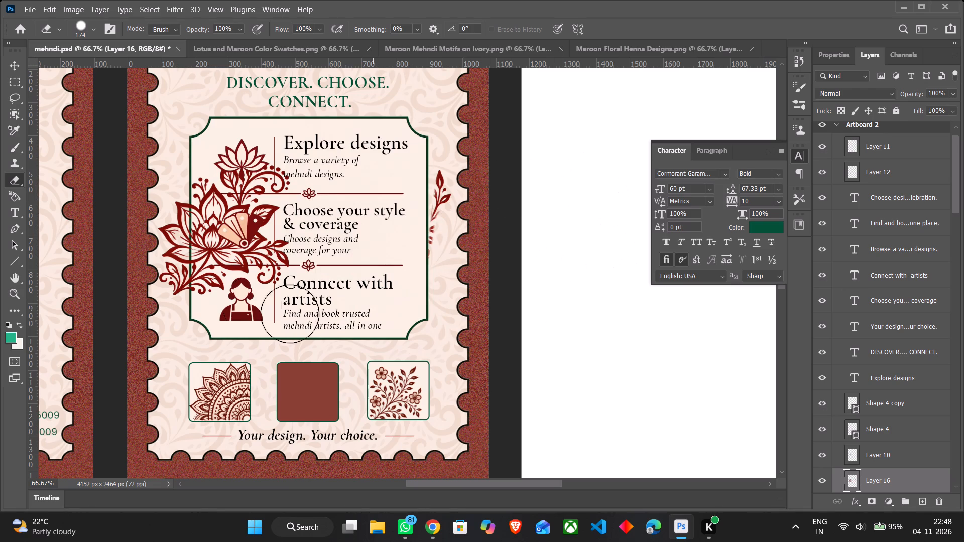
# Scale the lotus layer down to about 76.40% and undo the accidental rotation.
pyautogui.click(18, 62)
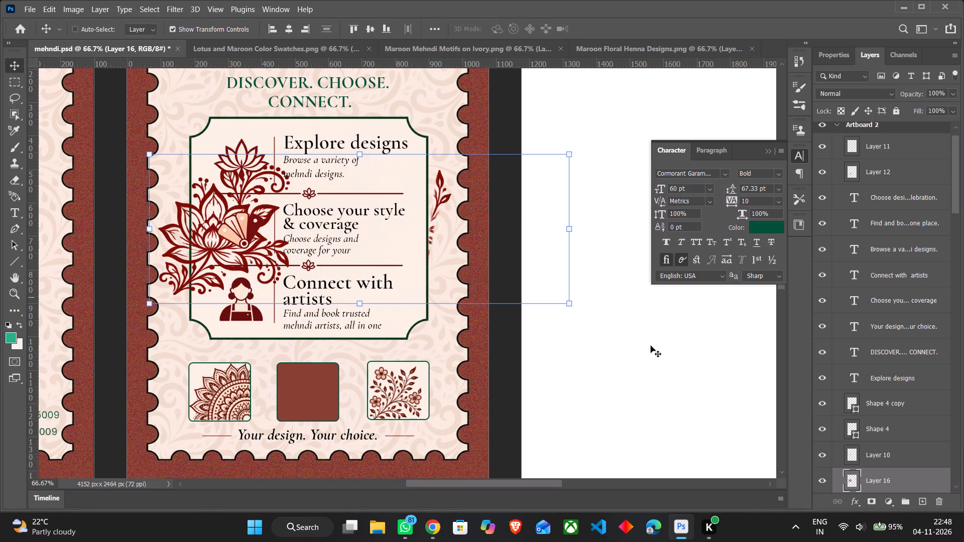
pyautogui.moveTo(569, 303); pyautogui.dragTo(466, 279)
pyautogui.moveTo(466, 279); pyautogui.dragTo(448, 277)
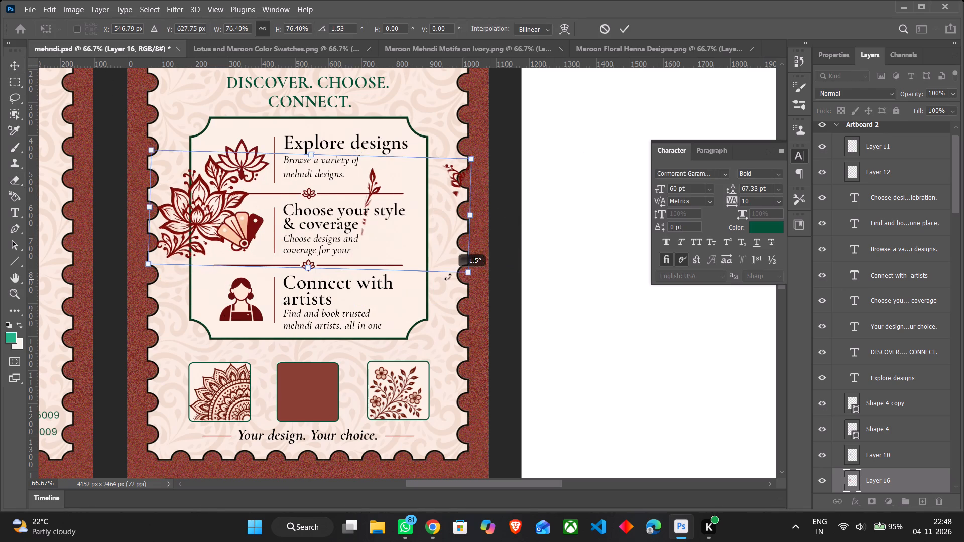
pyautogui.moveTo(448, 277); pyautogui.dragTo(447, 277)
pyautogui.hotkey('ctrl', 'z')
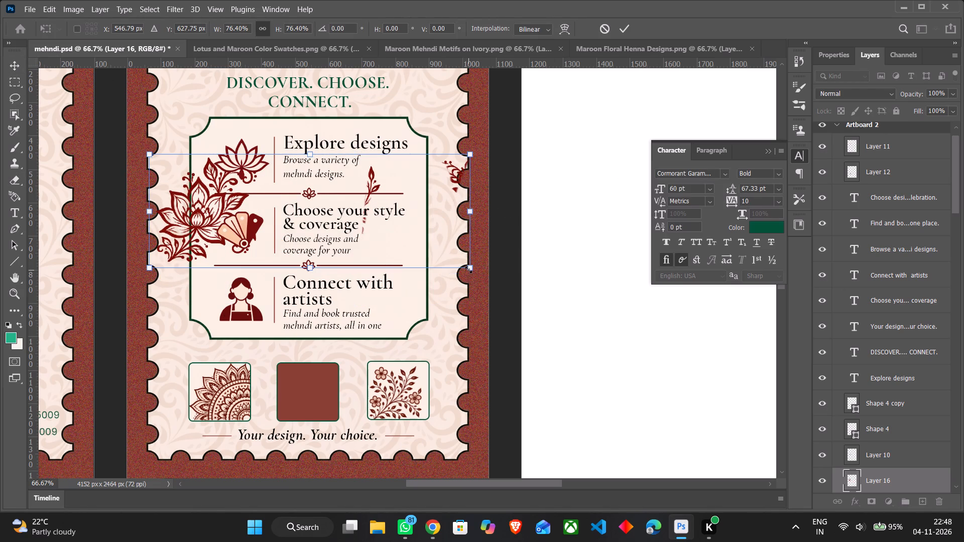
# Erase the leftover leaf and flower fragments beside the lotus motif.
pyautogui.click(19, 180)
pyautogui.moveTo(373, 166); pyautogui.dragTo(452, 240)
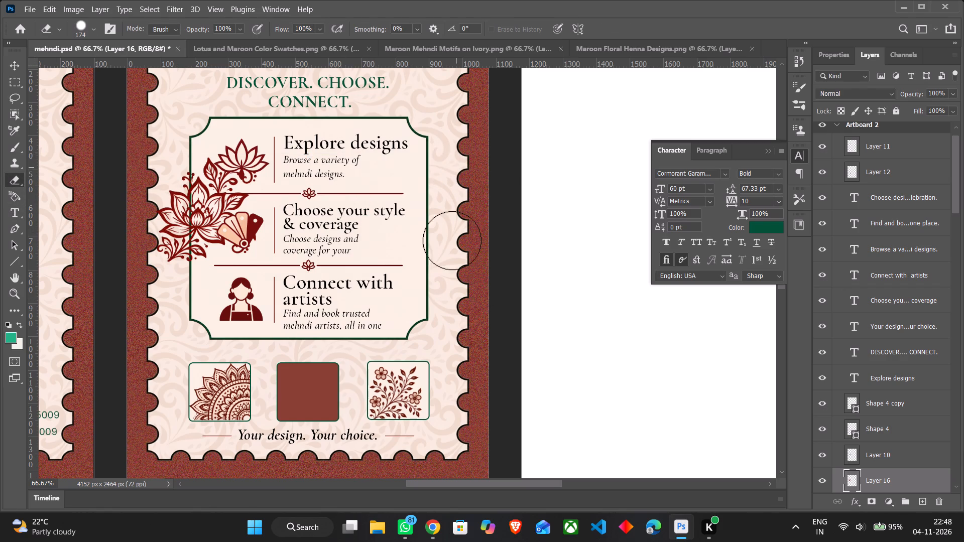
pyautogui.moveTo(452, 240); pyautogui.dragTo(382, 280)
# Move the lotus motif onto the plain maroon middle frame and scale it to about 58.65% to cover the frame.
pyautogui.click(19, 68)
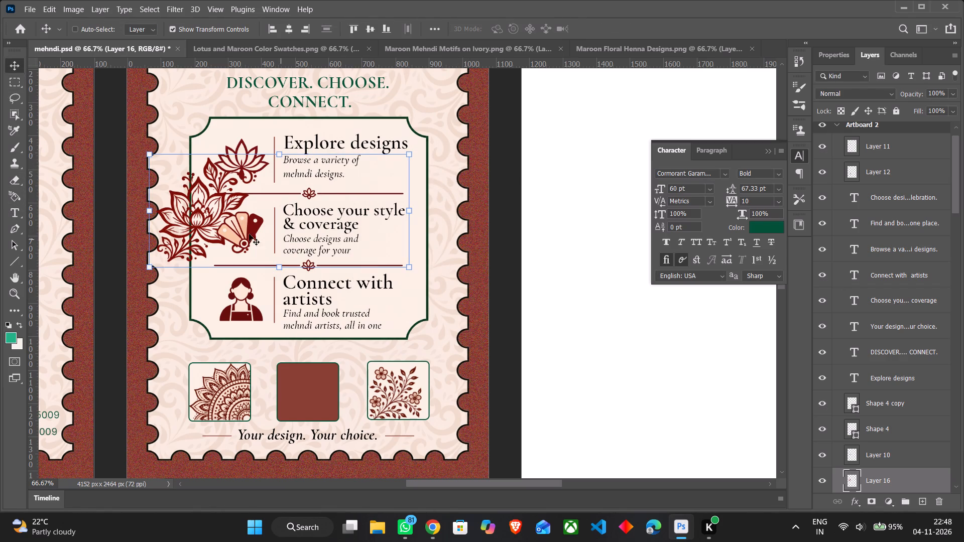
pyautogui.moveTo(205, 219); pyautogui.dragTo(333, 389)
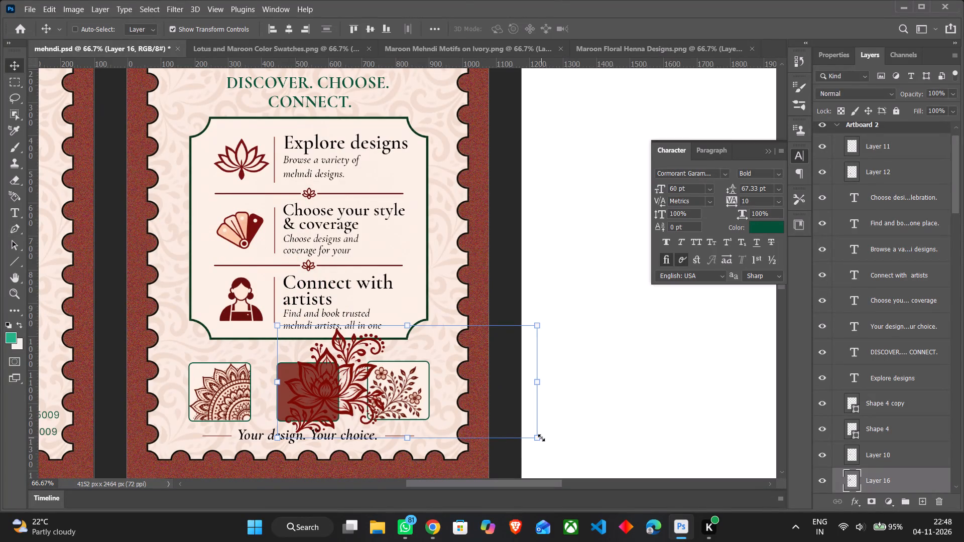
pyautogui.moveTo(541, 438); pyautogui.dragTo(445, 417)
pyautogui.moveTo(322, 355); pyautogui.dragTo(317, 381)
pyautogui.moveTo(443, 353); pyautogui.dragTo(428, 371)
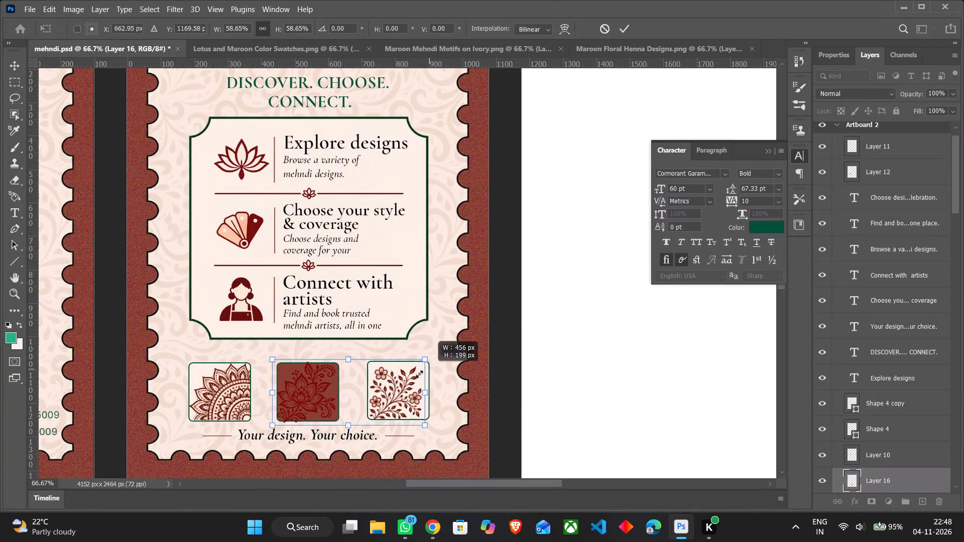
pyautogui.click(321, 395)
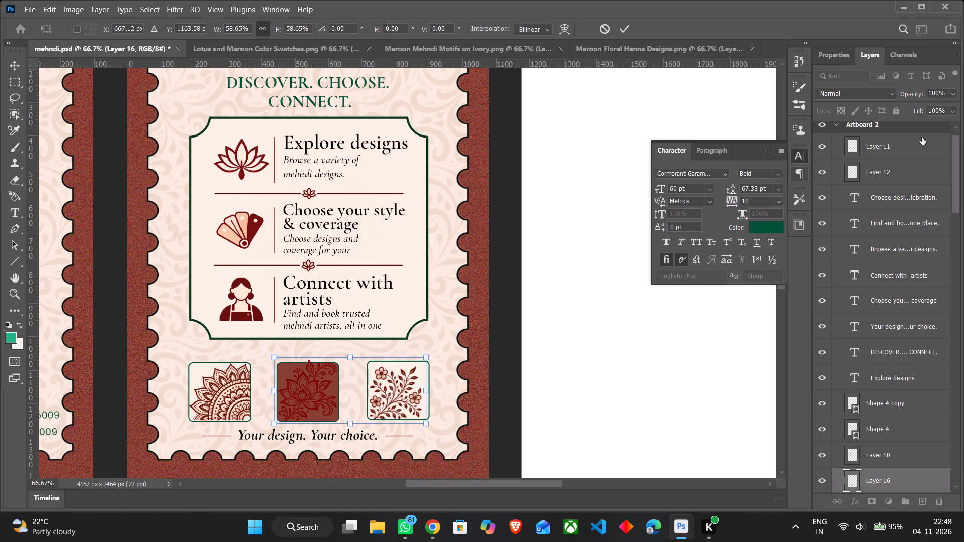
# Reorder the lotus layer directly above the middle frame's rounded rectangle and create a clipping mask to it.
pyautogui.scroll(-7, 900, 444)
pyautogui.scroll(-2, 899, 365)
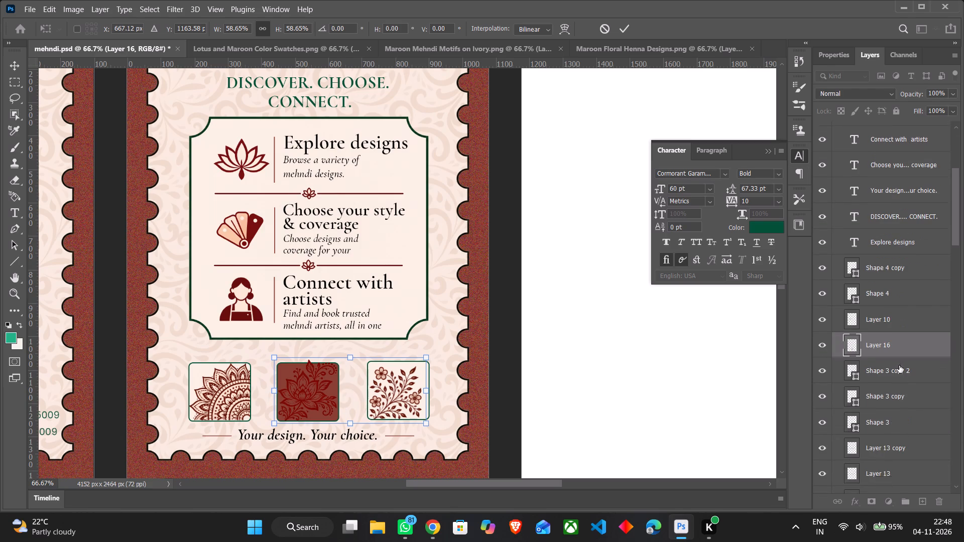
pyautogui.scroll(-2, 899, 365)
pyautogui.moveTo(899, 295); pyautogui.dragTo(905, 464)
pyautogui.scroll(-3, 905, 464)
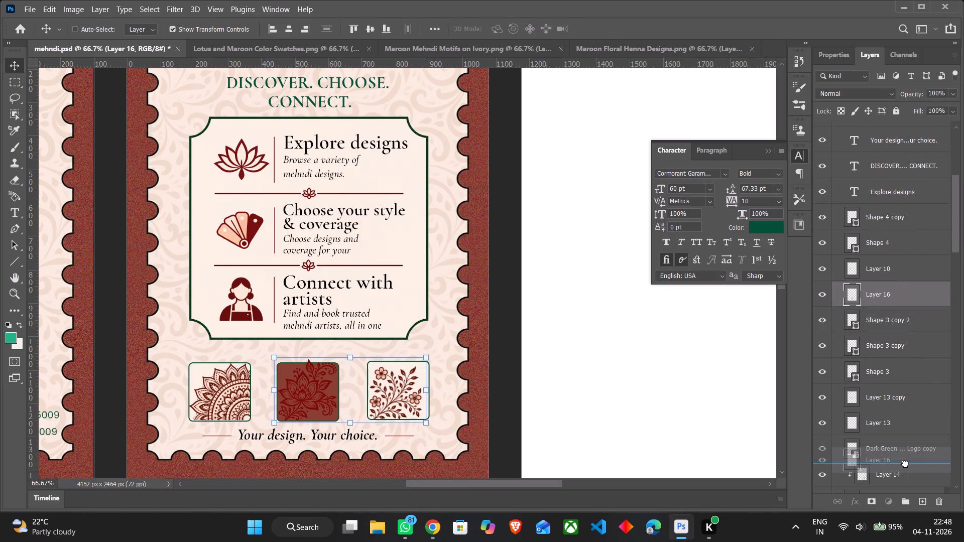
pyautogui.moveTo(905, 464); pyautogui.dragTo(901, 520)
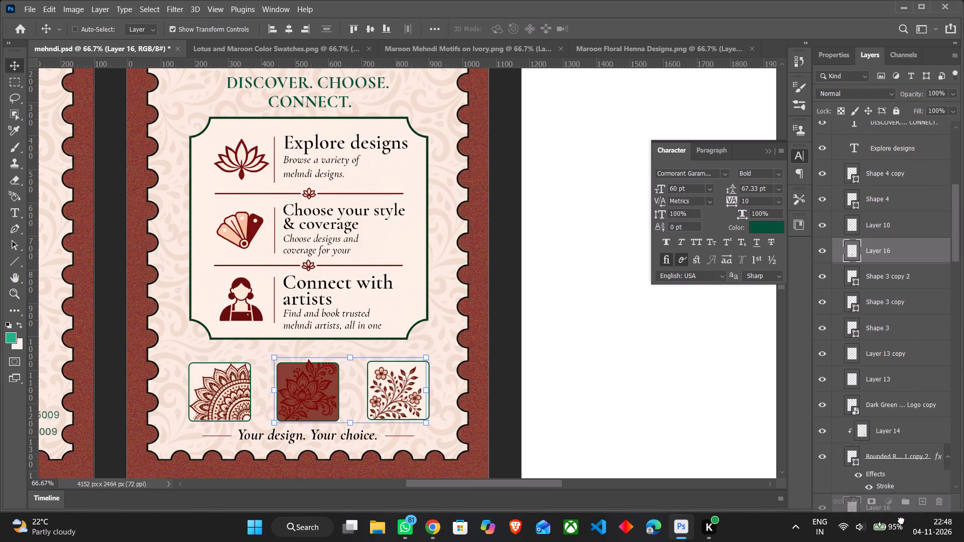
pyautogui.moveTo(901, 520); pyautogui.dragTo(895, 427)
pyautogui.rightClick(905, 397)
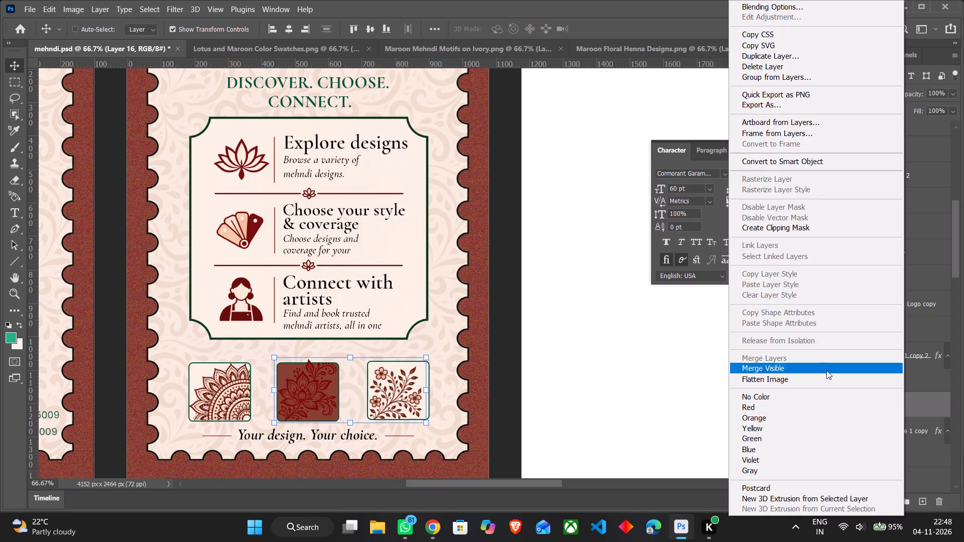
pyautogui.click(805, 231)
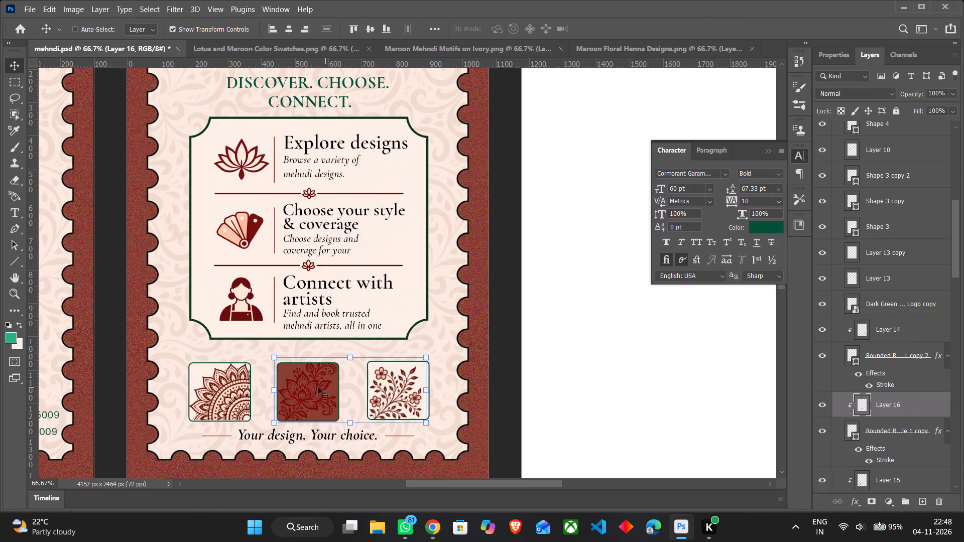
# Scale the lotus motif in the middle frame down to about 94.01%.
pyautogui.moveTo(428, 359); pyautogui.dragTo(414, 371)
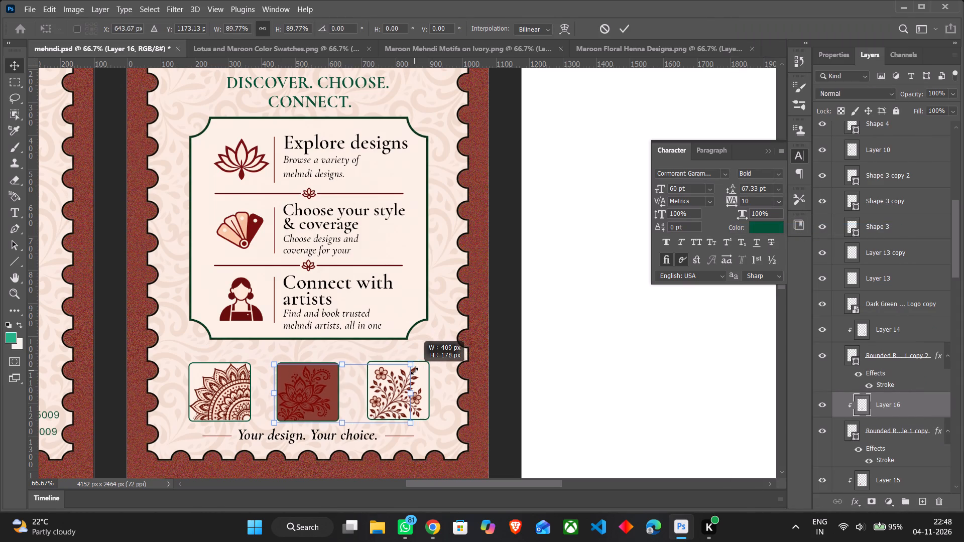
pyautogui.moveTo(414, 371); pyautogui.dragTo(420, 366)
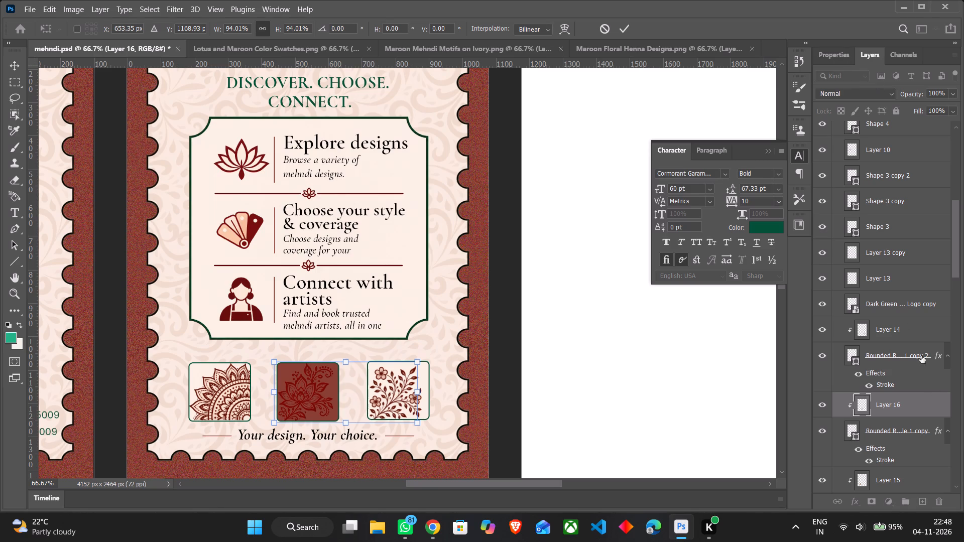
# Recolour the middle frame's rounded rectangle from maroon to the plaque's cream, faefe4.
pyautogui.click(903, 440)
pyautogui.click(838, 59)
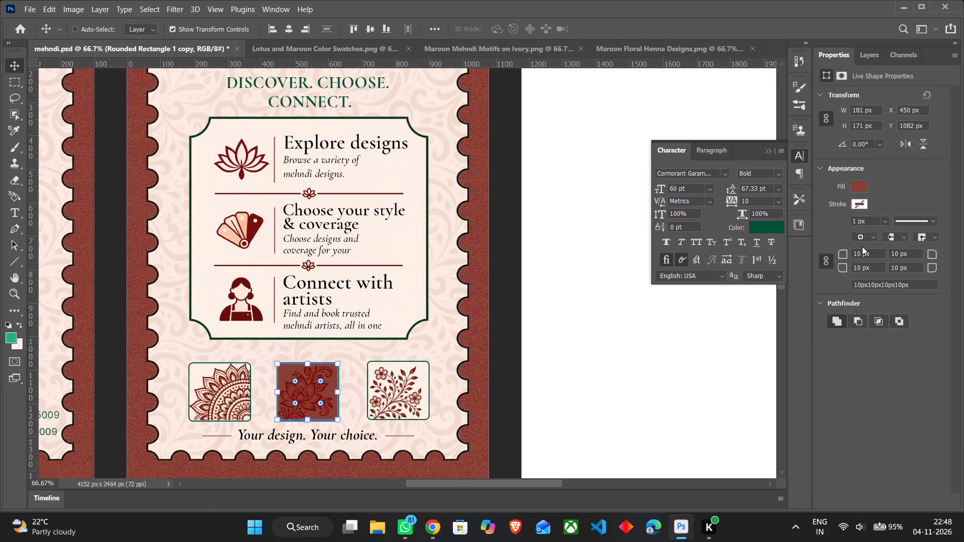
pyautogui.click(851, 186)
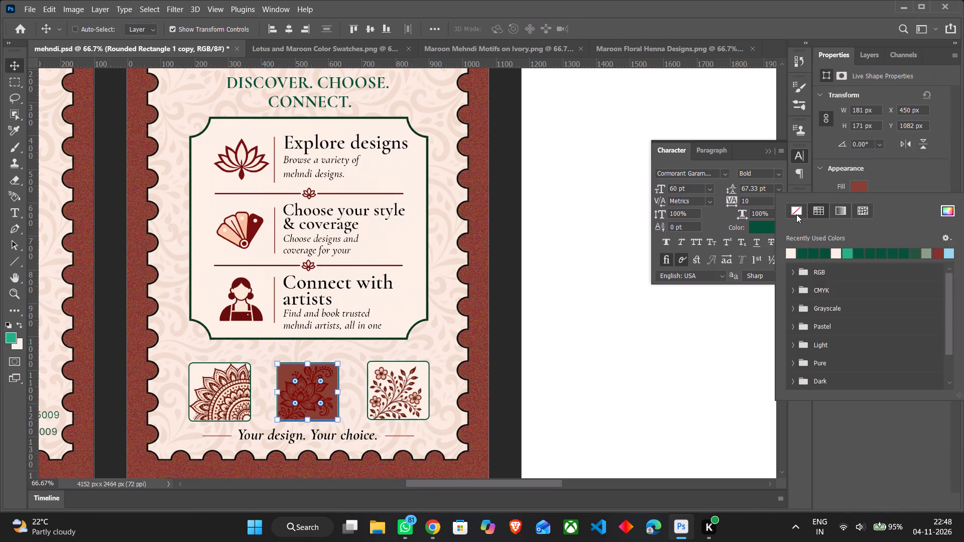
pyautogui.click(947, 209)
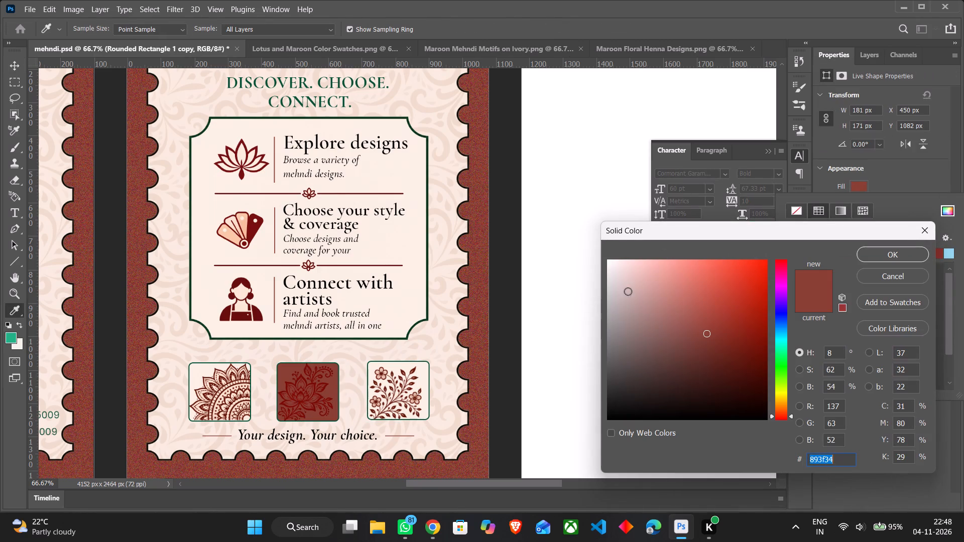
pyautogui.click(406, 313)
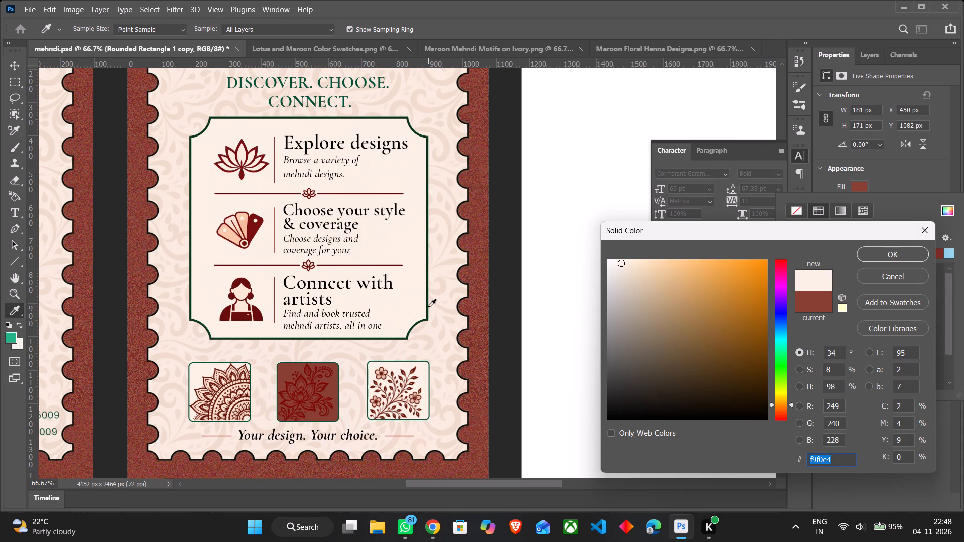
pyautogui.click(411, 300)
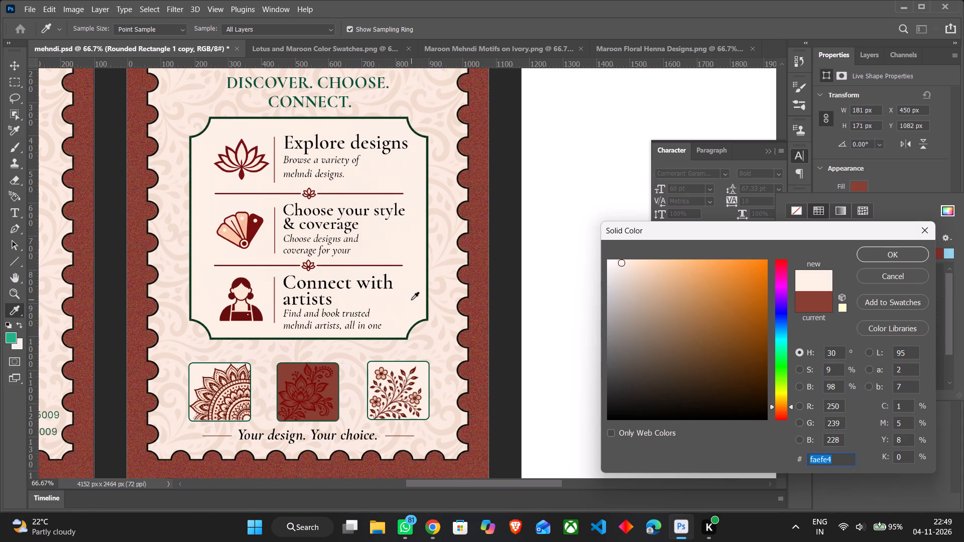
pyautogui.click(895, 259)
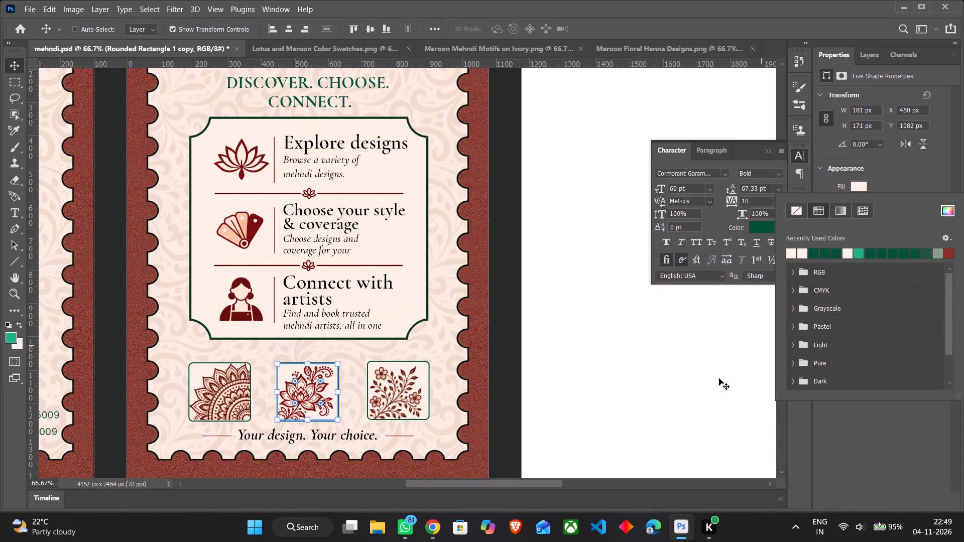
pyautogui.click(679, 406)
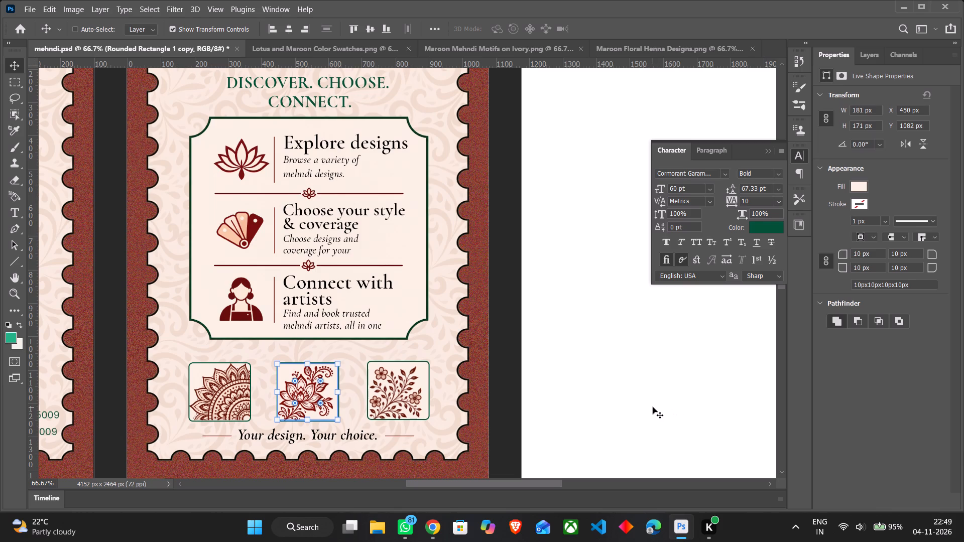
# Nudge the middle frame 1 px right, and its lotus motif 4 px right and 3 px down.
pyautogui.press('Right')
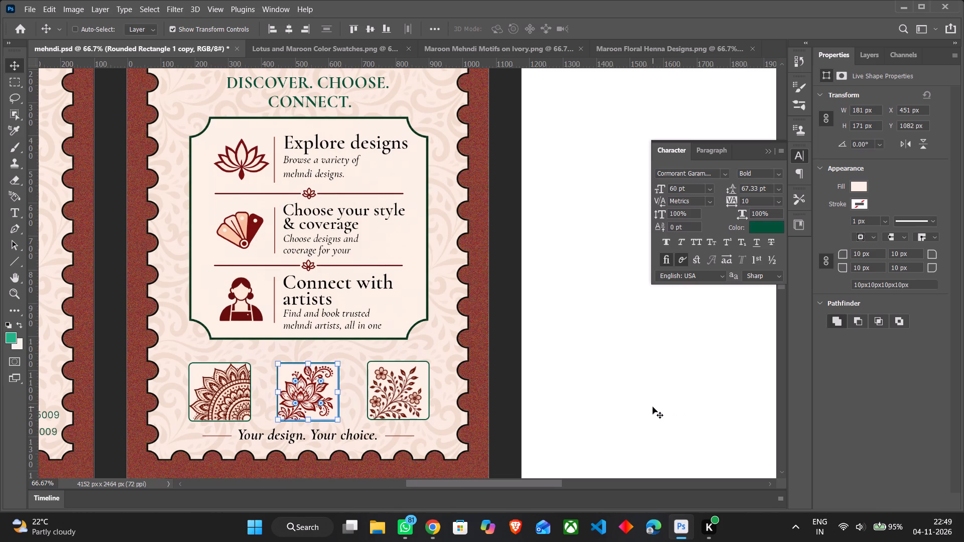
pyautogui.click(876, 51)
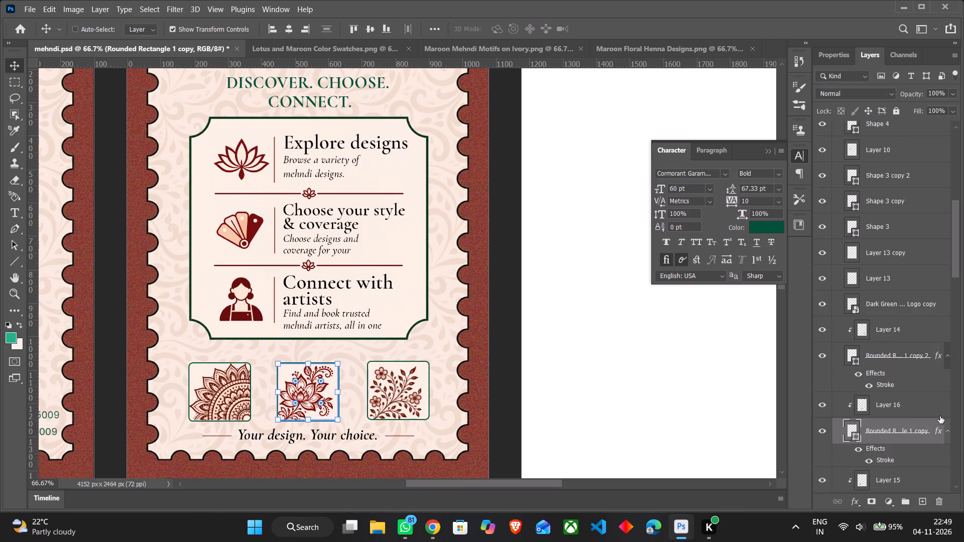
pyautogui.click(924, 405)
pyautogui.press('Right')
pyautogui.press('Right')
pyautogui.press('Right')
pyautogui.press('Right')
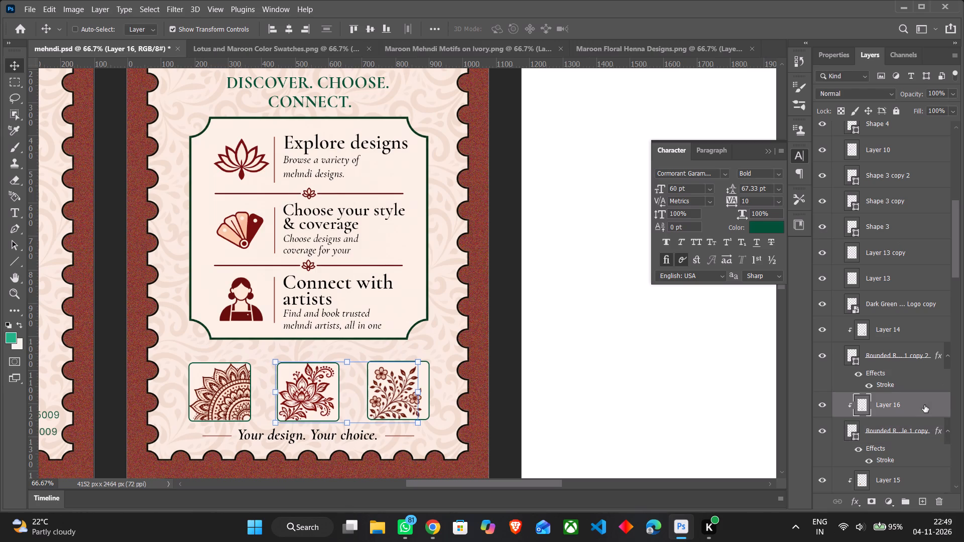
pyautogui.press('Down')
pyautogui.press('Down')
pyautogui.press('Down')
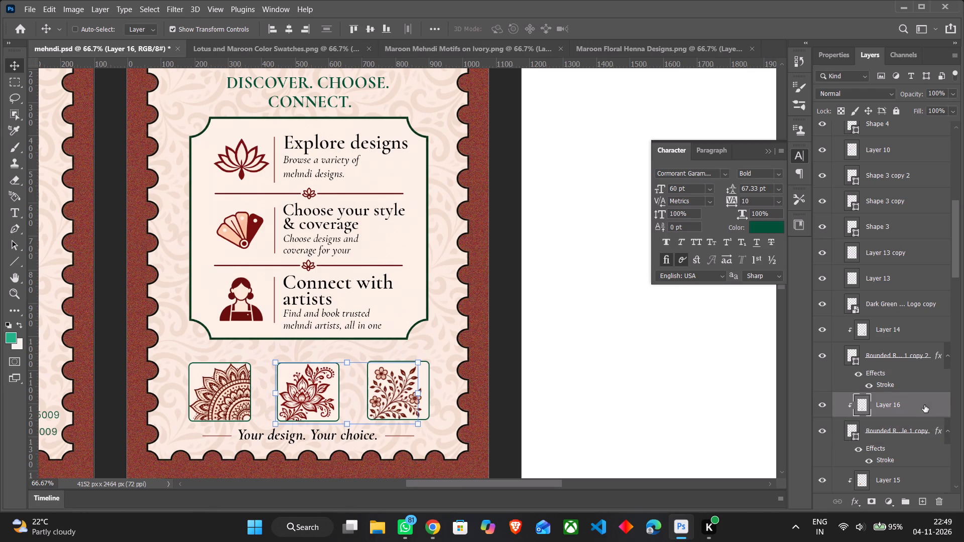
pyautogui.press('Down')
pyautogui.press('Up')
pyautogui.press('Up')
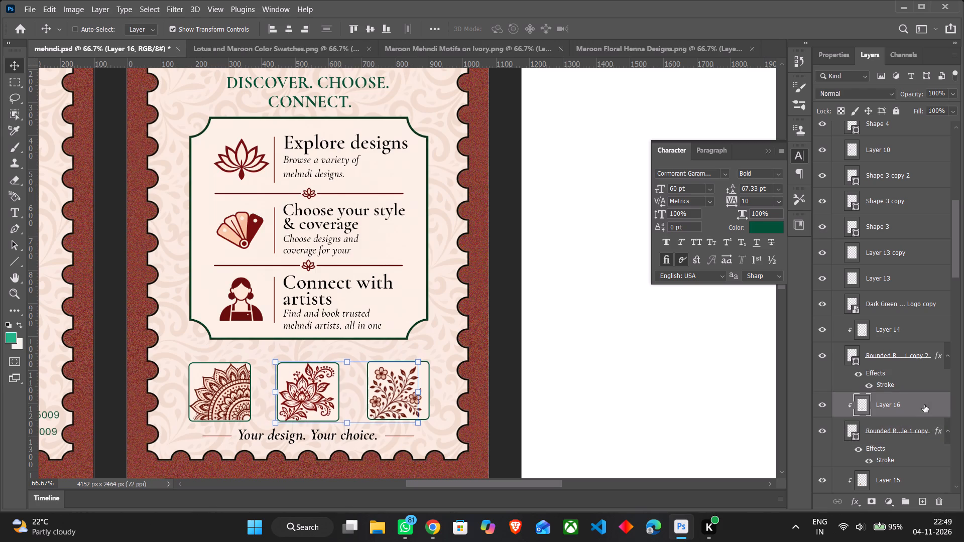
pyautogui.press('Down')
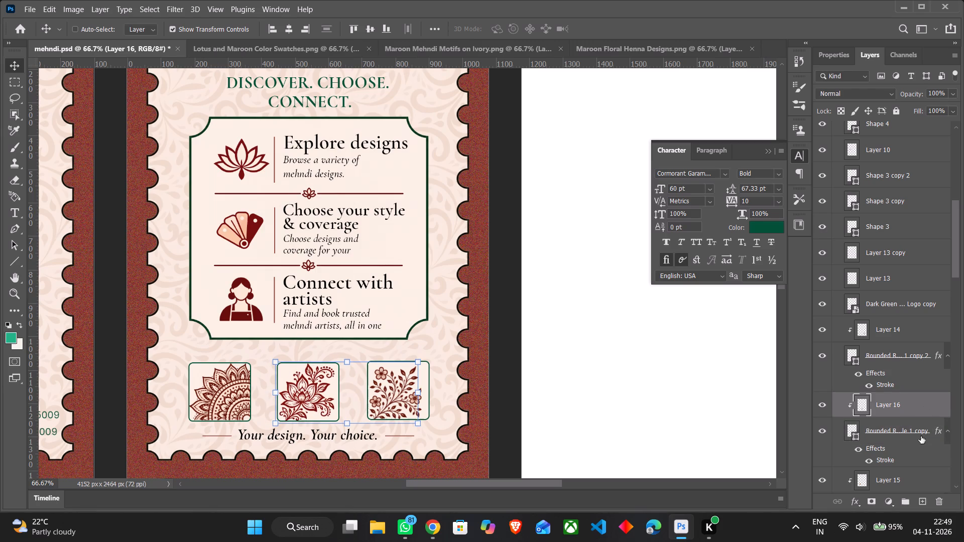
# Duplicate Artboard 2's Background, Layer 1, Color Fill 1, stamp frame, Layer 3, green logo and "DISCOVER. CHOOSE. CONNECT." heading layers together.
pyautogui.scroll(-20, 922, 427)
pyautogui.click(911, 381)
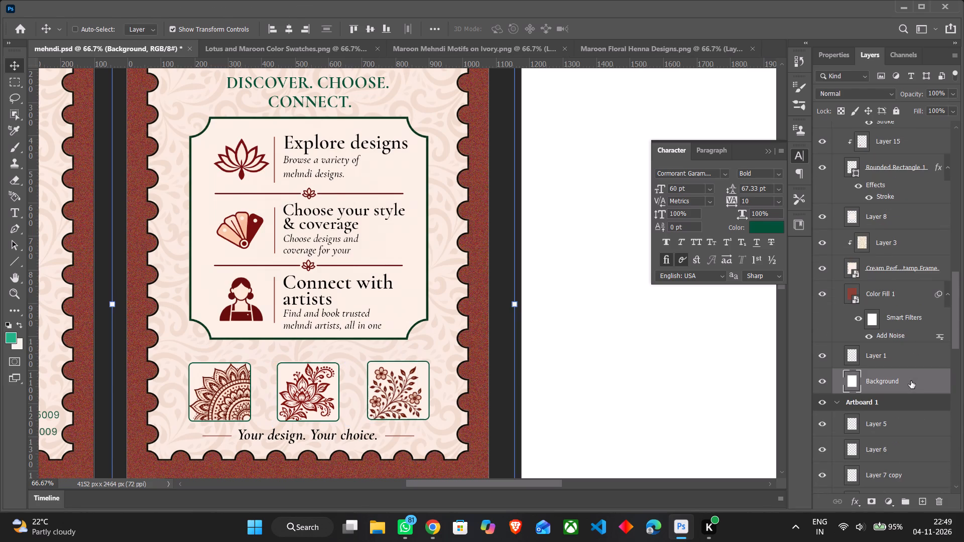
pyautogui.hotkey('ctrl', '-')
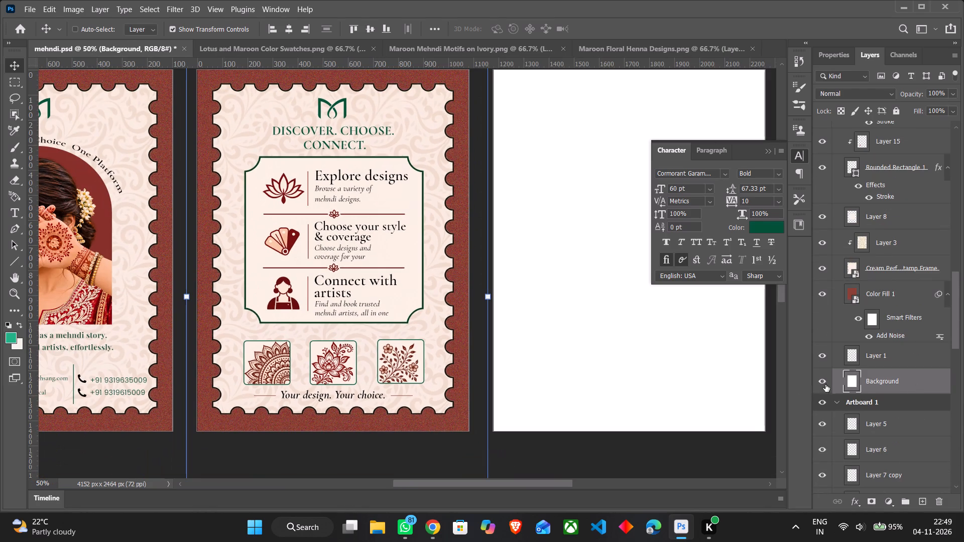
pyautogui.hscroll(3, 722, 402)
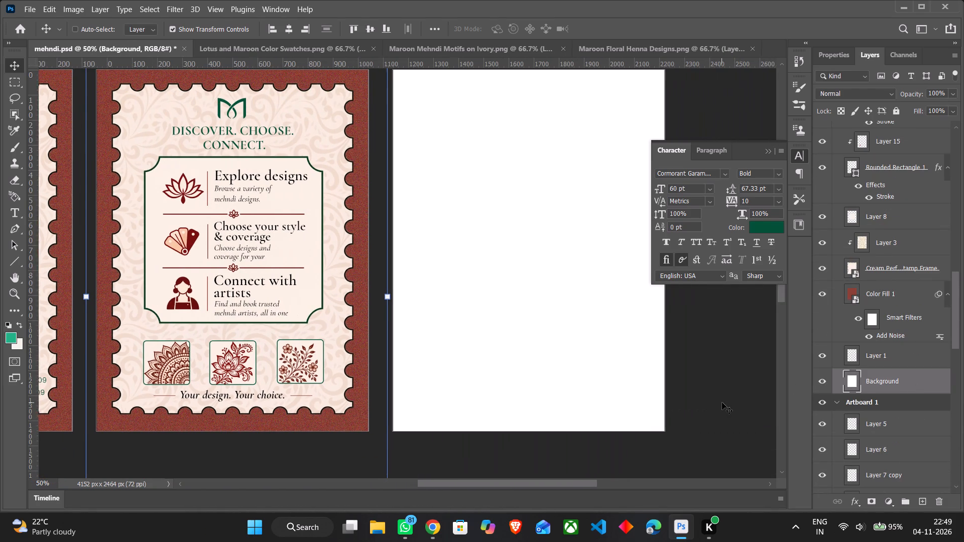
pyautogui.hscroll(1, 722, 402)
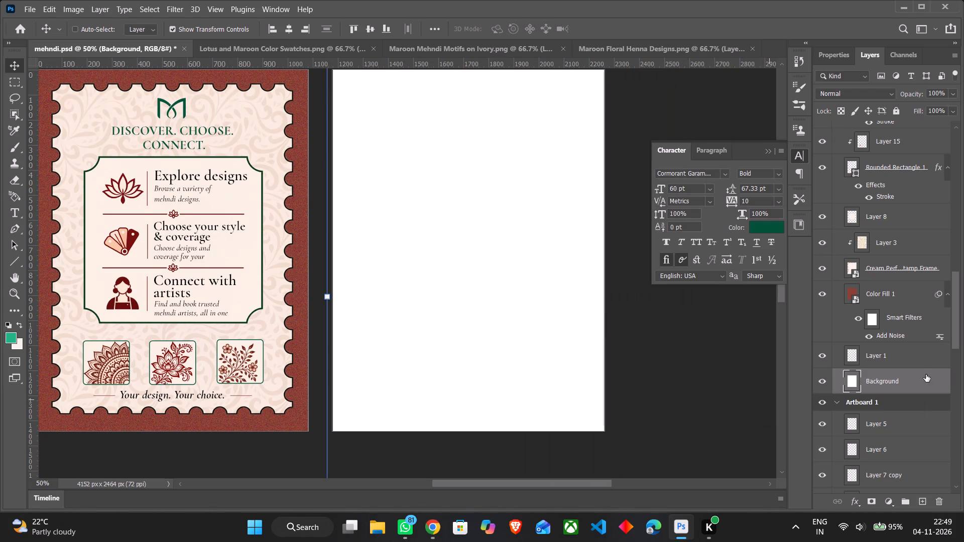
pyautogui.keyDown('ctrl'); pyautogui.click(913, 363); pyautogui.keyUp('ctrl')
pyautogui.keyDown('ctrl'); pyautogui.click(901, 294); pyautogui.keyUp('ctrl')
pyautogui.keyDown('ctrl'); pyautogui.click(901, 258); pyautogui.keyUp('ctrl')
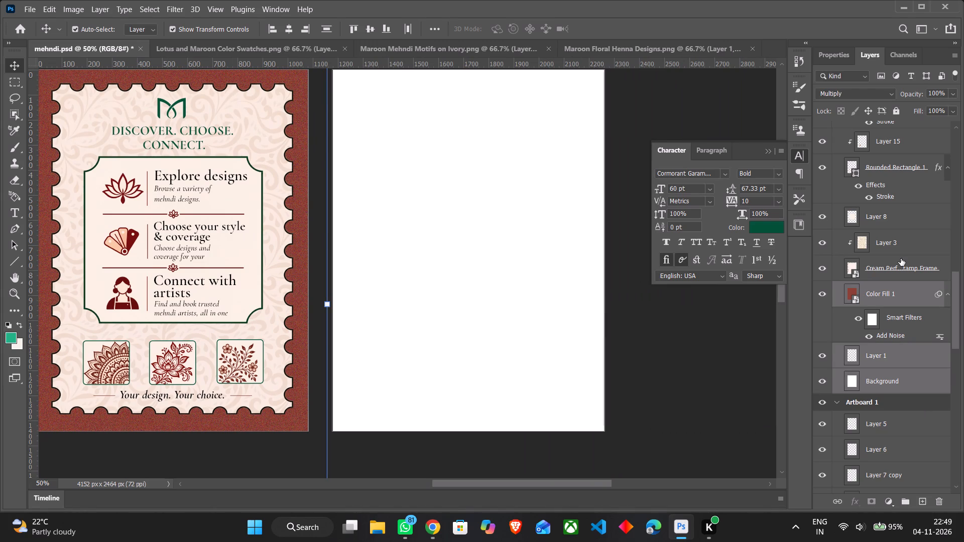
pyautogui.keyDown('ctrl'); pyautogui.click(901, 268); pyautogui.keyUp('ctrl')
pyautogui.keyDown('ctrl'); pyautogui.scroll(1, 902, 306); pyautogui.keyUp('ctrl')
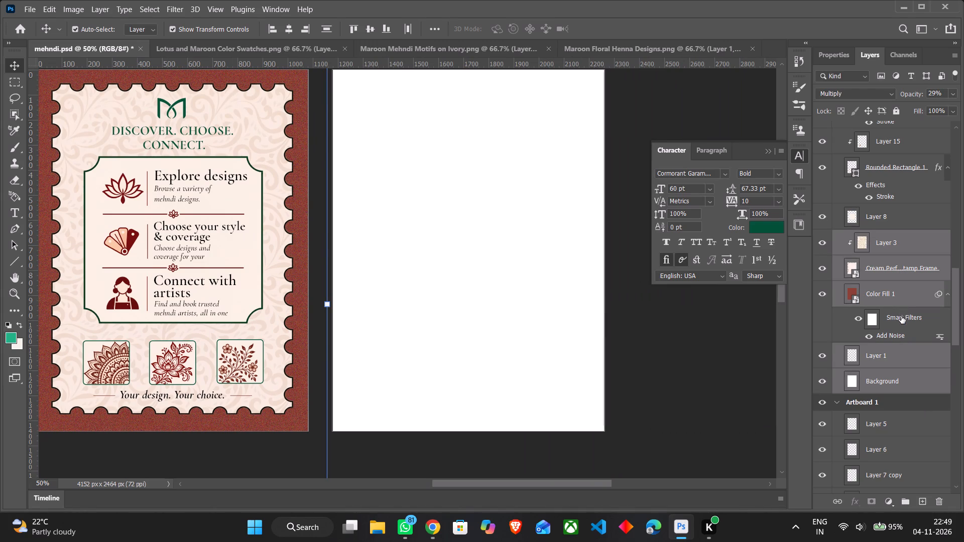
pyautogui.keyDown('ctrl'); pyautogui.click(822, 233); pyautogui.keyUp('ctrl')
pyautogui.keyDown('ctrl'); pyautogui.click(822, 233); pyautogui.keyUp('ctrl')
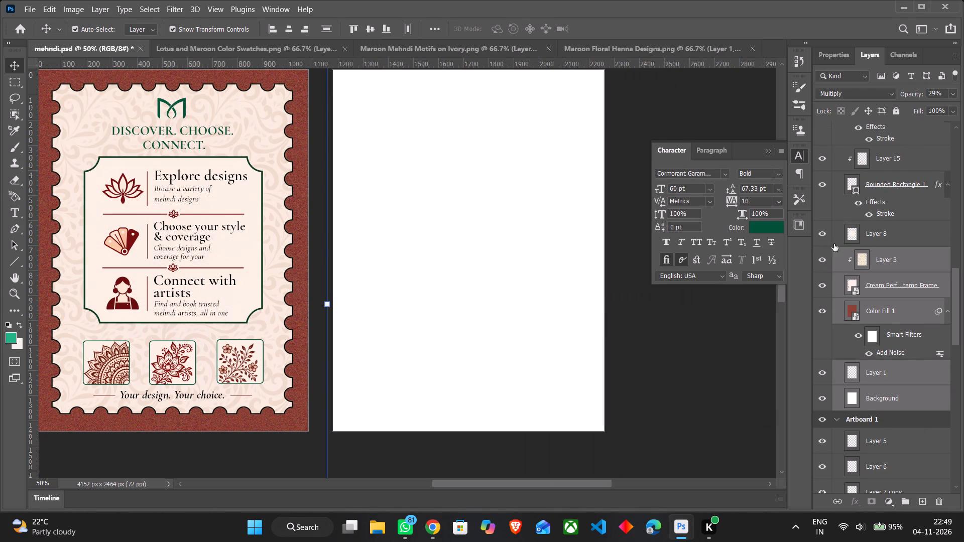
pyautogui.scroll(3, 919, 350)
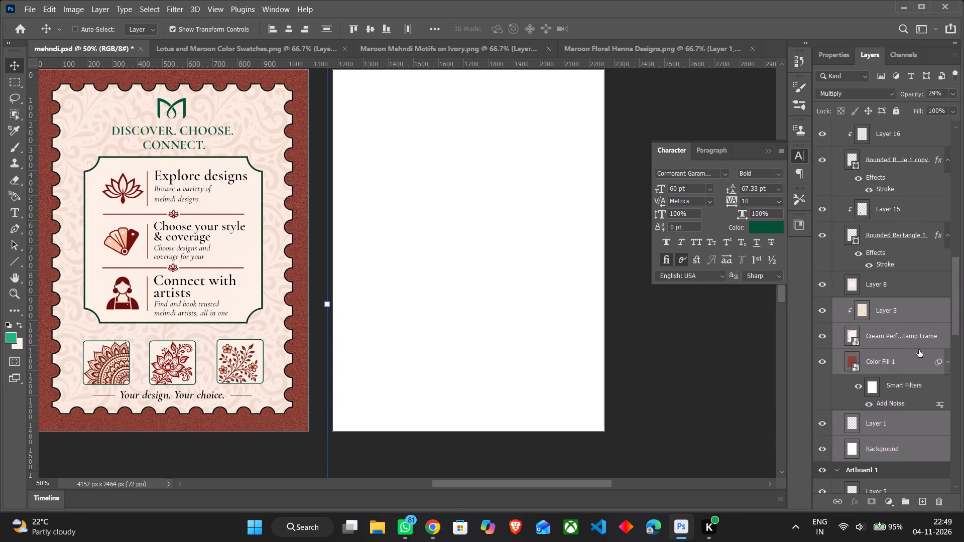
pyautogui.scroll(10, 919, 350)
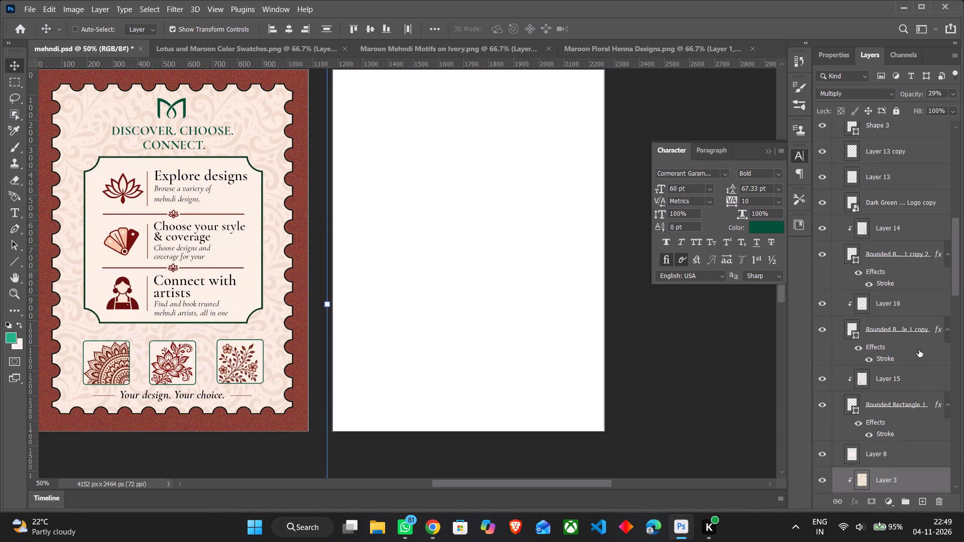
pyautogui.scroll(17, 919, 350)
pyautogui.scroll(4, 919, 350)
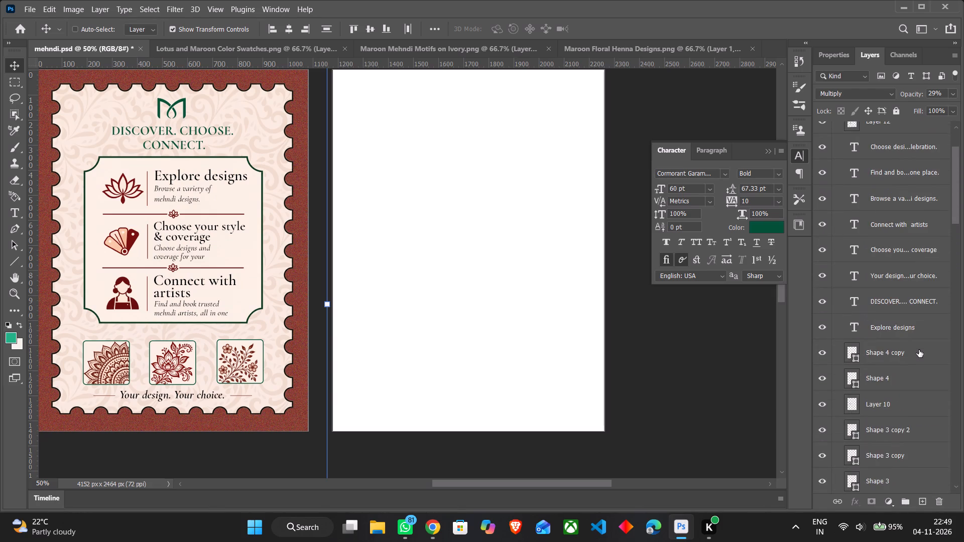
pyautogui.scroll(7, 919, 350)
pyautogui.scroll(-3, 919, 350)
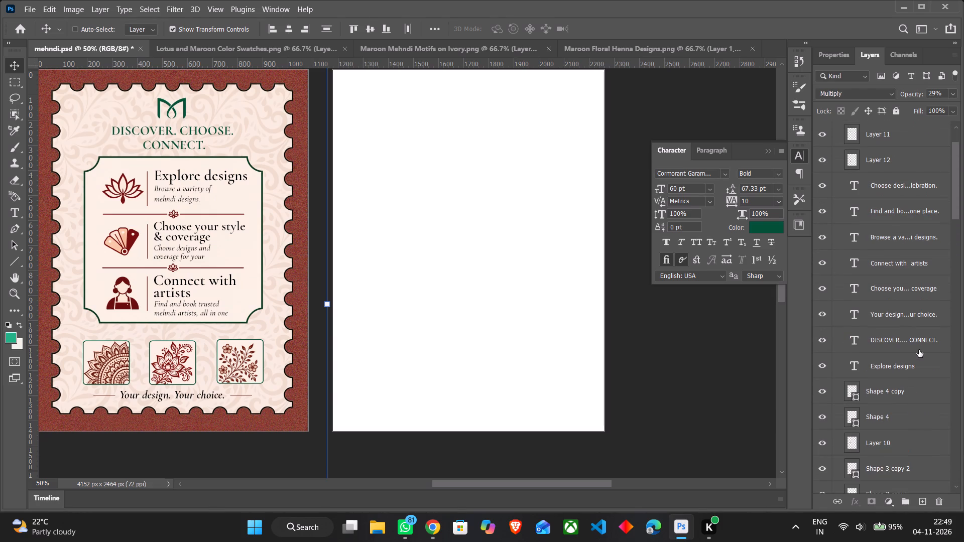
pyautogui.scroll(-16, 919, 350)
pyautogui.keyDown('ctrl'); pyautogui.click(902, 314); pyautogui.keyUp('ctrl')
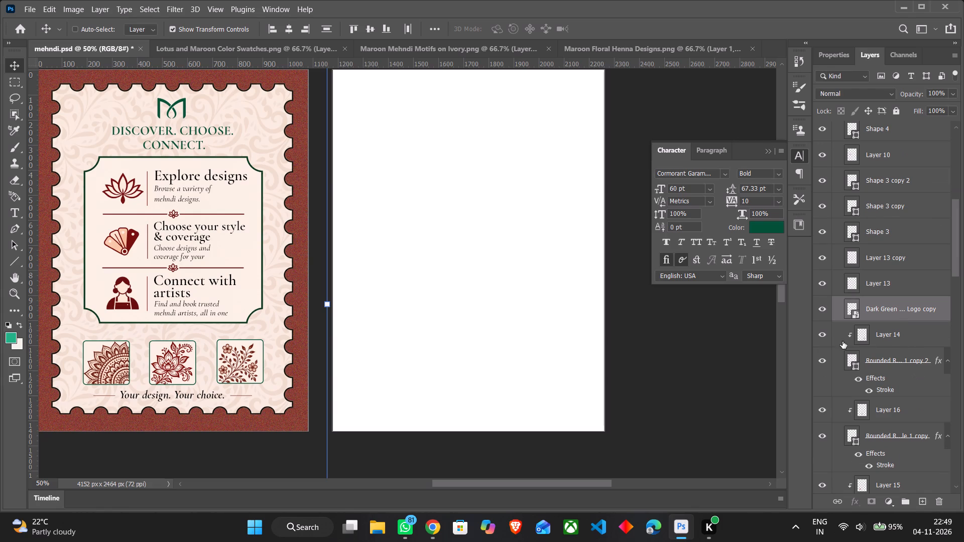
pyautogui.click(825, 338)
pyautogui.click(825, 338)
pyautogui.scroll(3, 929, 383)
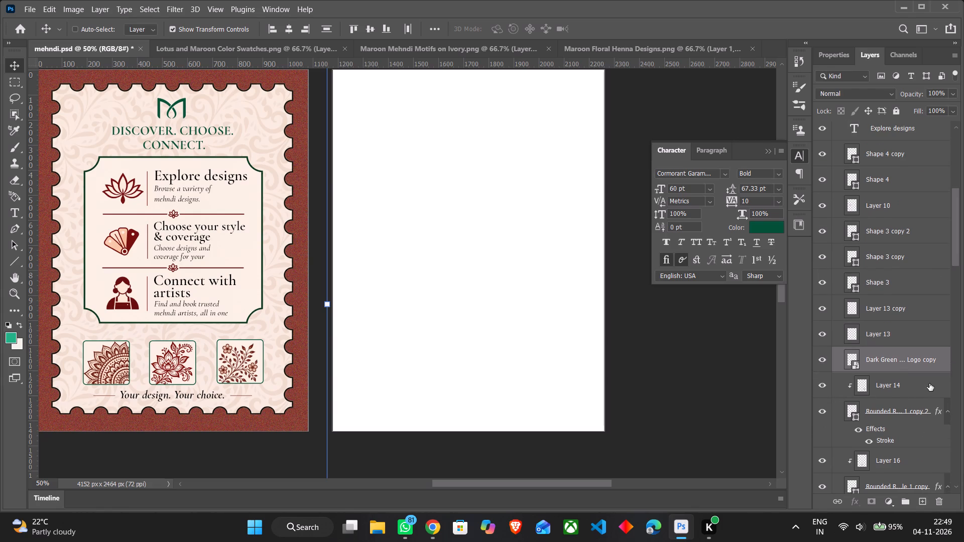
pyautogui.scroll(12, 929, 383)
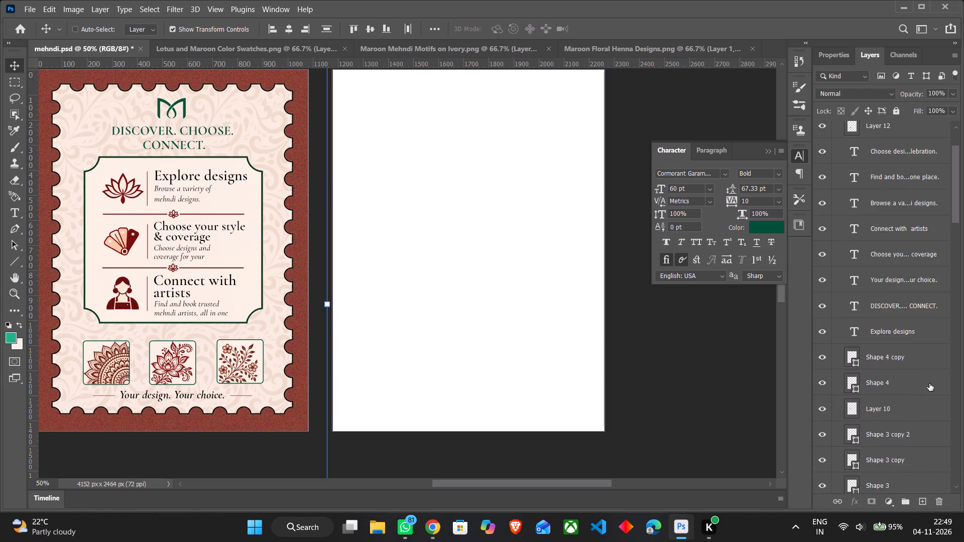
pyautogui.scroll(3, 929, 383)
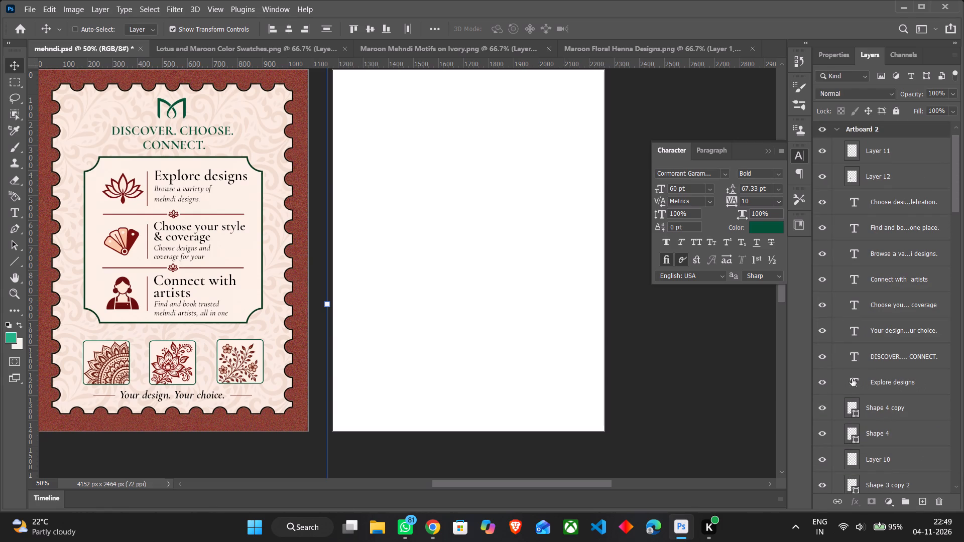
pyautogui.scroll(3, 868, 377)
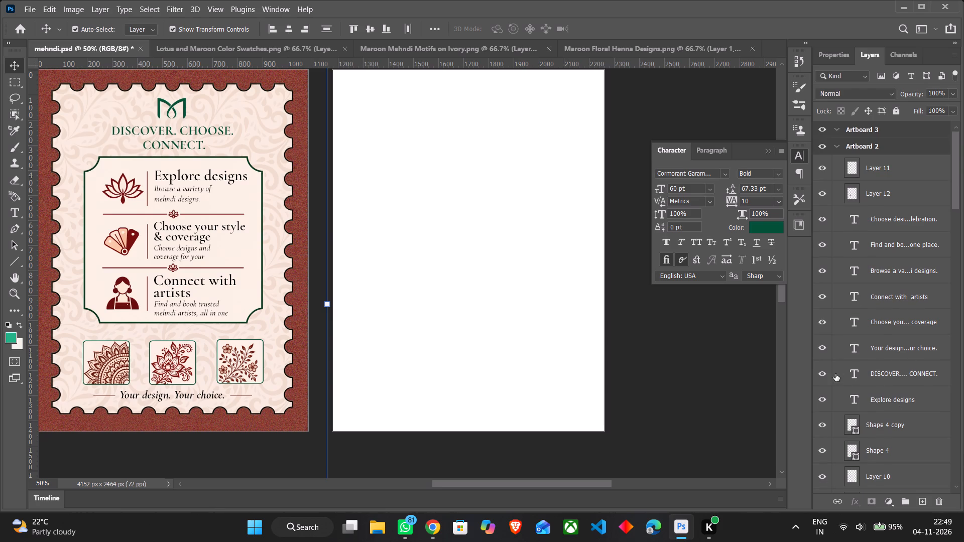
pyautogui.keyDown('ctrl'); pyautogui.click(881, 369); pyautogui.keyUp('ctrl')
pyautogui.scroll(3, 896, 391)
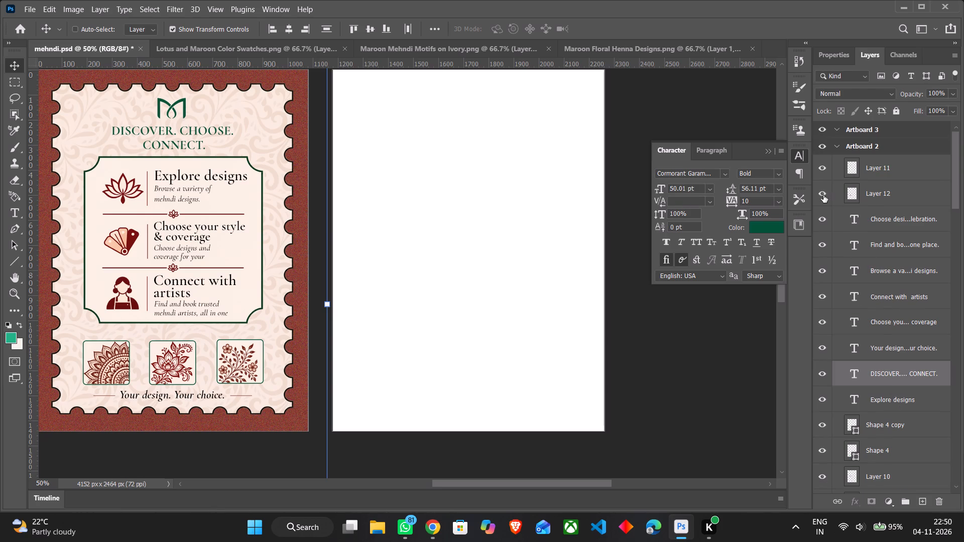
pyautogui.click(823, 195)
pyautogui.click(823, 195)
pyautogui.rightClick(914, 375)
pyautogui.click(811, 62)
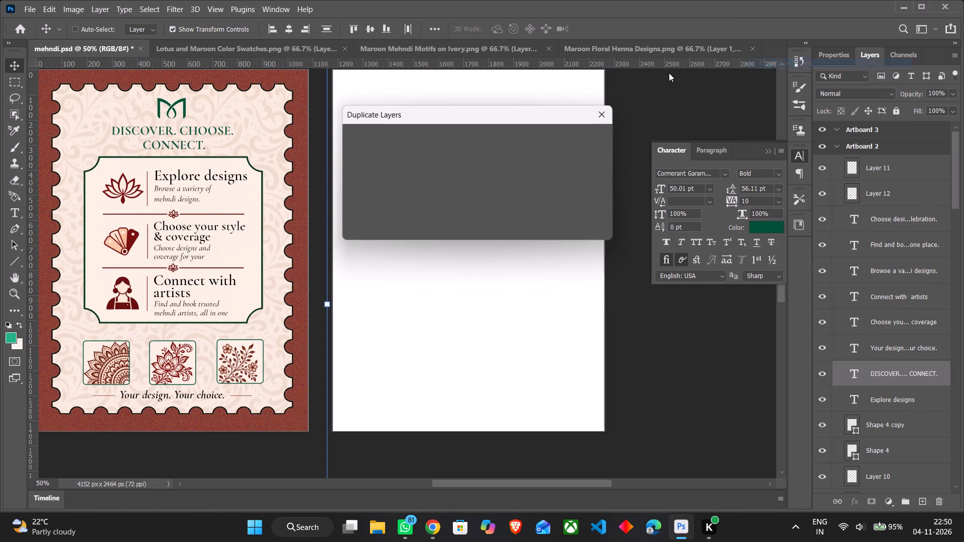
# Set Artboard 3 of mehndi.psd as the destination for the duplicated background, frame, logo and heading layers.
pyautogui.click(481, 200)
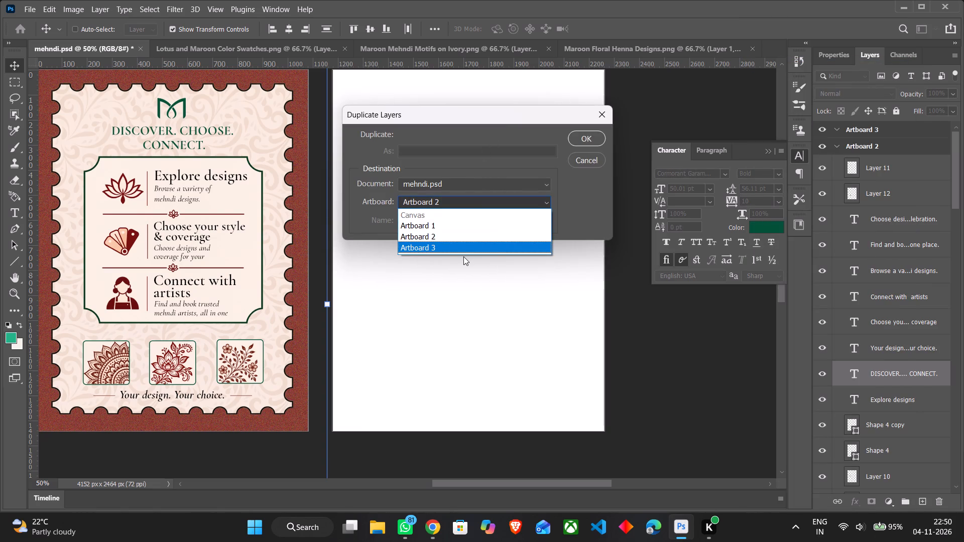
pyautogui.click(463, 256)
pyautogui.click(502, 204)
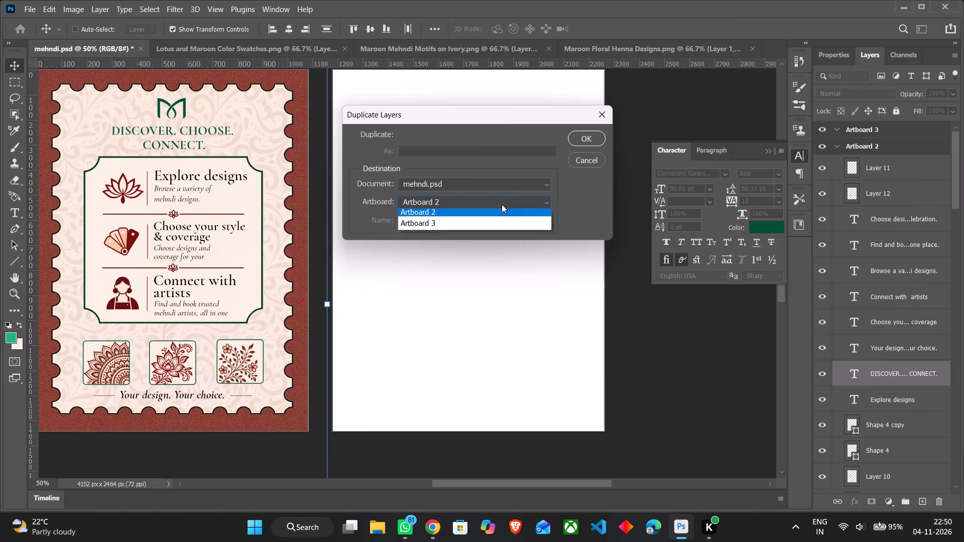
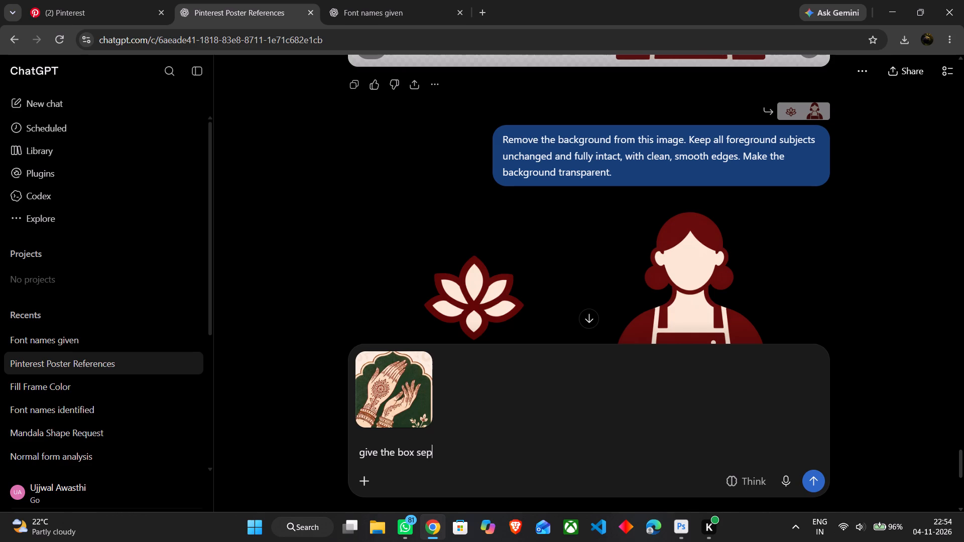
# Switch to Pinterest and change the search to "Ornamental frame outline".
pyautogui.click(108, 0)
pyautogui.scroll(9, 517, 345)
pyautogui.scroll(-2, 525, 338)
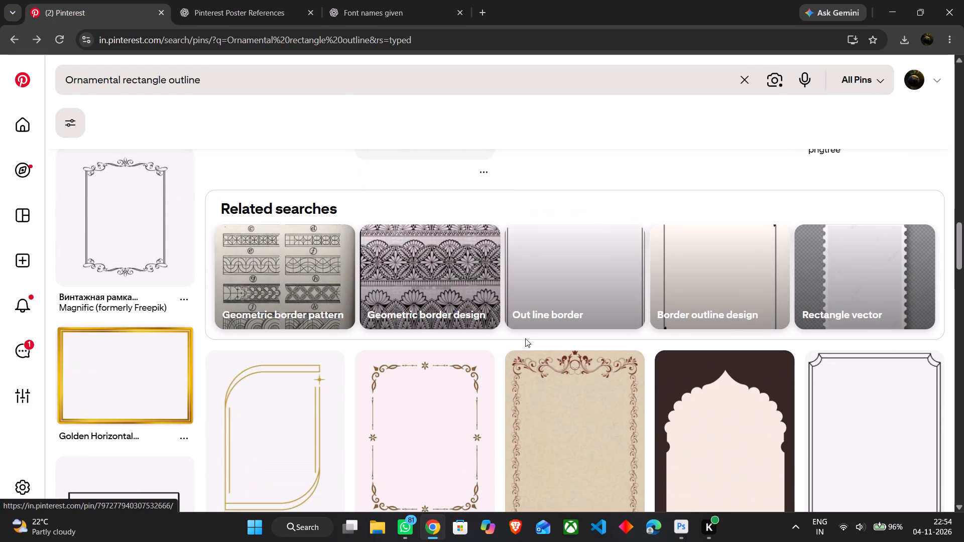
pyautogui.scroll(11, 525, 338)
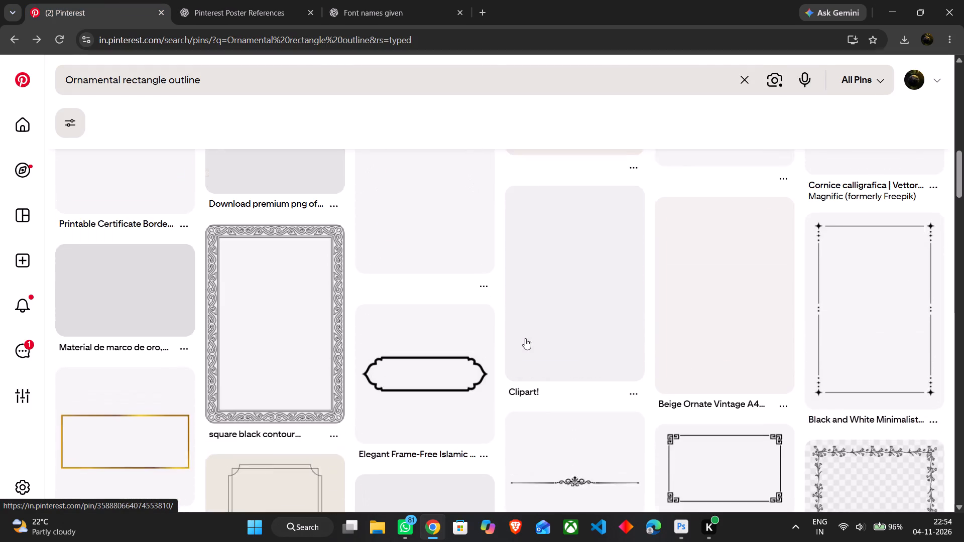
pyautogui.scroll(6, 525, 338)
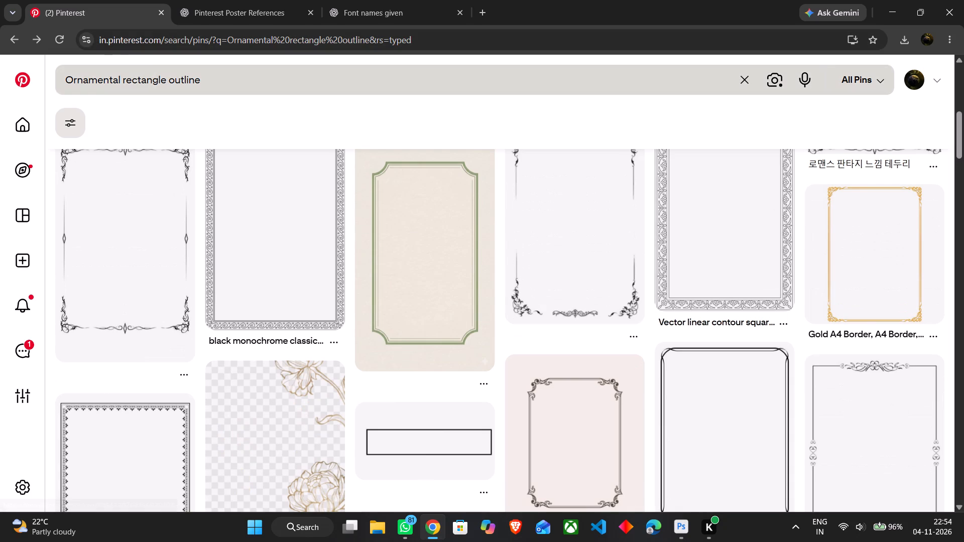
pyautogui.moveTo(166, 79); pyautogui.dragTo(124, 82)
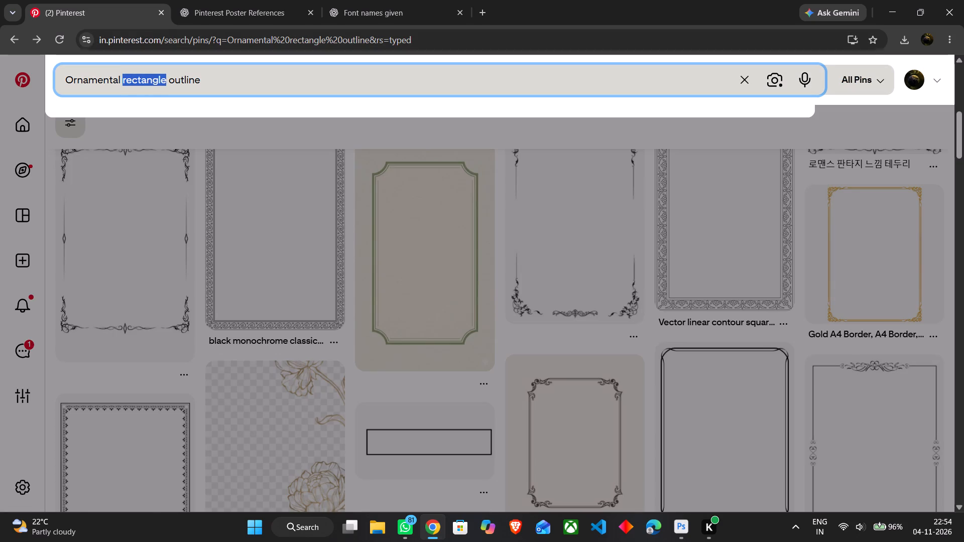
pyautogui.write('fra')
pyautogui.write('me')
pyautogui.press('space')
pyautogui.press('Return')
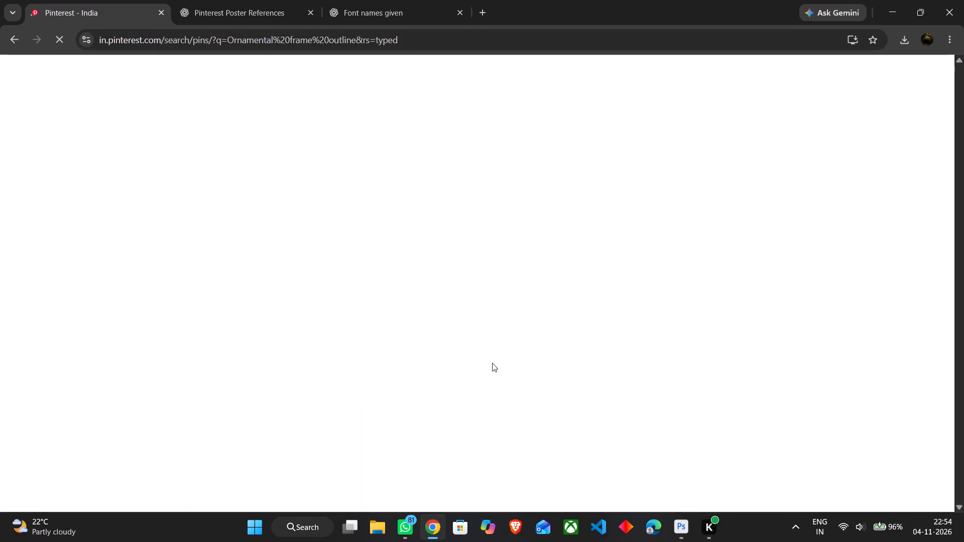
# Browse the ornamental frame results for an arch shape and open the pale scalloped arch pin with the dark brown surround.
pyautogui.scroll(-1, 492, 363)
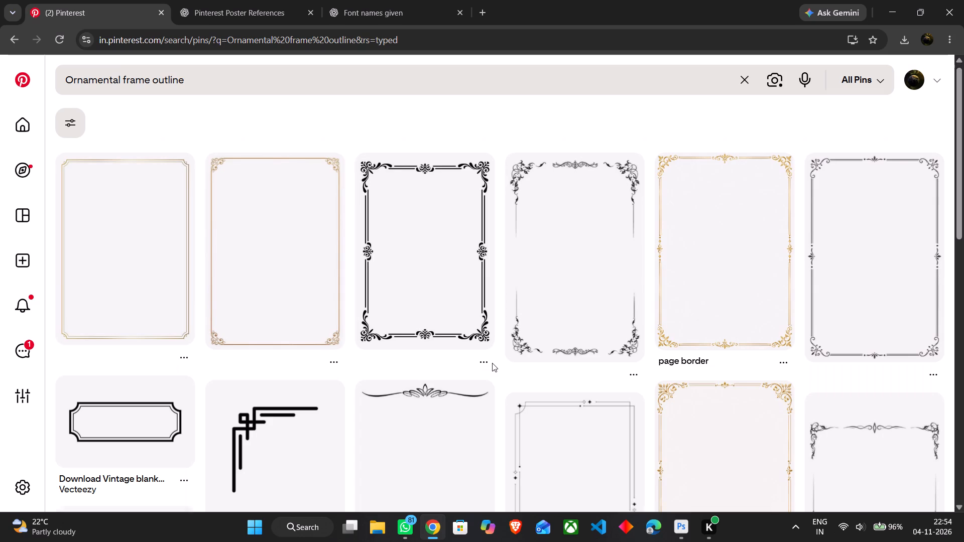
pyautogui.scroll(-5, 492, 363)
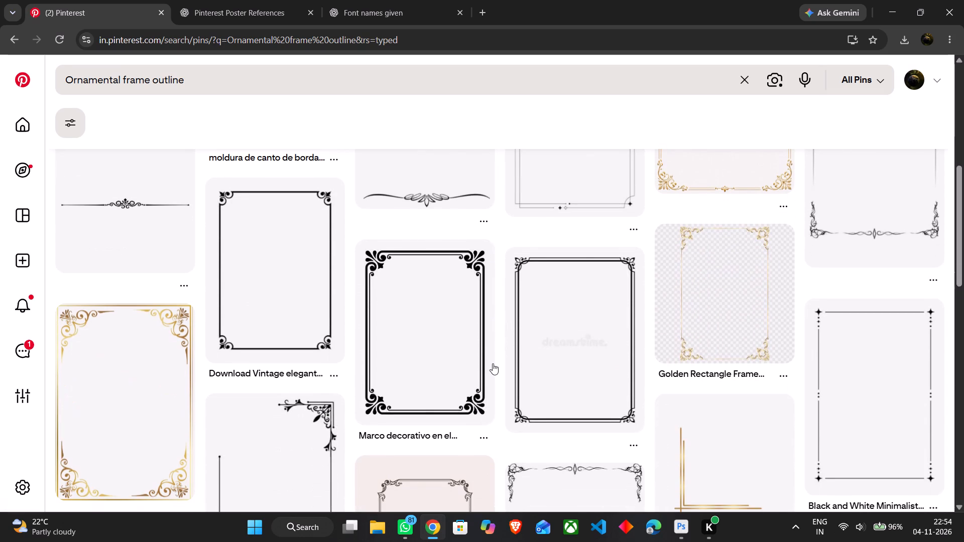
pyautogui.scroll(-6, 493, 363)
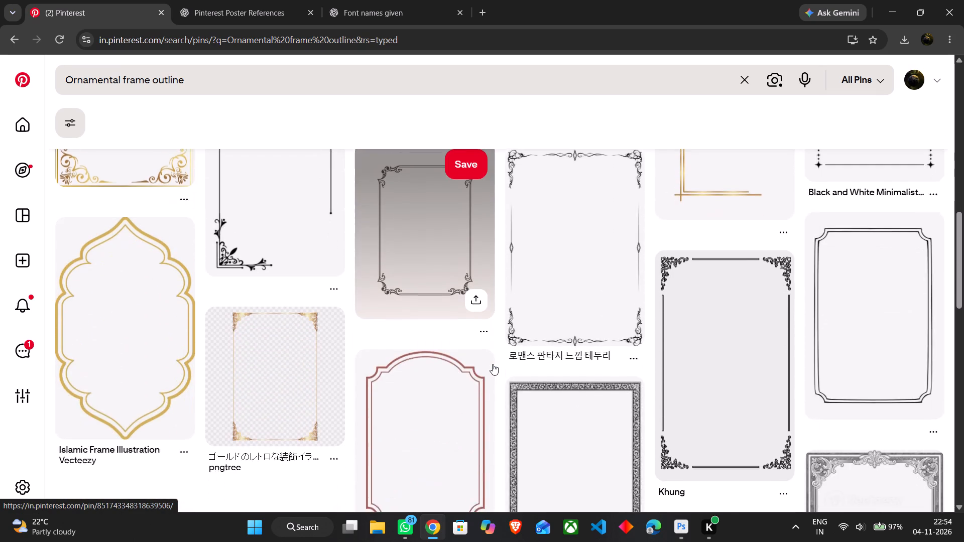
pyautogui.scroll(-4, 493, 364)
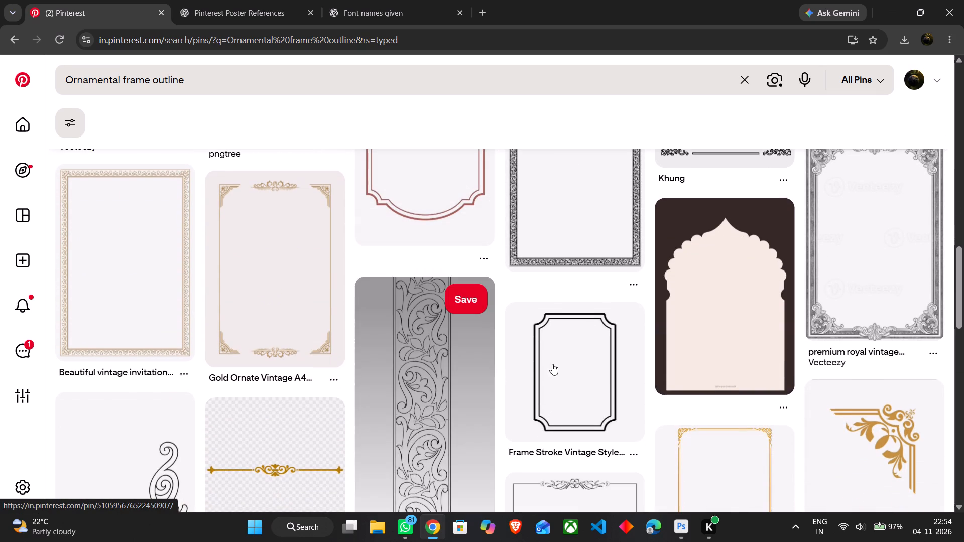
pyautogui.click(734, 365)
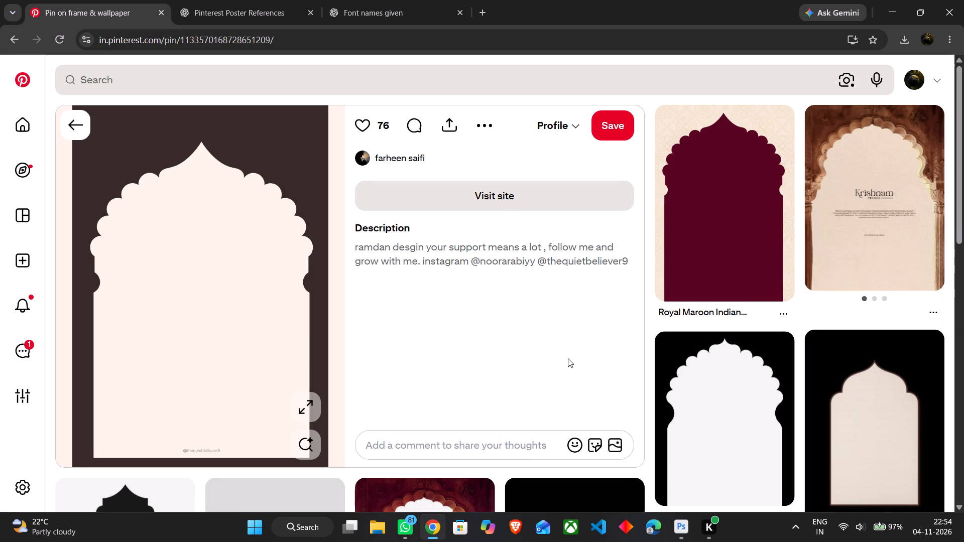
# Browse the pins related to the pale scalloped arch for a suitable ornamental arch frame, and return to the main pin.
pyautogui.scroll(-9, 568, 358)
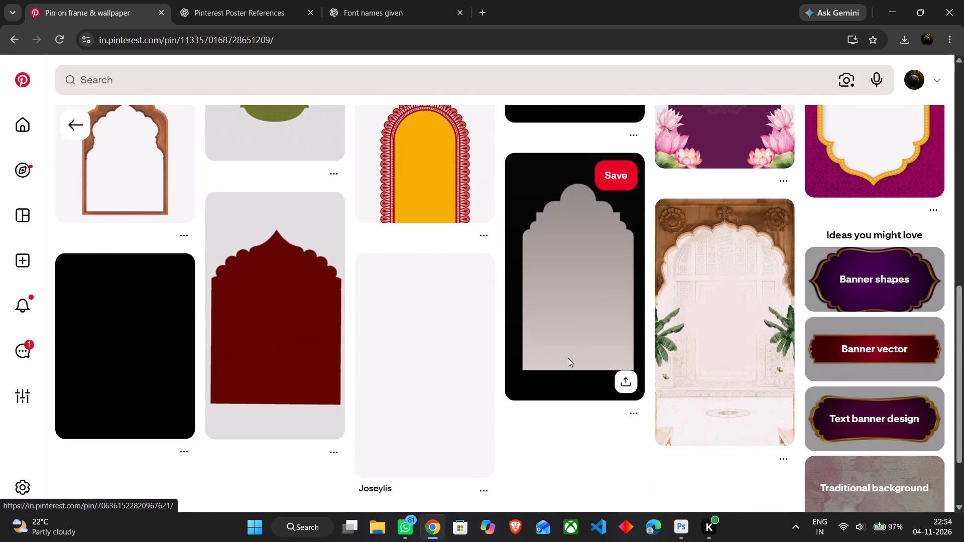
pyautogui.scroll(-7, 568, 358)
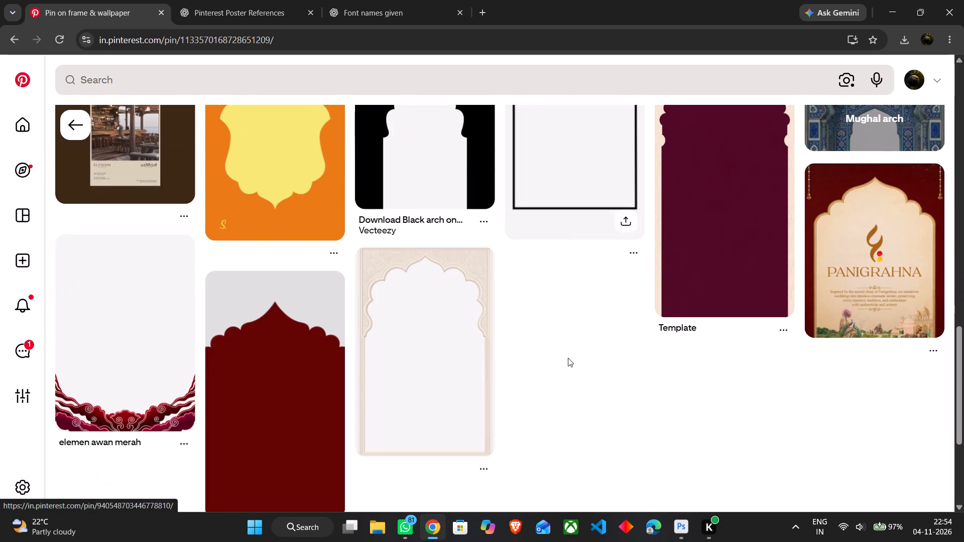
pyautogui.scroll(-5, 568, 358)
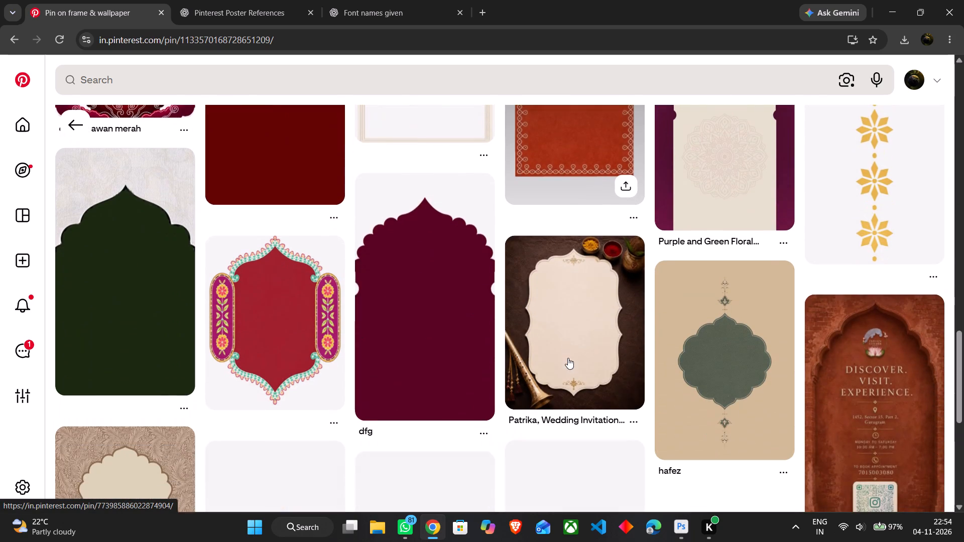
pyautogui.scroll(-6, 568, 358)
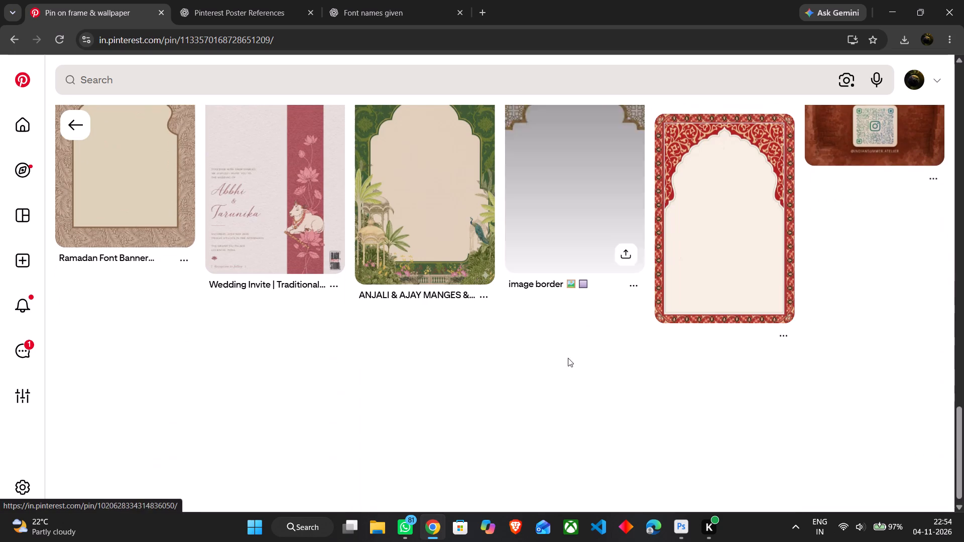
pyautogui.scroll(-3, 568, 358)
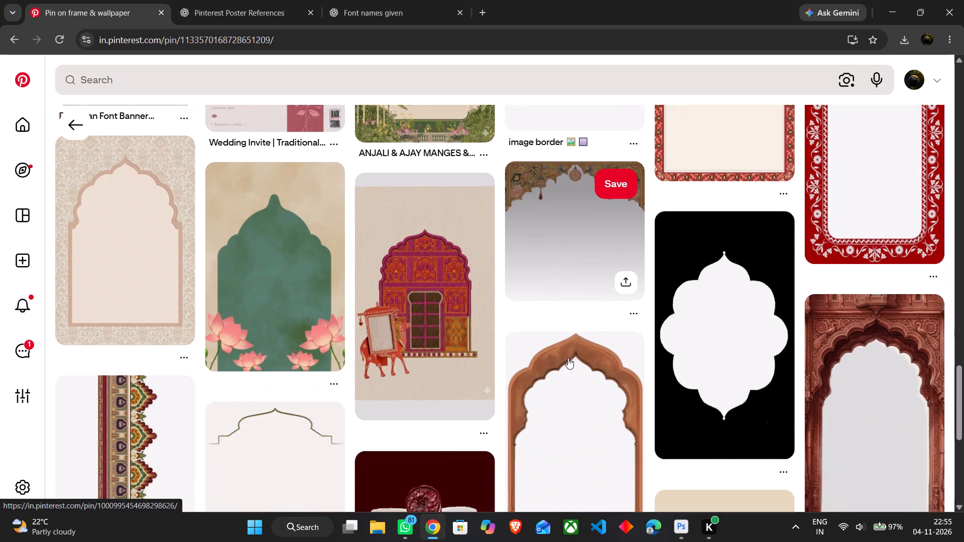
pyautogui.scroll(-6, 568, 358)
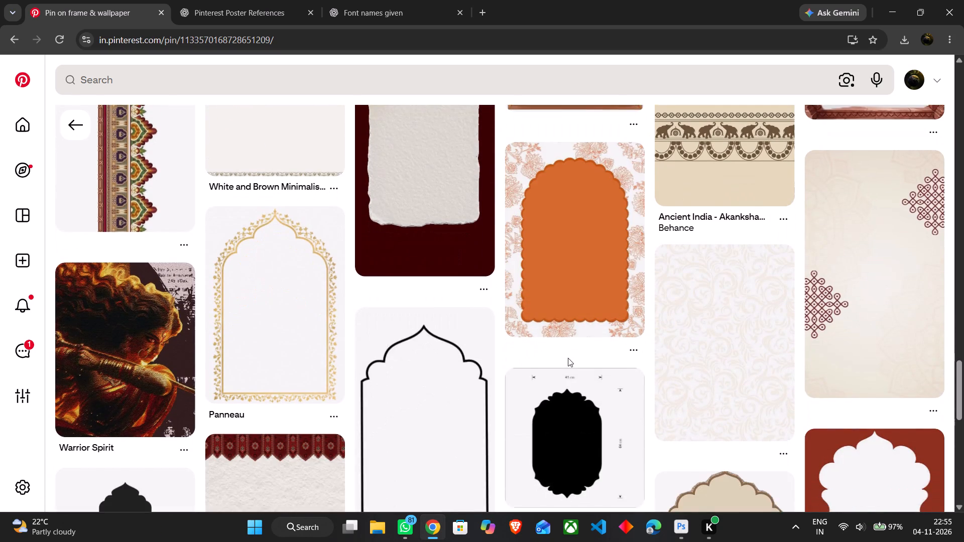
pyautogui.scroll(-10, 568, 358)
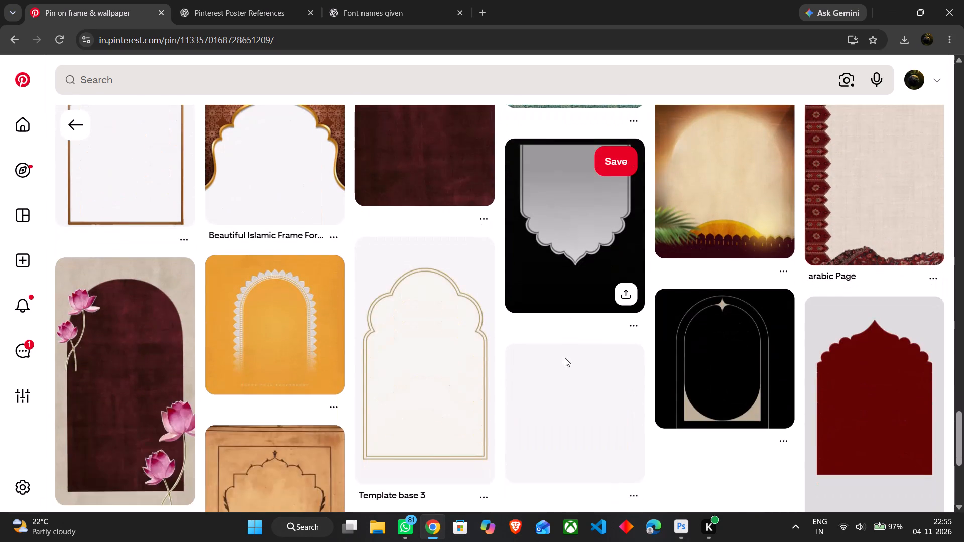
pyautogui.scroll(-3, 565, 358)
pyautogui.scroll(2, 565, 358)
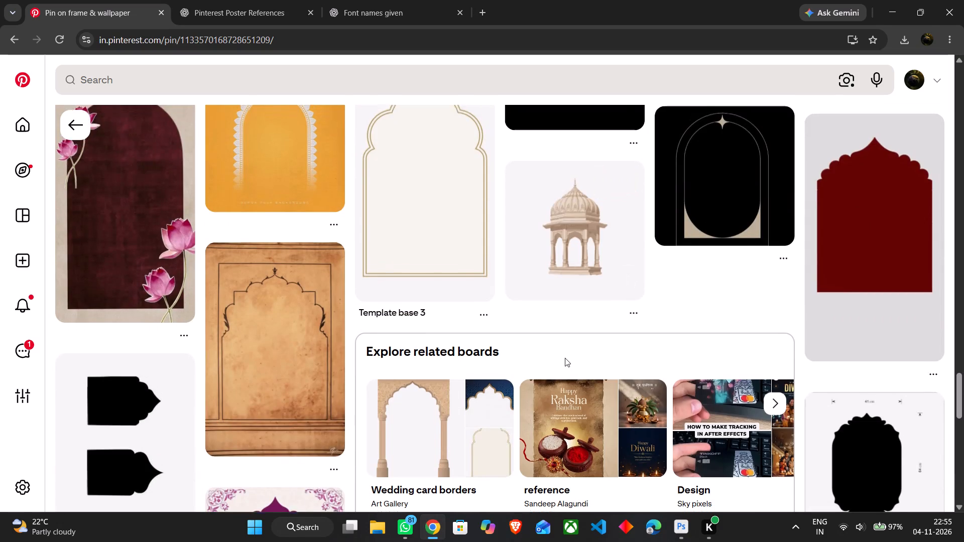
pyautogui.scroll(-8, 565, 358)
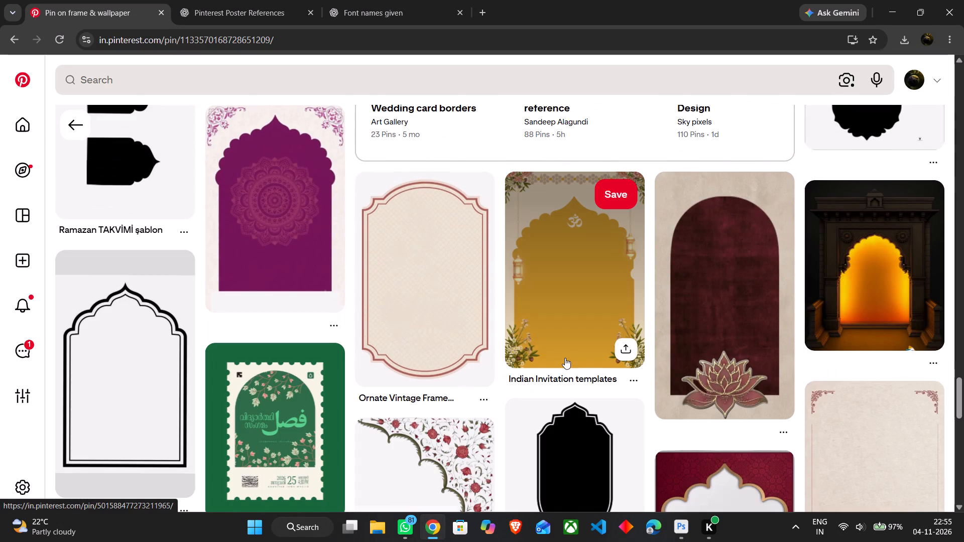
pyautogui.scroll(2, 565, 358)
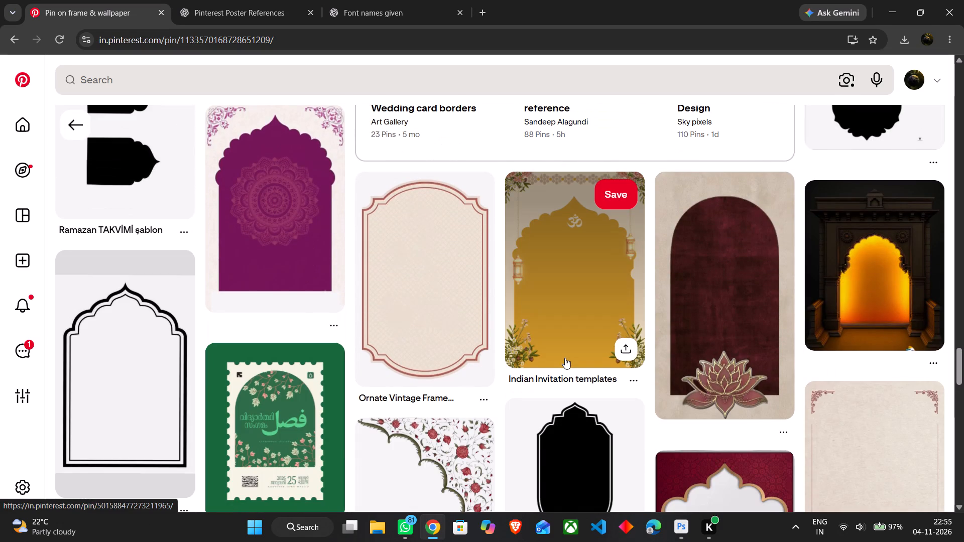
pyautogui.scroll(8, 565, 358)
pyautogui.scroll(-1, 565, 356)
pyautogui.scroll(15, 565, 356)
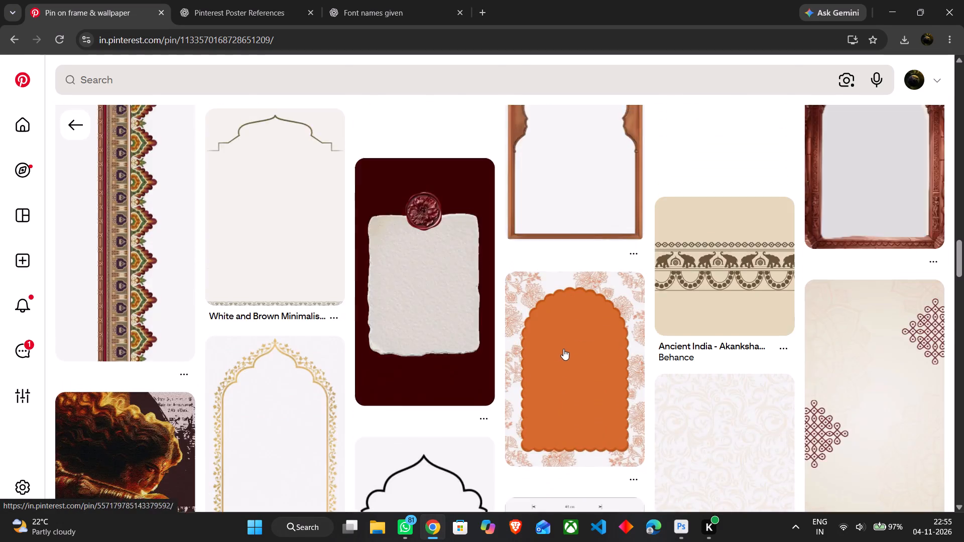
pyautogui.scroll(19, 563, 349)
pyautogui.scroll(13, 560, 342)
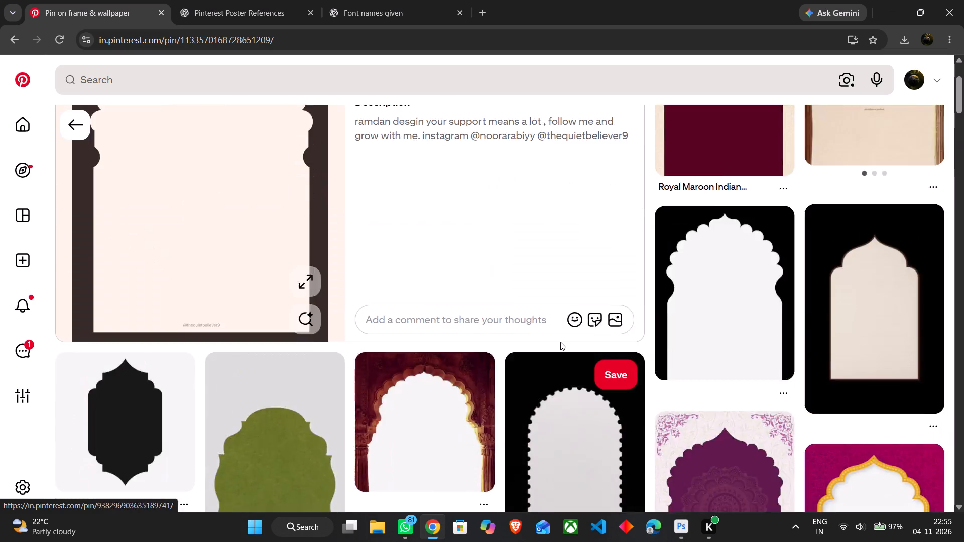
pyautogui.scroll(5, 560, 342)
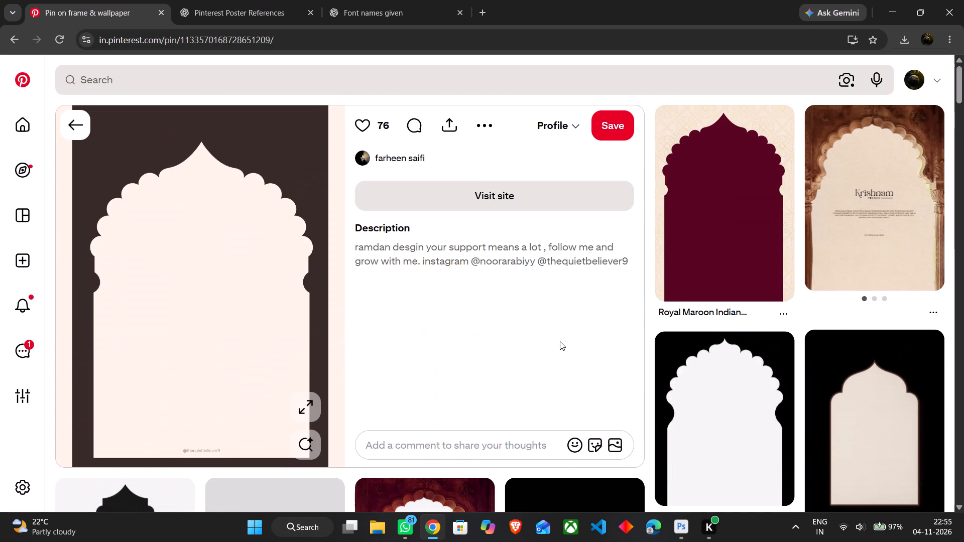
# Open the Royal Maroon Indian wedding invitation pin, take "Mughal Arch" from its title, and search Pinterest for "Mughal Arch outline".
pyautogui.click(755, 270)
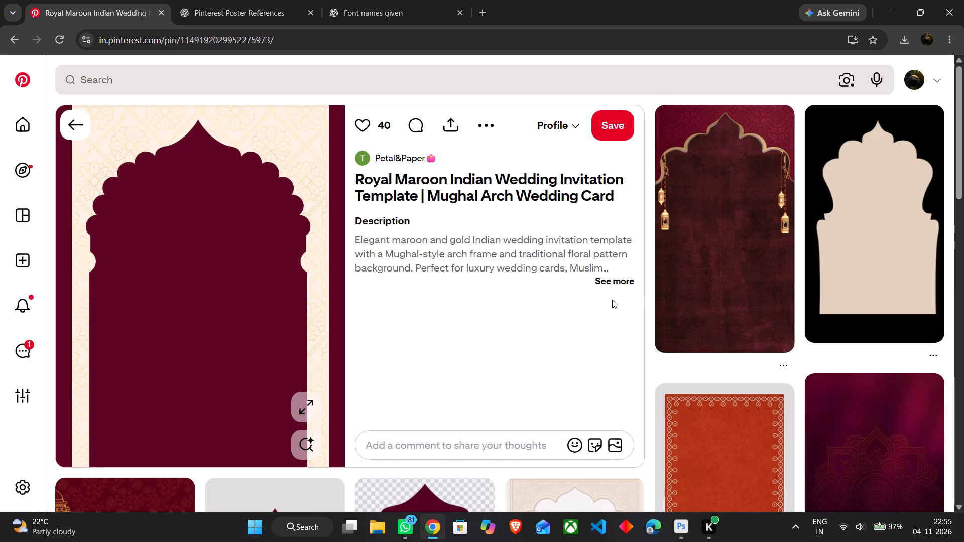
pyautogui.moveTo(425, 196); pyautogui.dragTo(522, 197)
pyautogui.hotkey('ctrl', 'c')
pyautogui.click(141, 81)
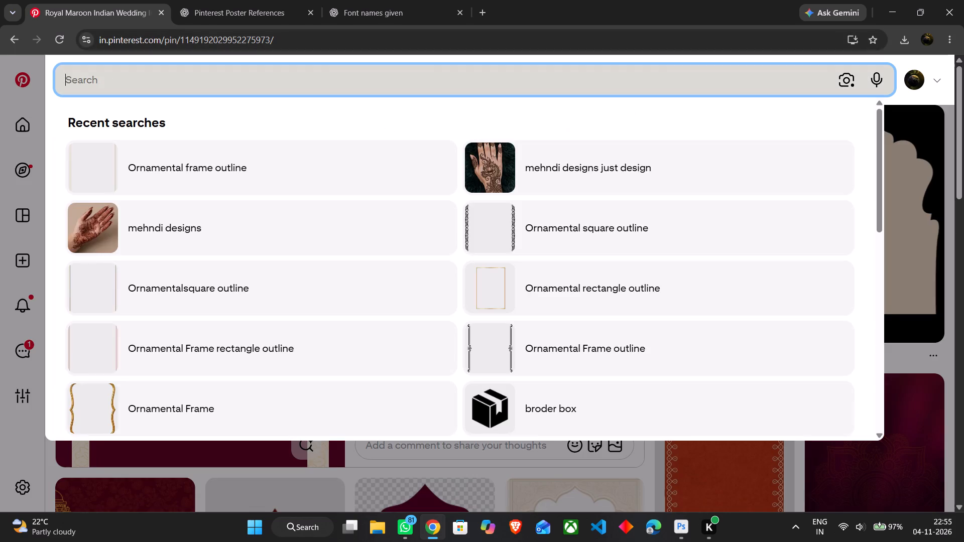
pyautogui.hotkey('ctrl', 'v')
pyautogui.press('Return')
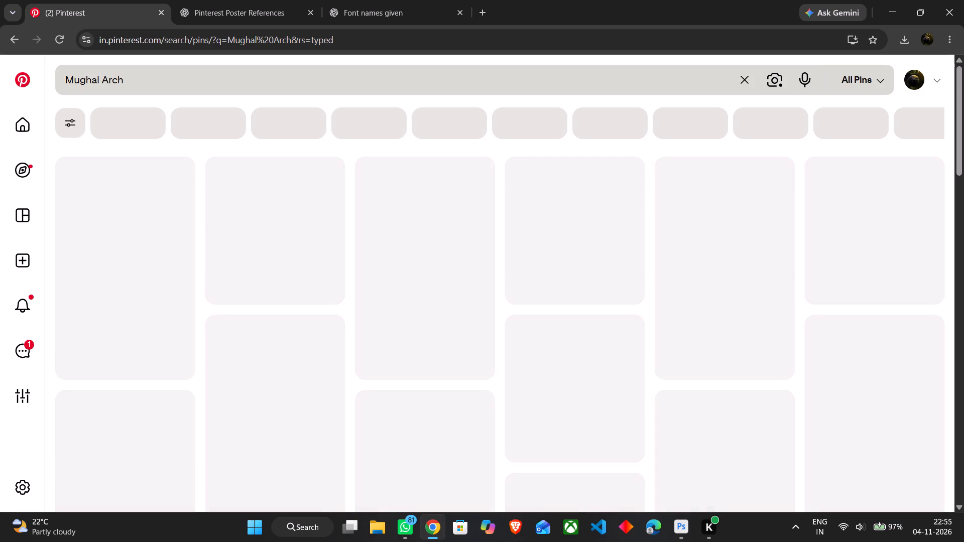
pyautogui.click(167, 82)
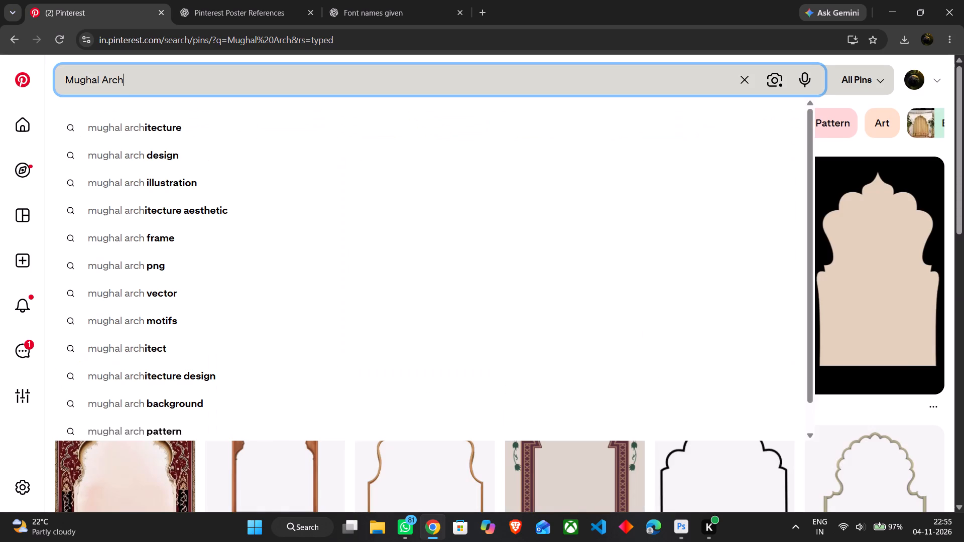
pyautogui.press('space')
pyautogui.write('outline')
pyautogui.press('space')
pyautogui.press('Return')
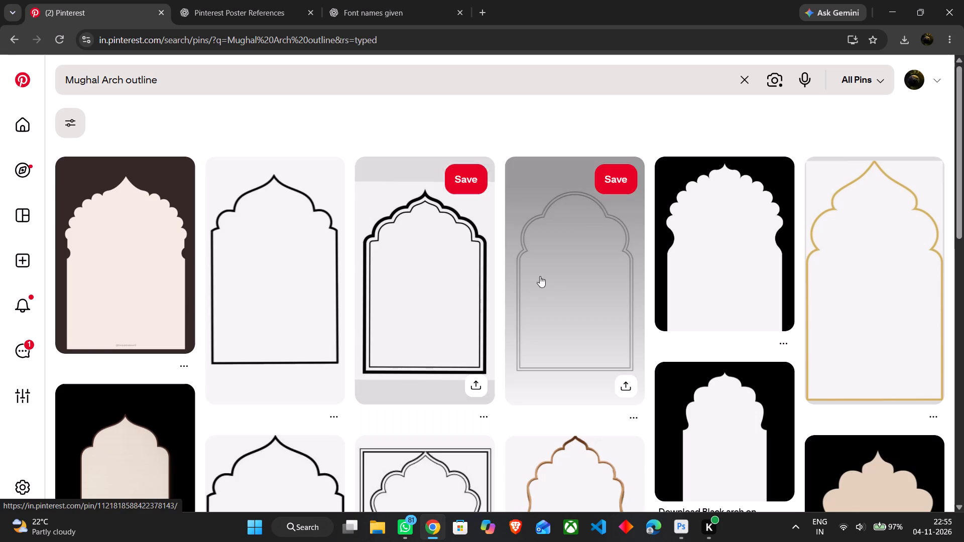
pyautogui.scroll(-3, 557, 277)
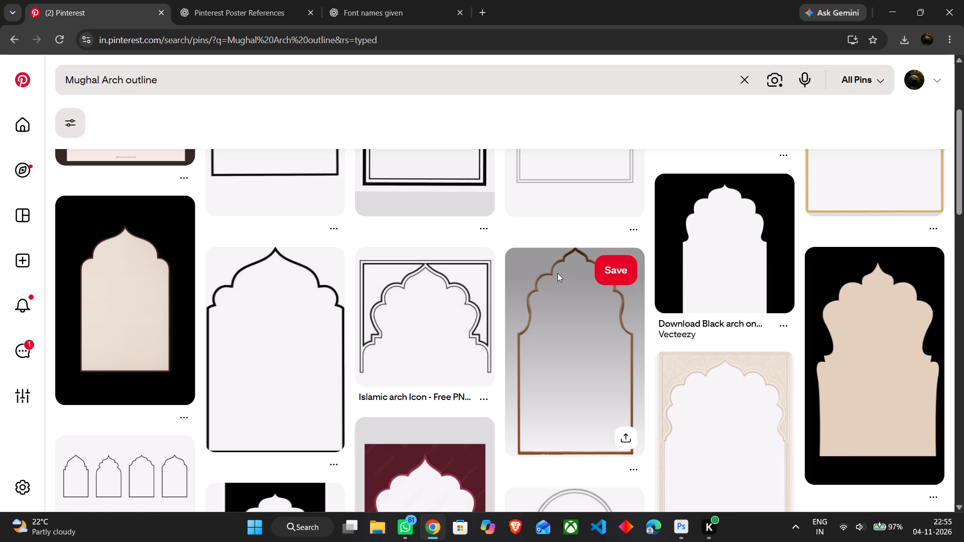
pyautogui.scroll(-4, 557, 273)
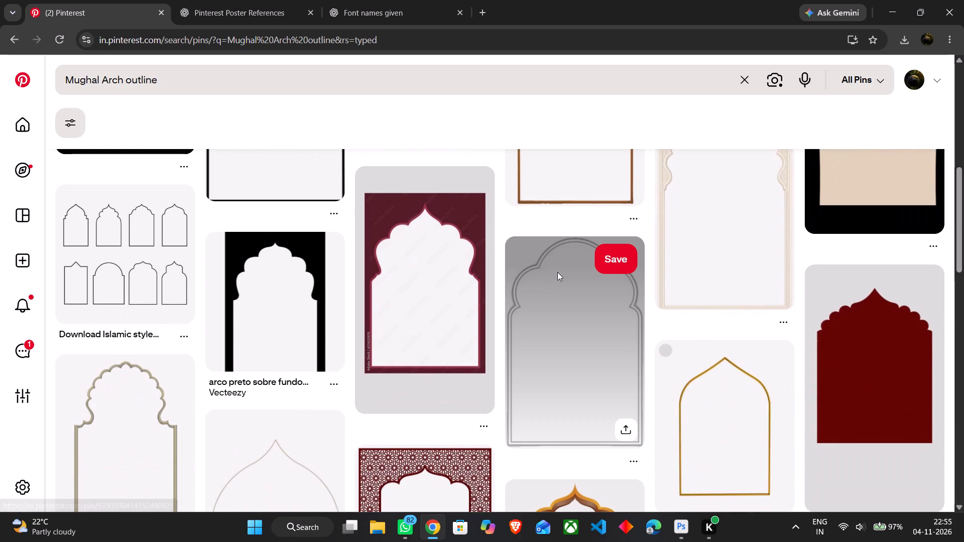
pyautogui.scroll(-9, 557, 272)
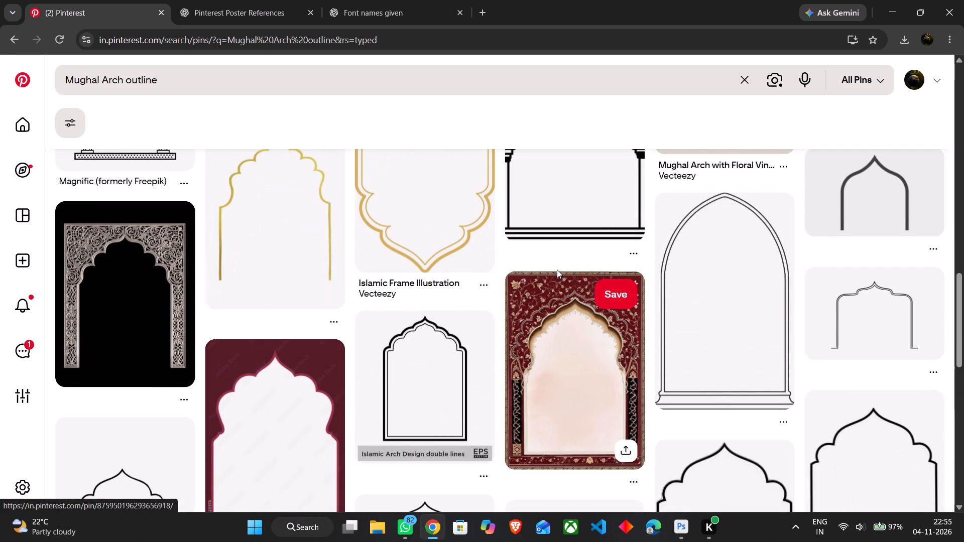
pyautogui.scroll(-3, 557, 269)
pyautogui.scroll(3, 557, 269)
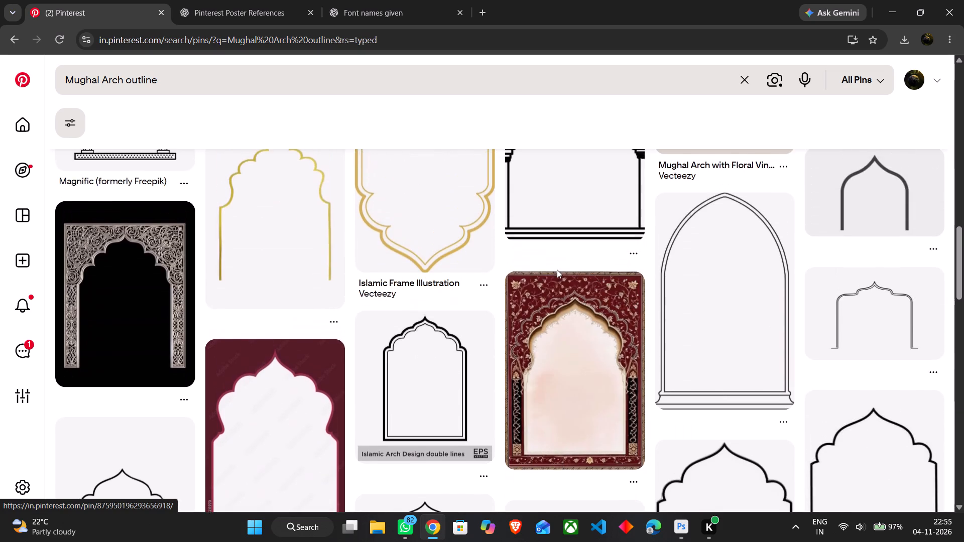
pyautogui.scroll(-11, 557, 269)
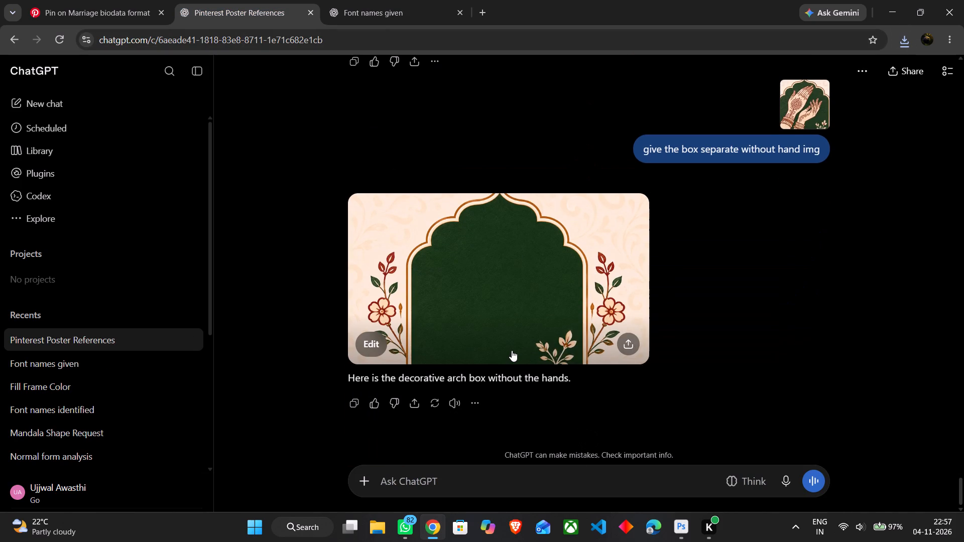
pyautogui.click(369, 348)
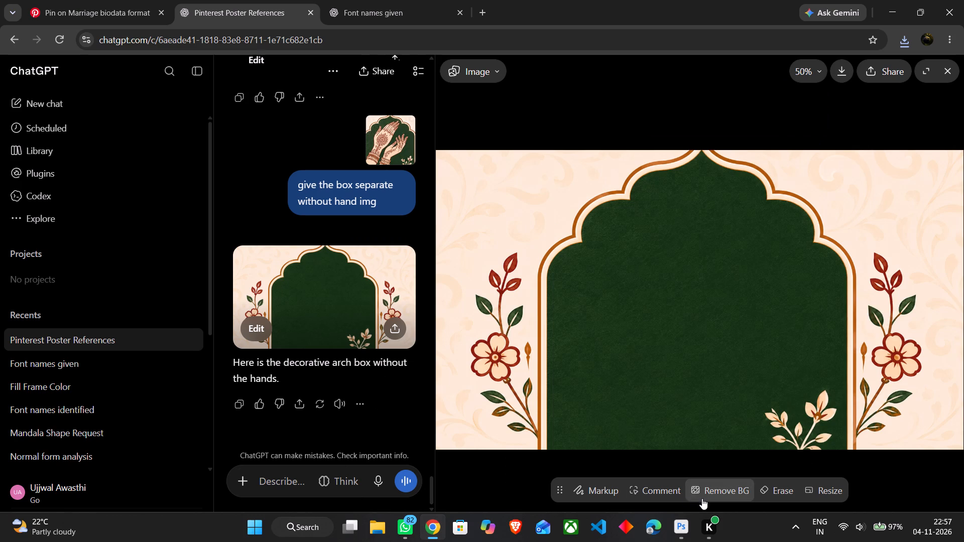
pyautogui.click(726, 494)
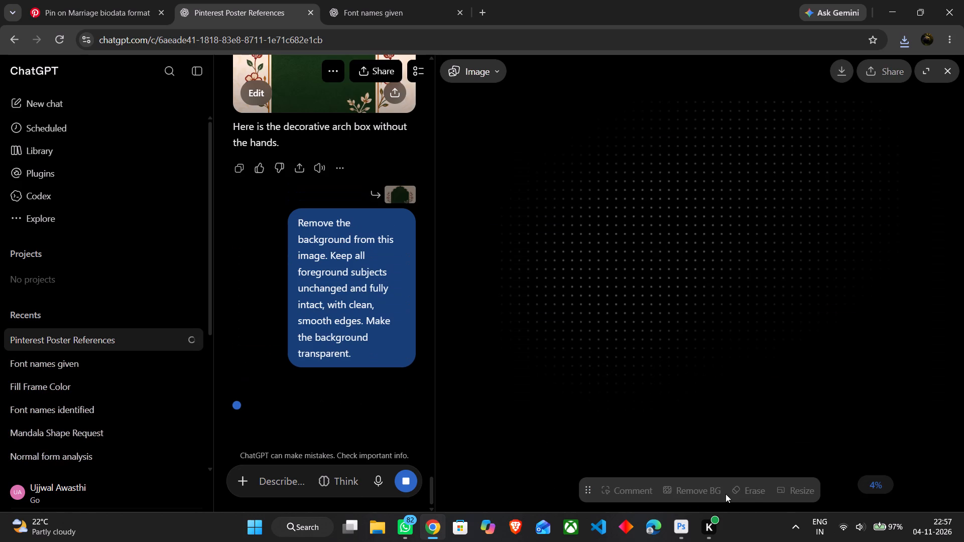
# Return to the separate maroon box in the Font names given chat, and switch to Photoshop.
pyautogui.click(368, 0)
pyautogui.click(669, 529)
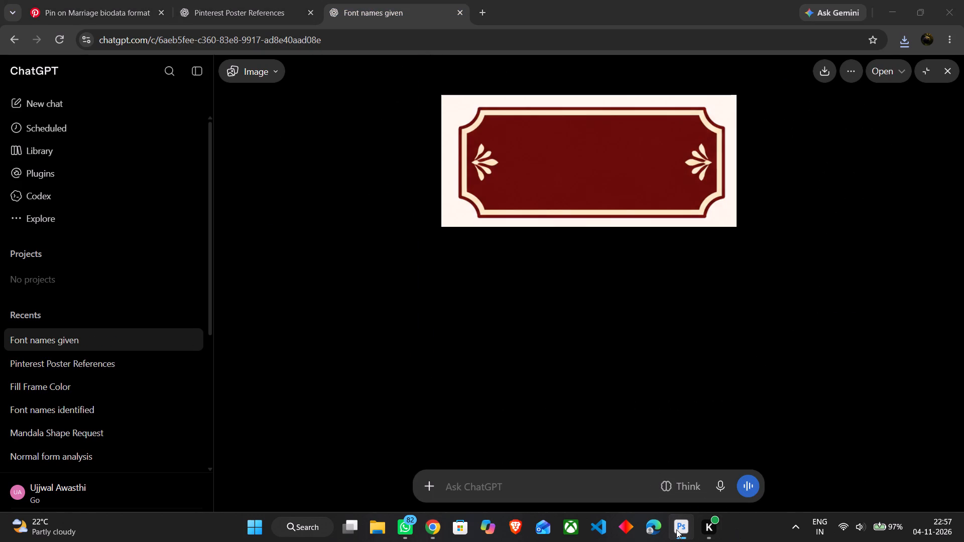
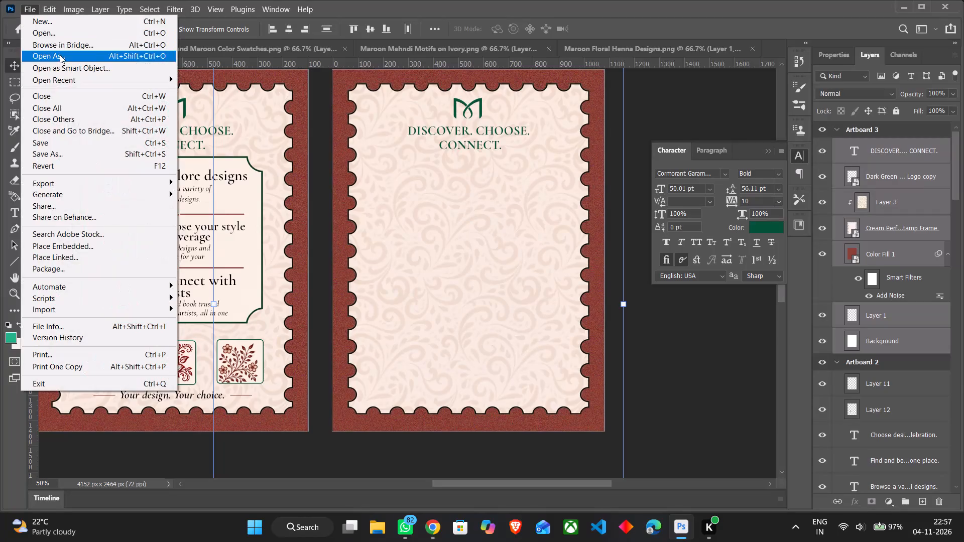
# Open separate_label.png from Downloads and bring the maroon box into mehndi.psd on the lower half of Artboard 3.
pyautogui.click(63, 32)
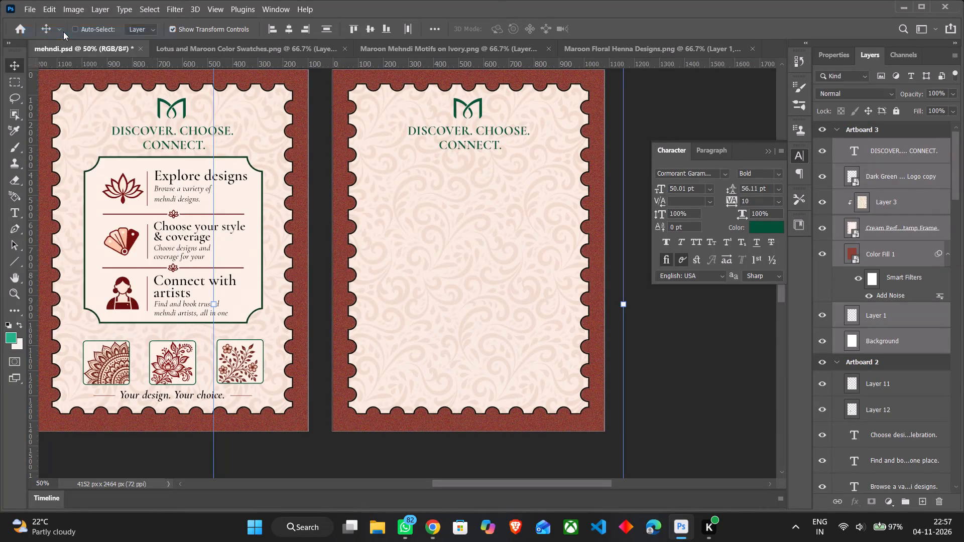
pyautogui.click(259, 107)
pyautogui.click(370, 298)
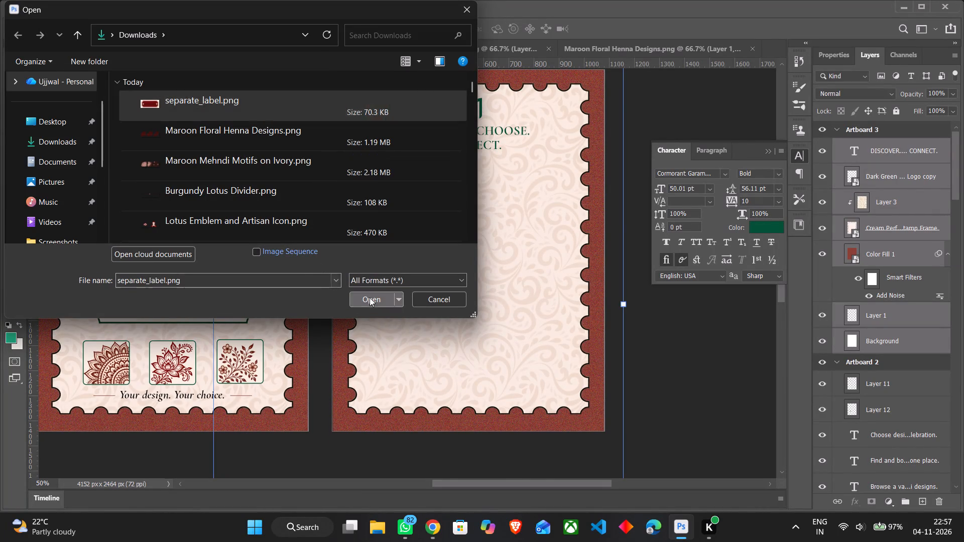
pyautogui.moveTo(392, 301); pyautogui.dragTo(179, 56)
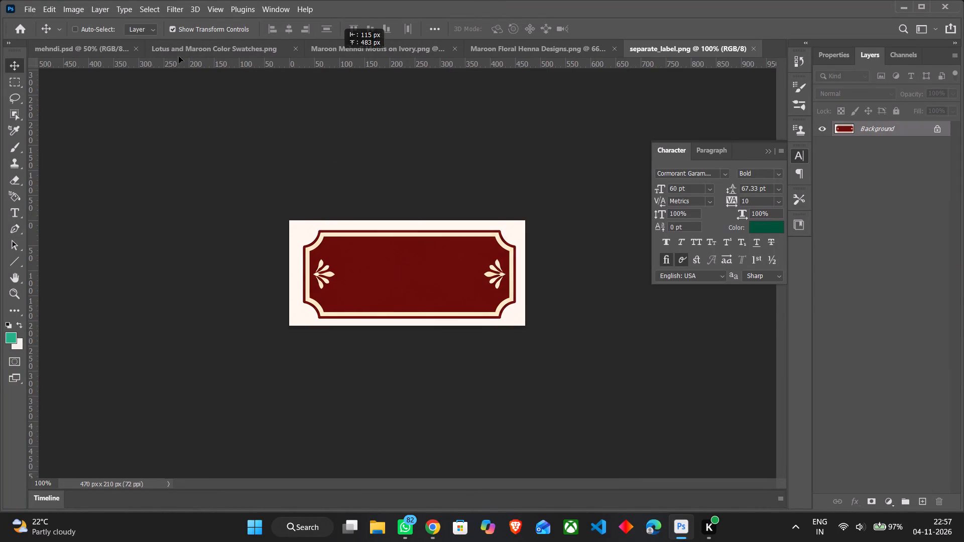
pyautogui.moveTo(179, 56); pyautogui.dragTo(487, 298)
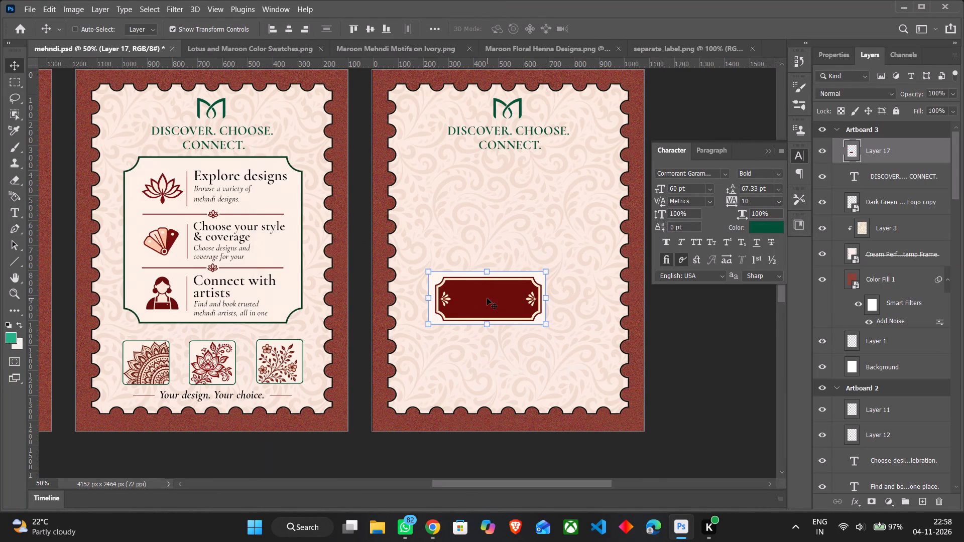
# Scale up the maroon box proportionally until it spans almost the full width of Artboard 3's cream panel.
pyautogui.moveTo(427, 324); pyautogui.dragTo(400, 337)
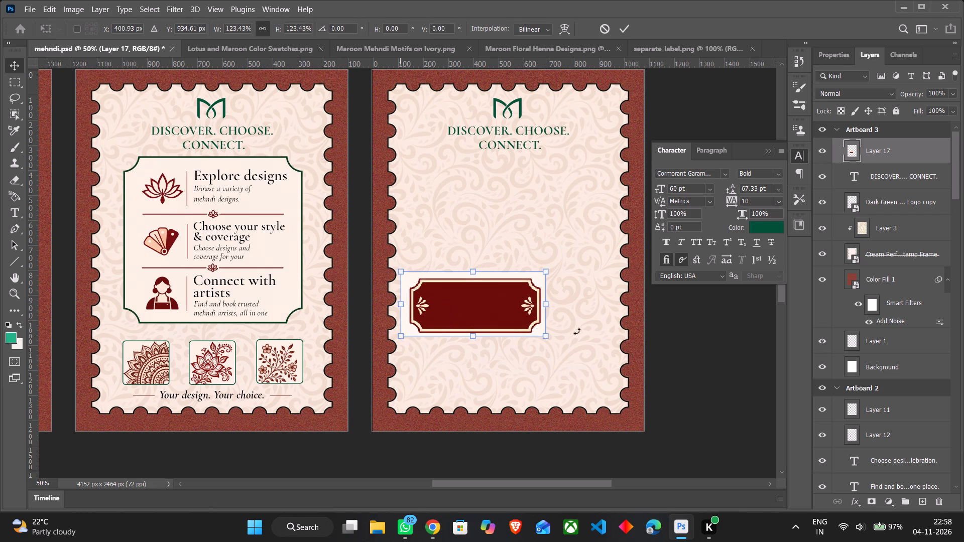
pyautogui.moveTo(543, 337); pyautogui.dragTo(617, 363)
pyautogui.click(751, 392)
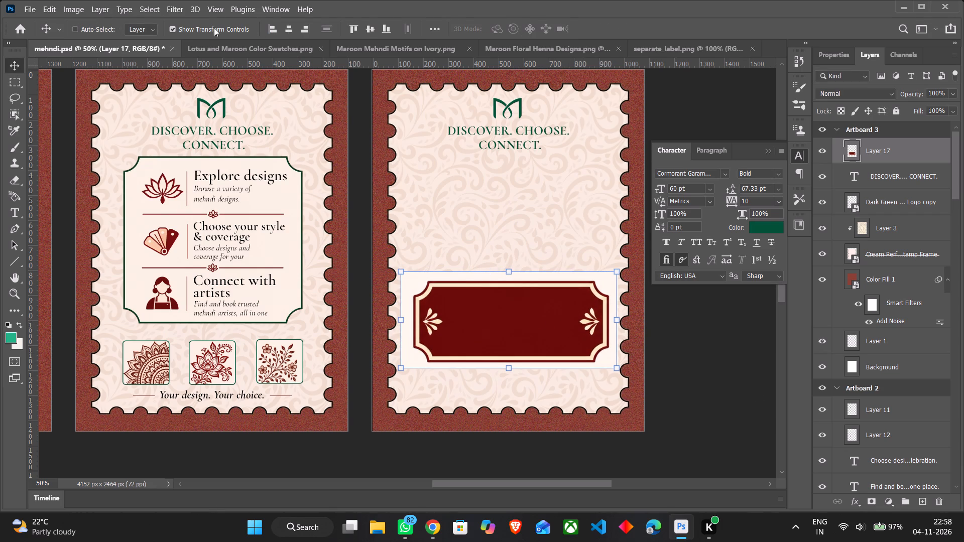
# Select the maroon box automatically as the layer's subject.
pyautogui.click(142, 11)
pyautogui.click(157, 150)
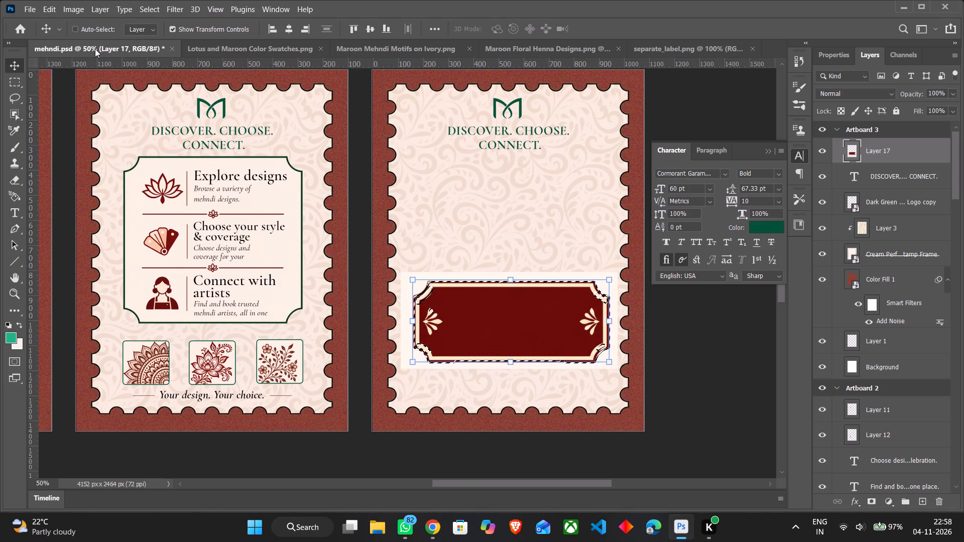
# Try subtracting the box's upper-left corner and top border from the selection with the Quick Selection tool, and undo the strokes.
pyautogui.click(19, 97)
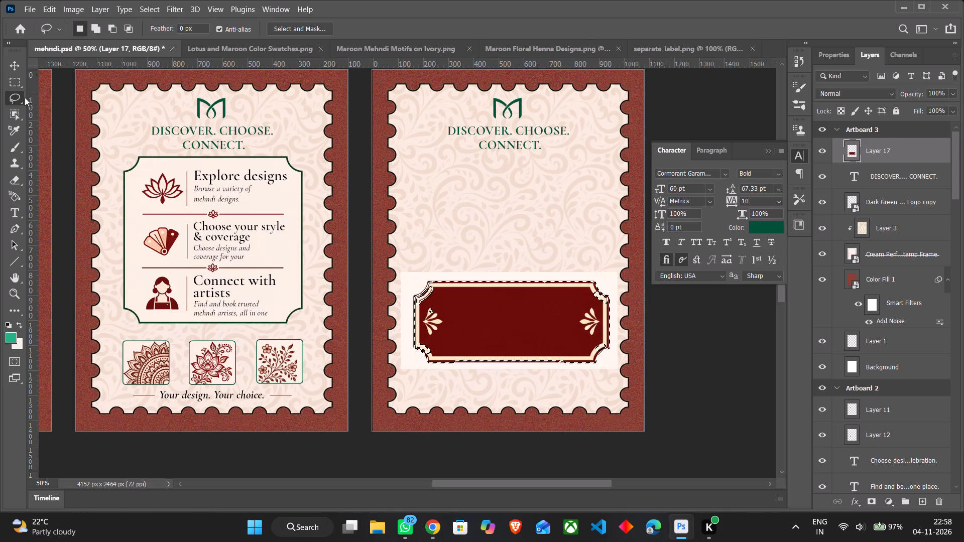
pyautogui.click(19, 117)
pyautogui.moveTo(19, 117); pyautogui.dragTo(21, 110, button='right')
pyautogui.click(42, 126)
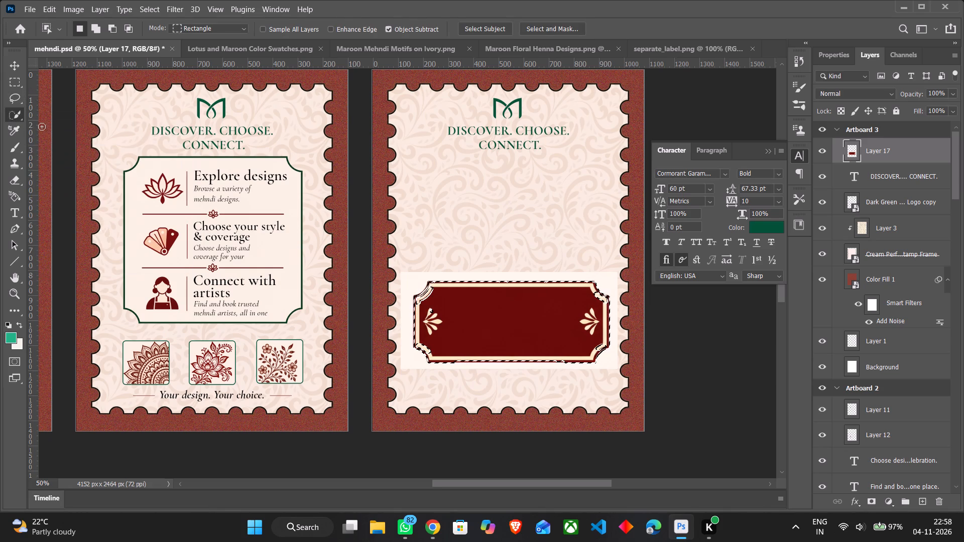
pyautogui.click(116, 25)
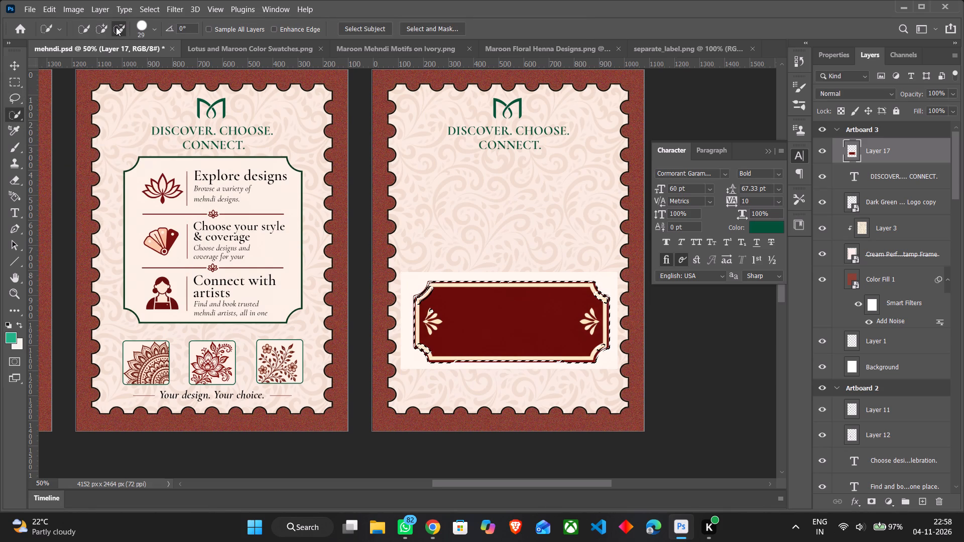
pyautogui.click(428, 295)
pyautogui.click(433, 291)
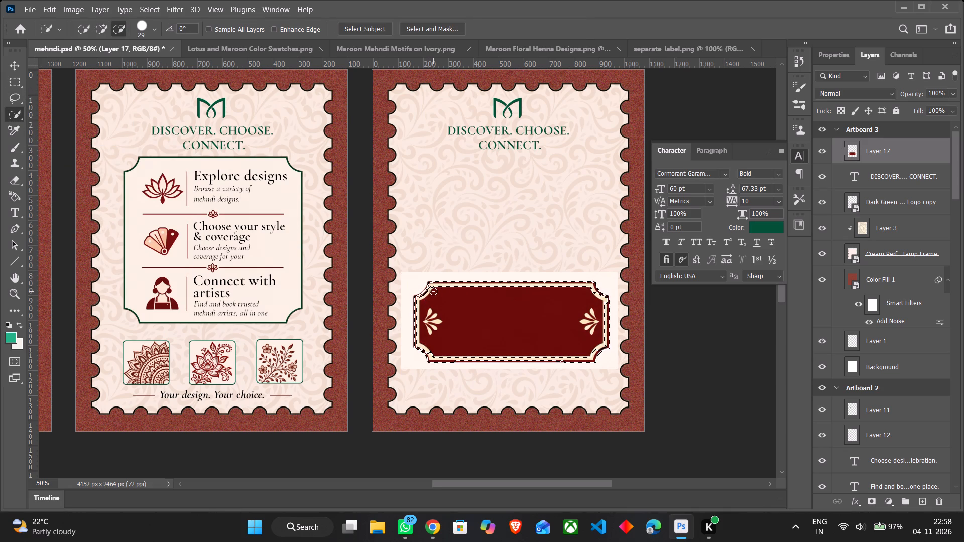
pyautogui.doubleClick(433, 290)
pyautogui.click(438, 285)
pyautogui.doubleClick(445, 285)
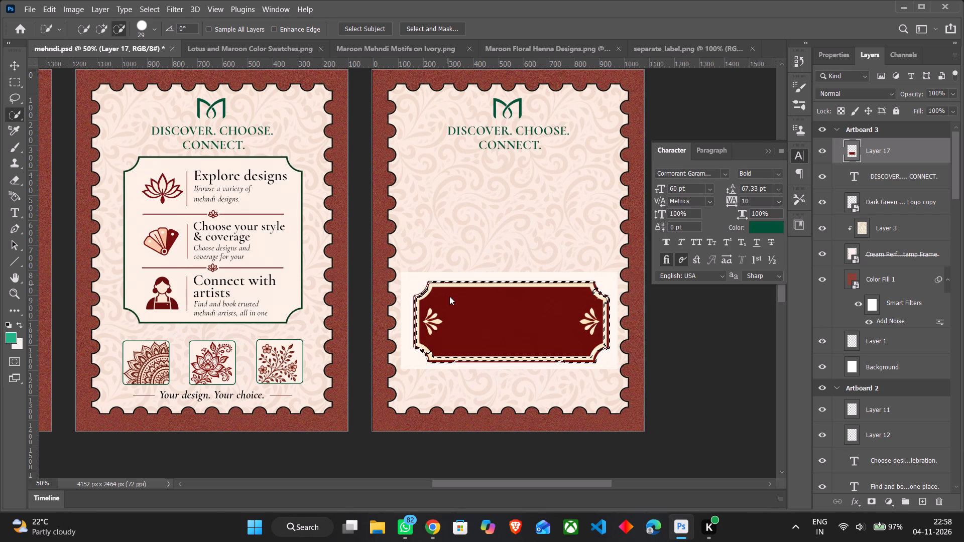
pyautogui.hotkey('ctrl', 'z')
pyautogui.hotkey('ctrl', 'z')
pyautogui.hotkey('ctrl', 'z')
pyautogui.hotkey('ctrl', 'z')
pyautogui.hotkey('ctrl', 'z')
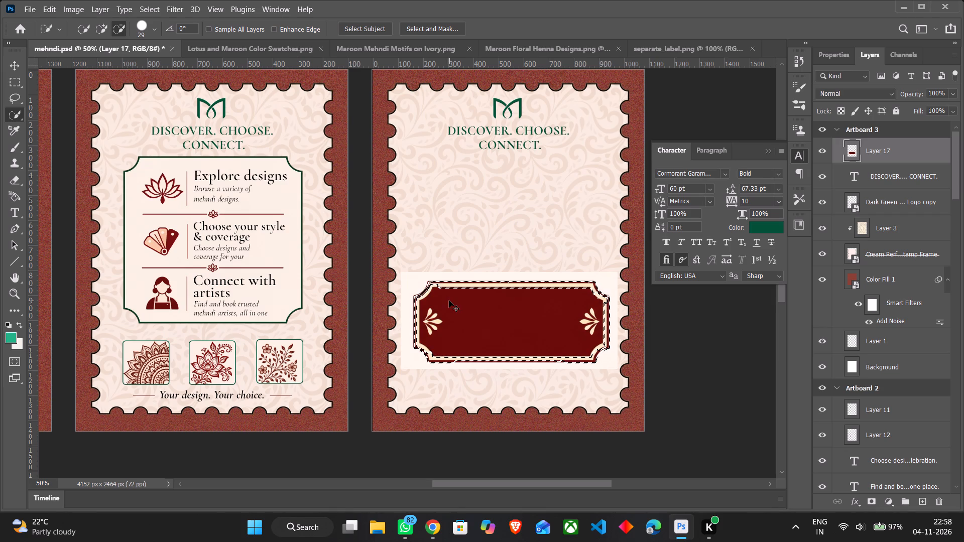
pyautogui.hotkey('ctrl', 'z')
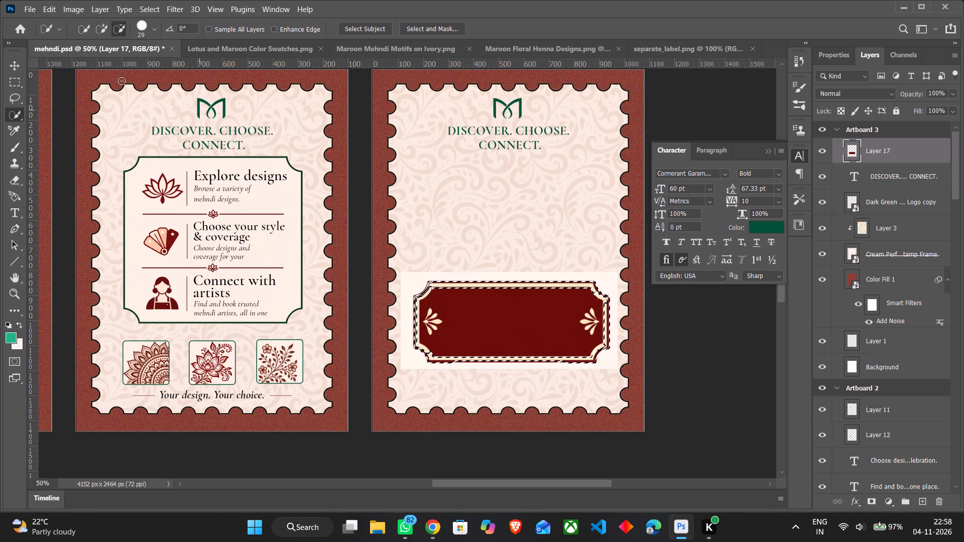
# Add the box's top border and left corner notches to the selection, and trim the excess at the lower-left corner.
pyautogui.click(98, 27)
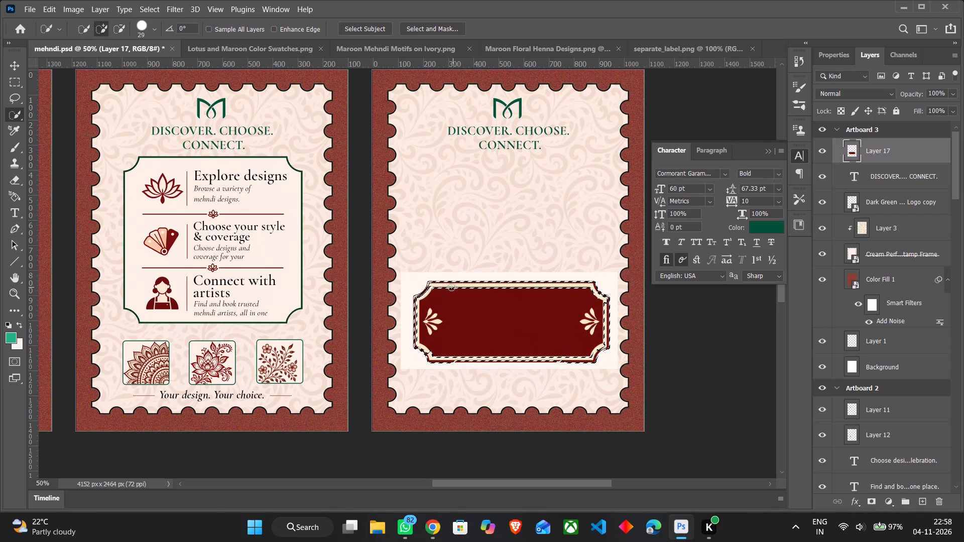
pyautogui.doubleClick(451, 287)
pyautogui.moveTo(465, 288); pyautogui.dragTo(479, 289)
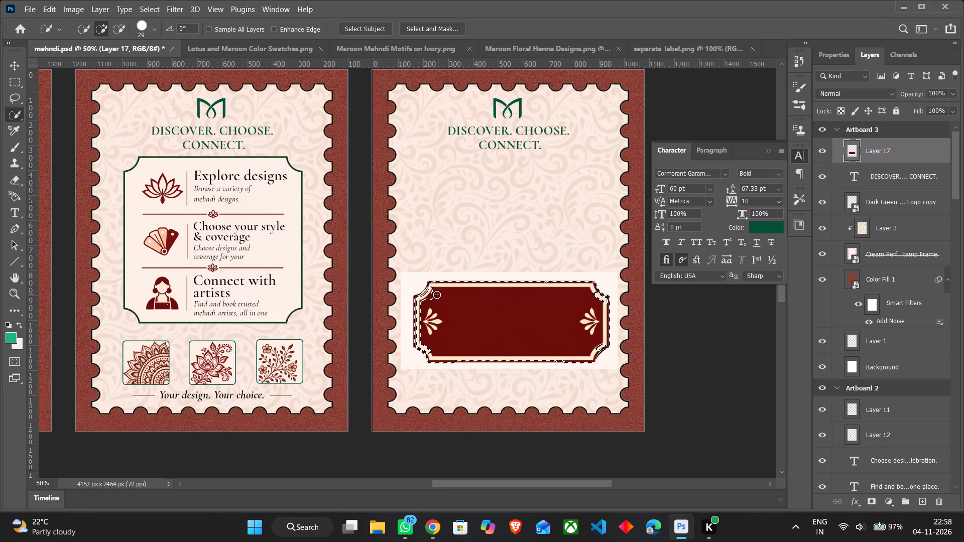
pyautogui.doubleClick(437, 295)
pyautogui.click(428, 299)
pyautogui.click(428, 295)
pyautogui.click(427, 292)
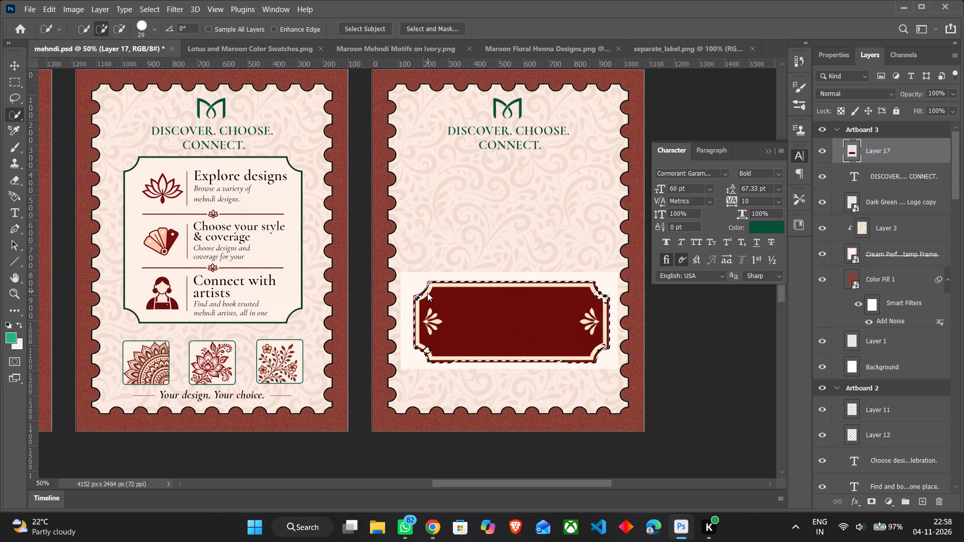
pyautogui.click(426, 292)
pyautogui.click(419, 301)
pyautogui.click(417, 299)
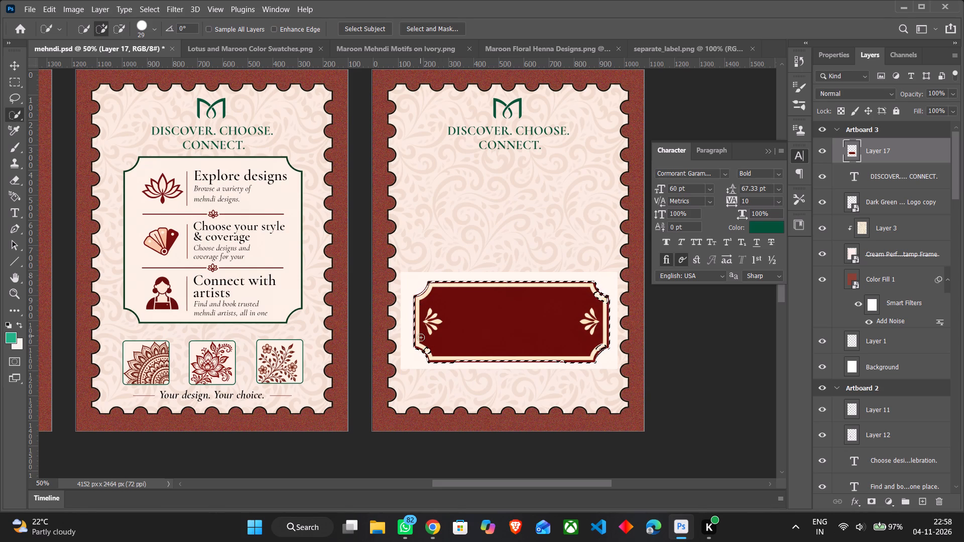
pyautogui.click(426, 354)
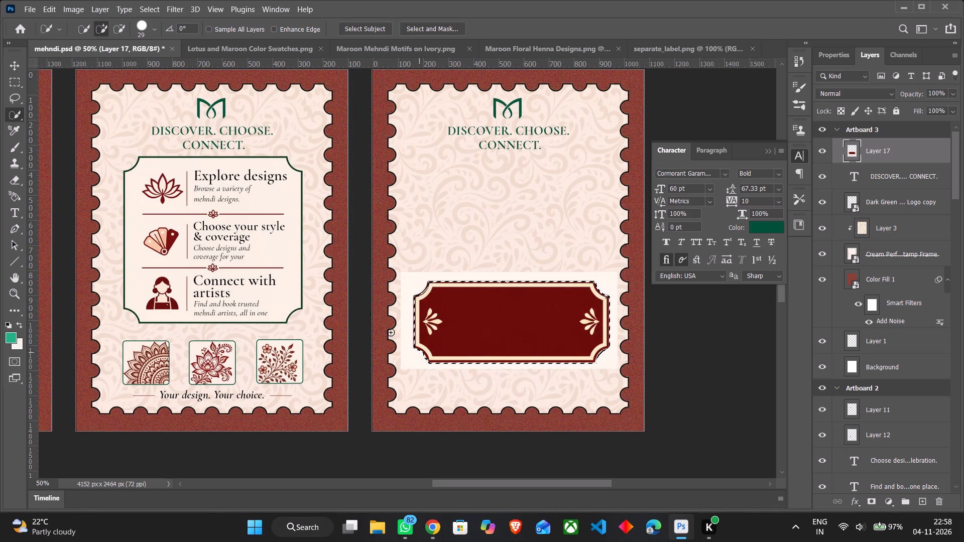
pyautogui.click(112, 26)
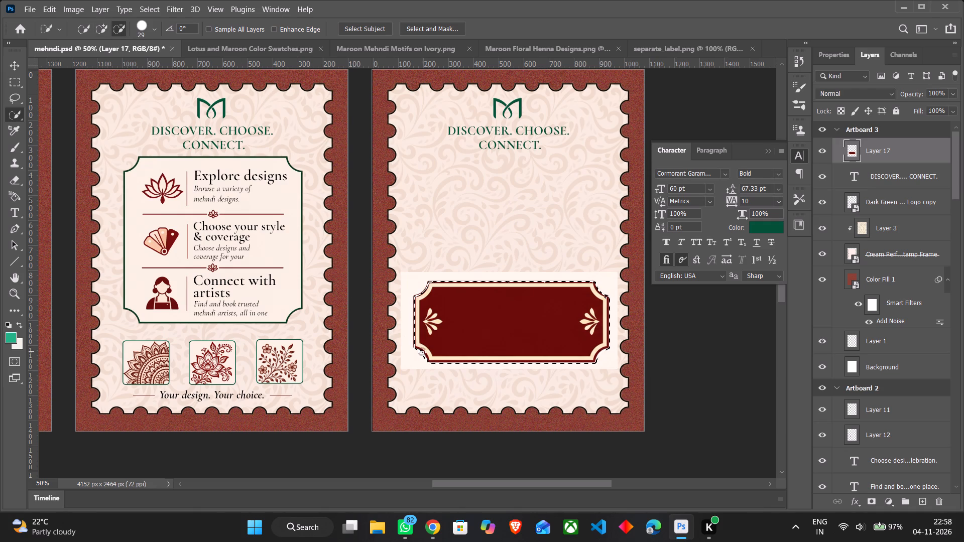
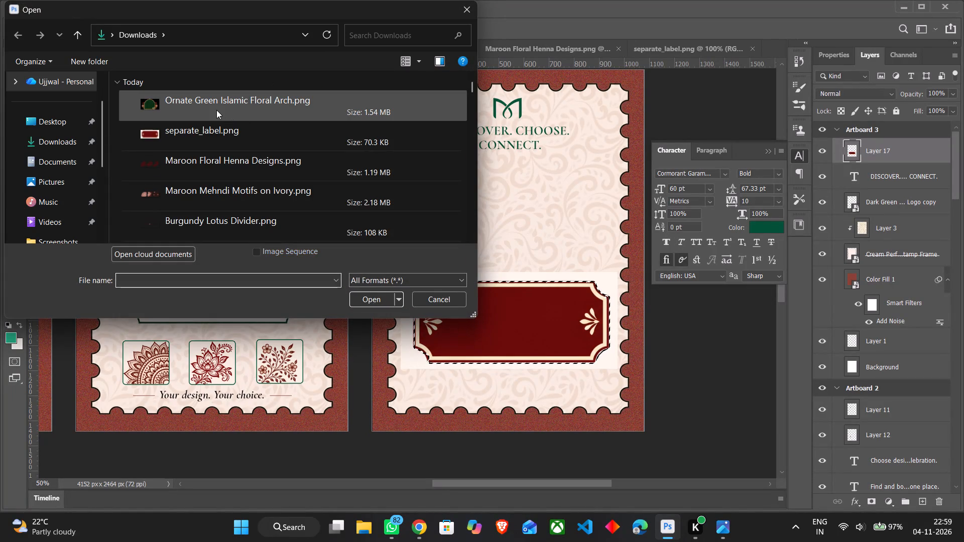
pyautogui.click(216, 110)
pyautogui.click(374, 298)
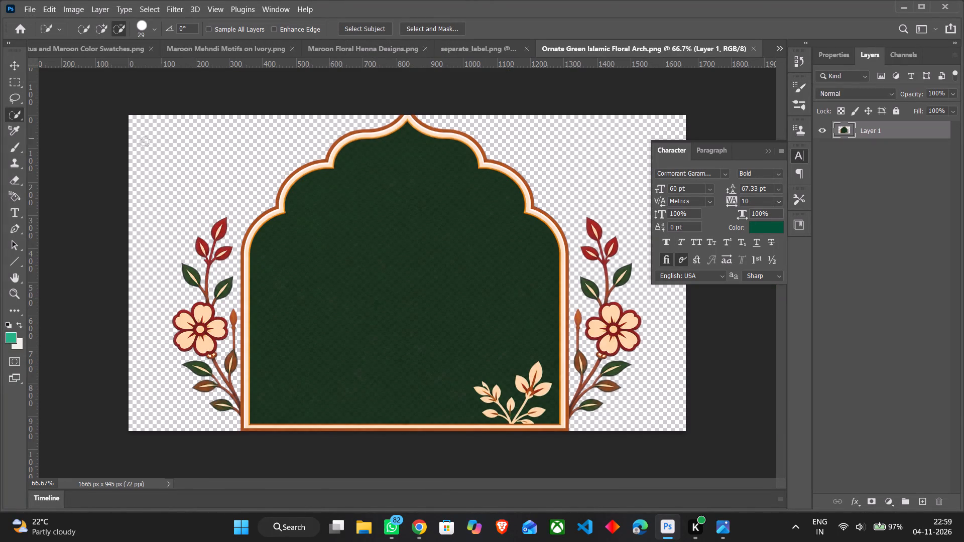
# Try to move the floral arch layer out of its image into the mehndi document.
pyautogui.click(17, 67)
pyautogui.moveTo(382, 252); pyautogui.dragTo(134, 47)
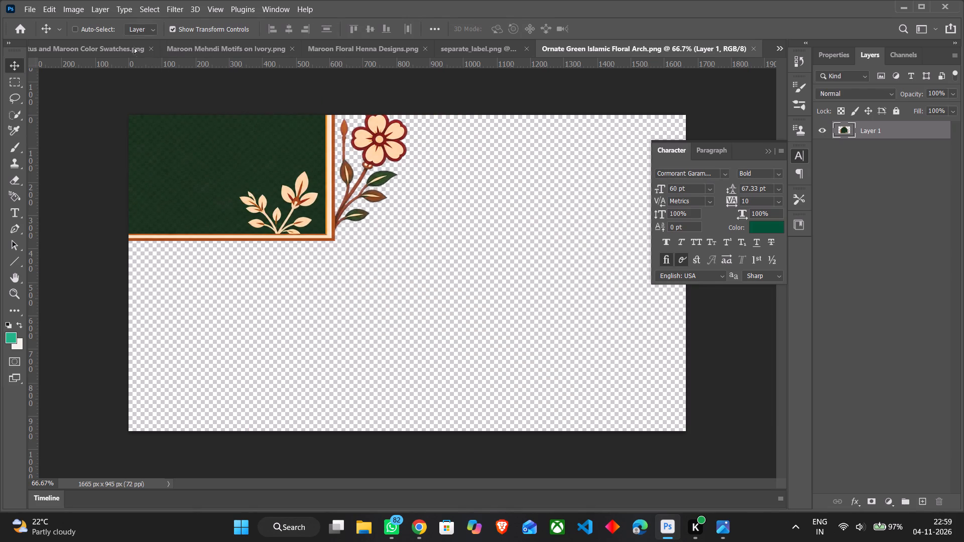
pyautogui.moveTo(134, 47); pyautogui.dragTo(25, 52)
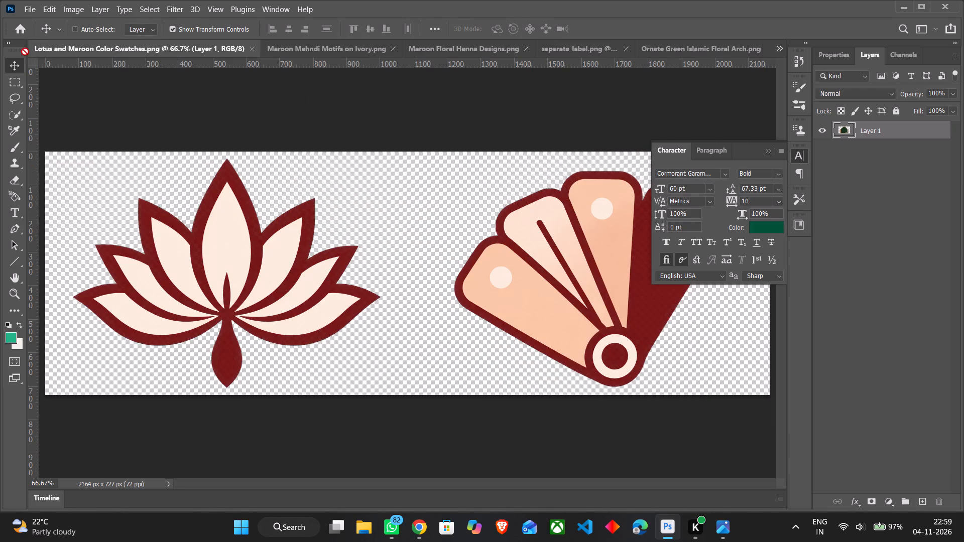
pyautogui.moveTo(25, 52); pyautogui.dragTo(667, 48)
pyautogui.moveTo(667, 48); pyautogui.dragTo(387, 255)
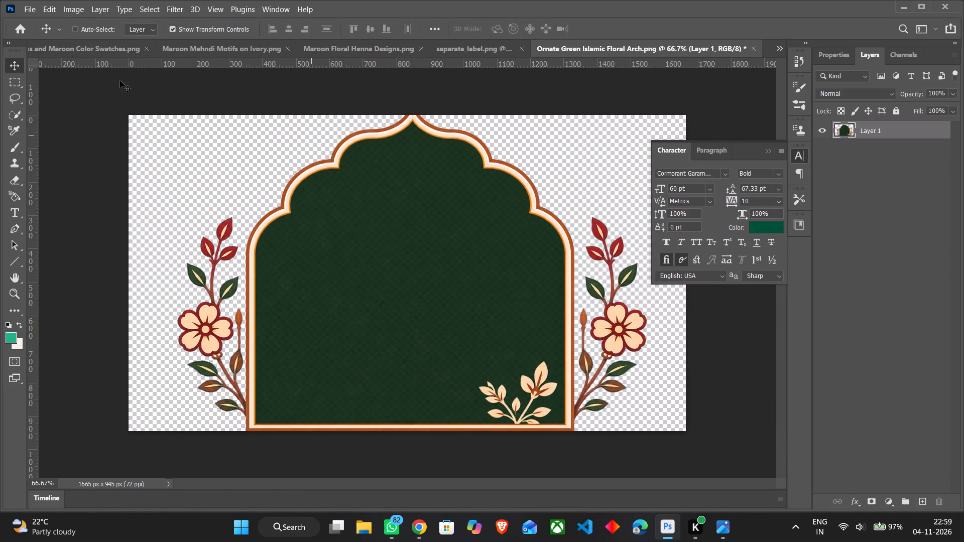
# Close the Lotus and Maroon Color Swatches, Maroon Mehndi Motifs on Ivory, Maroon Floral Henna Designs and separate_label image documents.
pyautogui.click(149, 46)
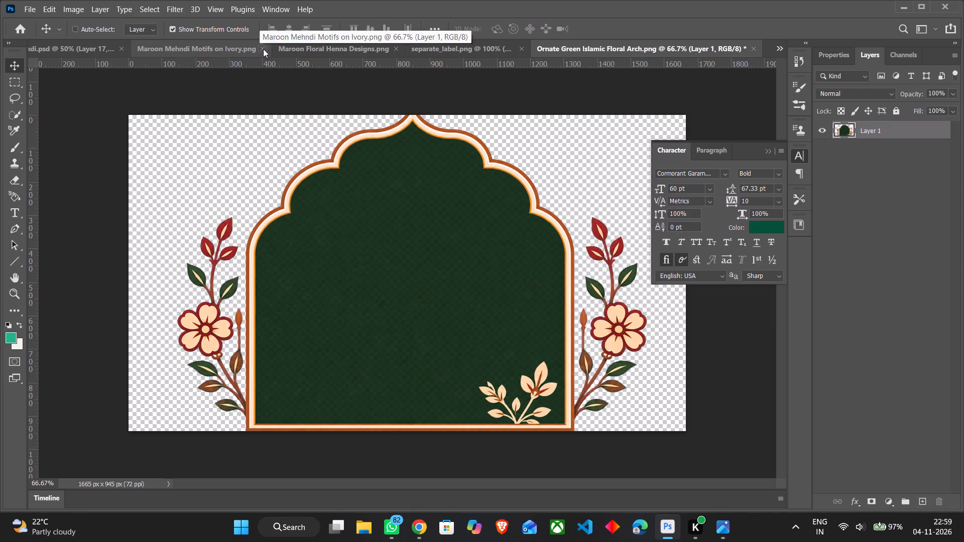
pyautogui.click(263, 49)
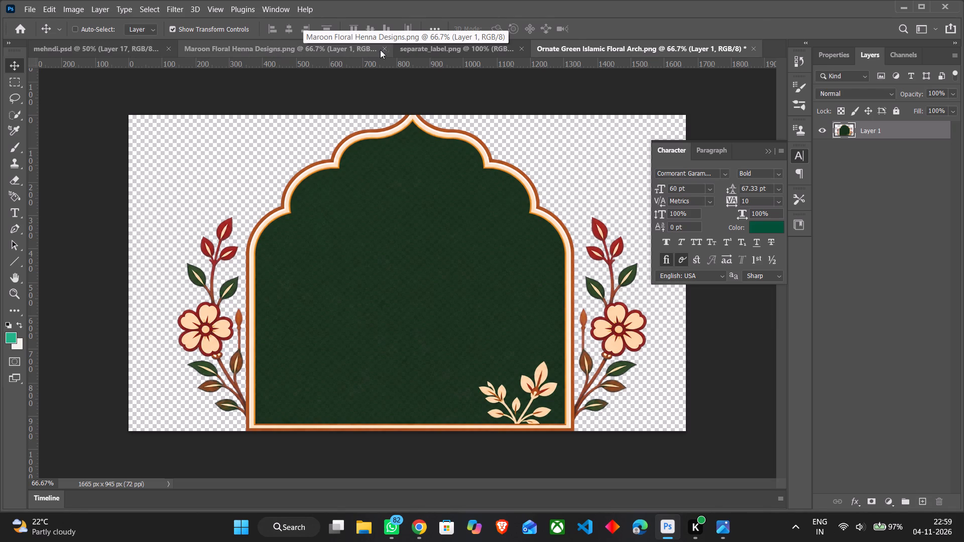
pyautogui.click(381, 50)
pyautogui.click(312, 50)
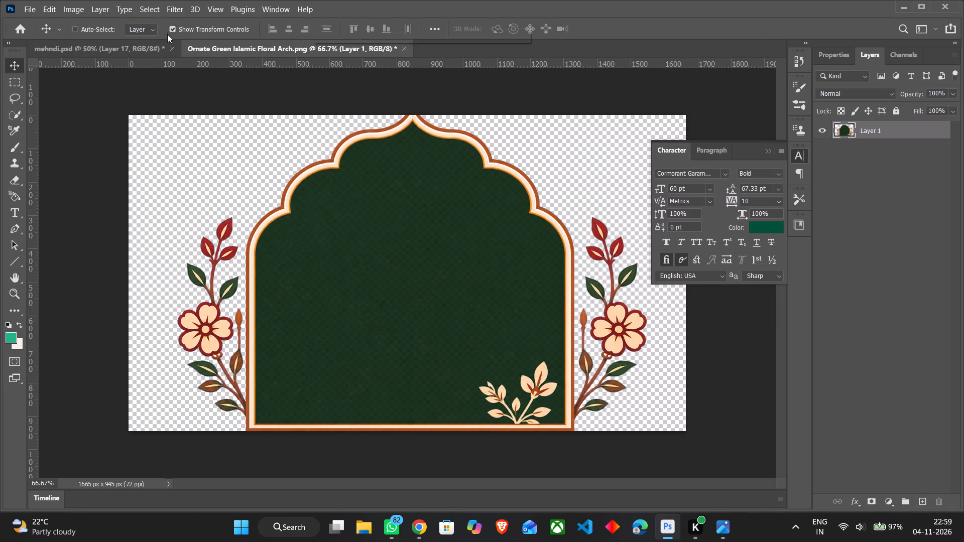
# Move the green floral arch layer into Artboard 3 of mehndi.psd and place it roughly centred over the artboard.
pyautogui.moveTo(346, 280); pyautogui.dragTo(87, 37)
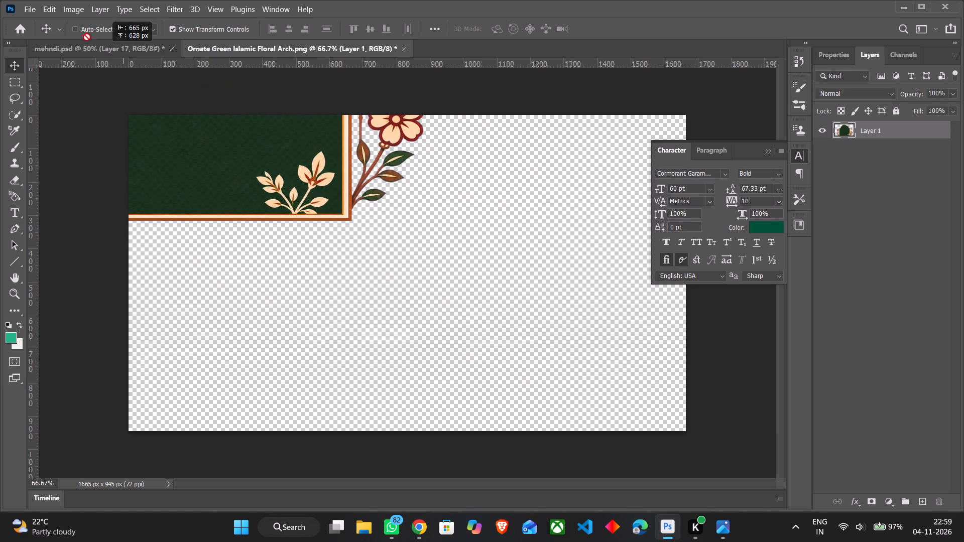
pyautogui.moveTo(87, 37); pyautogui.dragTo(456, 229)
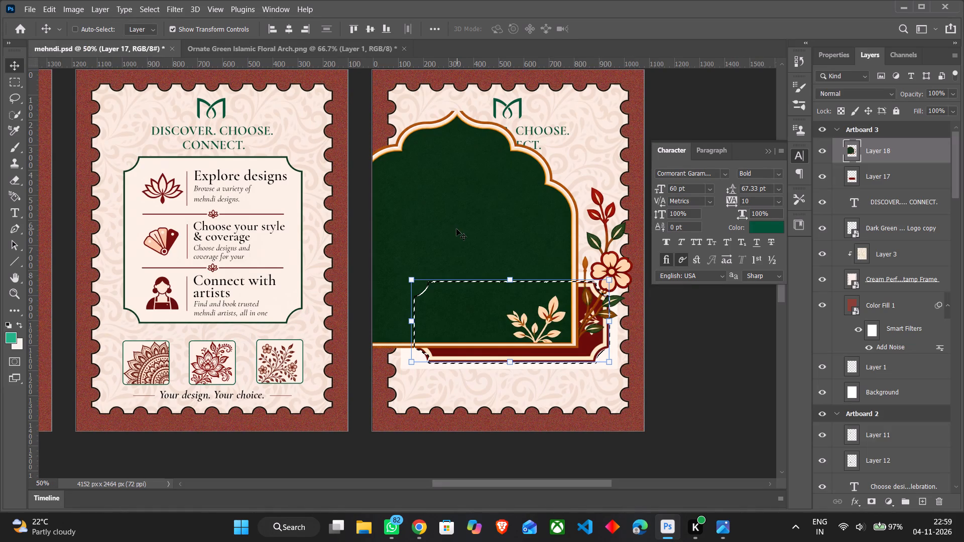
pyautogui.moveTo(443, 240); pyautogui.dragTo(493, 233)
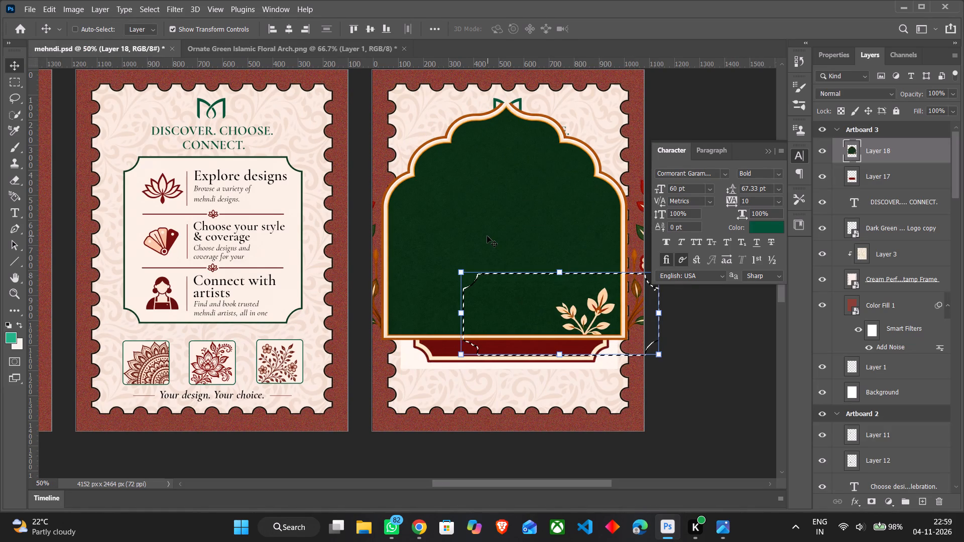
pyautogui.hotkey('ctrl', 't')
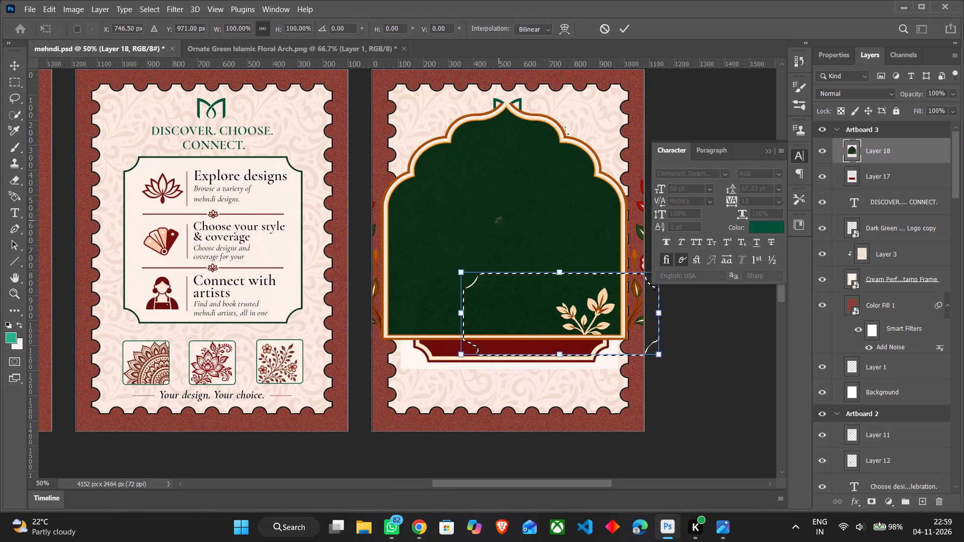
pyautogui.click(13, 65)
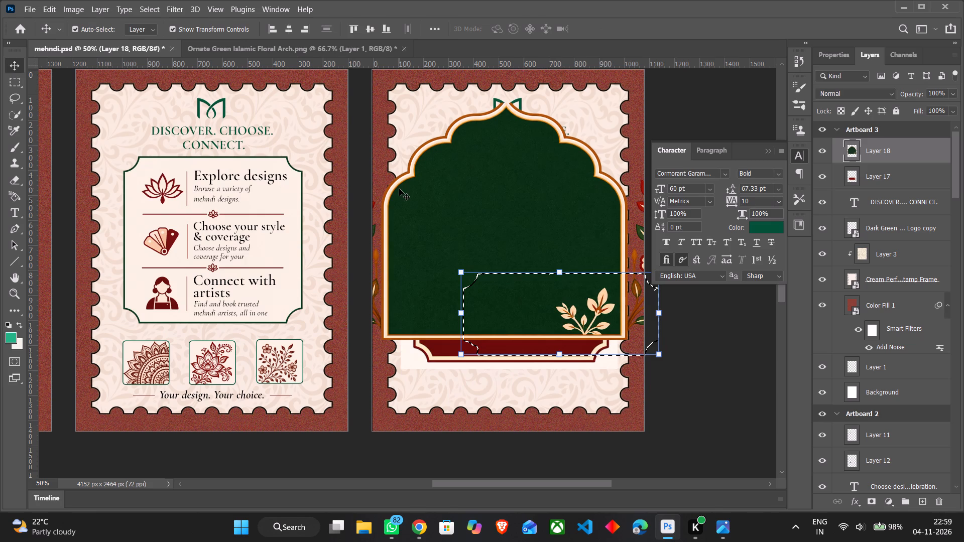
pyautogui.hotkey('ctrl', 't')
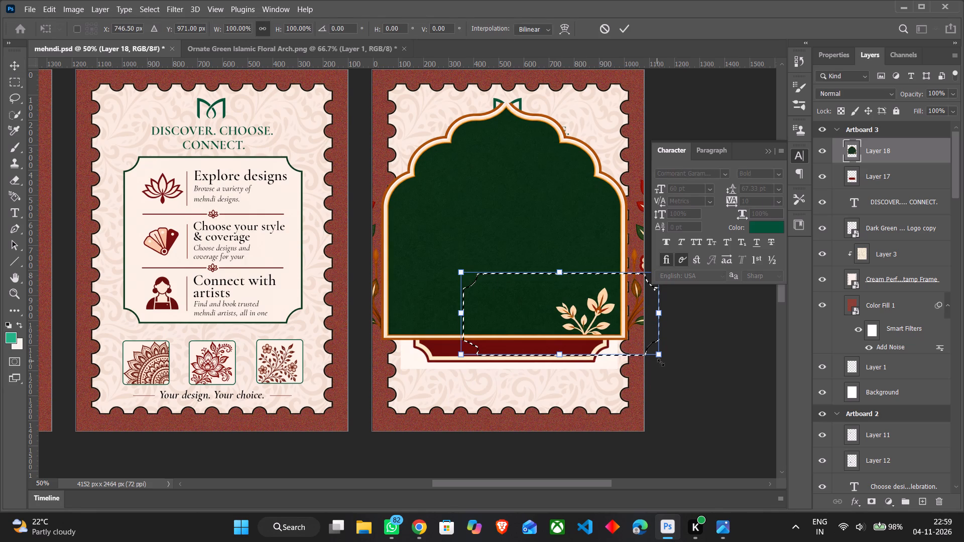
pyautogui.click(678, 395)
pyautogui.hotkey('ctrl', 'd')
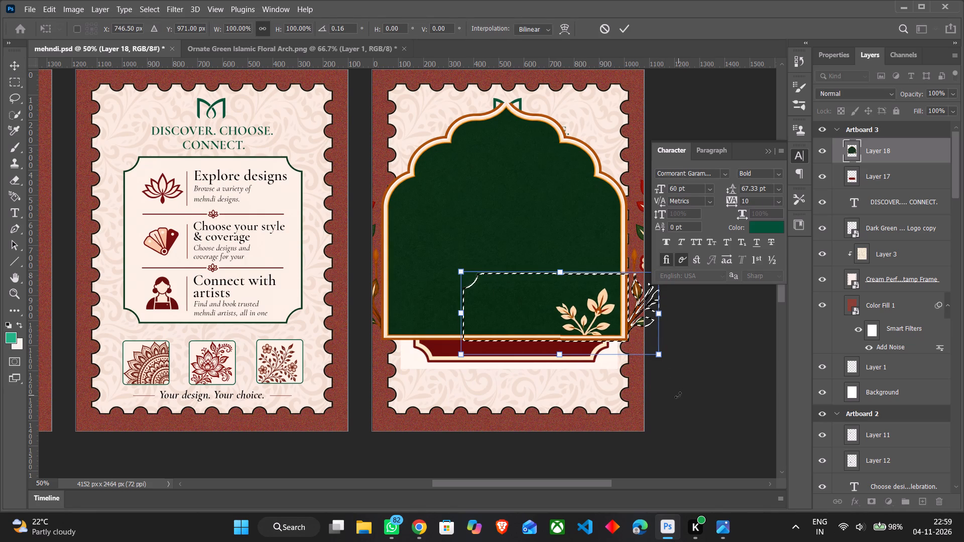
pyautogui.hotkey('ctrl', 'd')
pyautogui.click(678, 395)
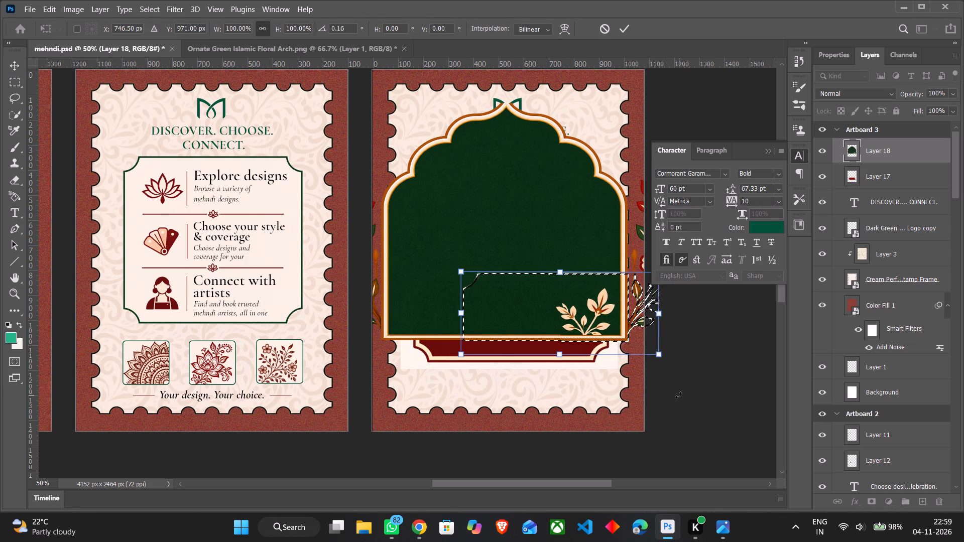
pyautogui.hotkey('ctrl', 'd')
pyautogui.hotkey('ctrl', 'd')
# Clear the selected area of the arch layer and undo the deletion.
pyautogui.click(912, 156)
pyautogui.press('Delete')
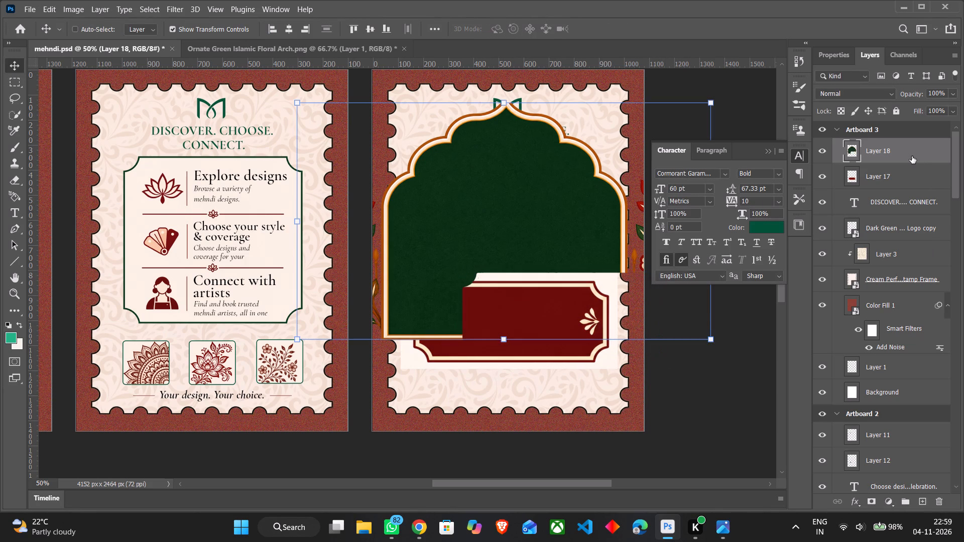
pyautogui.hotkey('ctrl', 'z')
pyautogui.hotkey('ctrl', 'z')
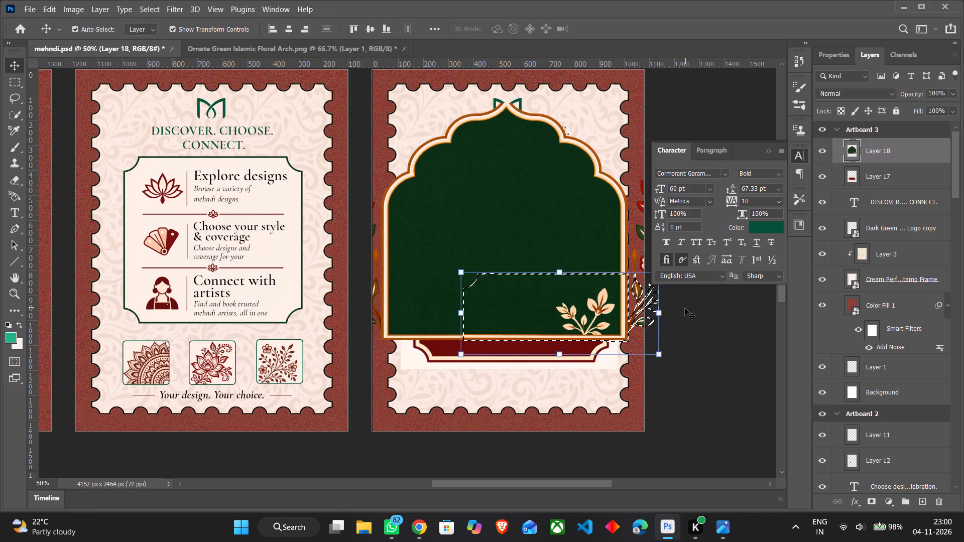
# Remove the leftover box selection and delete Layer 17, the maroon box with its pale background, from Artboard 3.
pyautogui.hotkey('ctrl', 'd')
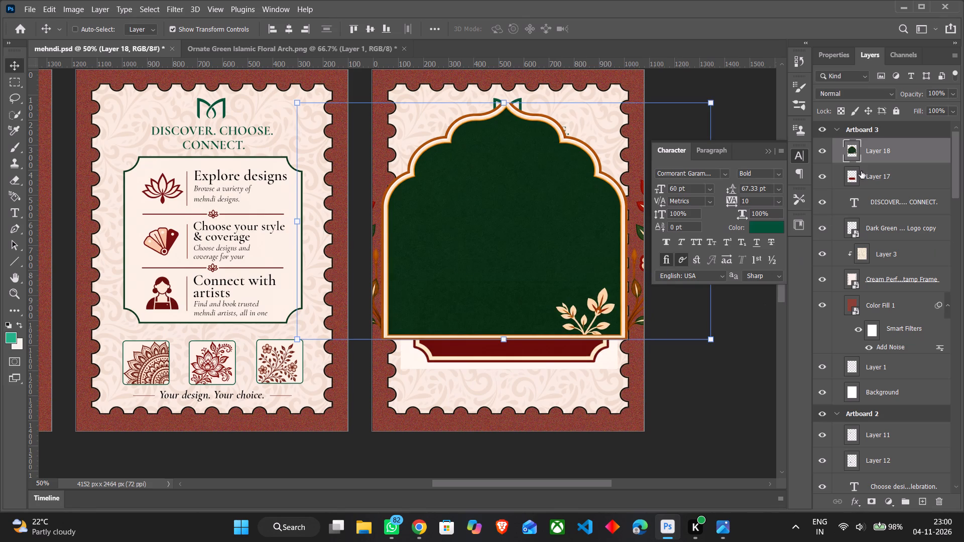
pyautogui.click(894, 175)
pyautogui.press('Delete')
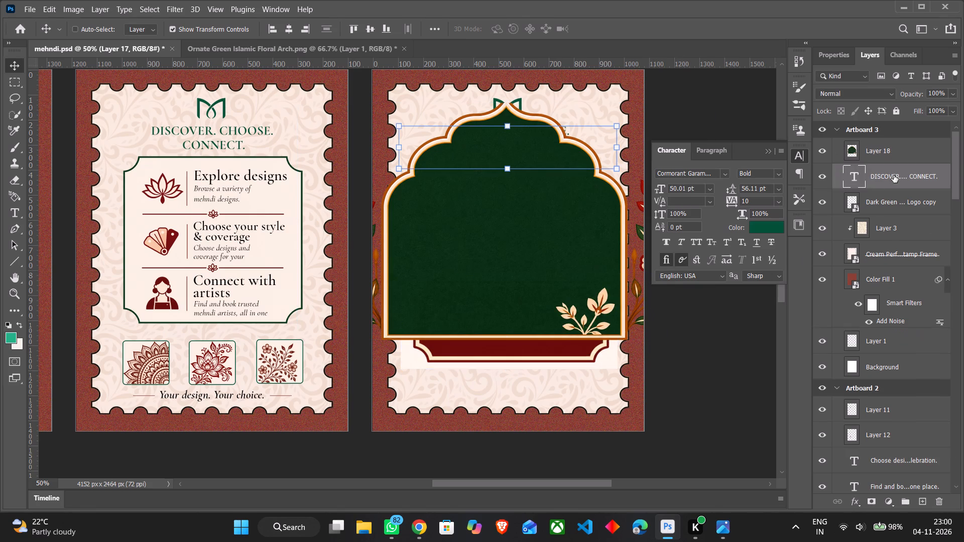
# Scale the floral arch layer down to about 60% and centre it below the DISCOVER. CHOOSE. CONNECT. heading.
pyautogui.click(920, 154)
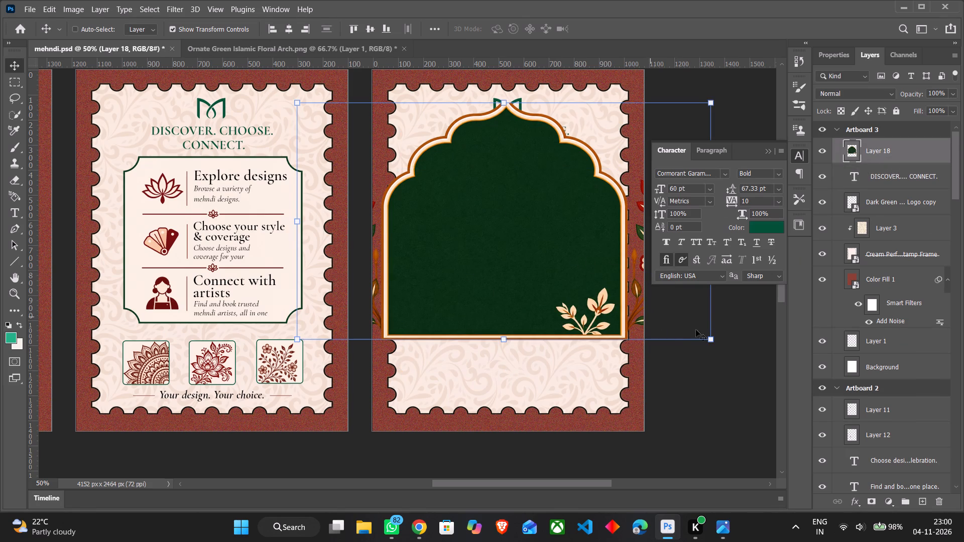
pyautogui.moveTo(707, 335); pyautogui.dragTo(615, 278)
pyautogui.moveTo(403, 277); pyautogui.dragTo(443, 271)
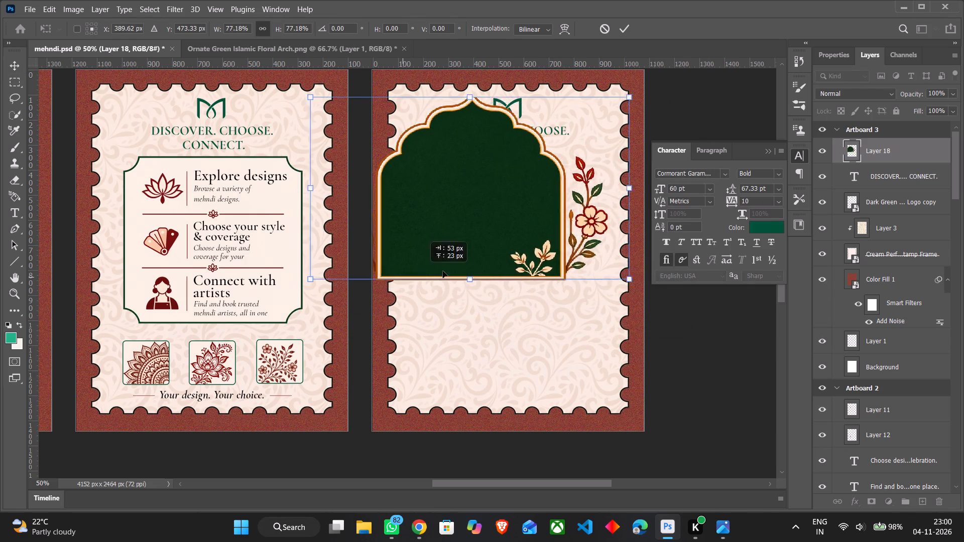
pyautogui.moveTo(443, 271); pyautogui.dragTo(475, 273)
pyautogui.moveTo(370, 282); pyautogui.dragTo(442, 240)
pyautogui.moveTo(541, 199); pyautogui.dragTo(489, 258)
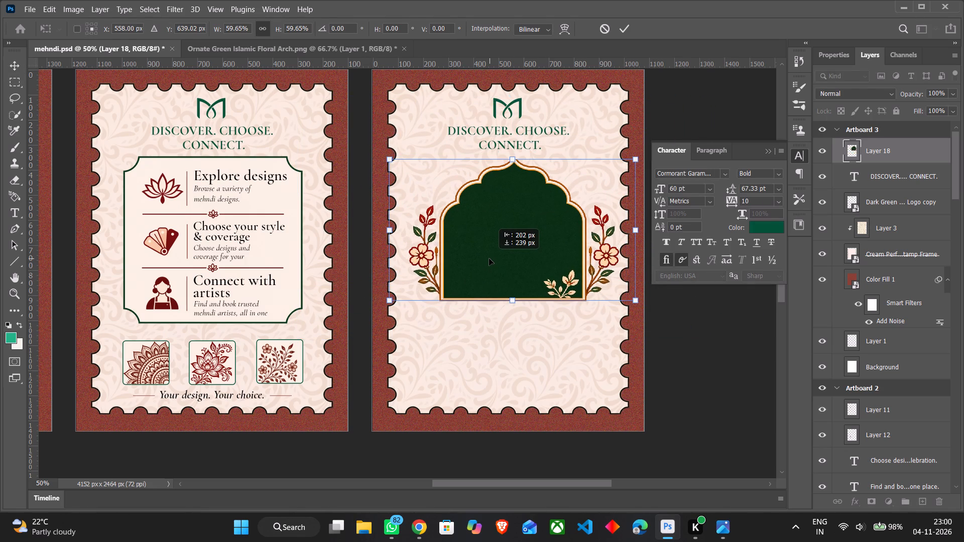
pyautogui.moveTo(489, 258); pyautogui.dragTo(487, 258)
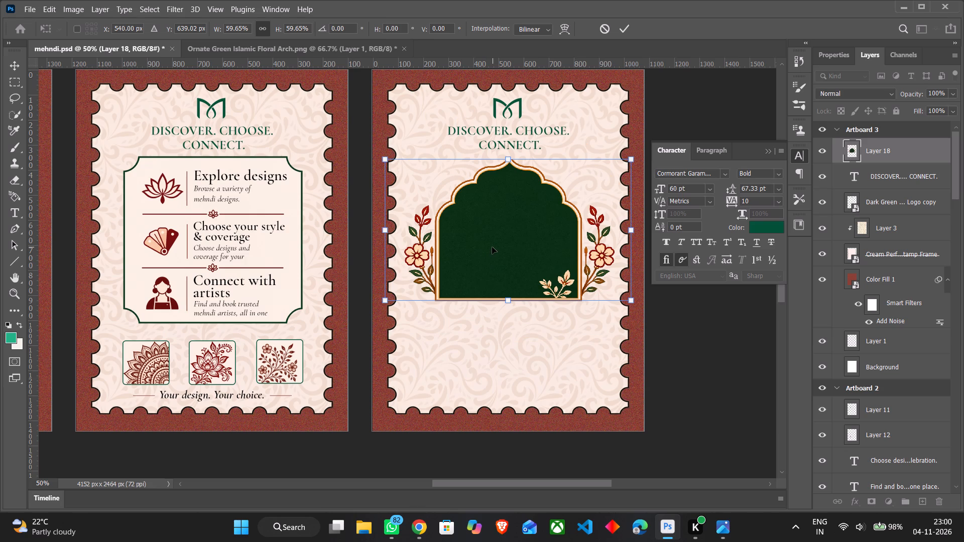
pyautogui.click(494, 261)
pyautogui.click(711, 453)
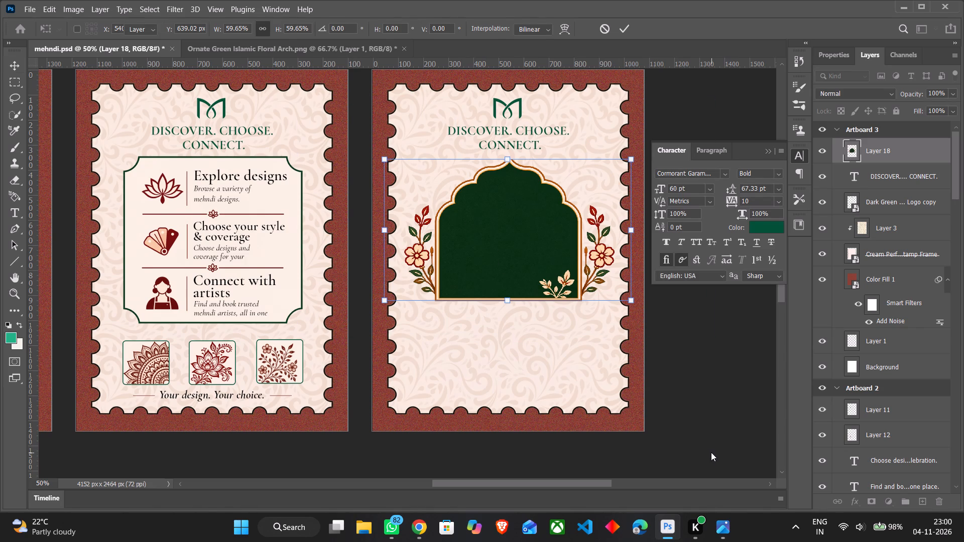
# Align the floral arch layer to the horizontal centre of Artboard 3.
pyautogui.click(505, 240)
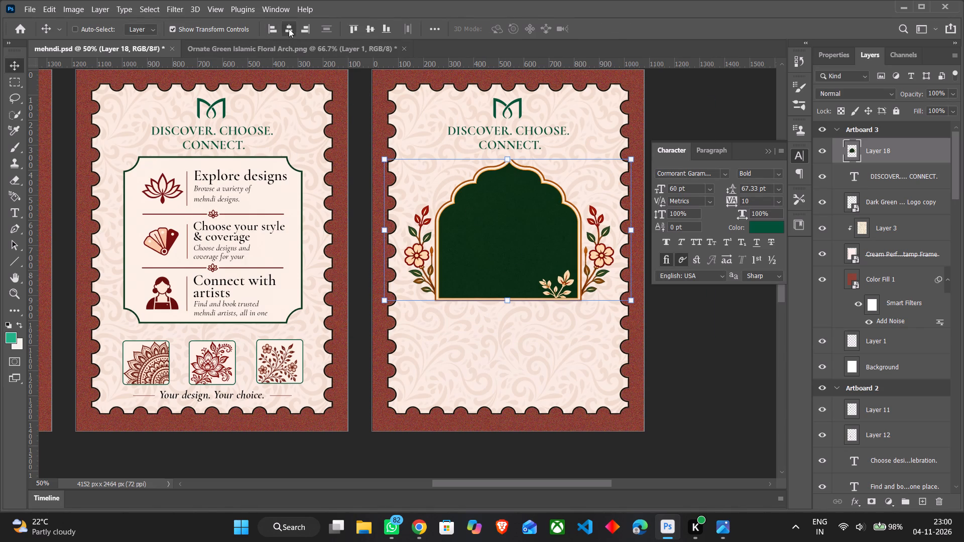
pyautogui.click(289, 29)
pyautogui.click(289, 35)
pyautogui.click(269, 31)
pyautogui.click(289, 29)
pyautogui.click(426, 530)
pyautogui.click(424, 8)
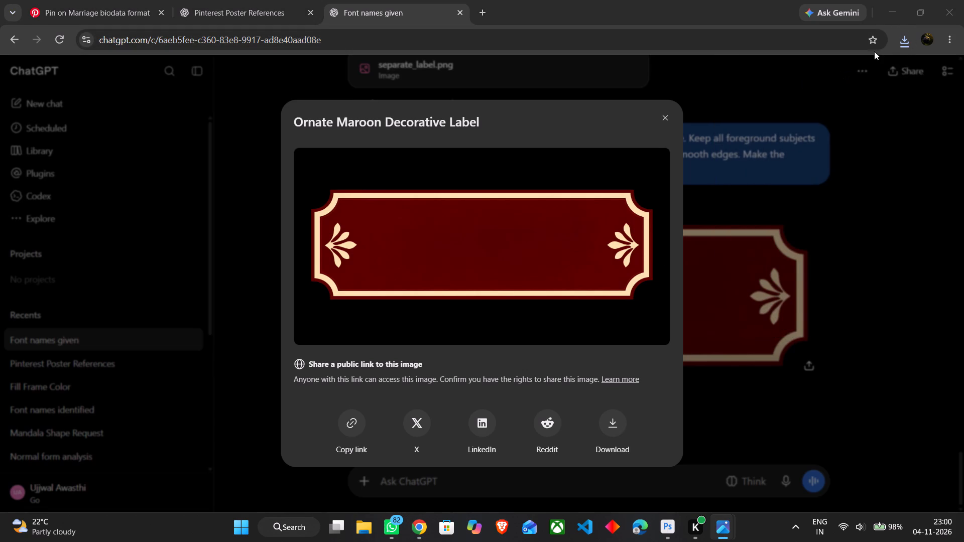
# Switch to Photoshop, open Ornate Maroon Decorative Label.png and bring its layer onto Artboard 3 of mehndi.psd.
pyautogui.click(672, 530)
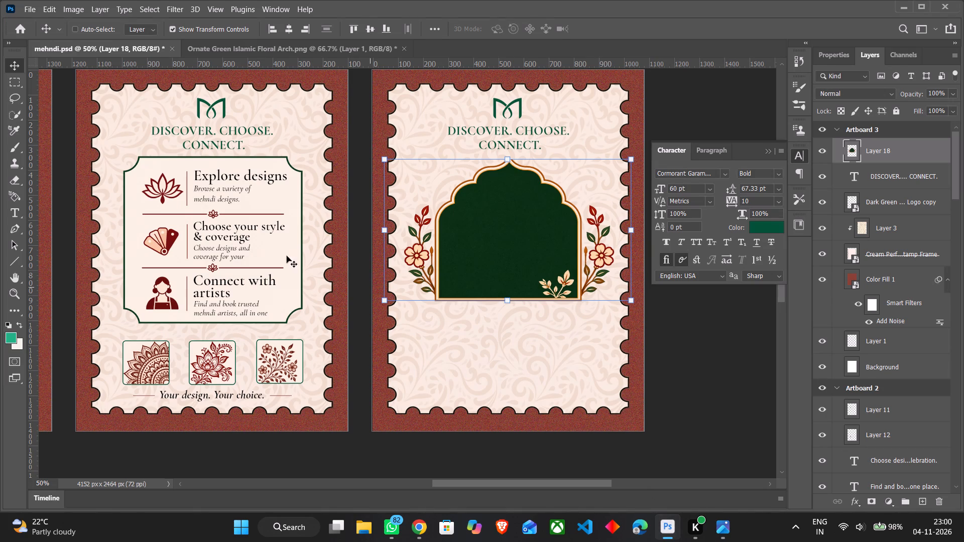
pyautogui.click(30, 14)
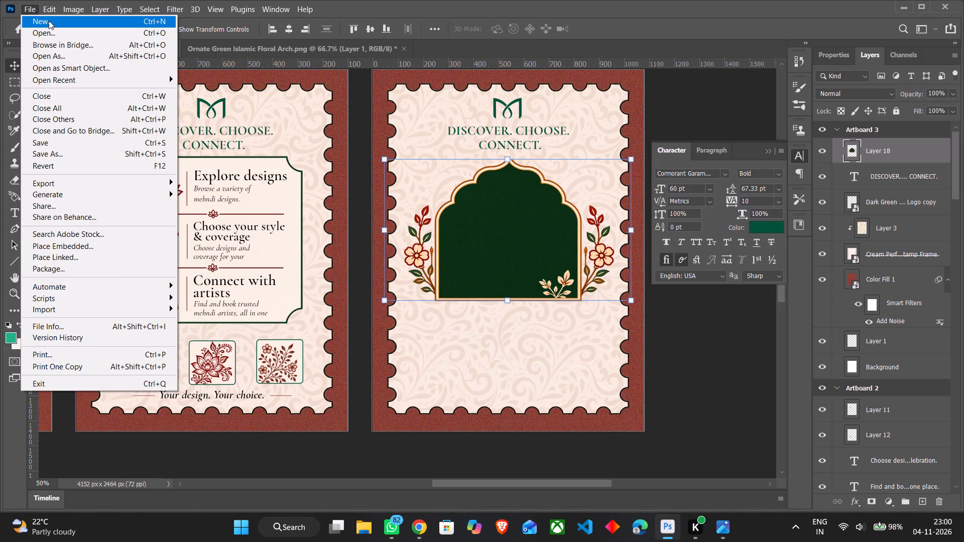
pyautogui.click(49, 30)
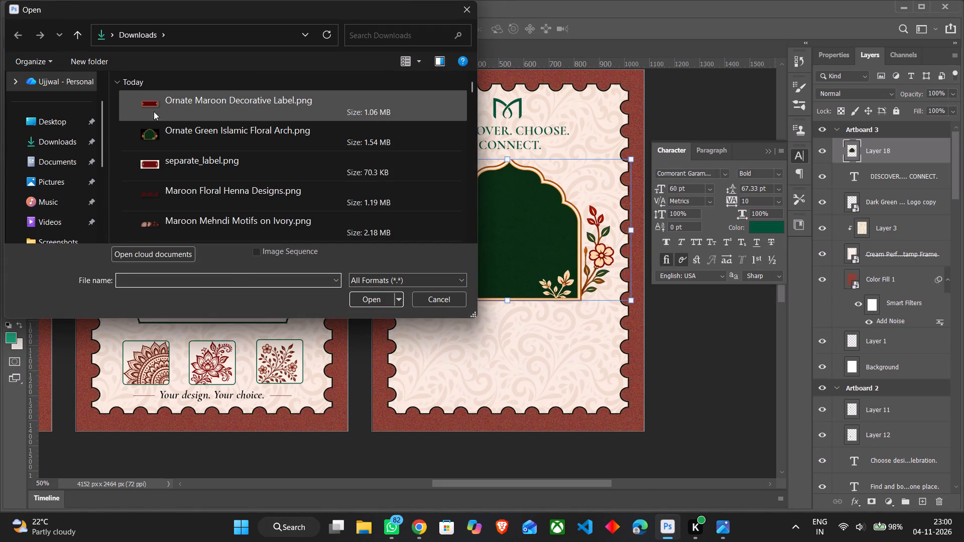
pyautogui.click(157, 104)
pyautogui.click(364, 303)
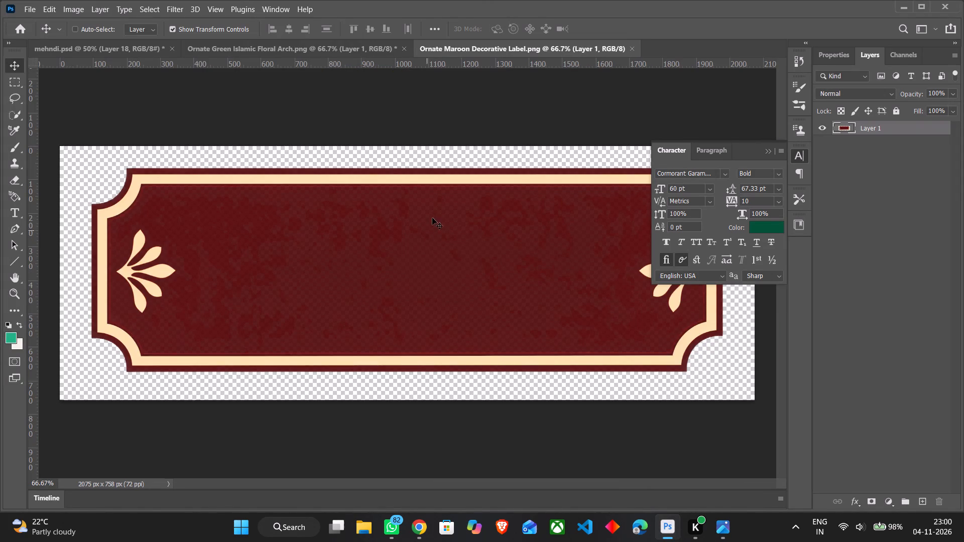
pyautogui.moveTo(434, 213); pyautogui.dragTo(408, 291)
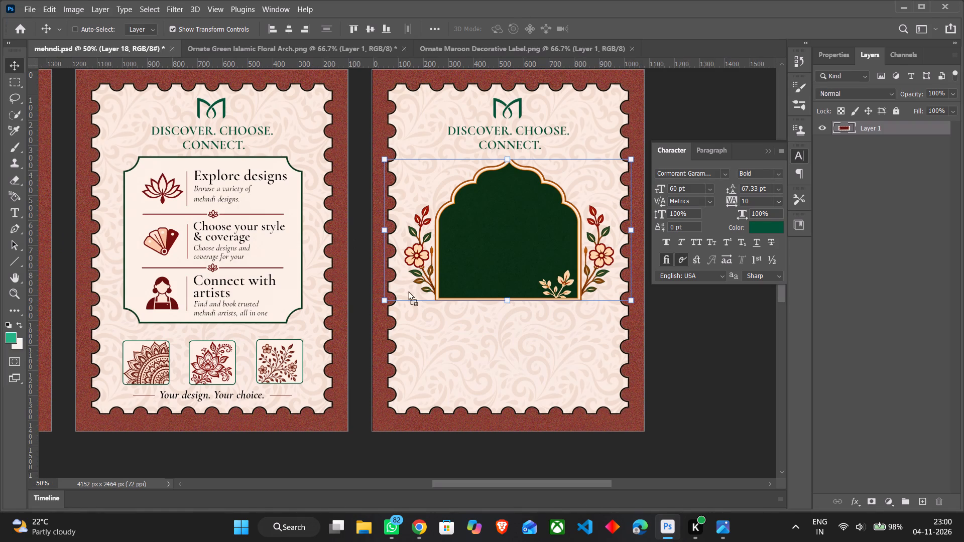
pyautogui.moveTo(408, 291); pyautogui.dragTo(498, 342)
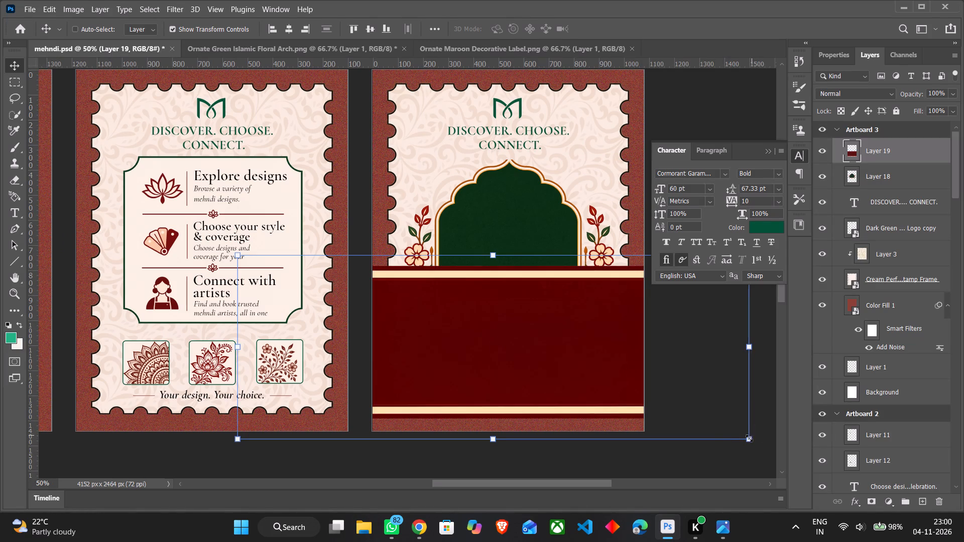
# Scale the maroon label down to about 40% and place it centred against the base of the floral arch.
pyautogui.moveTo(748, 441); pyautogui.dragTo(606, 386)
pyautogui.moveTo(237, 386); pyautogui.dragTo(259, 381)
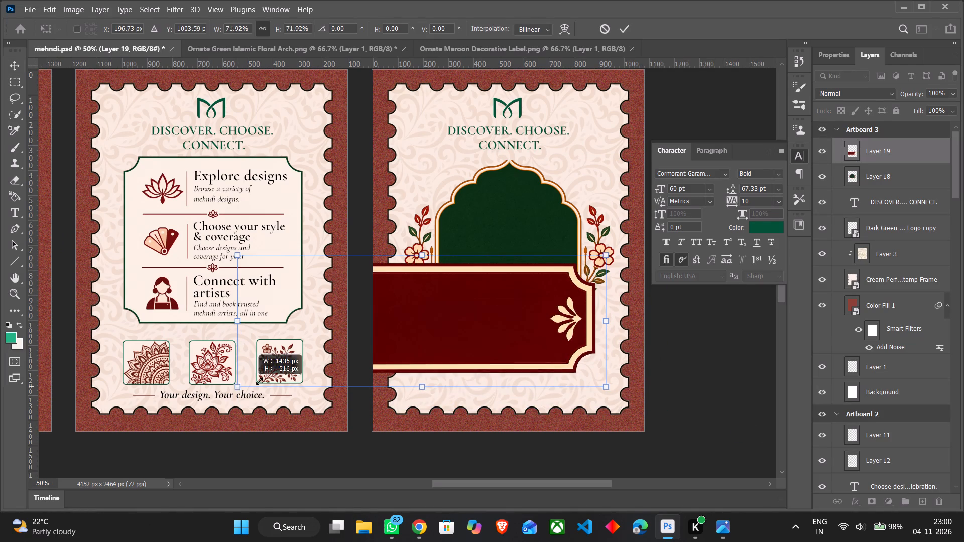
pyautogui.moveTo(259, 381); pyautogui.dragTo(345, 371)
pyautogui.moveTo(442, 324); pyautogui.dragTo(478, 365)
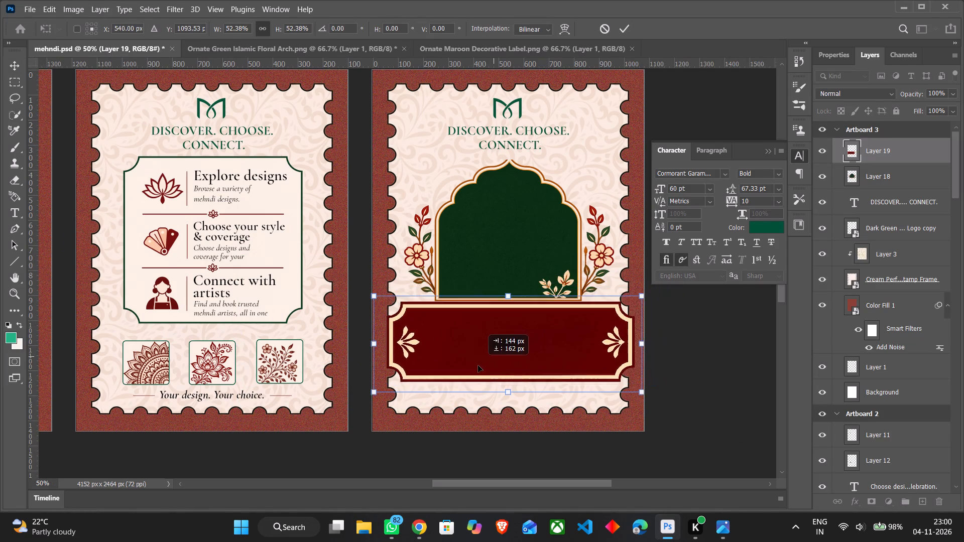
pyautogui.moveTo(478, 365); pyautogui.dragTo(478, 366)
pyautogui.moveTo(640, 395); pyautogui.dragTo(610, 380)
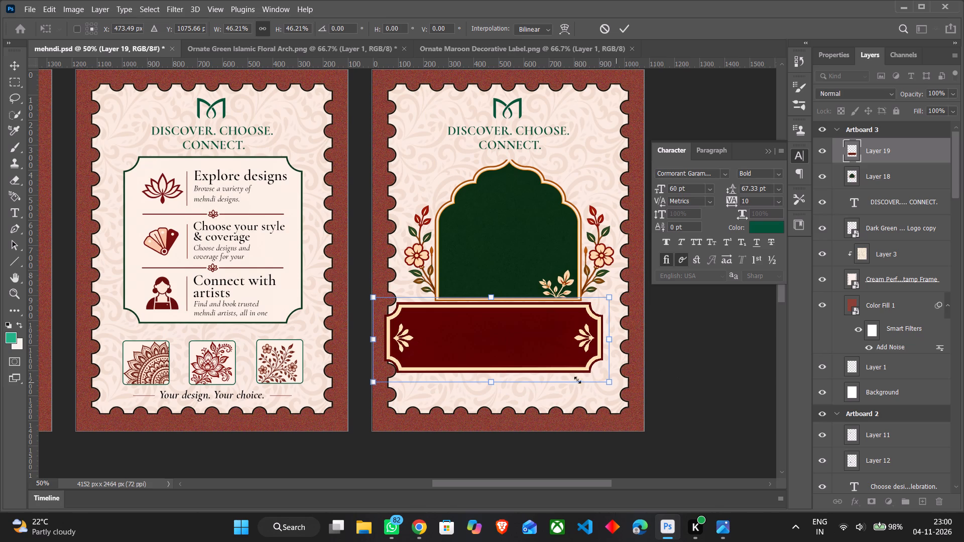
pyautogui.moveTo(374, 382); pyautogui.dragTo(406, 374)
pyautogui.click(501, 353)
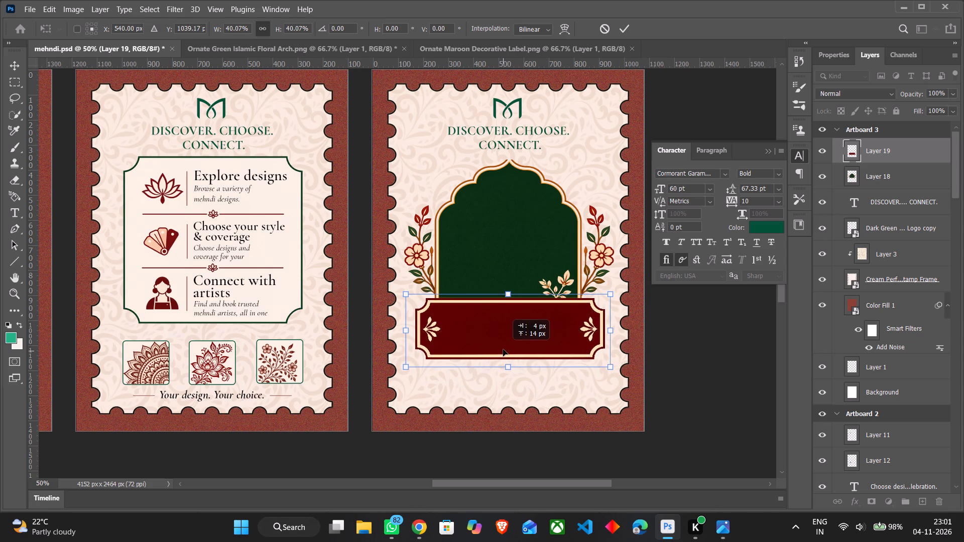
pyautogui.press('Down')
pyautogui.press('Down')
pyautogui.press('Down')
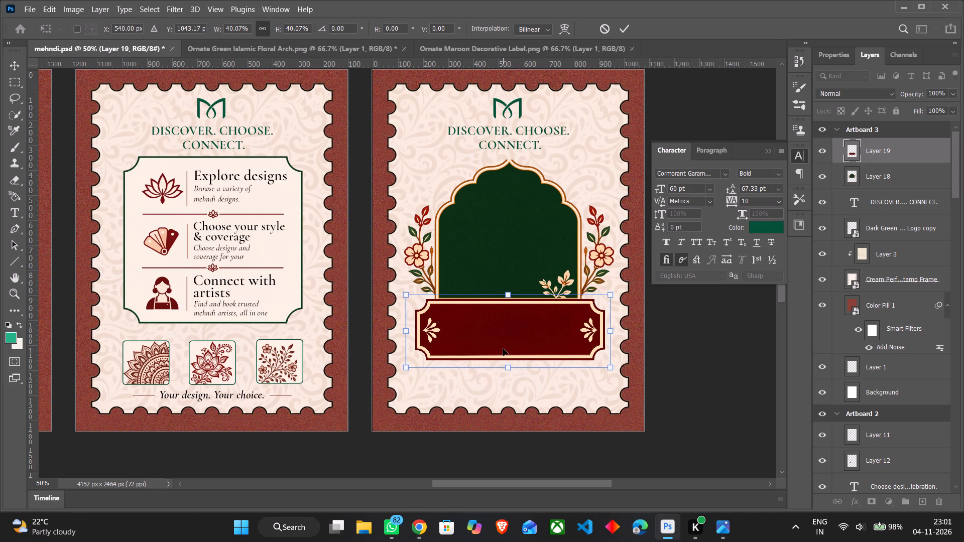
pyautogui.press('Down')
pyautogui.press('Down')
pyautogui.press('Down')
pyautogui.press('Up')
pyautogui.press('Up')
pyautogui.press('Up')
# Enlarge the maroon label to about 910 px wide and align it to the horizontal centre of Artboard 3.
pyautogui.hotkey('ctrl', '+')
pyautogui.moveTo(680, 403); pyautogui.dragTo(687, 410)
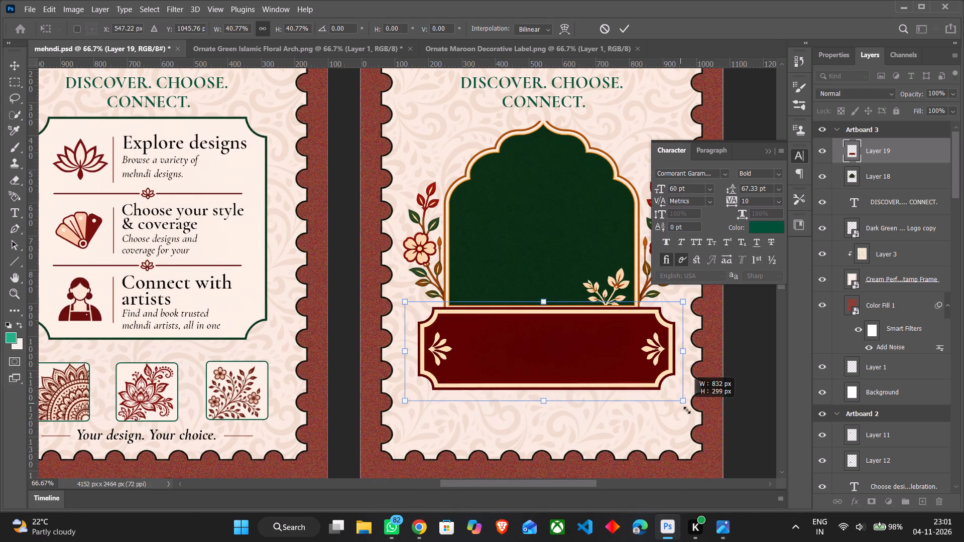
pyautogui.moveTo(687, 410); pyautogui.dragTo(700, 422)
pyautogui.moveTo(406, 406); pyautogui.dragTo(401, 413)
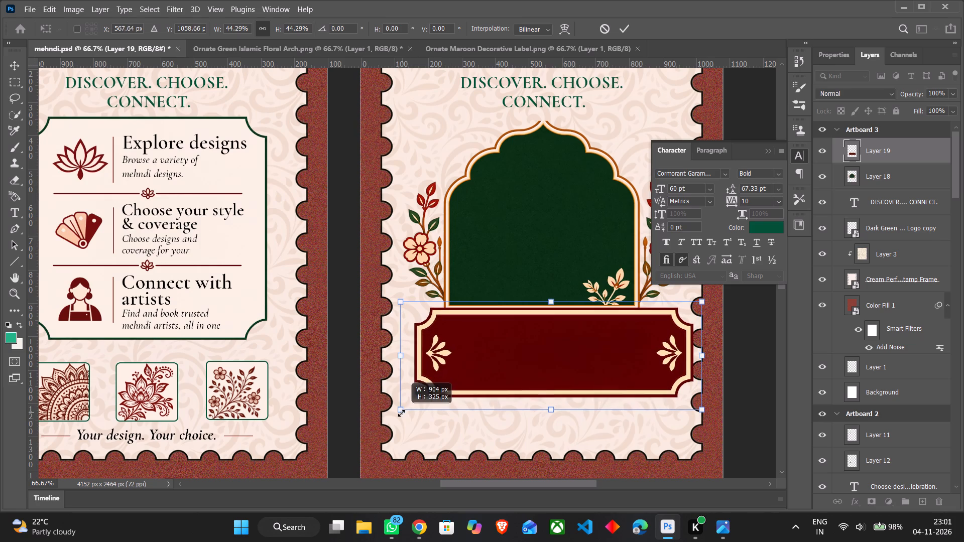
pyautogui.moveTo(401, 413); pyautogui.dragTo(401, 415)
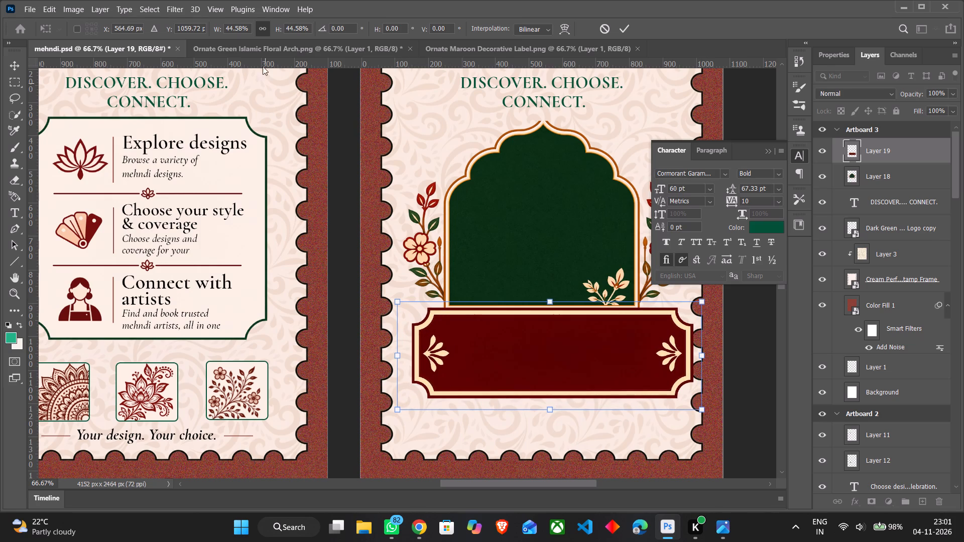
pyautogui.click(566, 353)
pyautogui.click(727, 464)
pyautogui.click(735, 442)
pyautogui.click(758, 439)
pyautogui.click(719, 100)
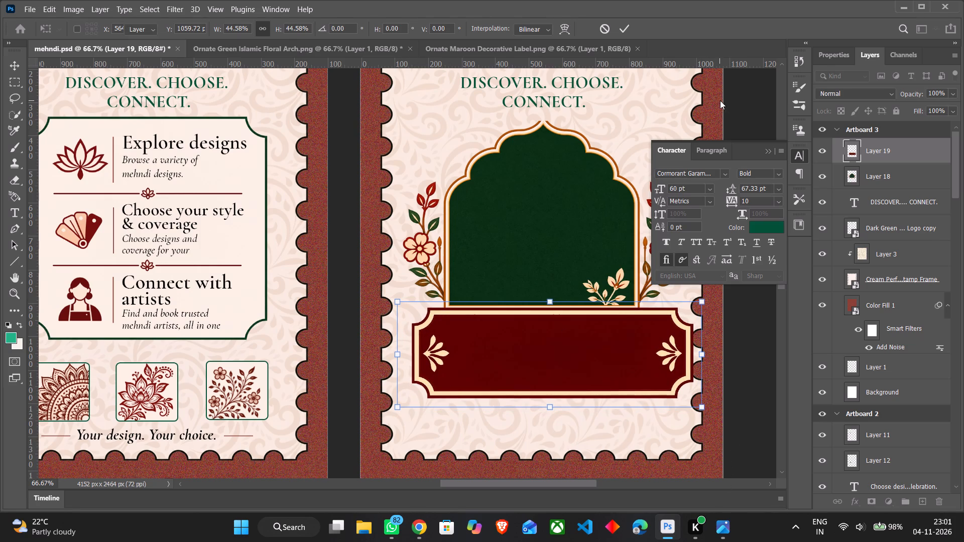
pyautogui.click(284, 28)
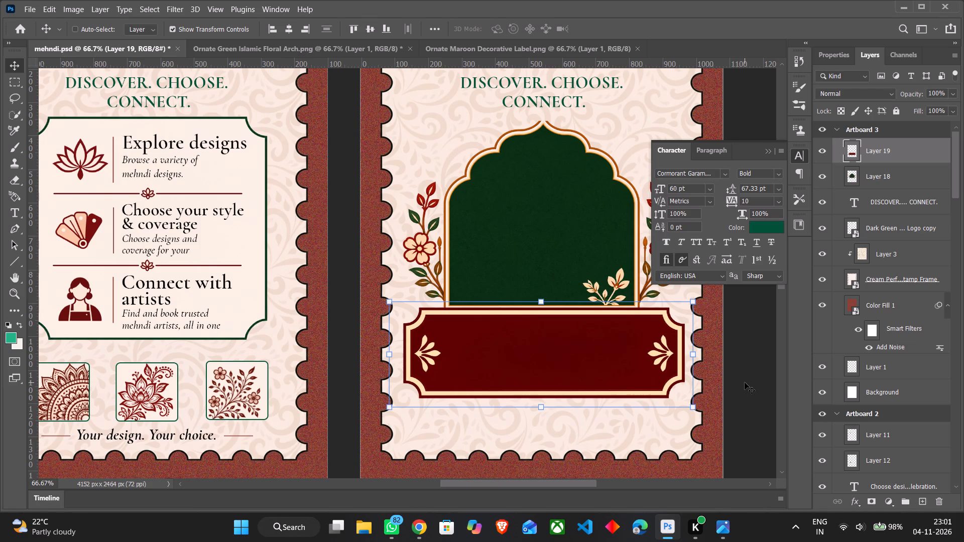
# Stretch only the maroon label's height downward to about 111%.
pyautogui.keyDown('shift'); pyautogui.moveTo(540, 411); pyautogui.dragTo(540, 417); pyautogui.keyUp('shift')
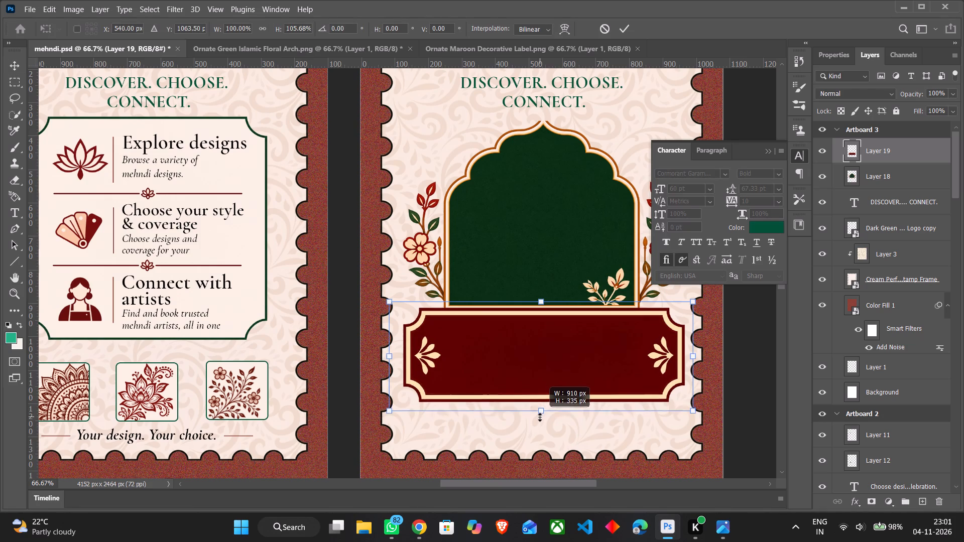
pyautogui.keyDown('shift'); pyautogui.moveTo(540, 417); pyautogui.dragTo(540, 423); pyautogui.keyUp('shift')
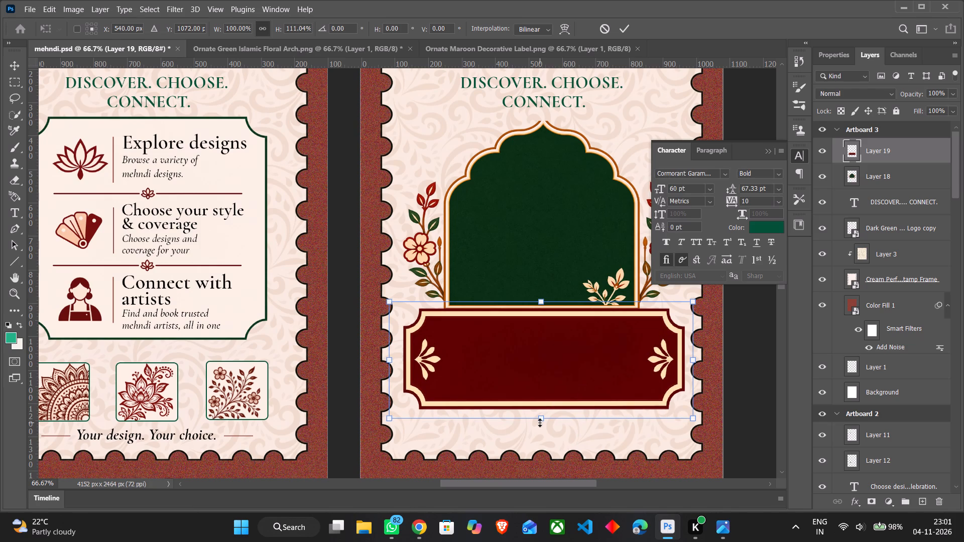
pyautogui.click(758, 402)
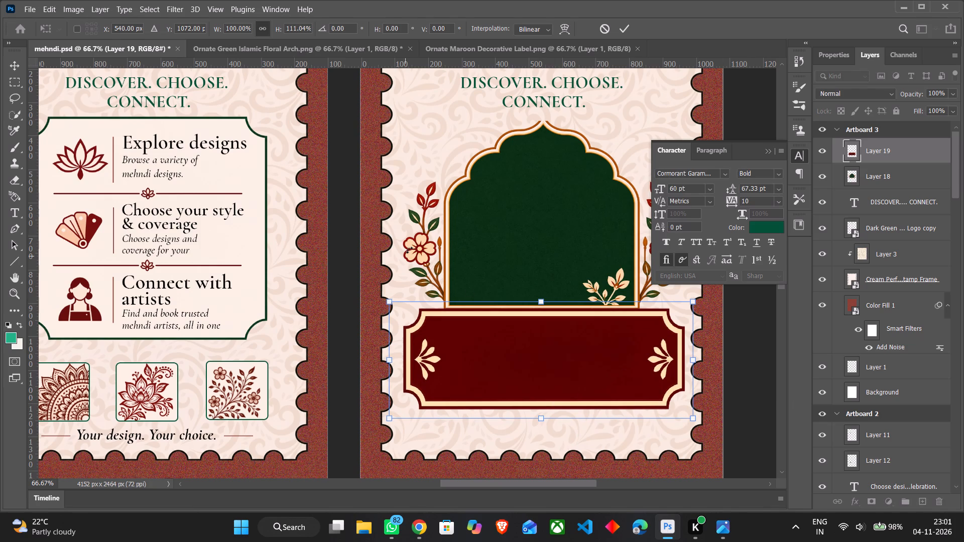
# Duplicate Artboard 3's DISCOVER. CHOOSE. CONNECT. heading, move the copy onto the maroon label above Layer 19, and centre it horizontally.
pyautogui.click(893, 198)
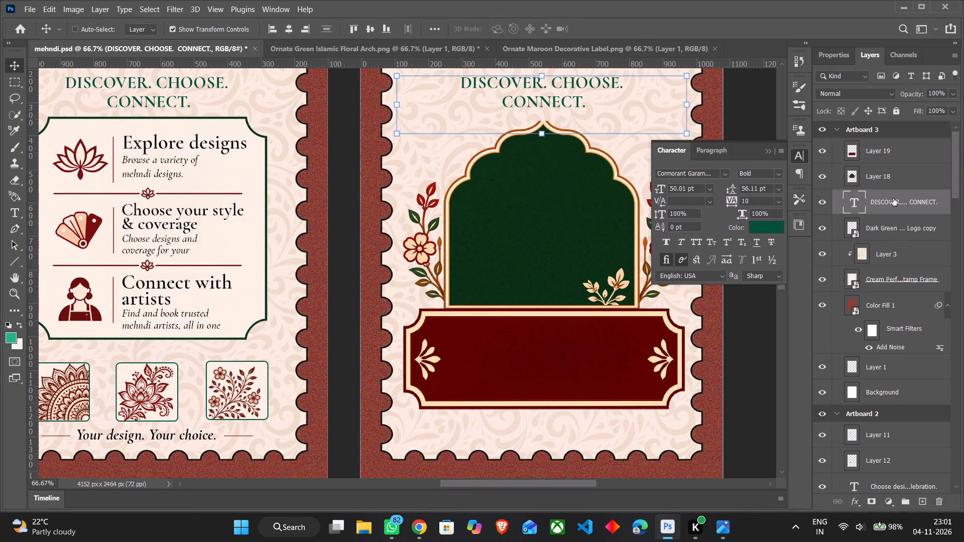
pyautogui.hotkey('ctrl', 'j')
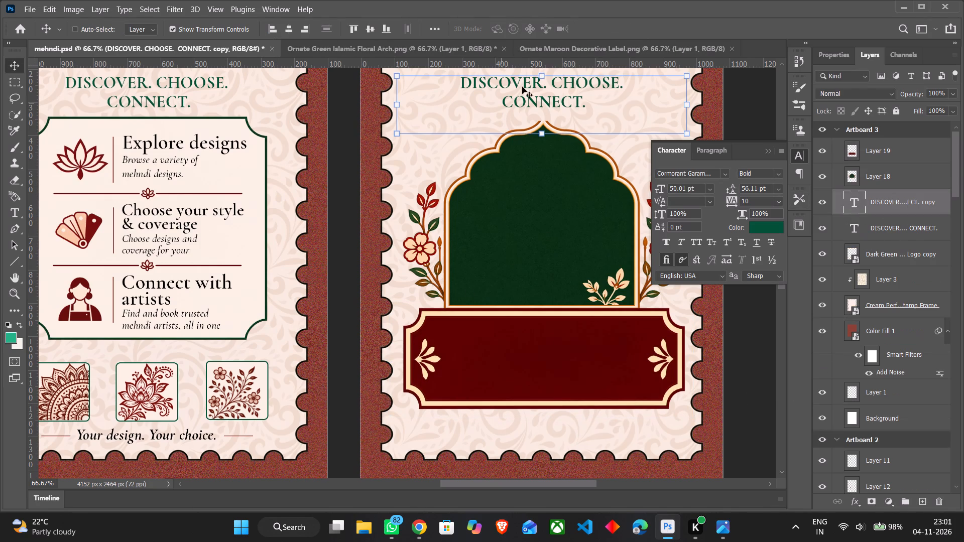
pyautogui.moveTo(554, 88); pyautogui.dragTo(546, 345)
pyautogui.moveTo(546, 353); pyautogui.dragTo(544, 343)
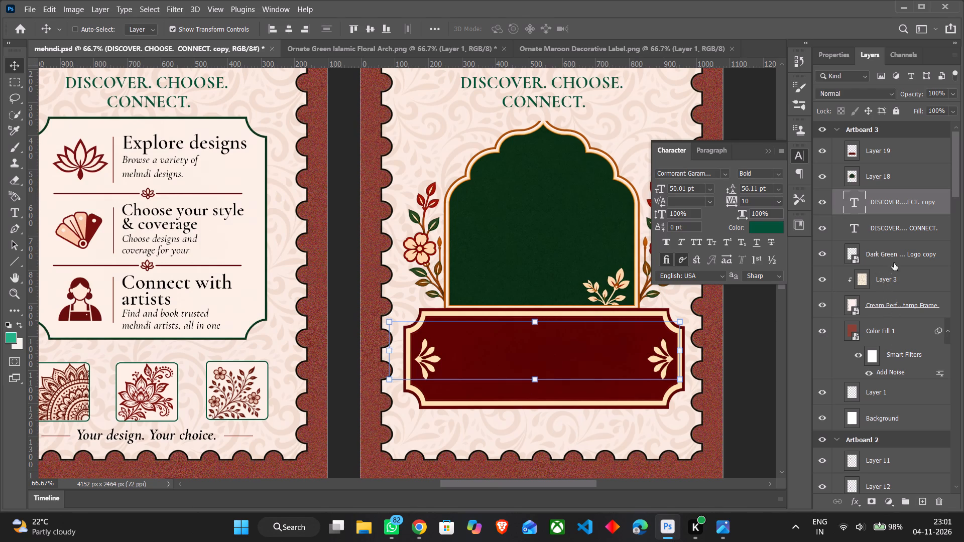
pyautogui.moveTo(891, 202); pyautogui.dragTo(885, 148)
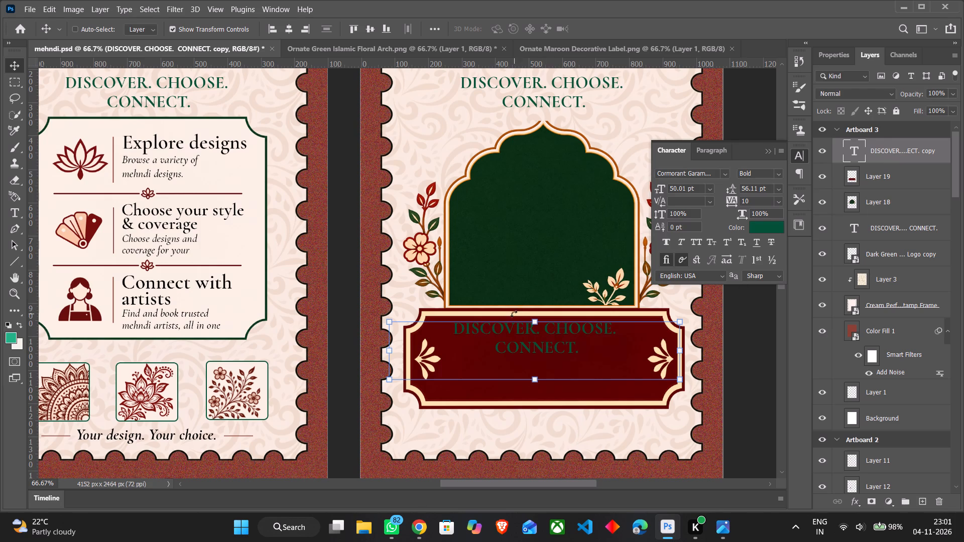
pyautogui.click(293, 31)
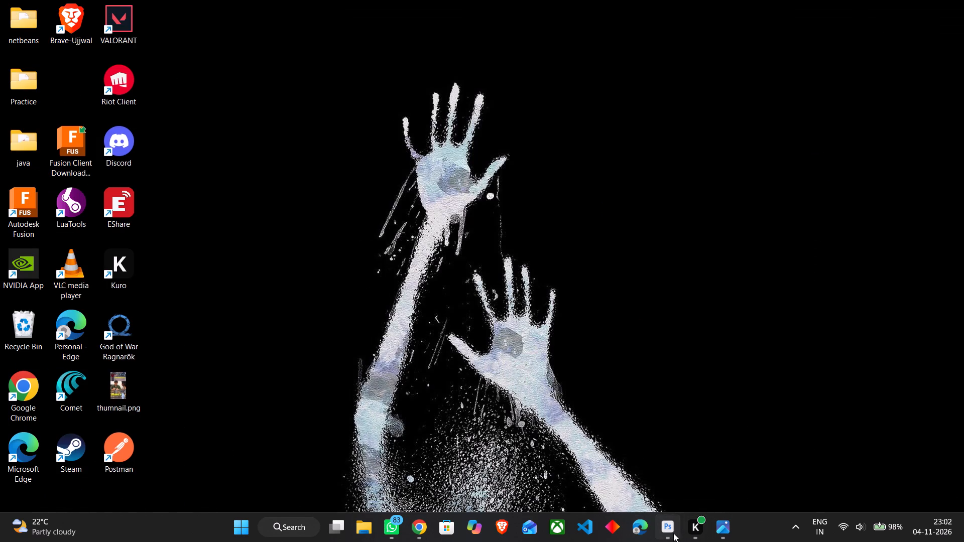
pyautogui.hotkey('ctrl', 'a')
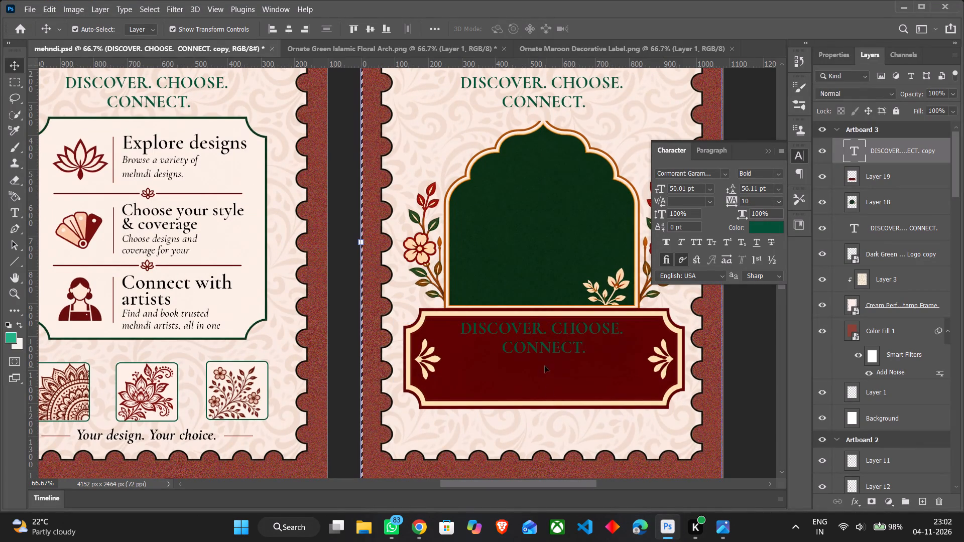
pyautogui.hotkey('ctrl', 'd')
pyautogui.doubleClick(545, 347)
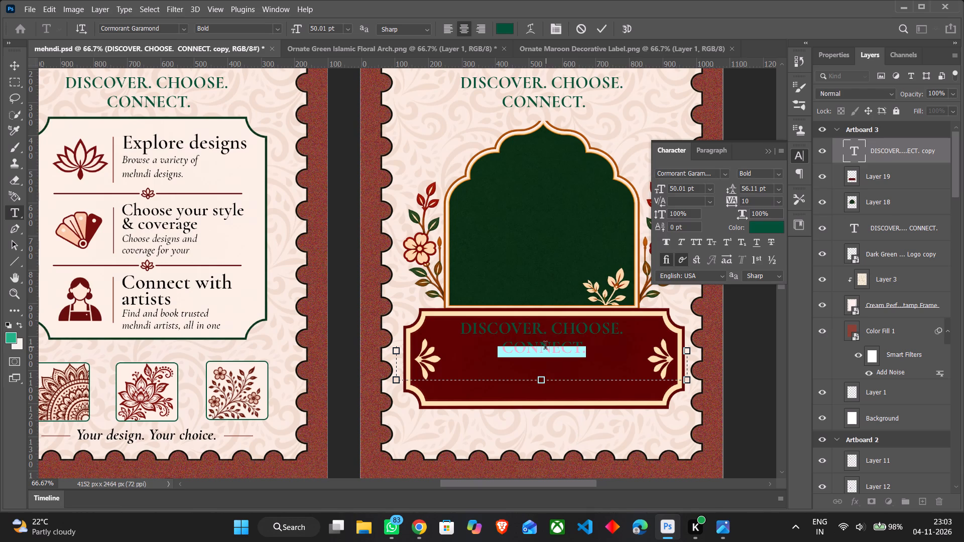
pyautogui.hotkey('ctrl', 'v')
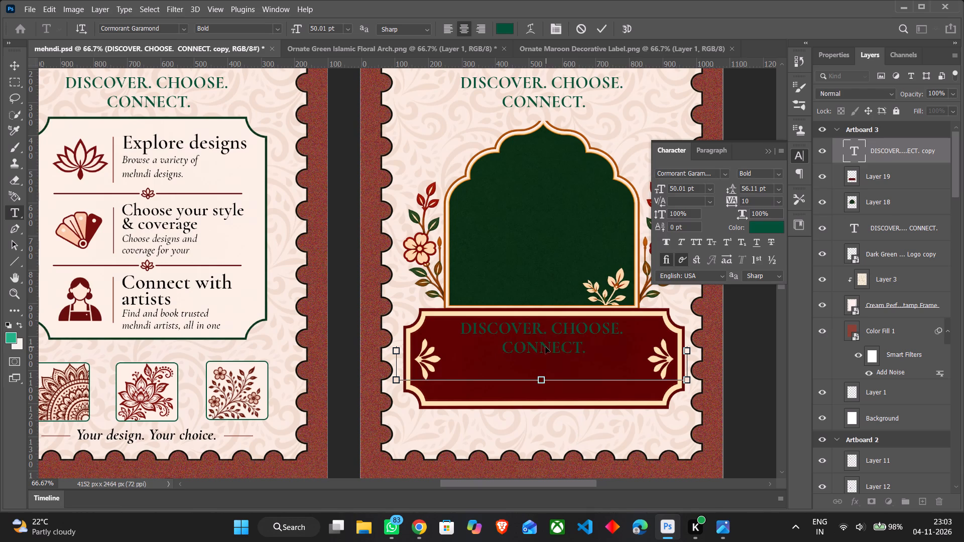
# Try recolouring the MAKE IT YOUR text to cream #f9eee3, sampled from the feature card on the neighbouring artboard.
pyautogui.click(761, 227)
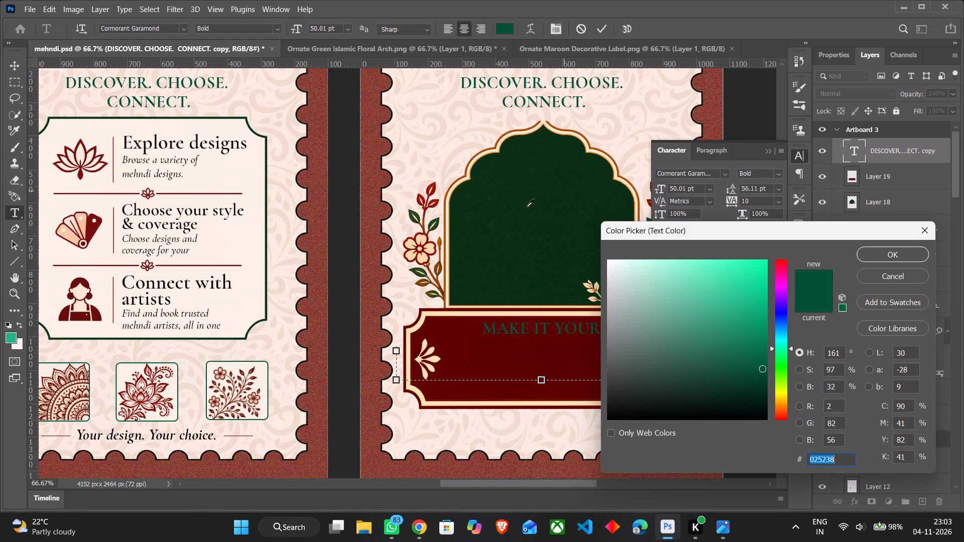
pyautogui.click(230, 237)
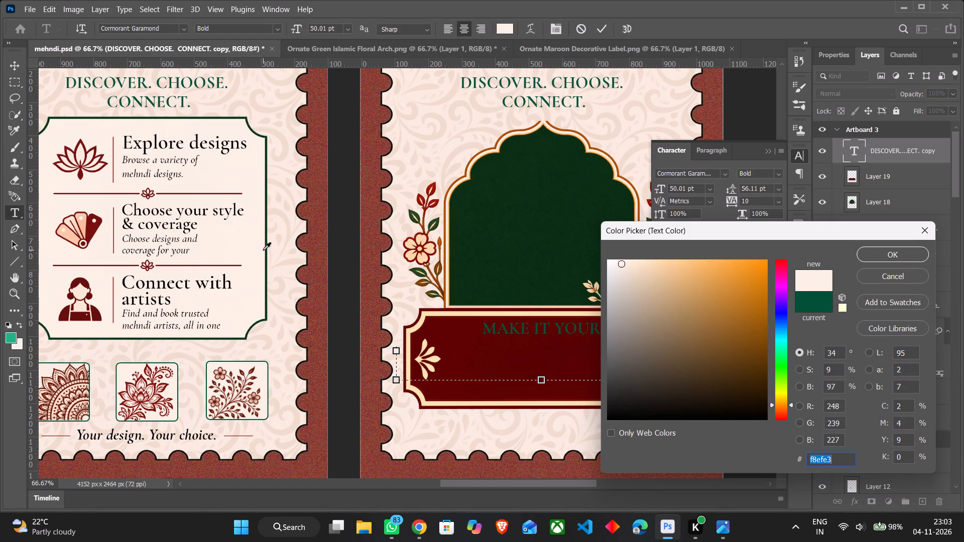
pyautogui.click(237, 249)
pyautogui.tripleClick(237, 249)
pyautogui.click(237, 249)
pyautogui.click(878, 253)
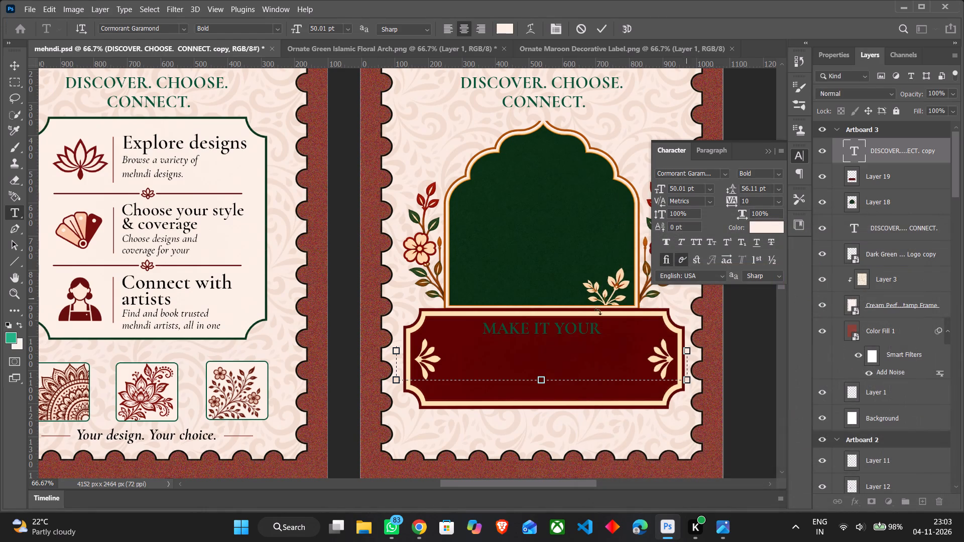
# Select the whole MAKE IT YOUR text and sample cream #f7ebdf from Artboard 3's patterned background as its colour.
pyautogui.hotkey('ctrl', 'a')
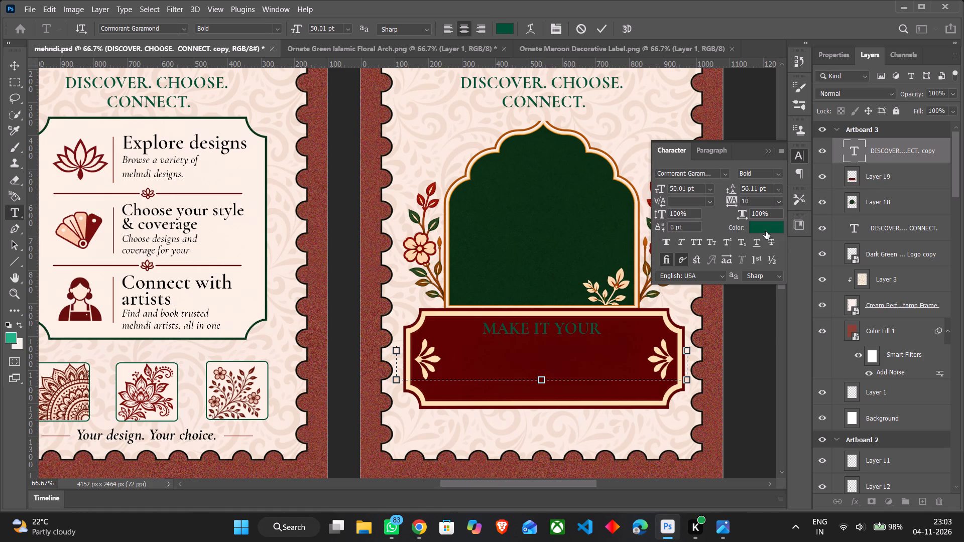
pyautogui.click(766, 231)
pyautogui.click(248, 251)
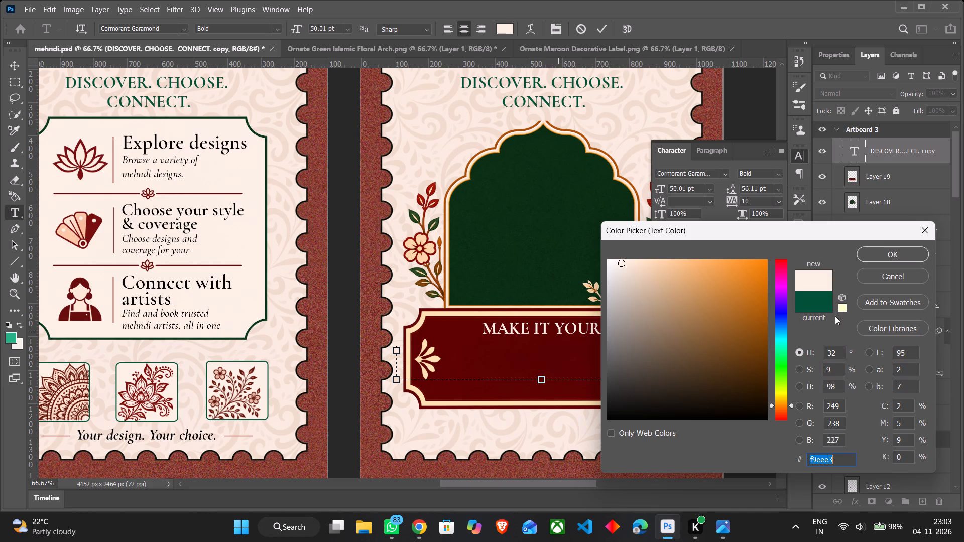
pyautogui.scroll(5, 555, 309)
pyautogui.click(450, 147)
pyautogui.doubleClick(450, 147)
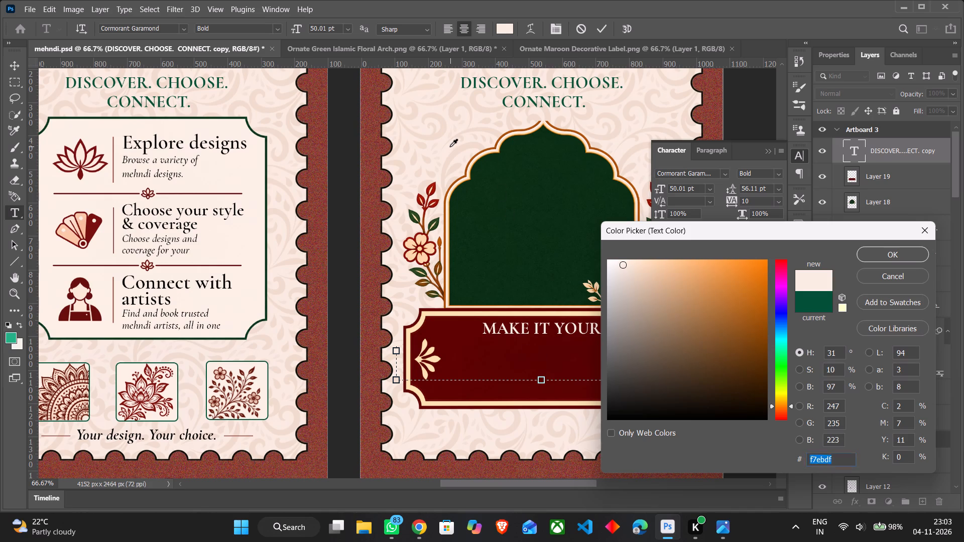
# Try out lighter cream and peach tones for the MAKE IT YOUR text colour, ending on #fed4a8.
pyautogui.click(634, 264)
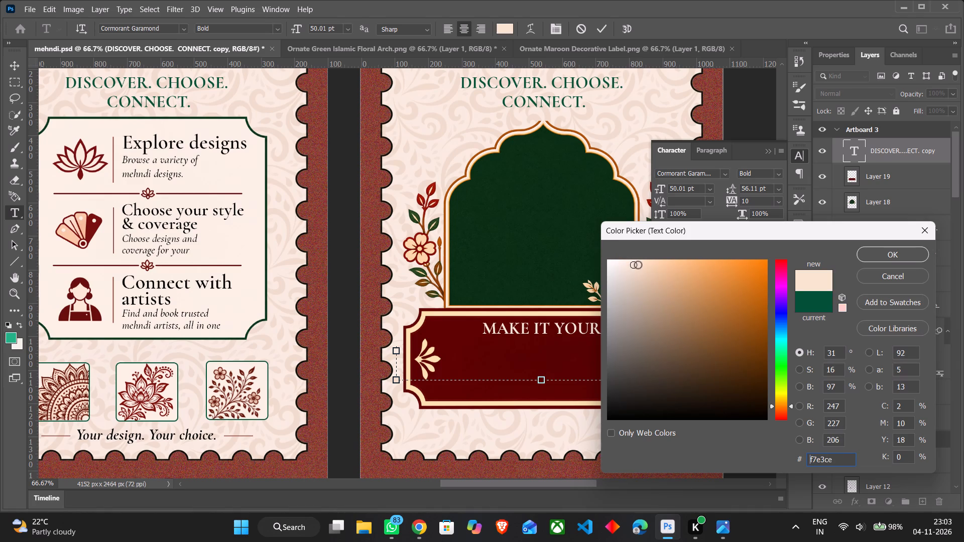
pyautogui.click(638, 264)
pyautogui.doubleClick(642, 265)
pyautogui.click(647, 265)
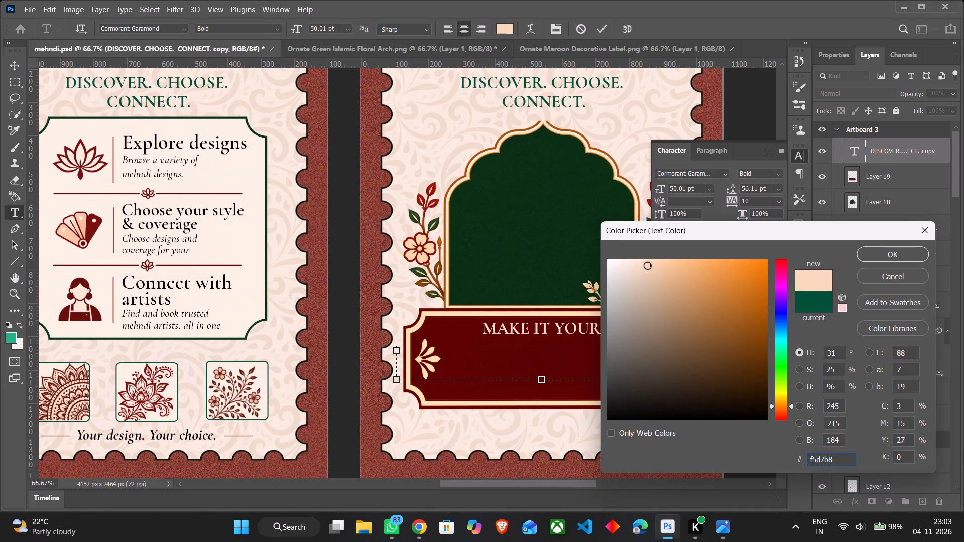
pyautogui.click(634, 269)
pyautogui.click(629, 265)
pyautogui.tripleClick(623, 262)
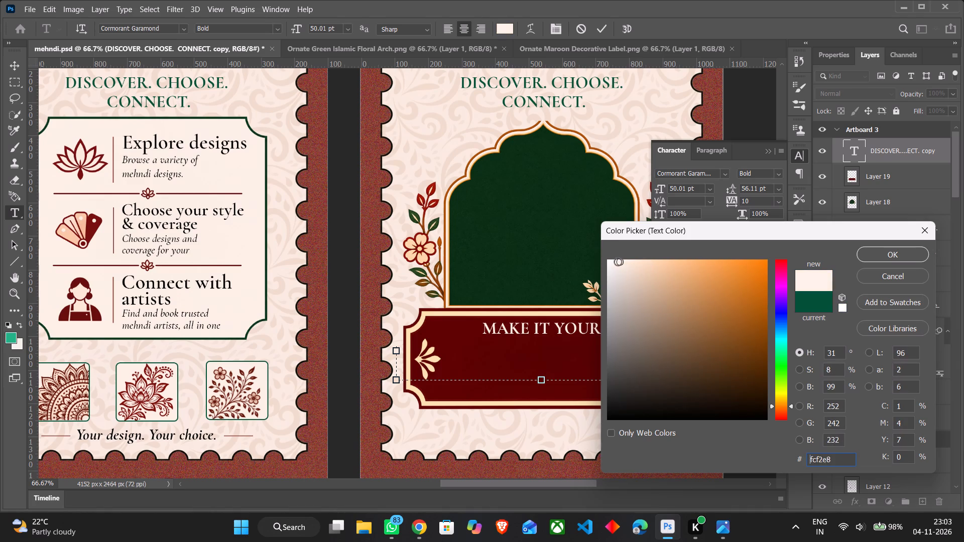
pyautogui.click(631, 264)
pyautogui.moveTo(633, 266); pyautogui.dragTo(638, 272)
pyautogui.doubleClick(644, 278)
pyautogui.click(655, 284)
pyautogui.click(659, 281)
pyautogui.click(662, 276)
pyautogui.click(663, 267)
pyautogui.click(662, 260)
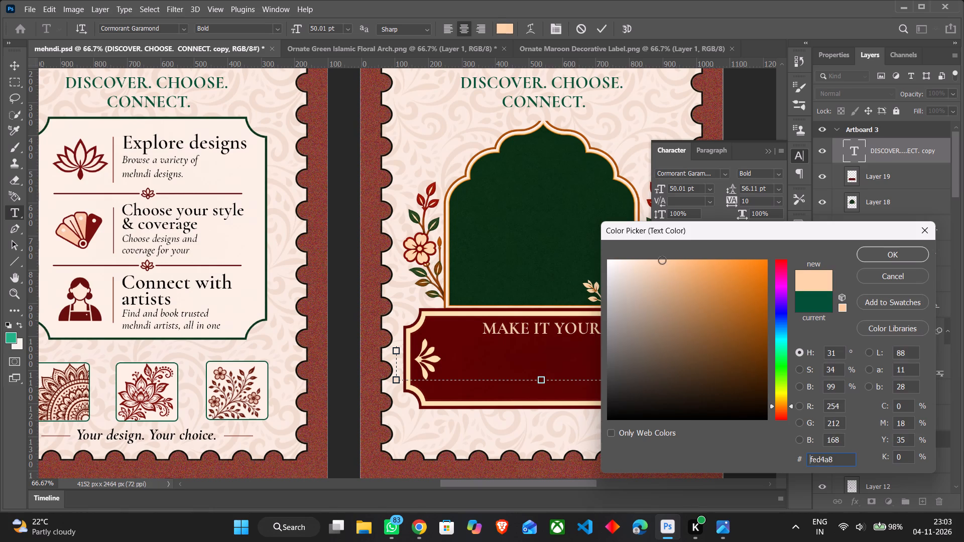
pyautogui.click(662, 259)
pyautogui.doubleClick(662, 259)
# Set the MAKE IT YOUR text colour to beige #eedccb, sampled from Artboard 3's background pattern, and finish the text edit.
pyautogui.click(262, 370)
pyautogui.click(262, 371)
pyautogui.click(237, 319)
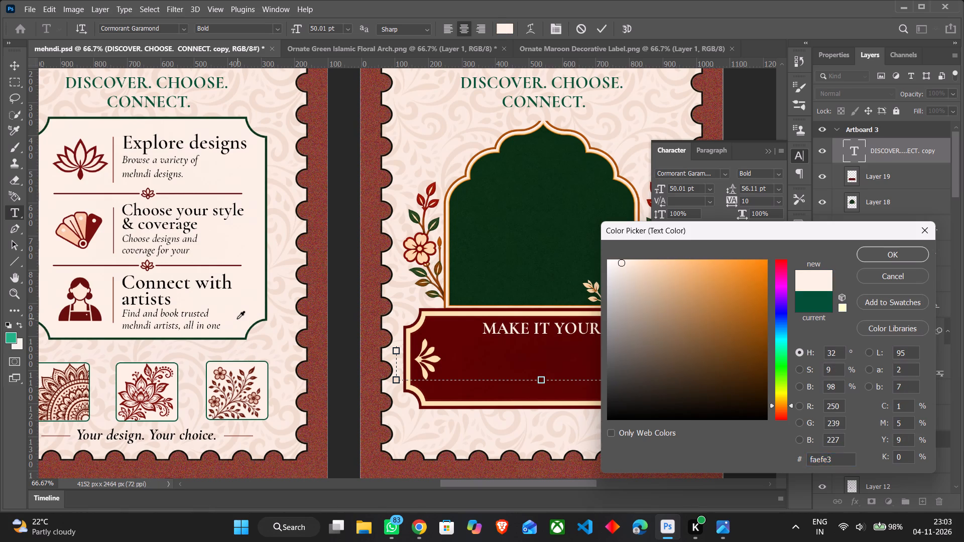
pyautogui.click(262, 339)
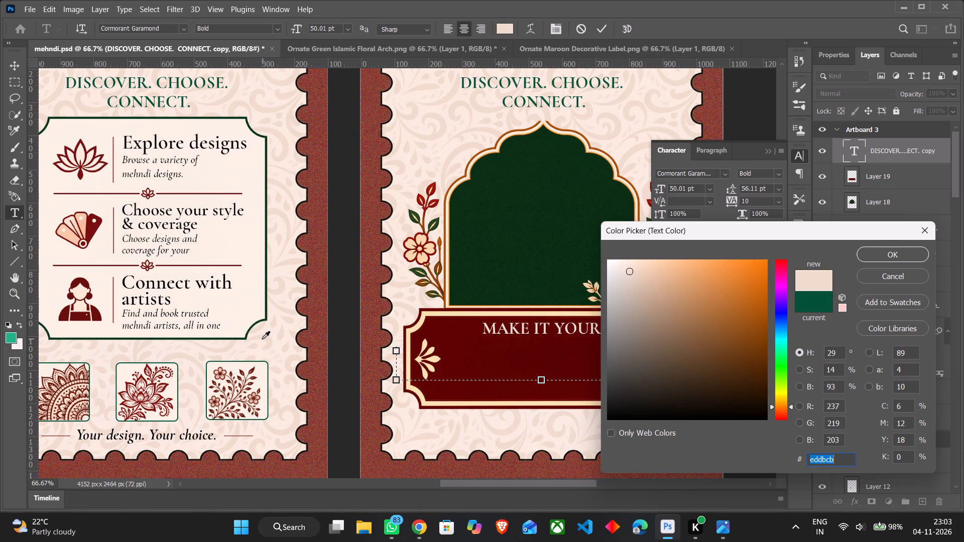
pyautogui.click(264, 338)
pyautogui.doubleClick(264, 338)
pyautogui.click(438, 137)
pyautogui.click(438, 137)
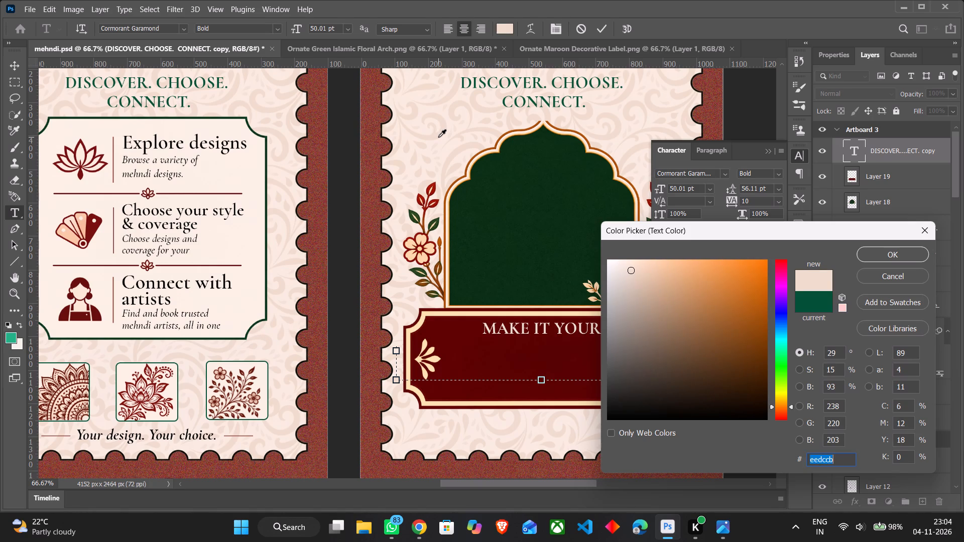
pyautogui.click(878, 246)
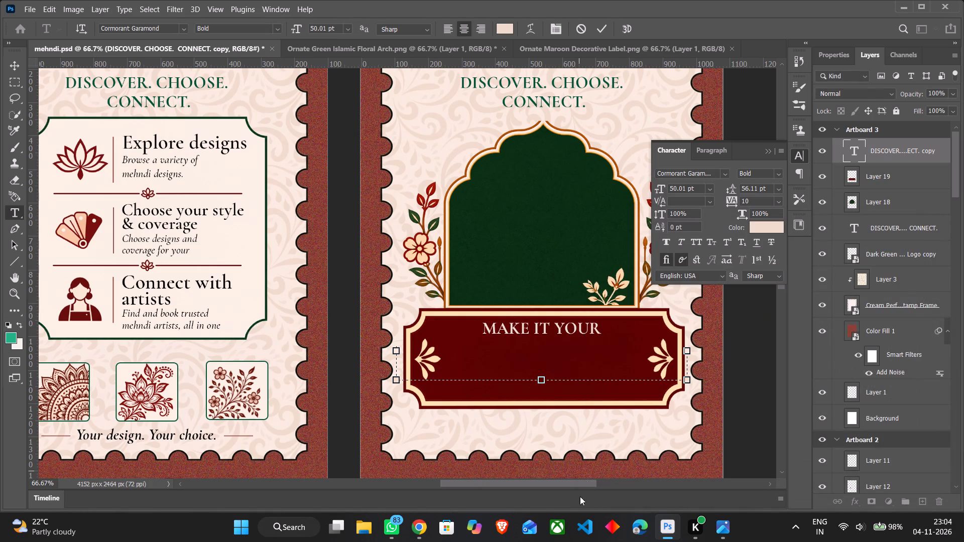
pyautogui.click(748, 418)
pyautogui.click(14, 62)
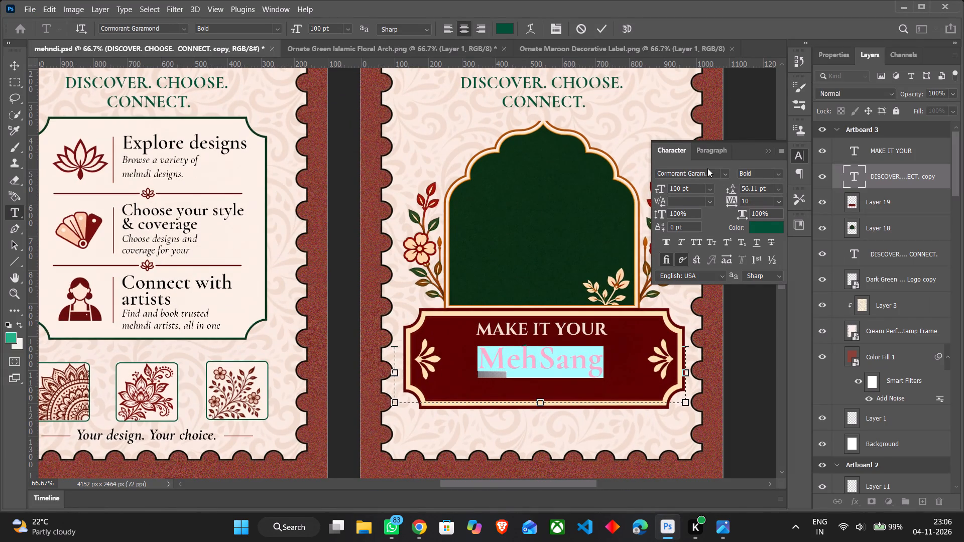
pyautogui.click(713, 173)
pyautogui.hotkey('ctrl', 'a')
pyautogui.hotkey('ctrl', 'v')
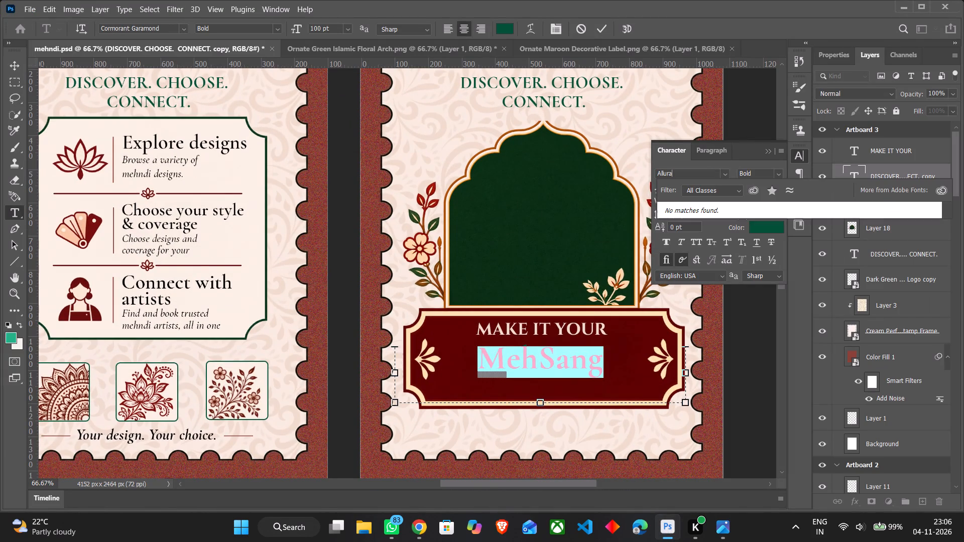
# Search the web for "allura font" in a new Chrome tab and open the Allura specimen page on Google Fonts.
pyautogui.click(419, 531)
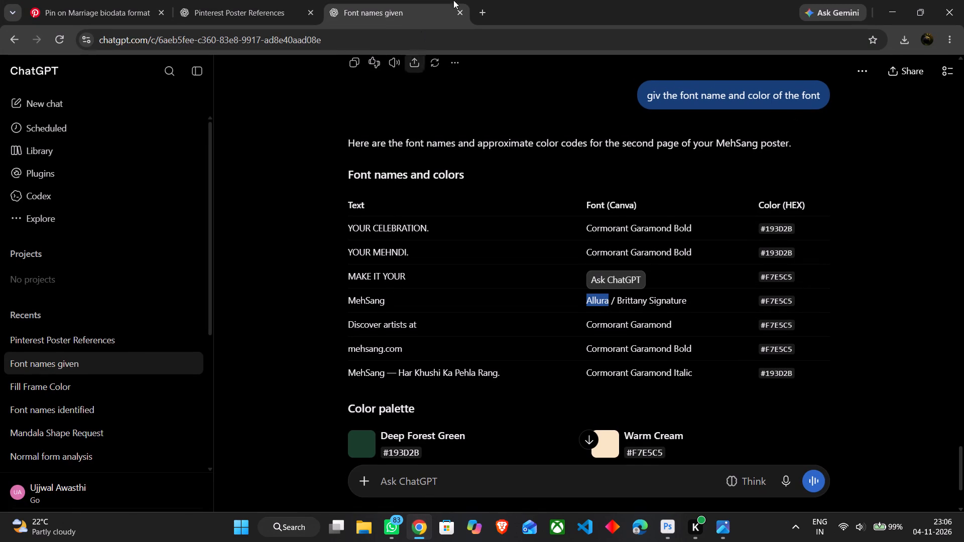
pyautogui.click(486, 18)
pyautogui.hotkey('ctrl', 'v')
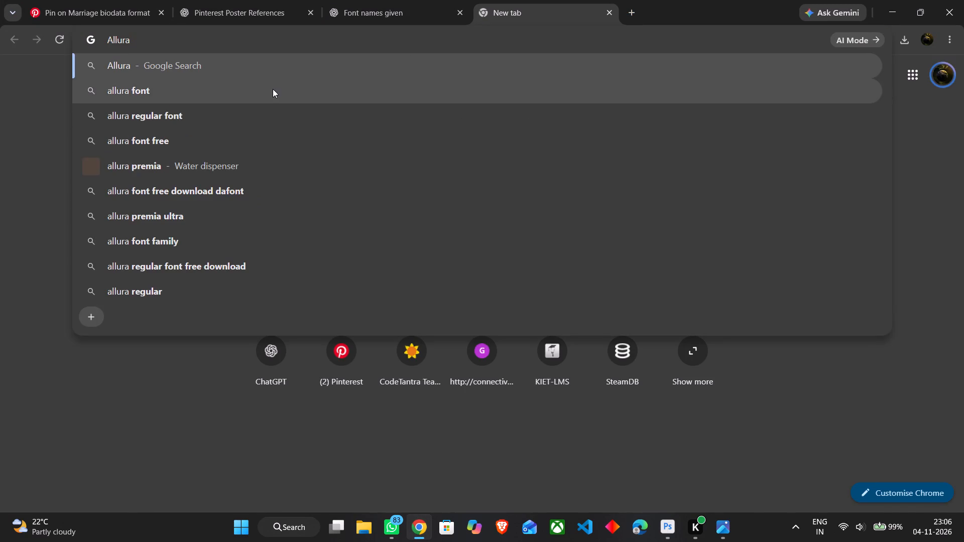
pyautogui.click(273, 89)
pyautogui.click(155, 180)
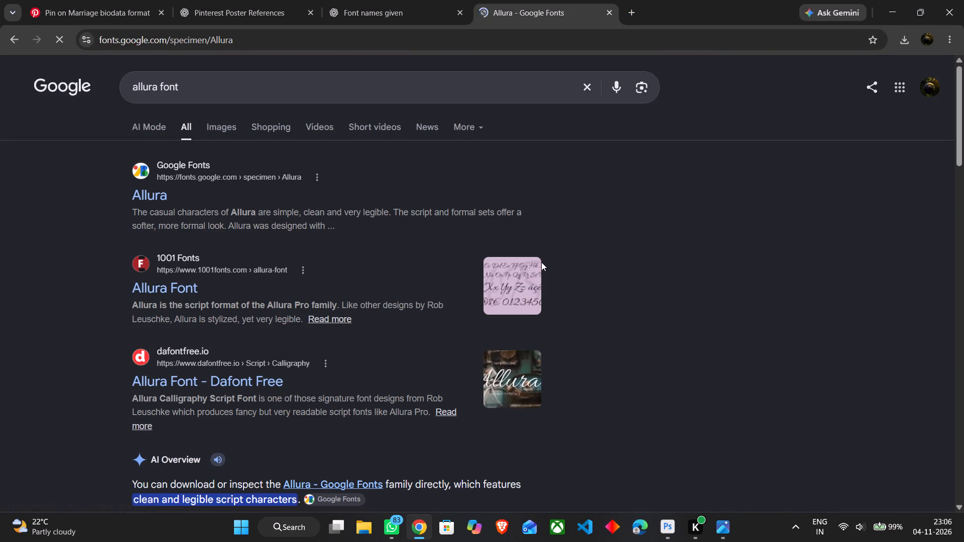
# Add Allura to the Google Fonts selection and download only the Allura family from the selected fonts.
pyautogui.scroll(-6, 543, 256)
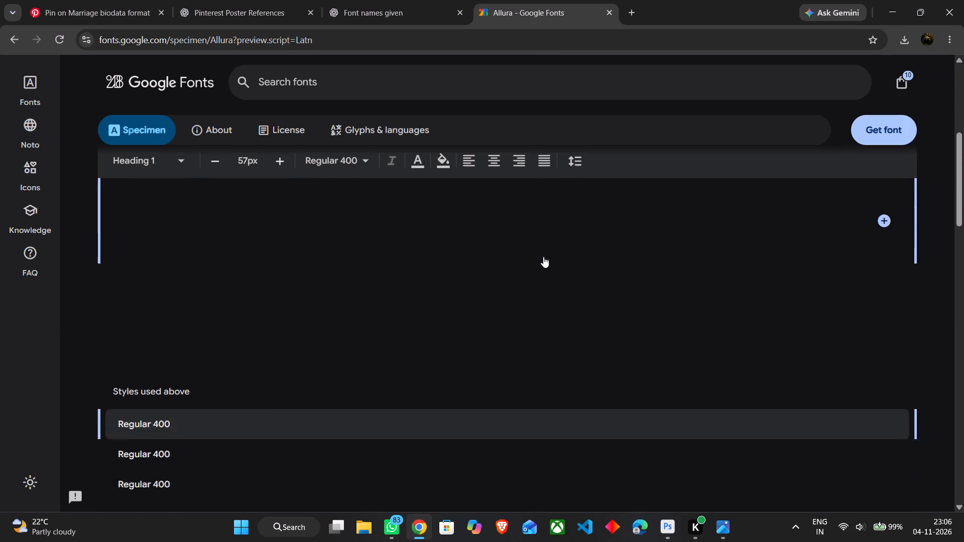
pyautogui.scroll(7, 543, 256)
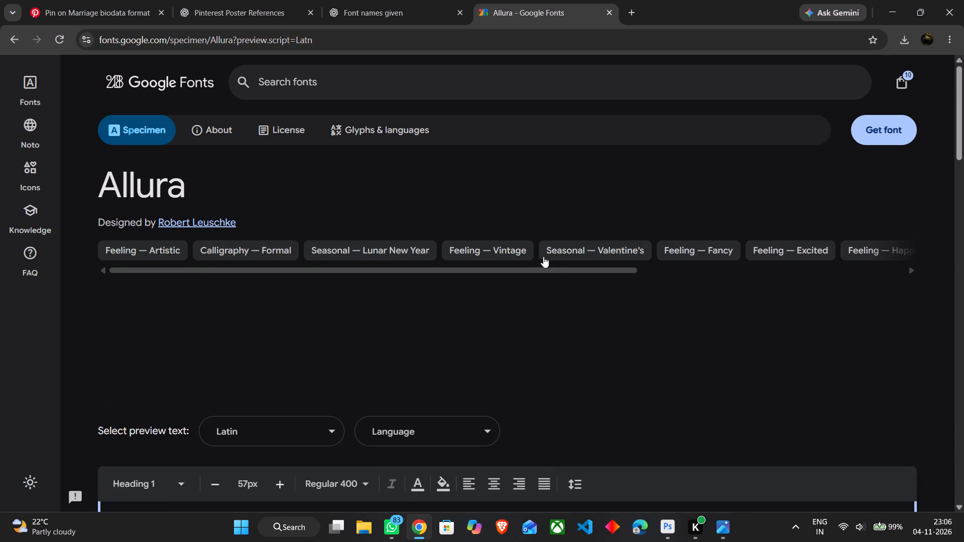
pyautogui.scroll(-6, 543, 256)
pyautogui.click(891, 135)
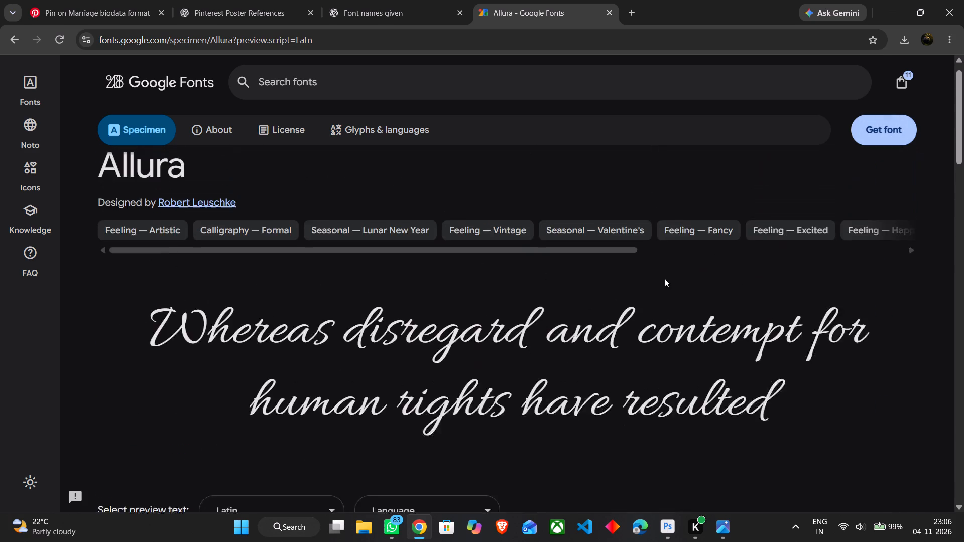
pyautogui.scroll(-7, 318, 361)
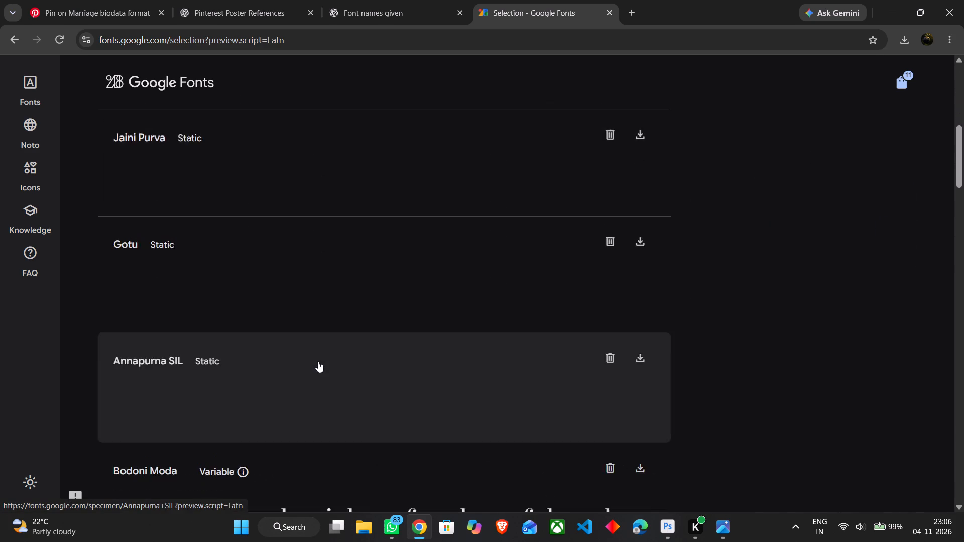
pyautogui.scroll(-12, 318, 361)
pyautogui.scroll(2, 318, 360)
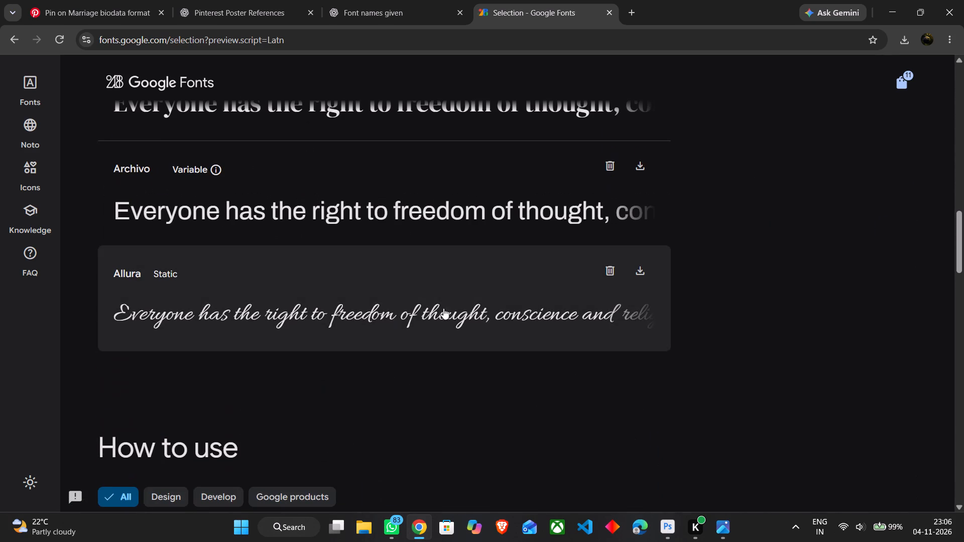
pyautogui.click(642, 273)
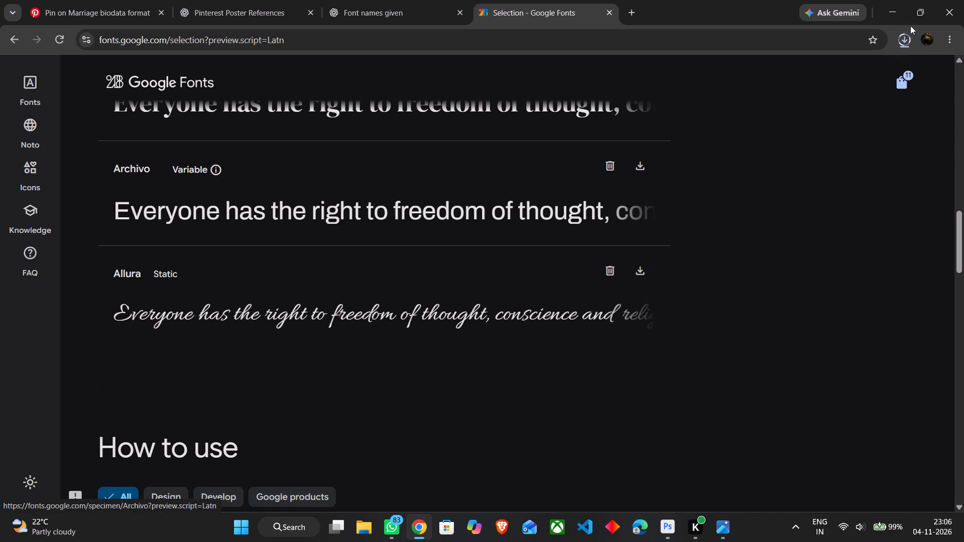
# Open the separate mehndi hands image for editing in the Pinterest Poster References ChatGPT chat and remove its background.
pyautogui.click(248, 7)
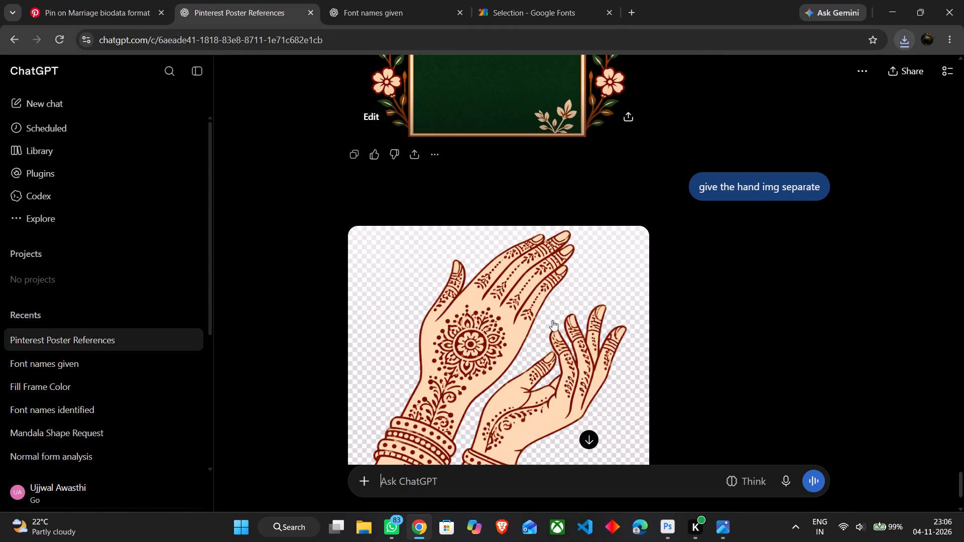
pyautogui.scroll(-3, 561, 327)
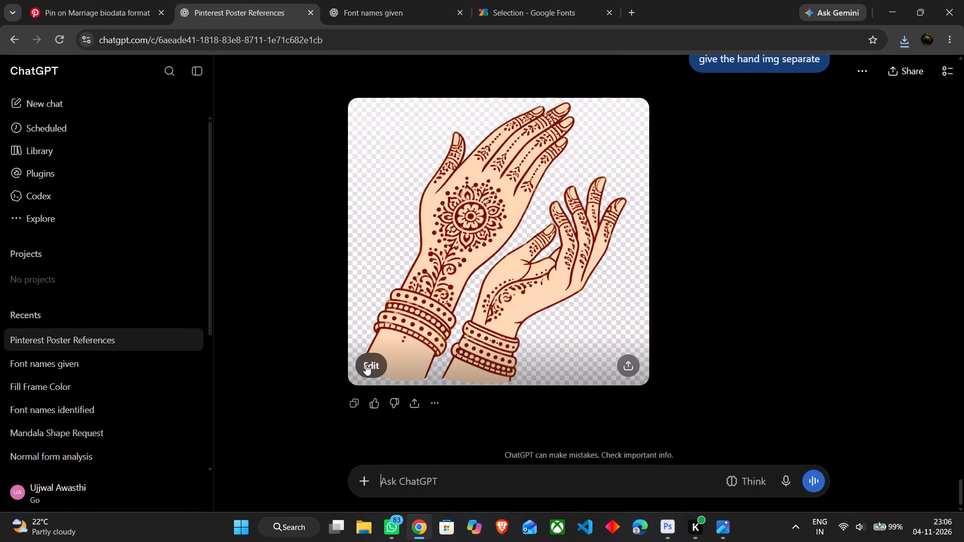
pyautogui.click(366, 364)
pyautogui.click(702, 494)
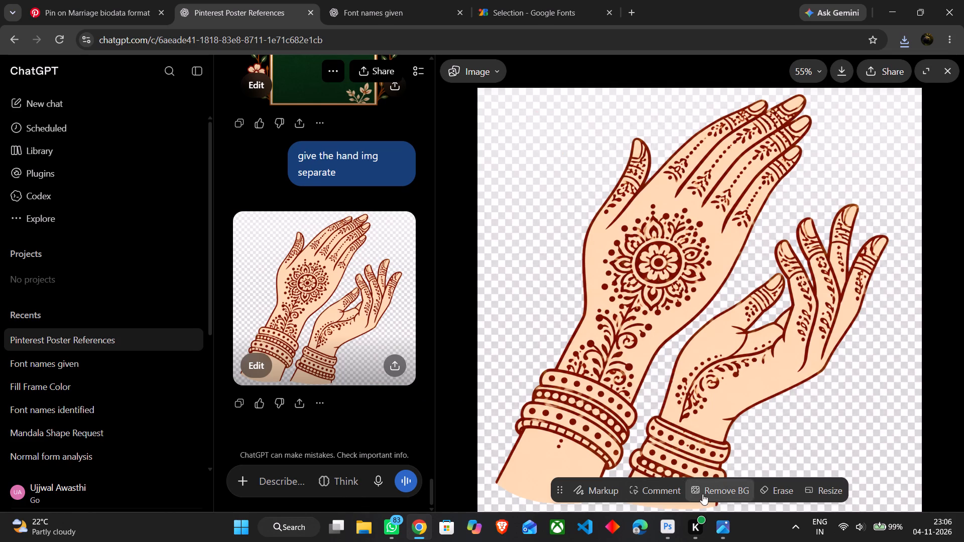
# Open the downloaded Allura.zip in File Explorer and extract it to the Allura folder in Downloads.
pyautogui.click(495, 0)
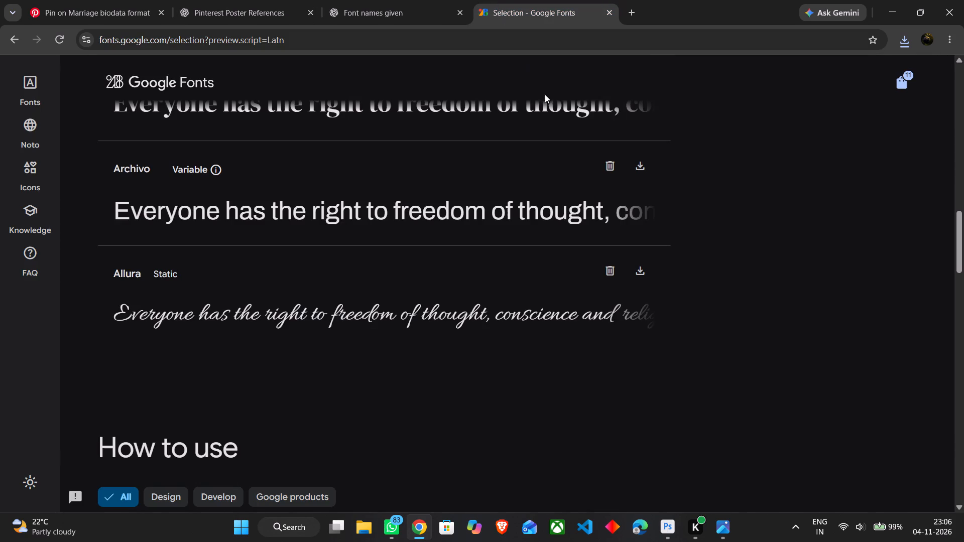
pyautogui.click(901, 45)
pyautogui.doubleClick(760, 99)
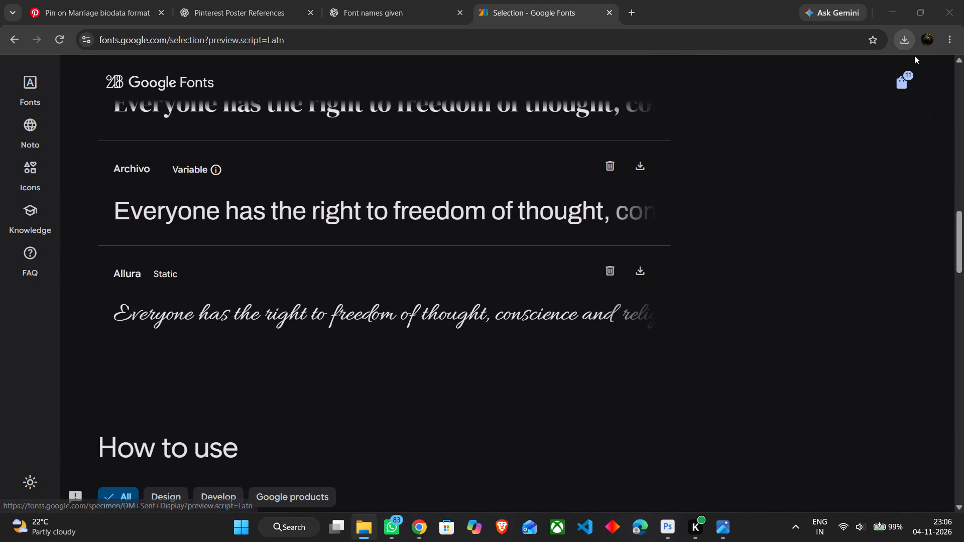
pyautogui.click(900, 36)
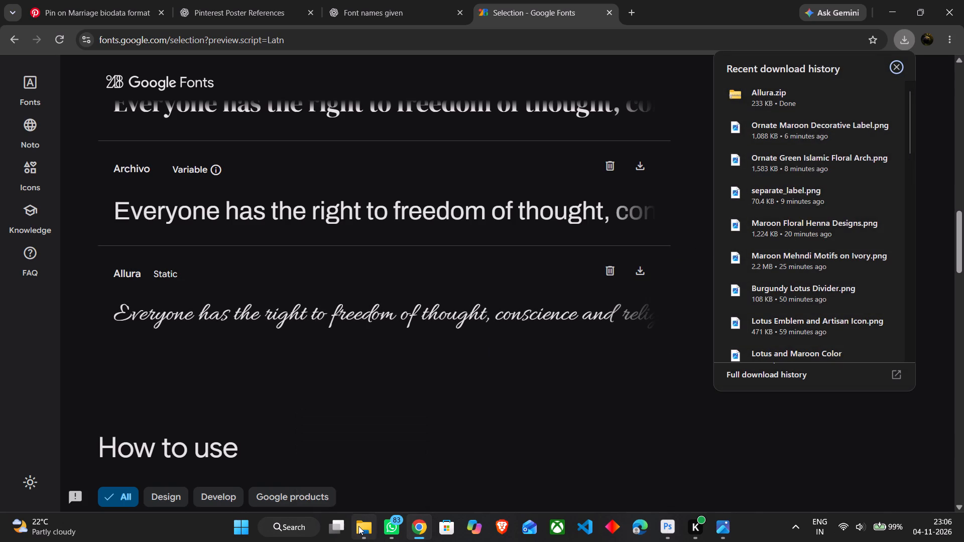
pyautogui.click(351, 467)
pyautogui.click(363, 524)
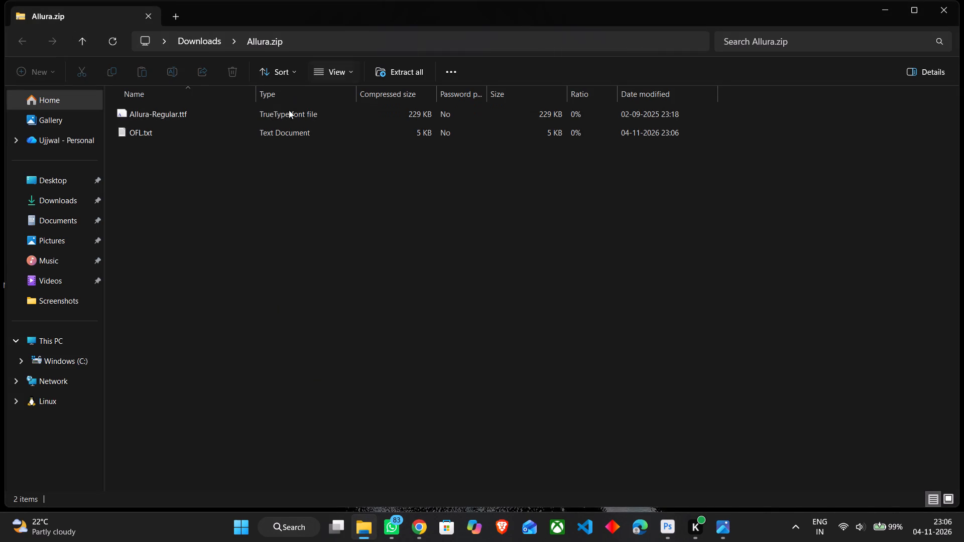
pyautogui.click(392, 75)
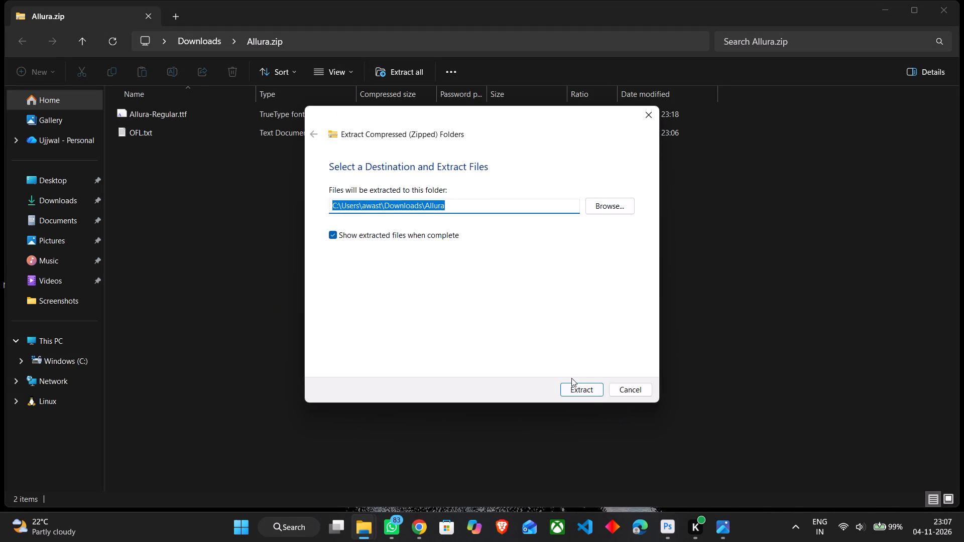
pyautogui.click(571, 378)
pyautogui.click(572, 385)
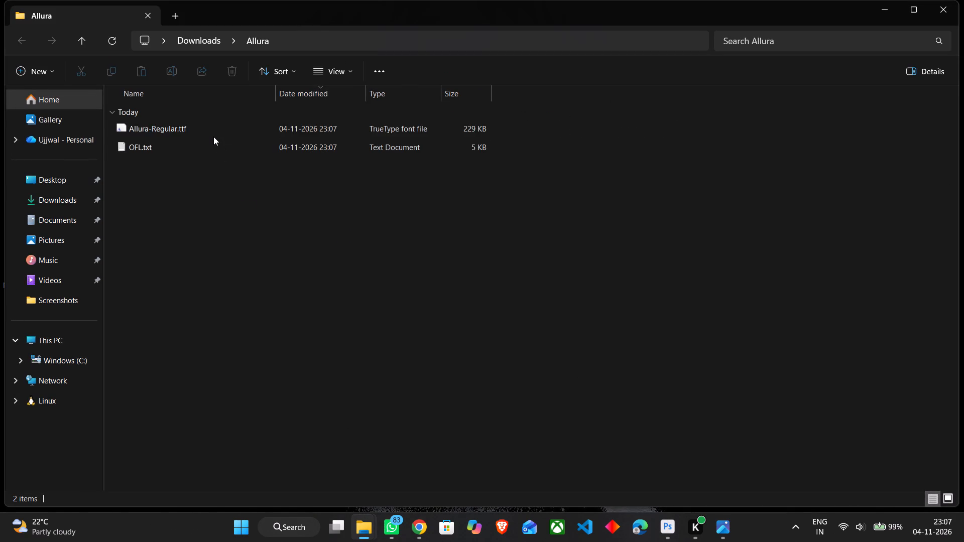
# Install the Allura-Regular.ttf font from the extracted Allura folder.
pyautogui.click(213, 134)
pyautogui.rightClick(213, 134)
pyautogui.rightClick(214, 130)
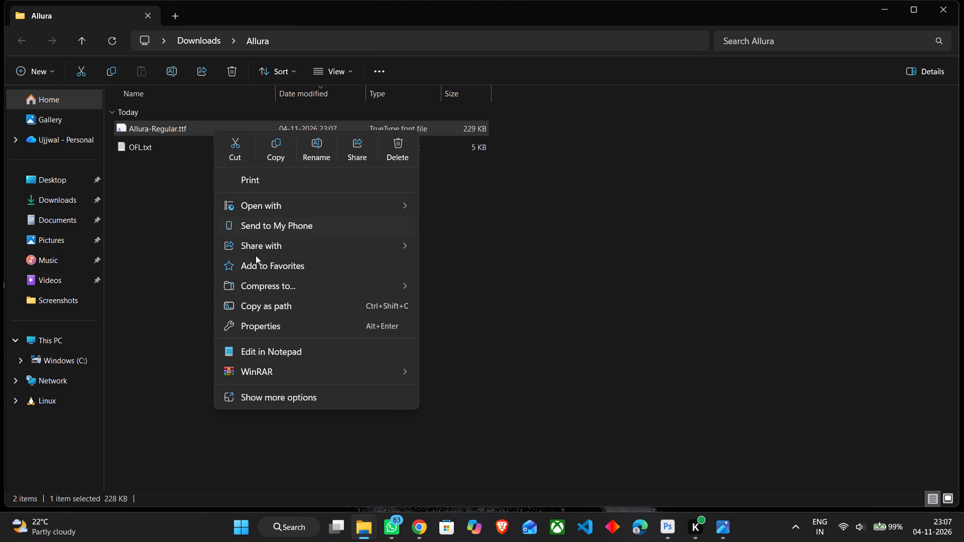
pyautogui.click(276, 400)
pyautogui.click(281, 219)
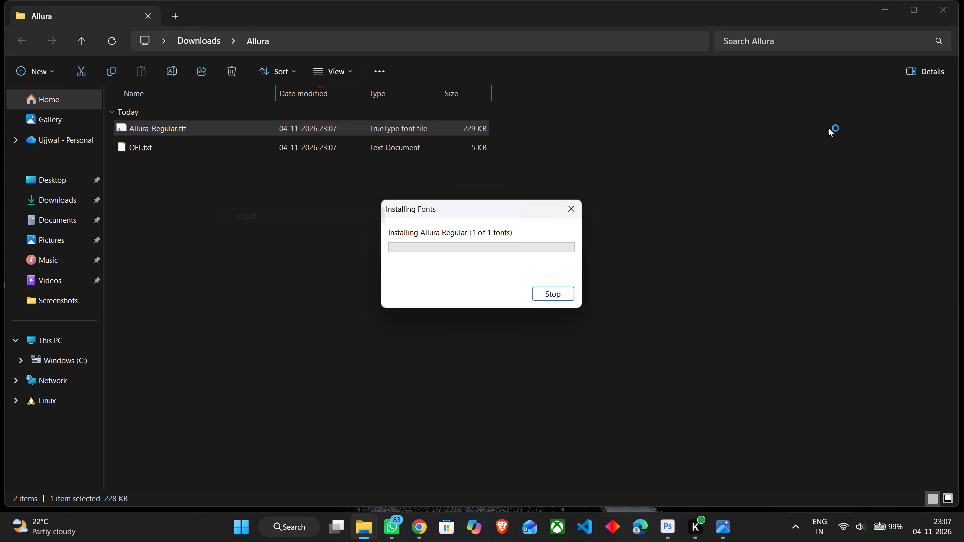
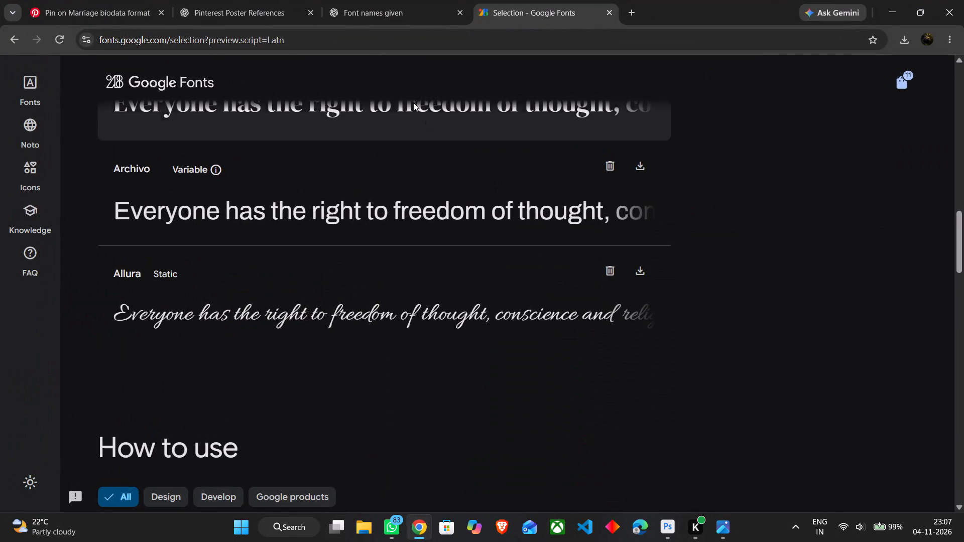
# Switch to Photoshop and set the font of the MehSang text on the maroon label to Allura.
pyautogui.click(211, 0)
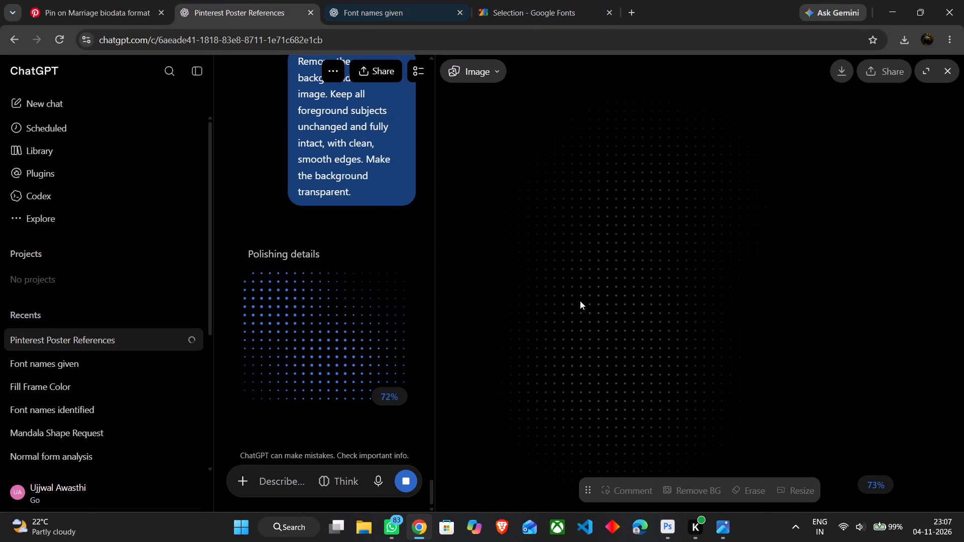
pyautogui.click(675, 534)
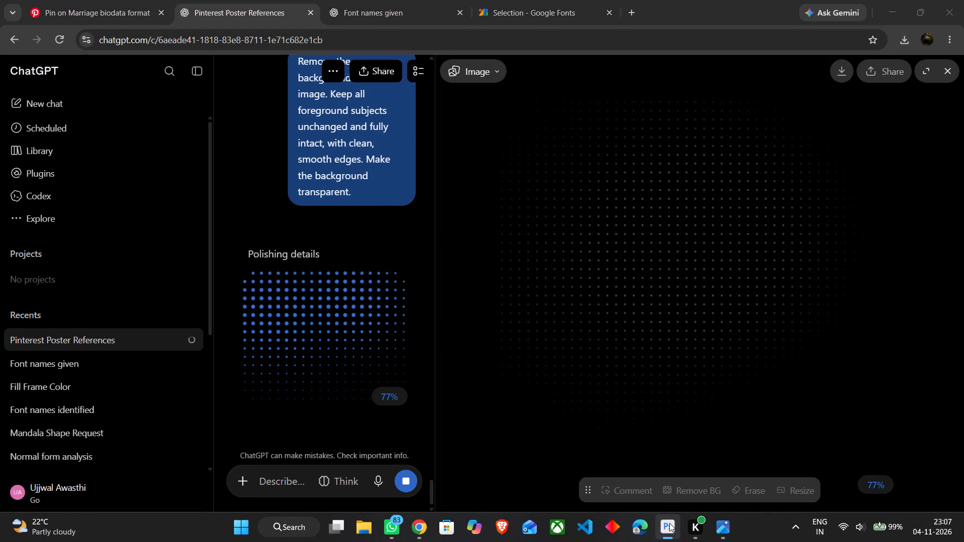
pyautogui.click(669, 524)
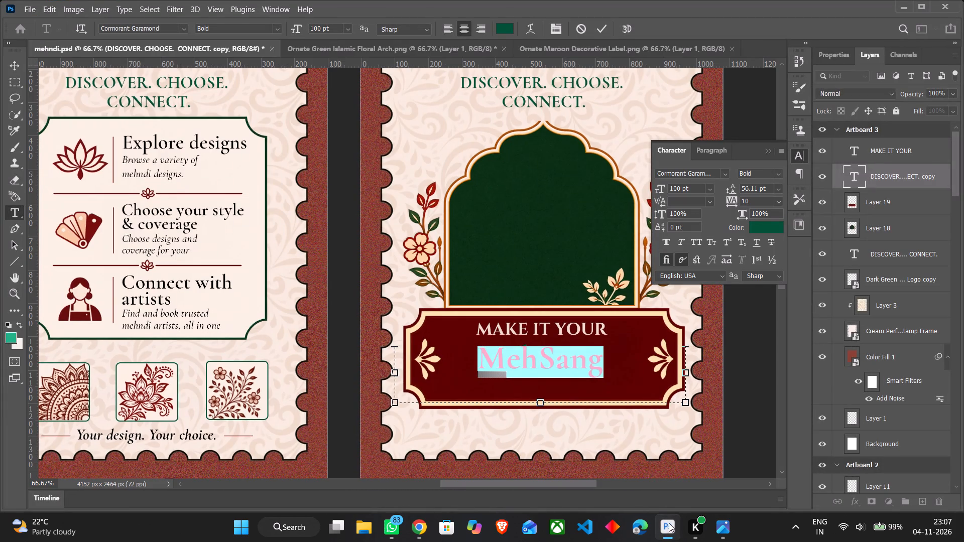
pyautogui.click(691, 169)
pyautogui.hotkey('ctrl', 'a')
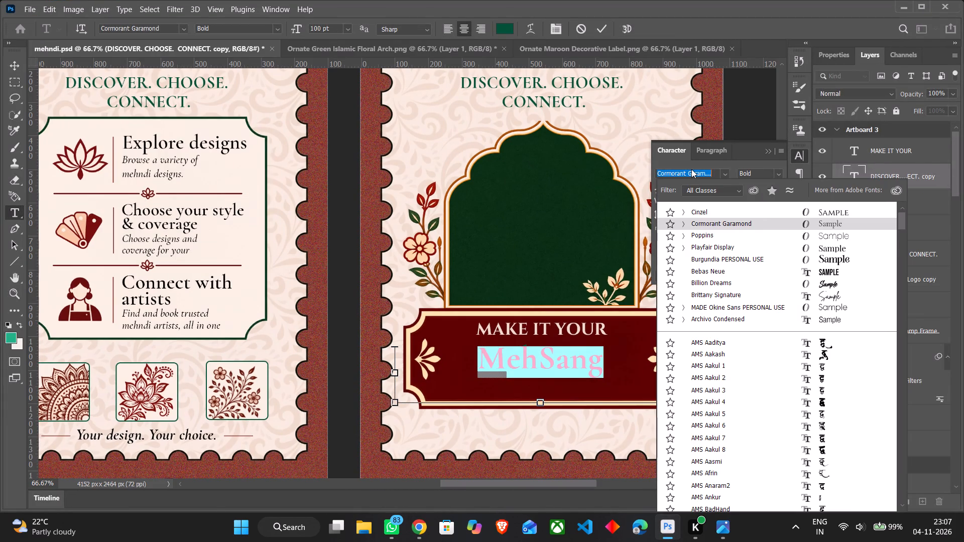
pyautogui.hotkey('ctrl', 'v')
pyautogui.click(705, 211)
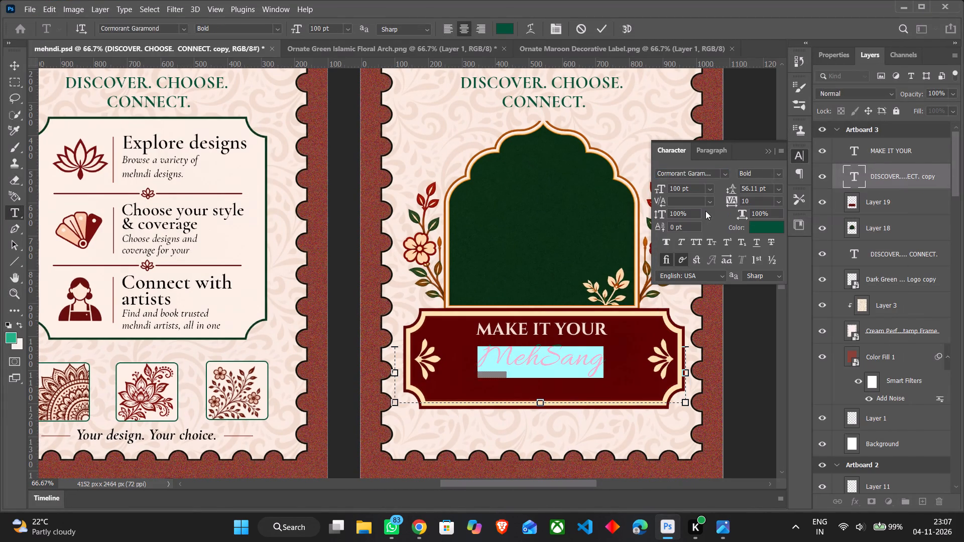
pyautogui.click(578, 368)
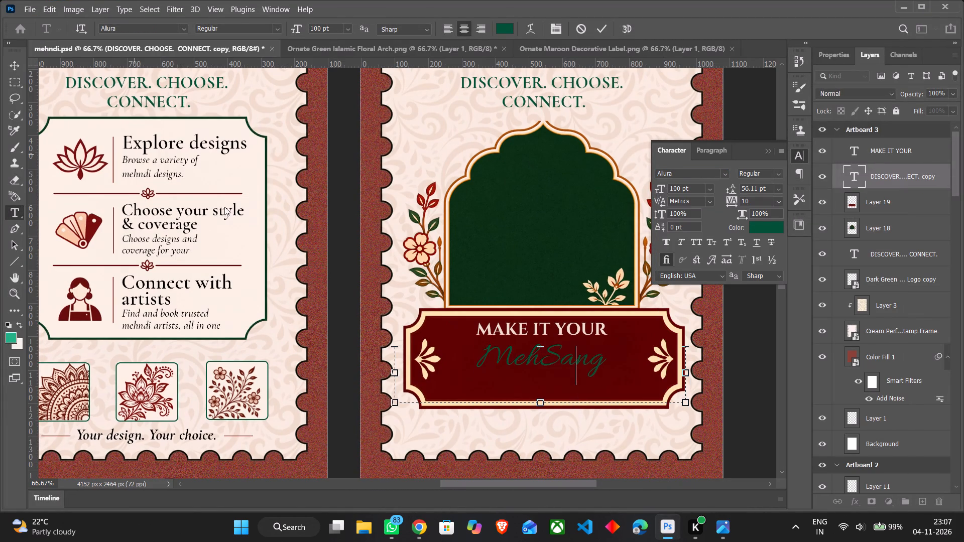
# Copy the MehSang colour code from the ChatGPT font table in Chrome and recolour the MehSang text in Photoshop to #F7E5C5.
pyautogui.click(410, 526)
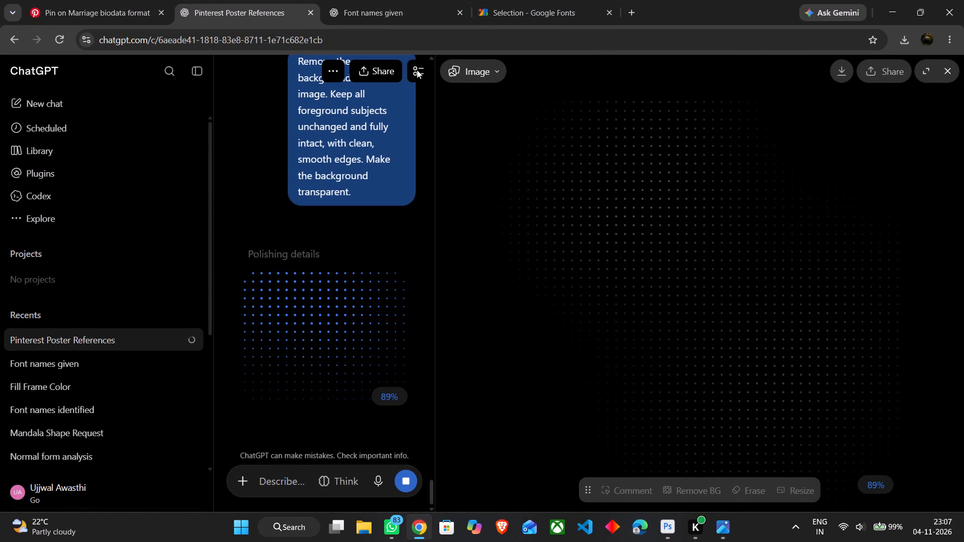
pyautogui.click(426, 13)
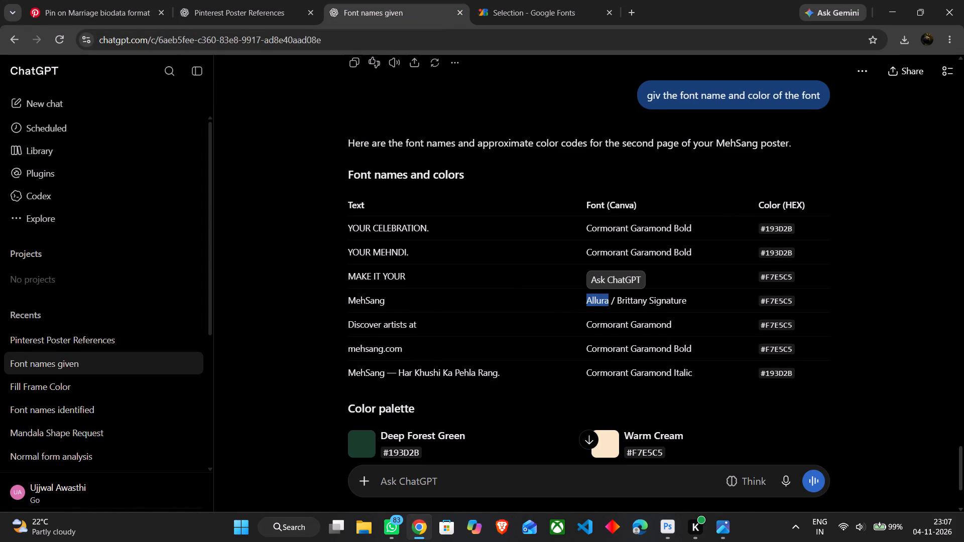
pyautogui.moveTo(763, 301); pyautogui.dragTo(803, 302)
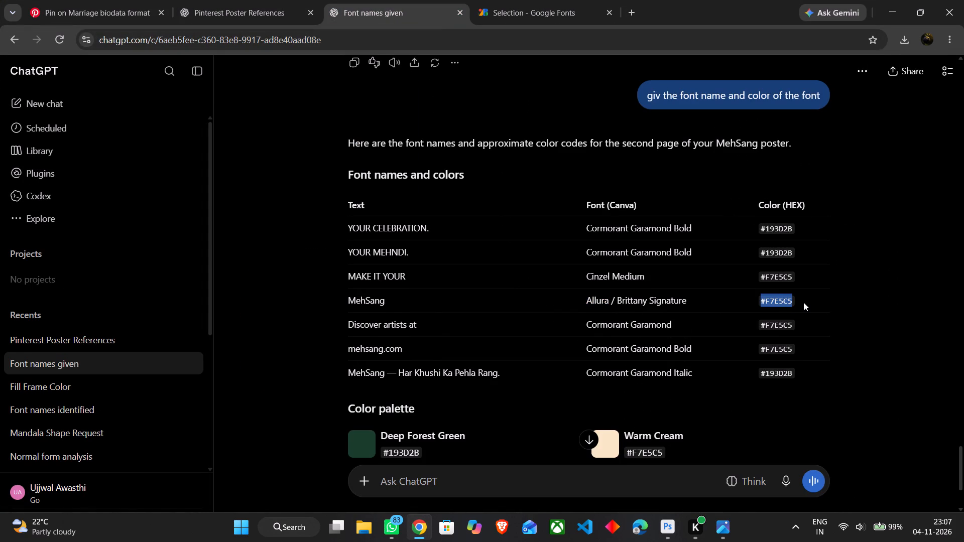
pyautogui.hotkey('ctrl', 'c')
pyautogui.click(671, 524)
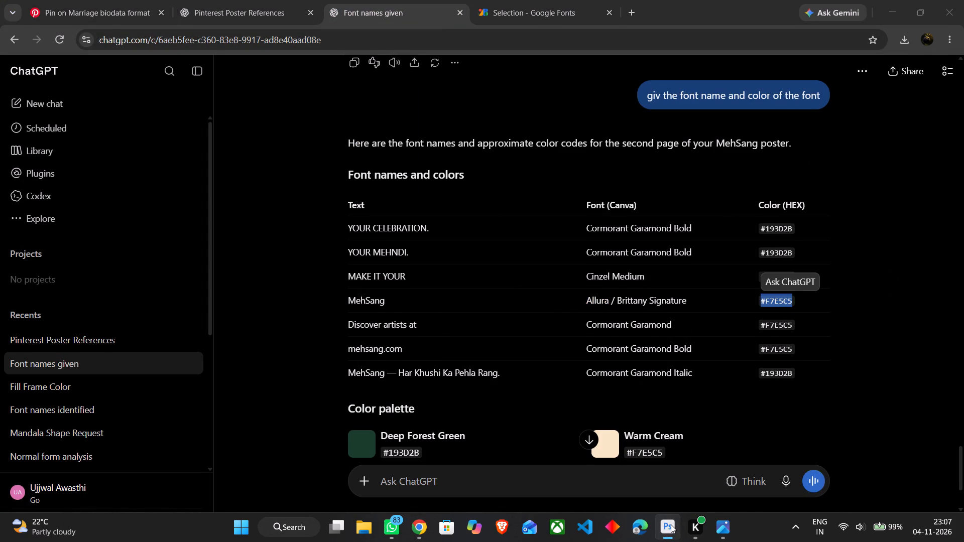
pyautogui.click(671, 524)
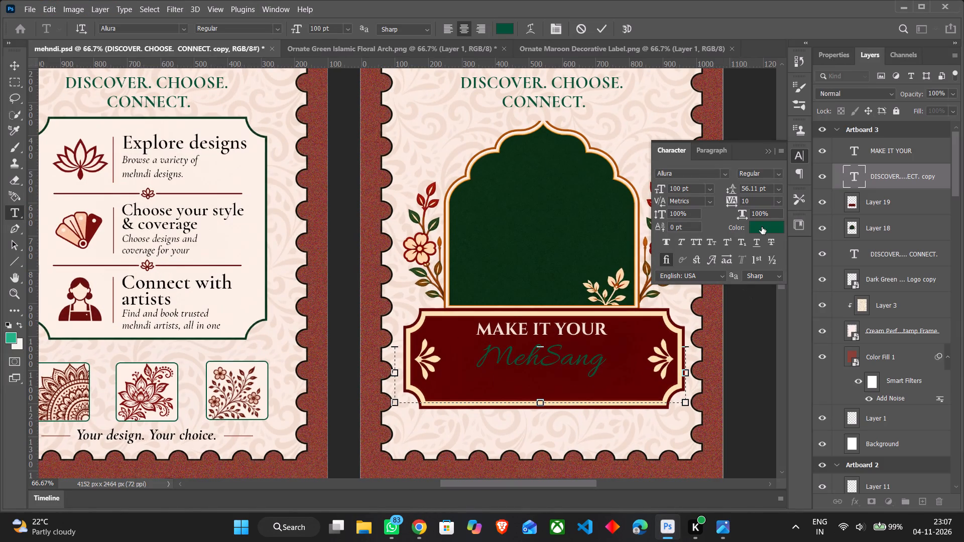
pyautogui.hotkey('ctrl', 'a')
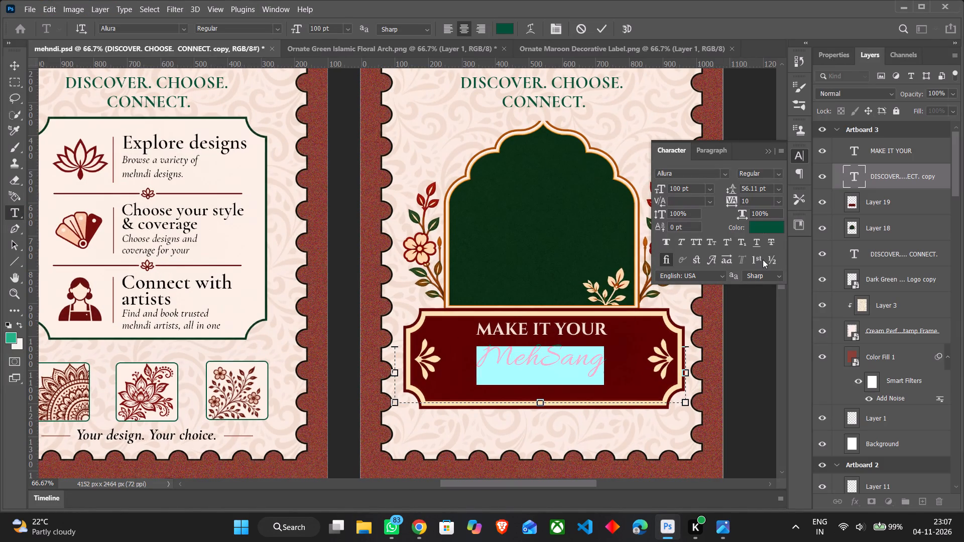
pyautogui.click(765, 227)
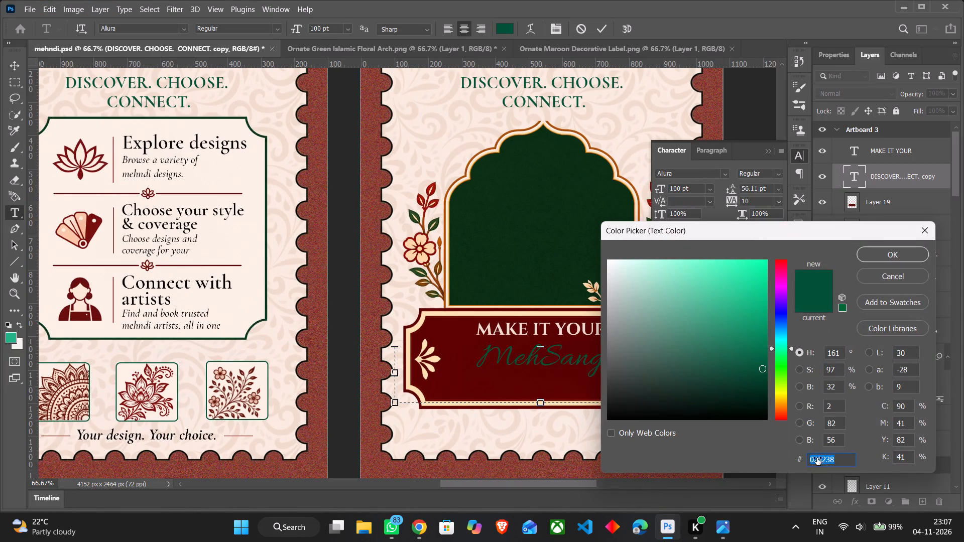
pyautogui.hotkey('ctrl', 'v')
pyautogui.click(907, 250)
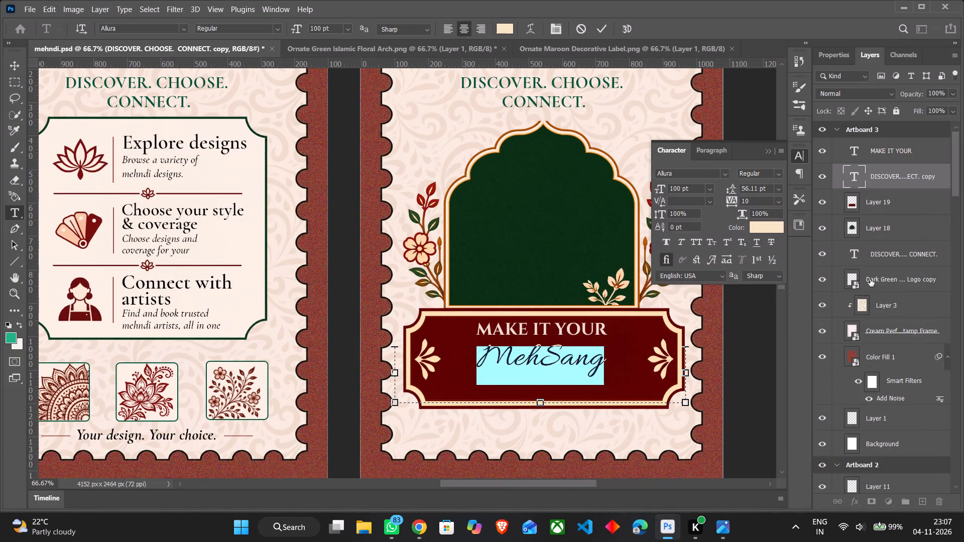
# Enlarge the MehSang text to about 128 pt and shift it to the middle of the maroon label.
pyautogui.click(6, 67)
pyautogui.moveTo(392, 397); pyautogui.dragTo(375, 415)
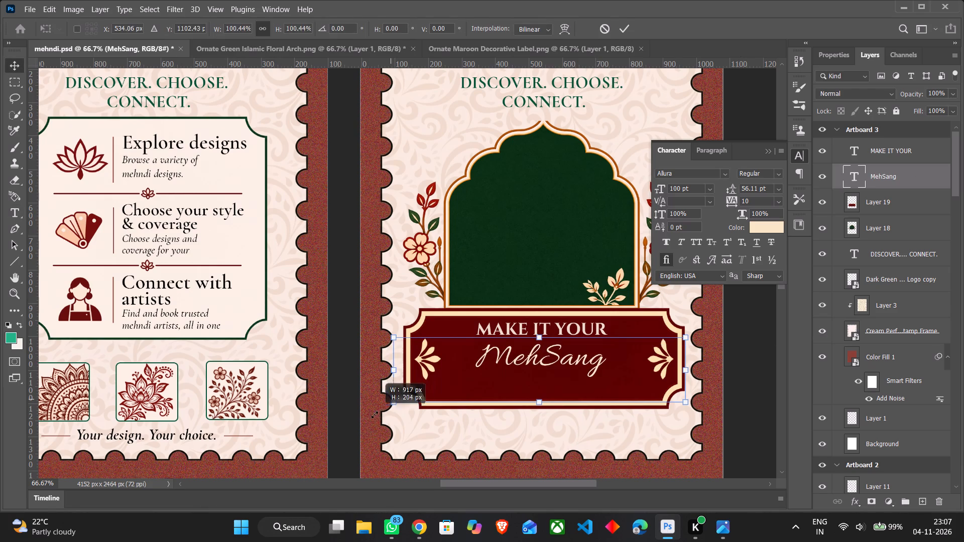
pyautogui.moveTo(375, 415); pyautogui.dragTo(366, 423)
pyautogui.moveTo(687, 410); pyautogui.dragTo(710, 421)
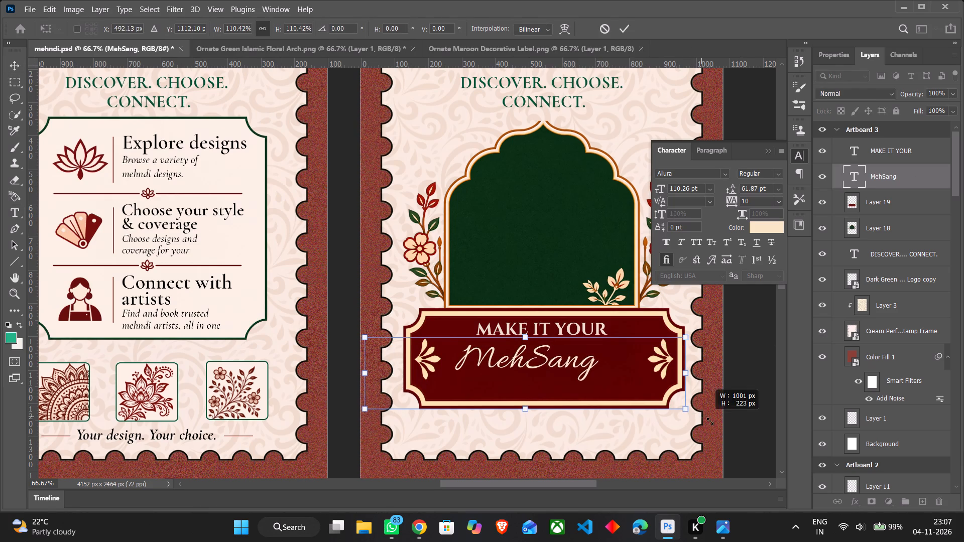
pyautogui.moveTo(710, 421); pyautogui.dragTo(723, 424)
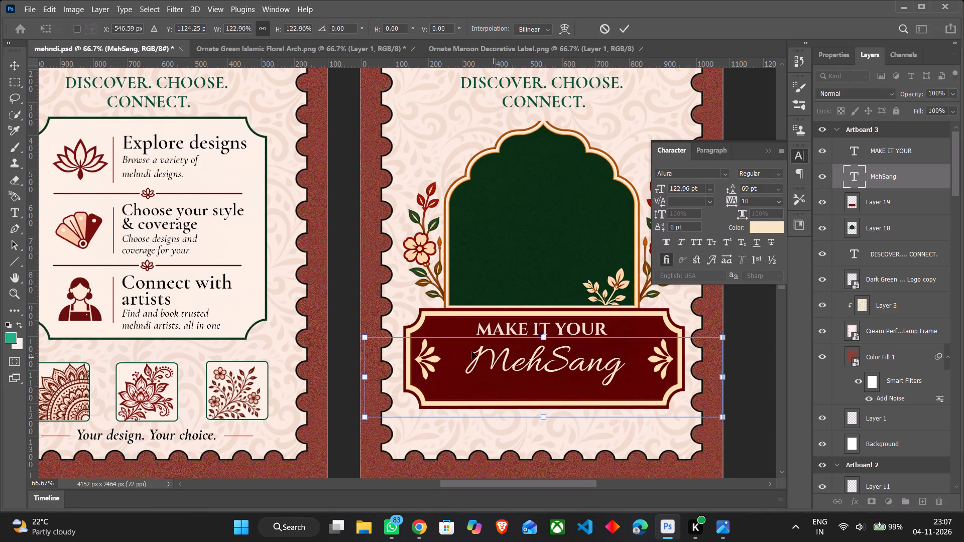
pyautogui.moveTo(364, 337); pyautogui.dragTo(348, 333)
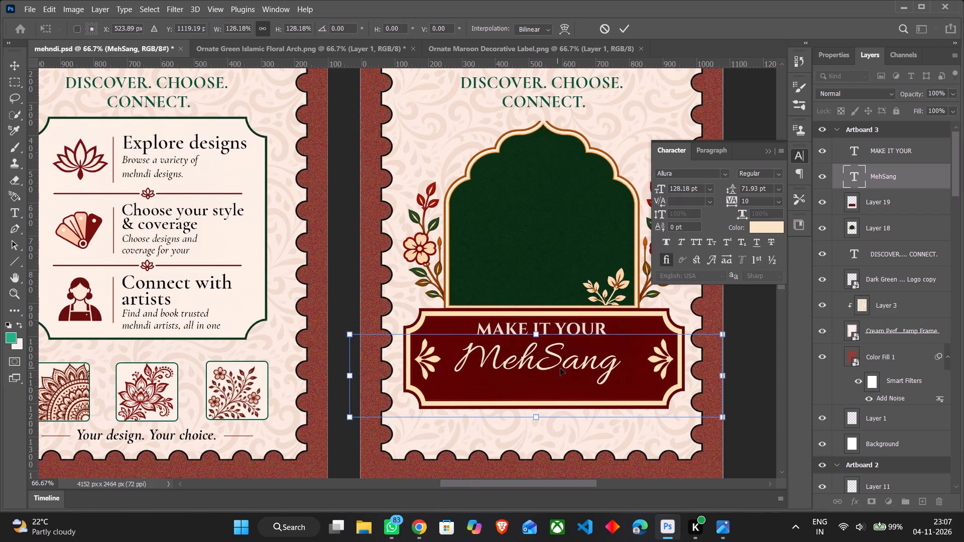
pyautogui.click(560, 369)
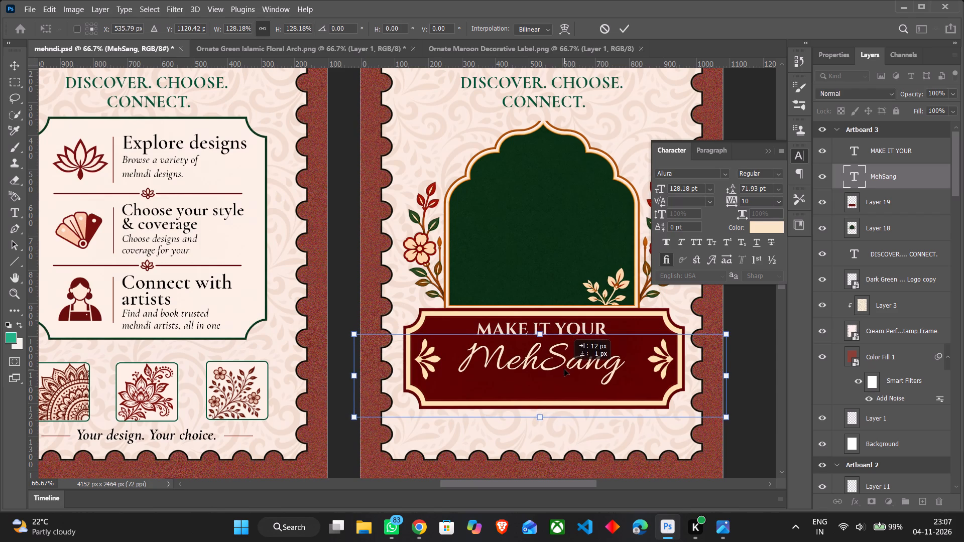
# Scale the MAKE IT YOUR text down to about 36.5 pt, keeping it centred above MehSang.
pyautogui.click(897, 152)
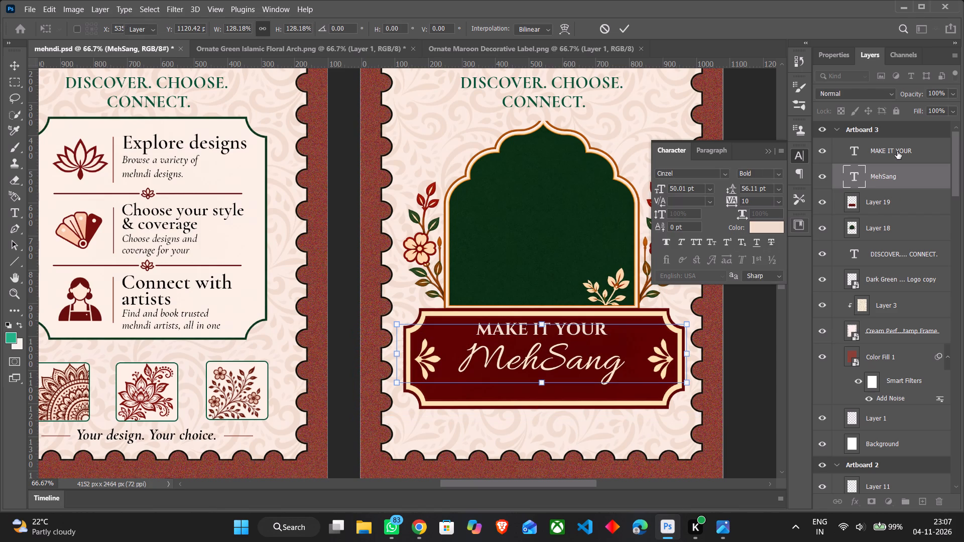
pyautogui.moveTo(397, 387); pyautogui.dragTo(417, 374)
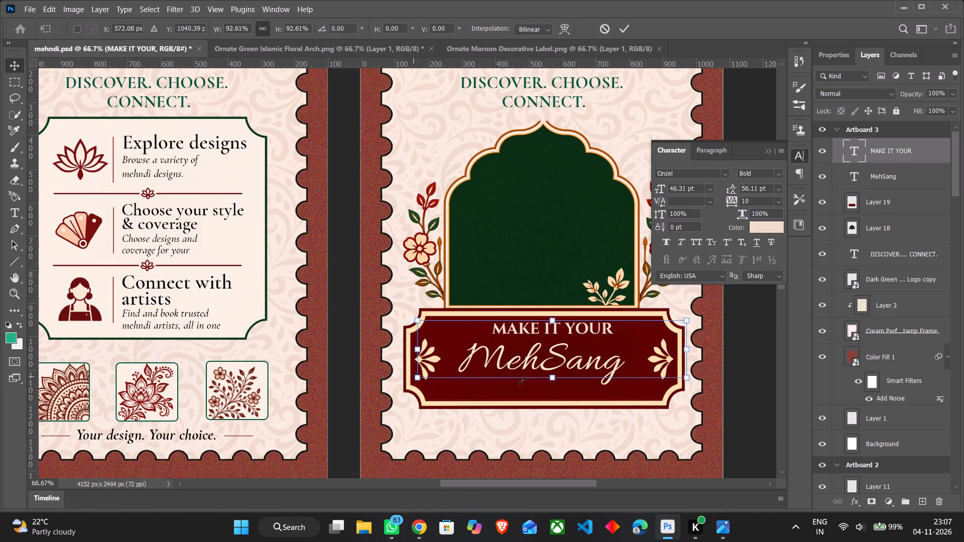
pyautogui.moveTo(691, 377); pyautogui.dragTo(667, 374)
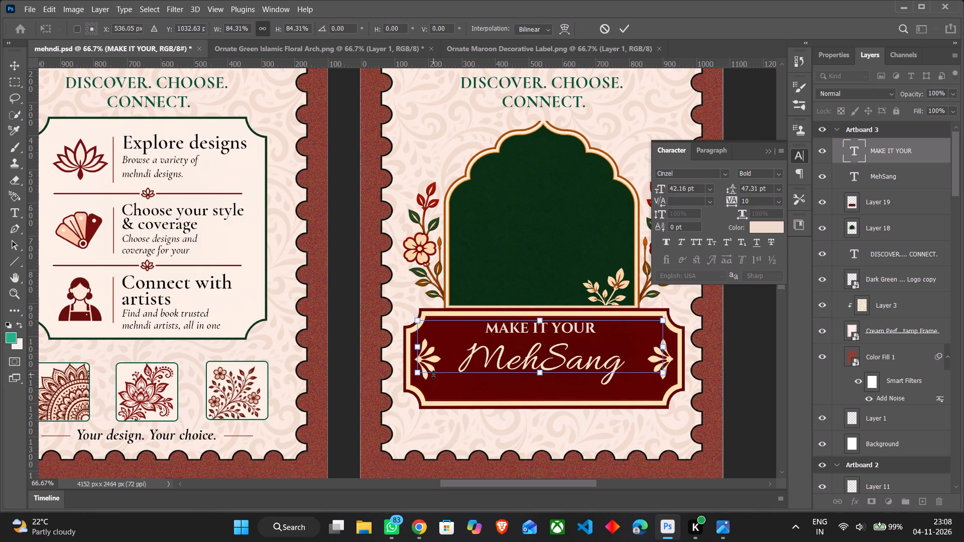
pyautogui.moveTo(424, 373); pyautogui.dragTo(442, 365)
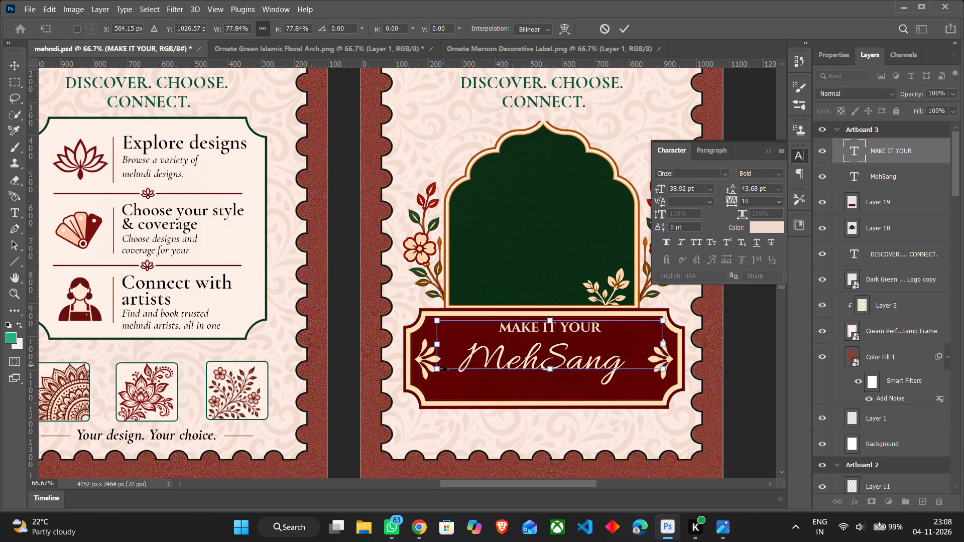
pyautogui.moveTo(659, 371); pyautogui.dragTo(645, 368)
# Copy the MAKE IT YOUR colour code from the ChatGPT table in Chrome and set that text's colour in Photoshop to #F7E5C5.
pyautogui.click(432, 519)
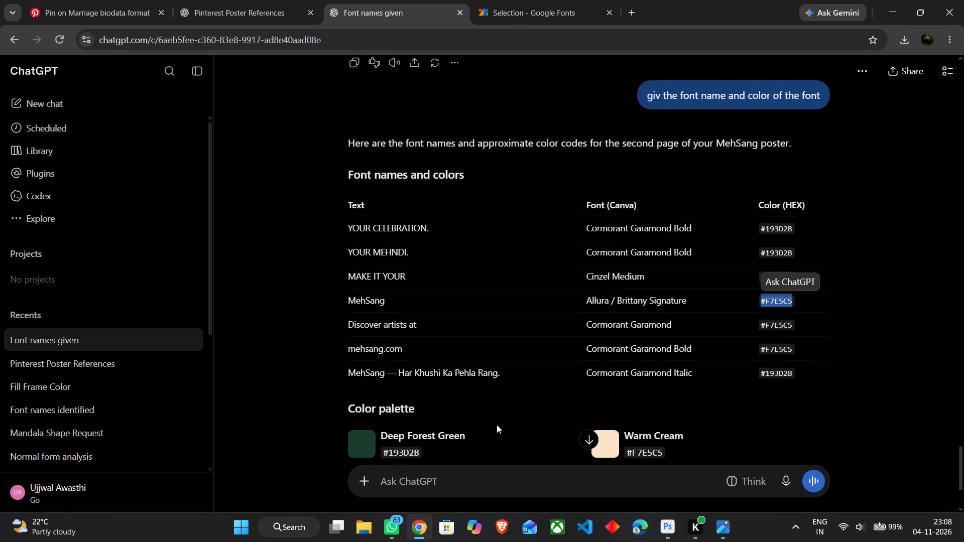
pyautogui.click(922, 260)
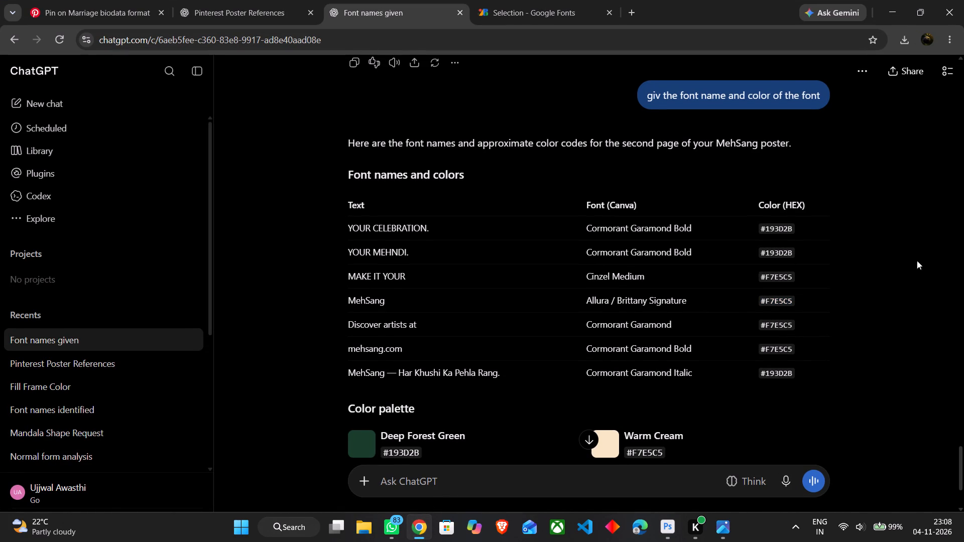
pyautogui.moveTo(801, 278); pyautogui.dragTo(746, 278)
pyautogui.hotkey('ctrl', 'c')
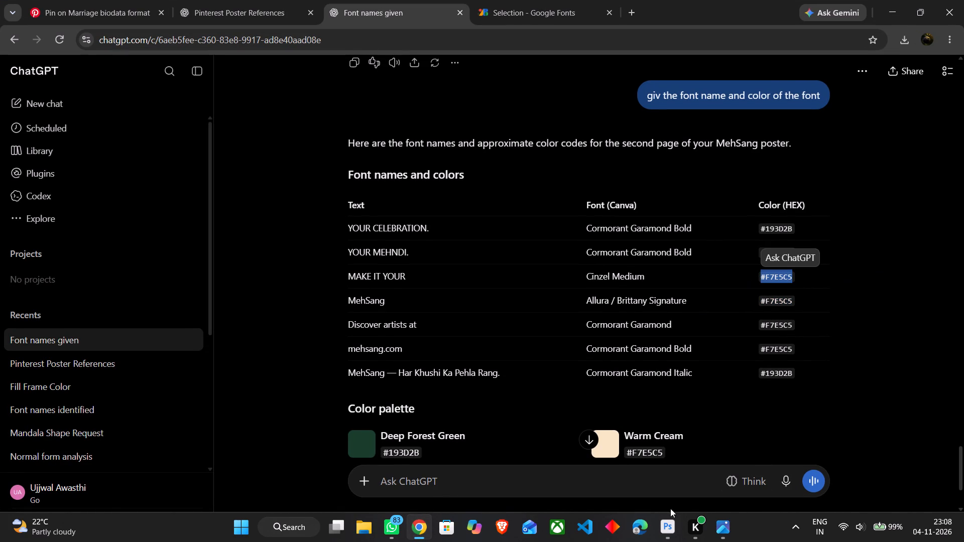
pyautogui.click(669, 518)
pyautogui.click(667, 519)
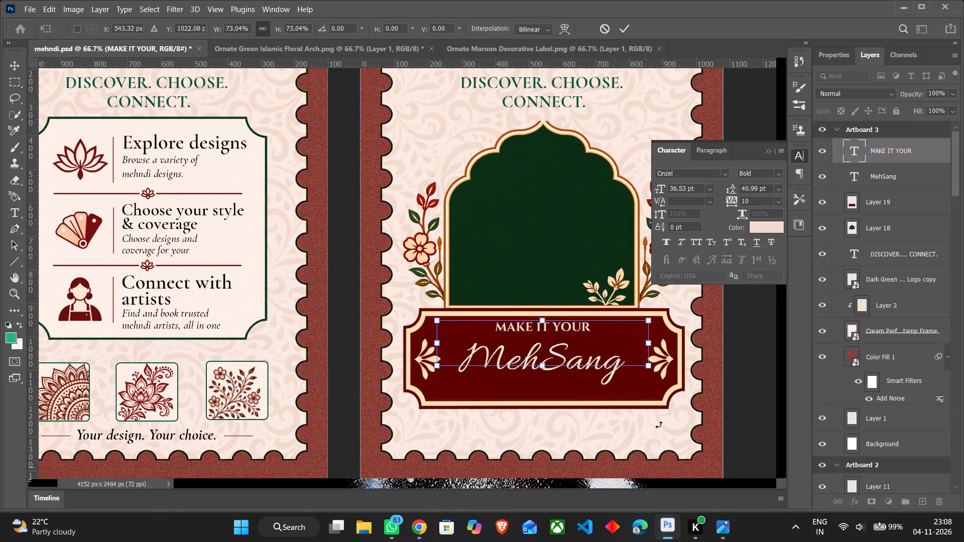
pyautogui.doubleClick(562, 325)
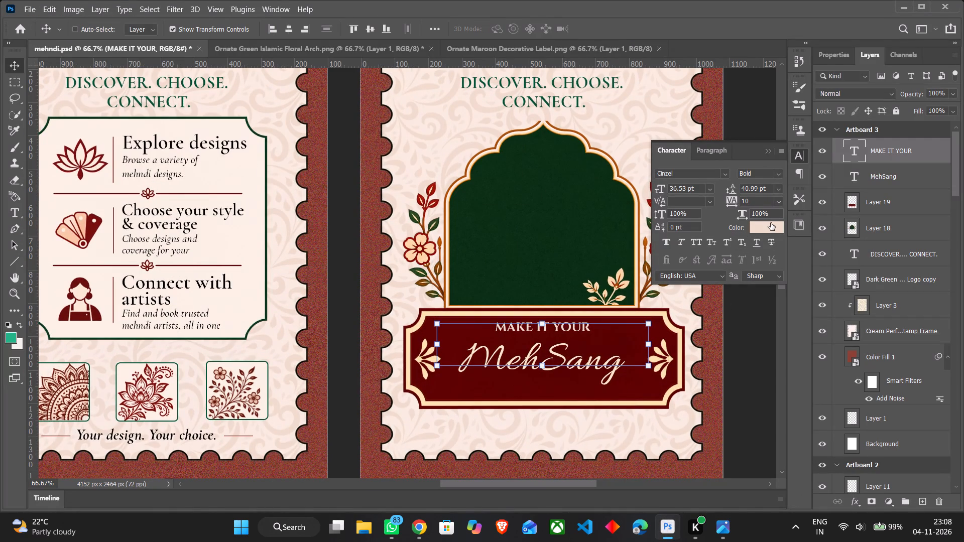
pyautogui.hotkey('ctrl', 'a')
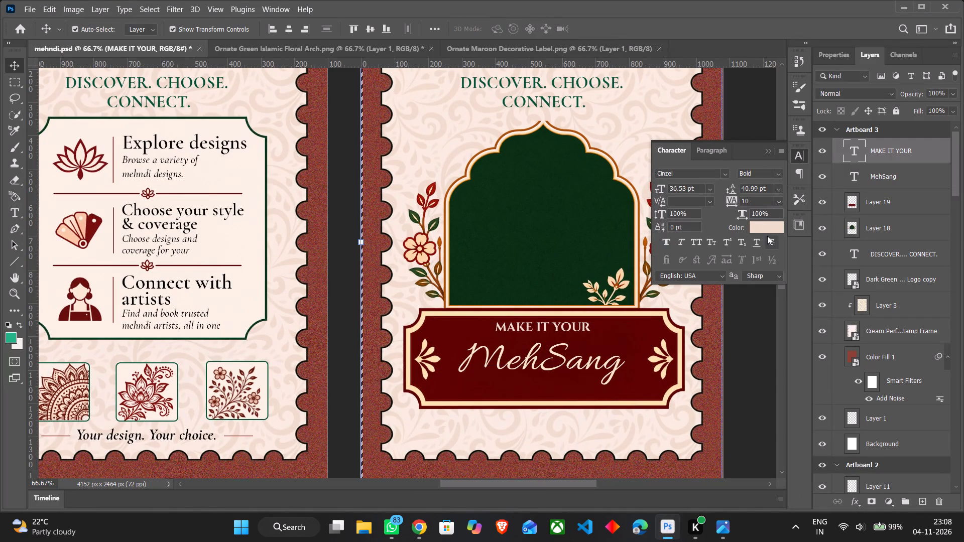
pyautogui.hotkey('ctrl', 'd')
pyautogui.doubleClick(571, 328)
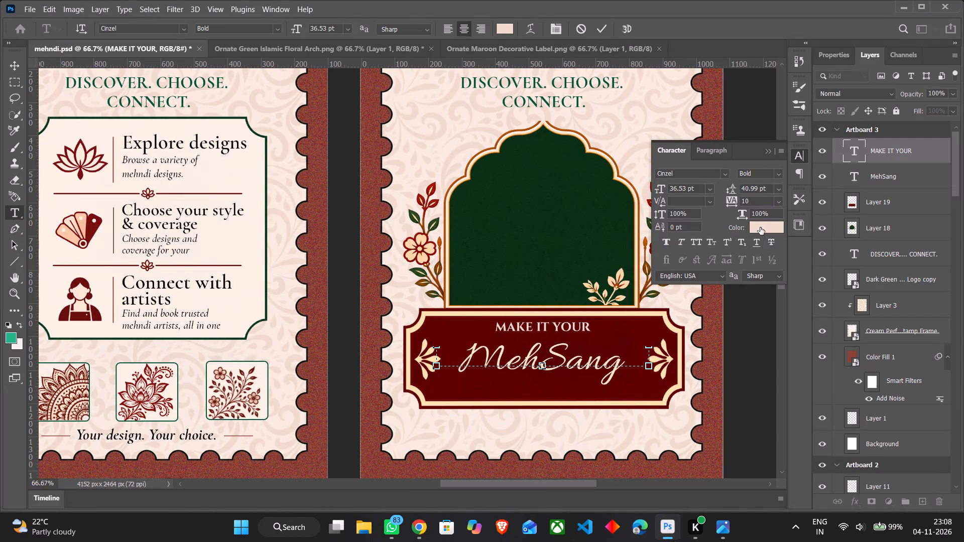
pyautogui.click(760, 227)
pyautogui.hotkey('ctrl', 'a')
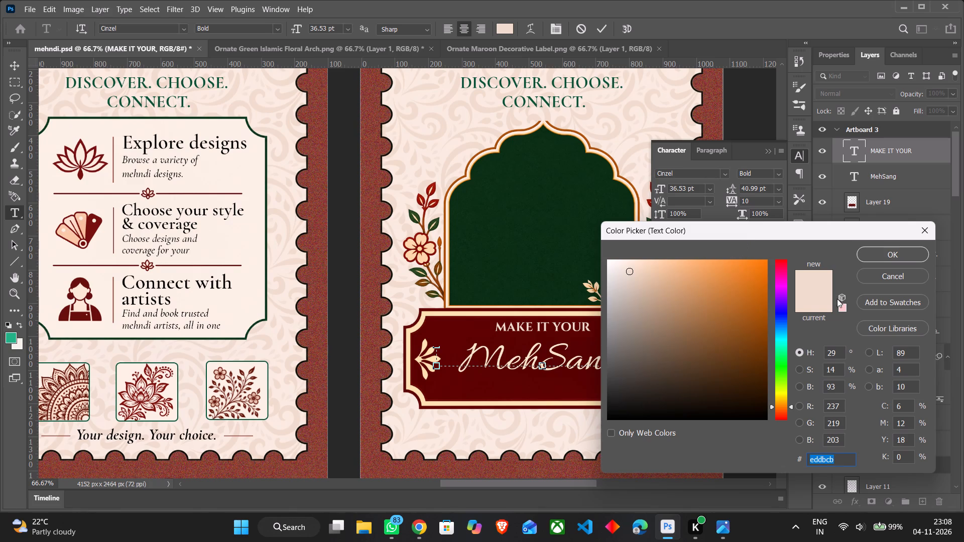
pyautogui.hotkey('ctrl', 'v')
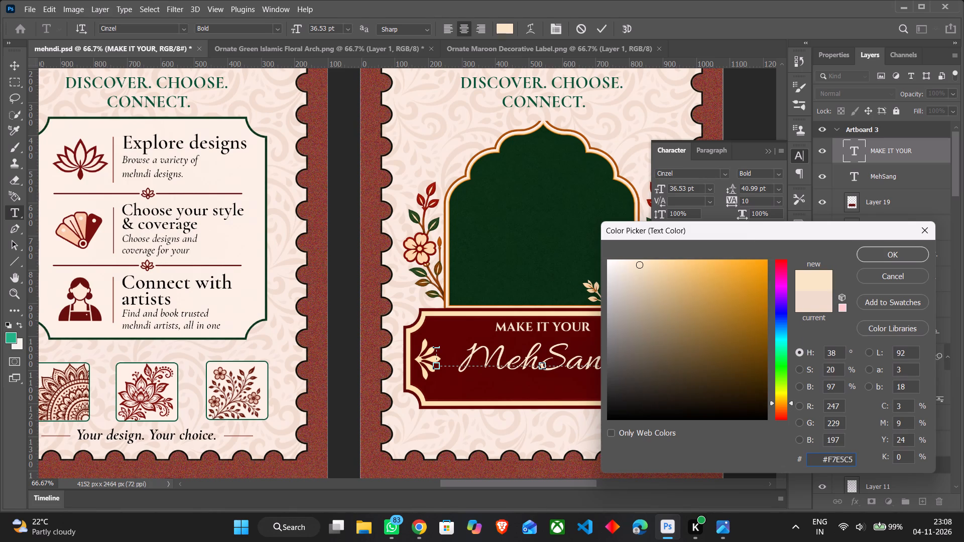
pyautogui.click(889, 257)
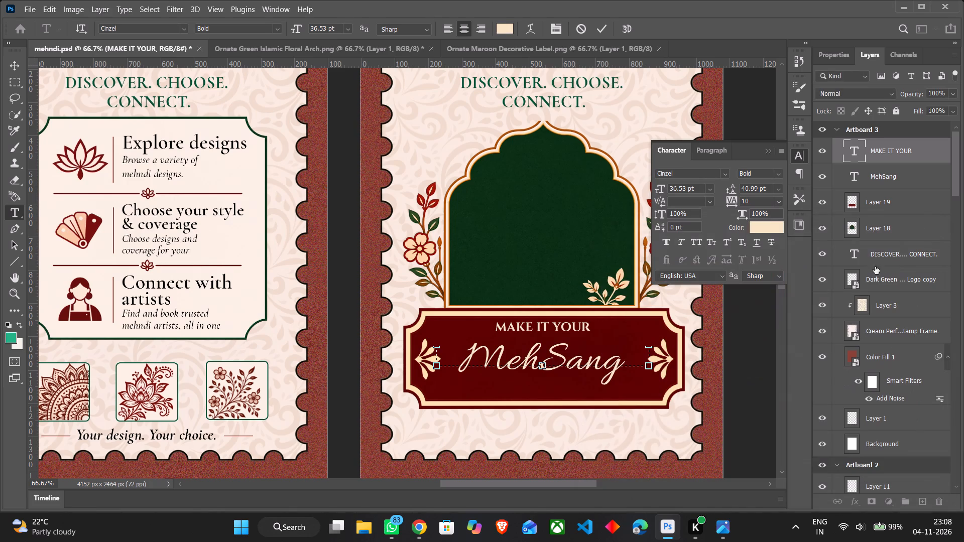
pyautogui.click(756, 367)
# Apply the copied colour #F7E5C5 to the MAKE IT YOUR text and finish editing the text.
pyautogui.doubleClick(525, 329)
pyautogui.hotkey('ctrl', 'a')
pyautogui.click(764, 227)
pyautogui.hotkey('ctrl', 'v')
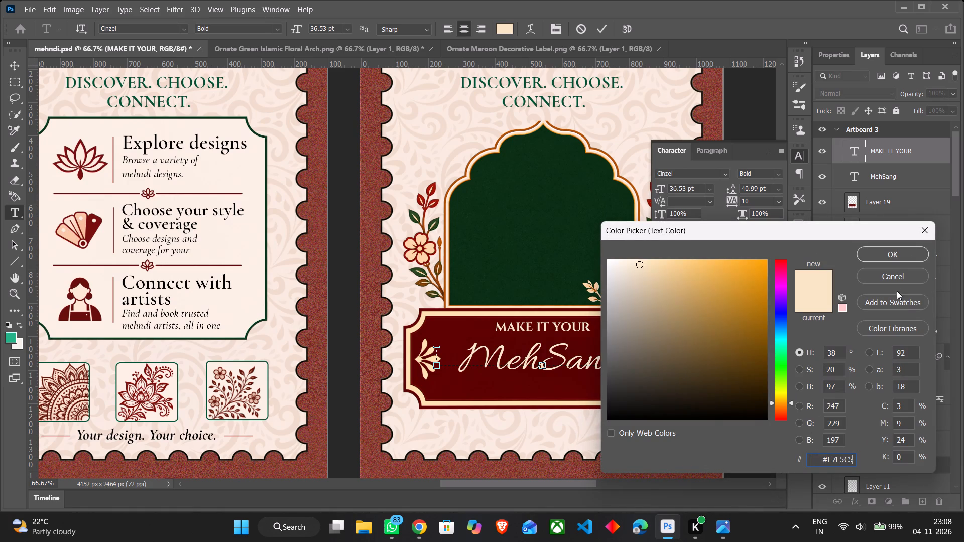
pyautogui.click(887, 257)
pyautogui.click(790, 412)
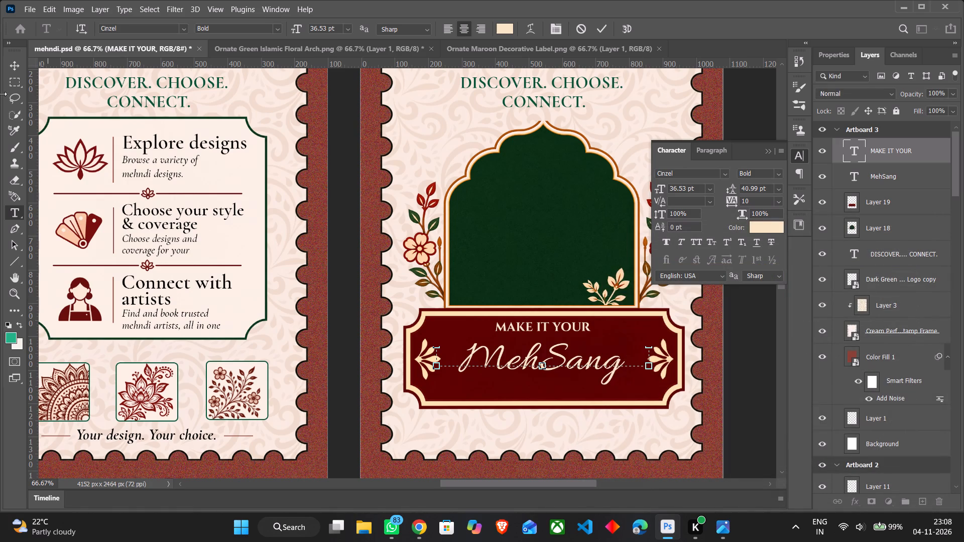
pyautogui.click(13, 65)
pyautogui.click(714, 420)
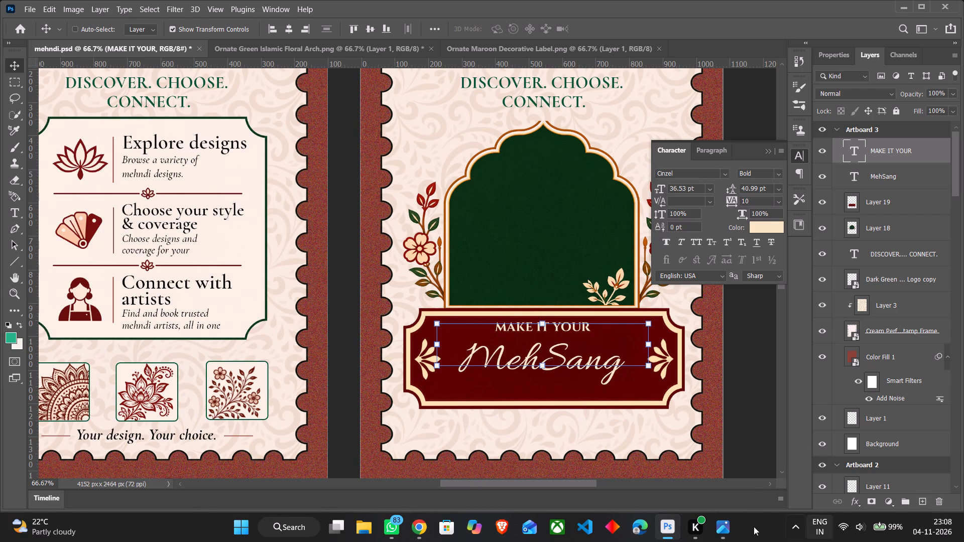
# Switch to Chrome and download the transparent mehndi hands image from the Pinterest Poster References chat in ChatGPT.
pyautogui.click(424, 529)
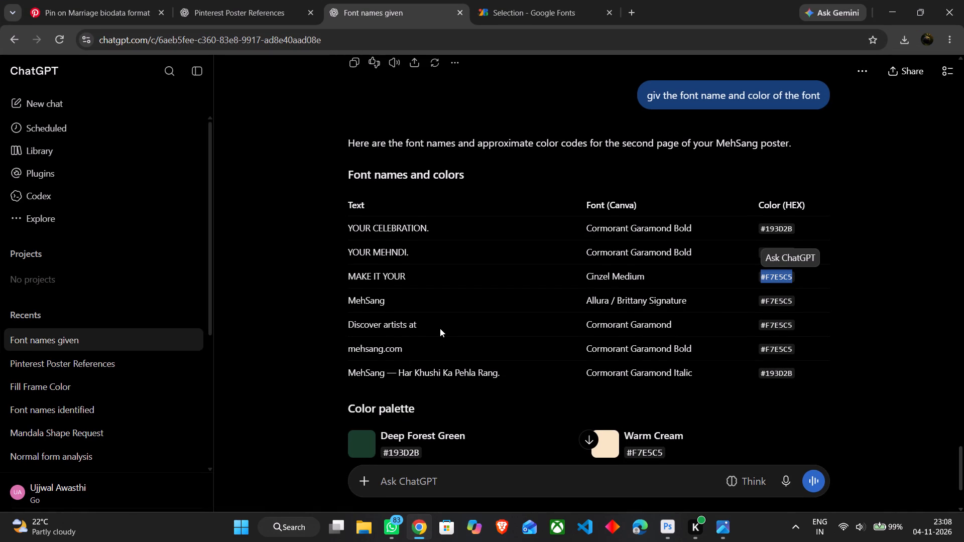
pyautogui.click(229, 0)
pyautogui.scroll(-2, 539, 351)
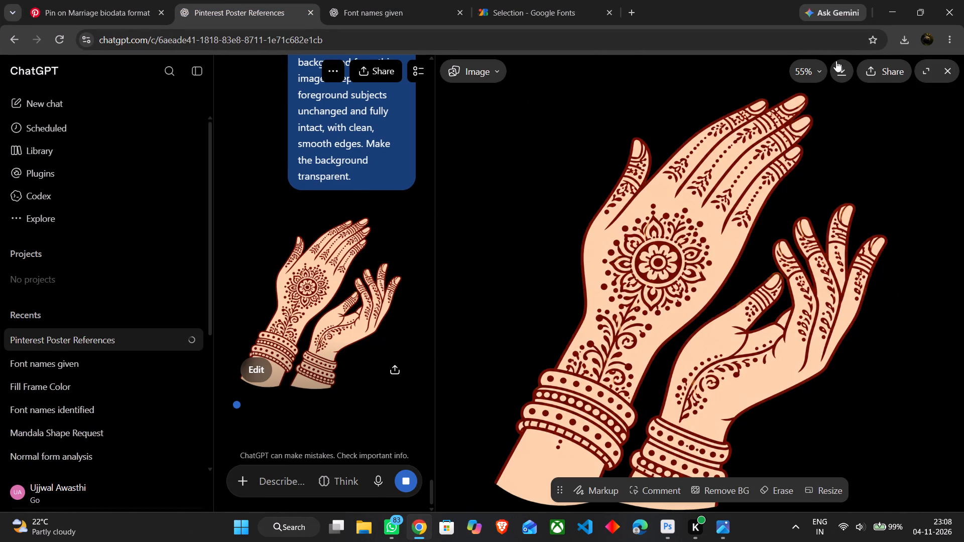
pyautogui.click(839, 67)
# Return to Photoshop and open Intricate Mehndi Hands with Bangles.png from the Downloads folder.
pyautogui.click(665, 526)
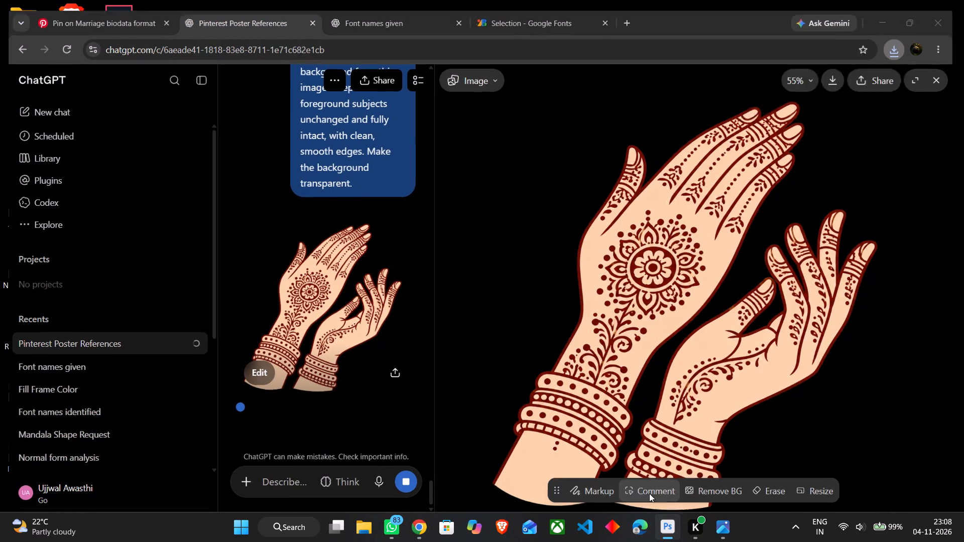
pyautogui.click(659, 531)
pyautogui.scroll(4, 602, 382)
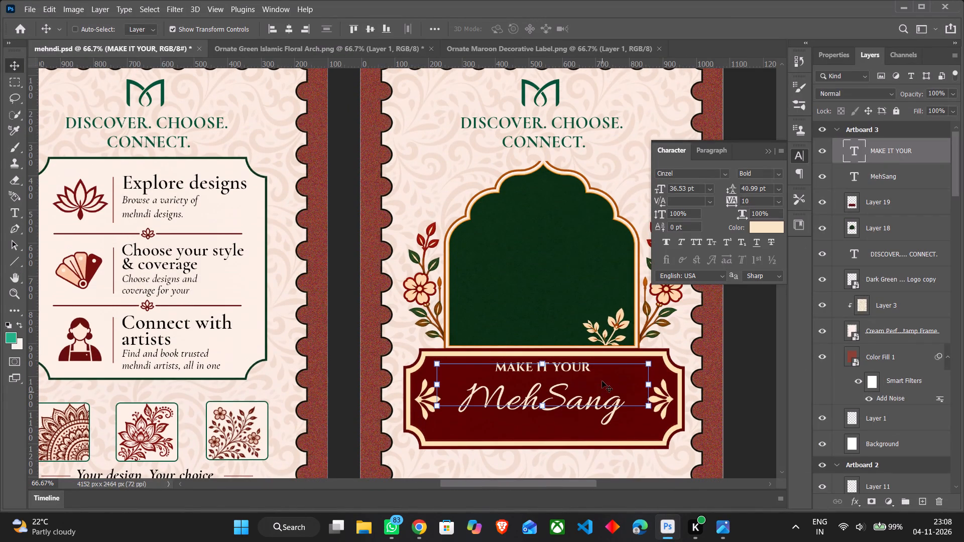
pyautogui.click(35, 11)
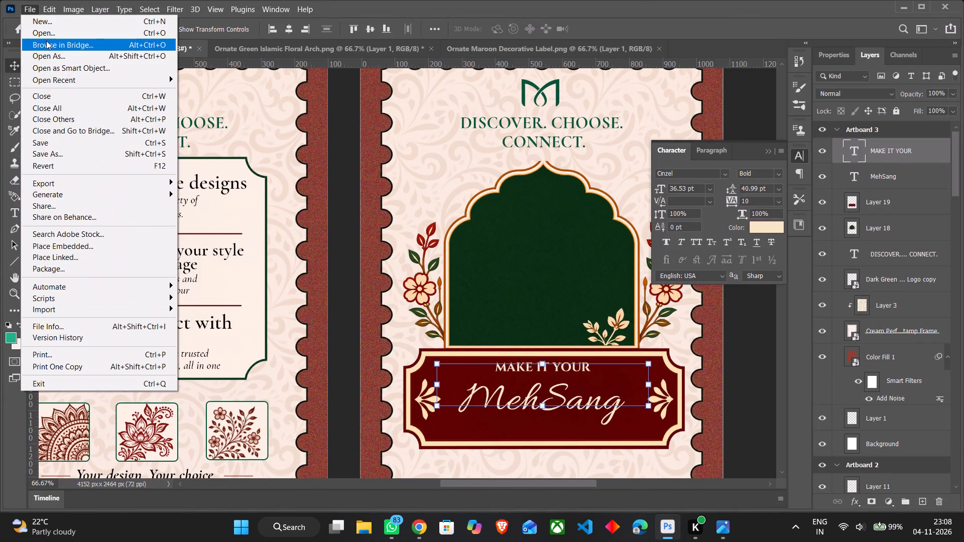
pyautogui.click(47, 29)
pyautogui.click(179, 104)
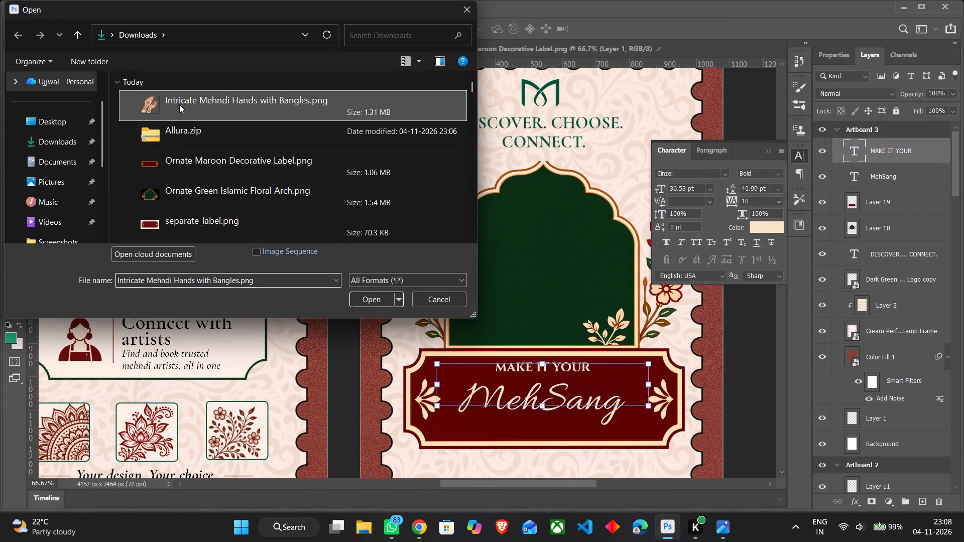
pyautogui.click(371, 298)
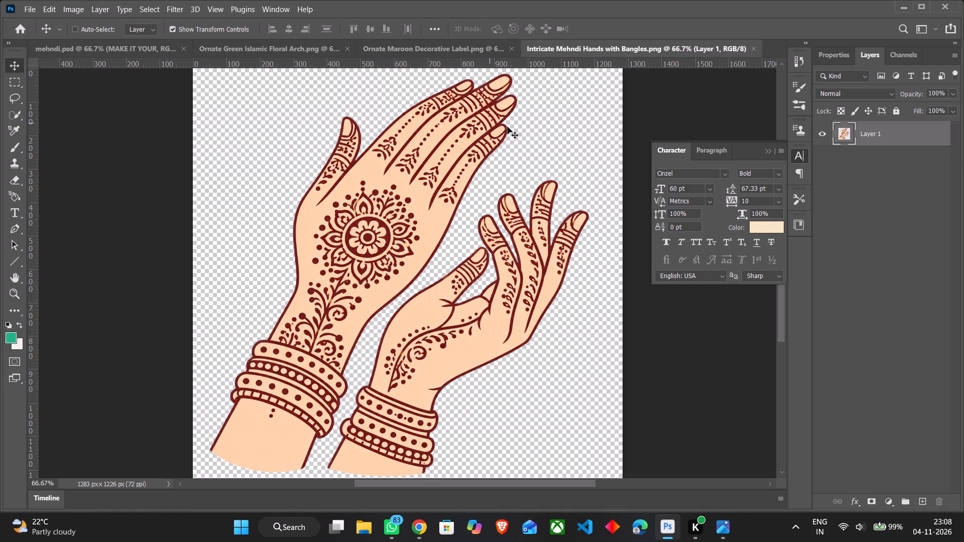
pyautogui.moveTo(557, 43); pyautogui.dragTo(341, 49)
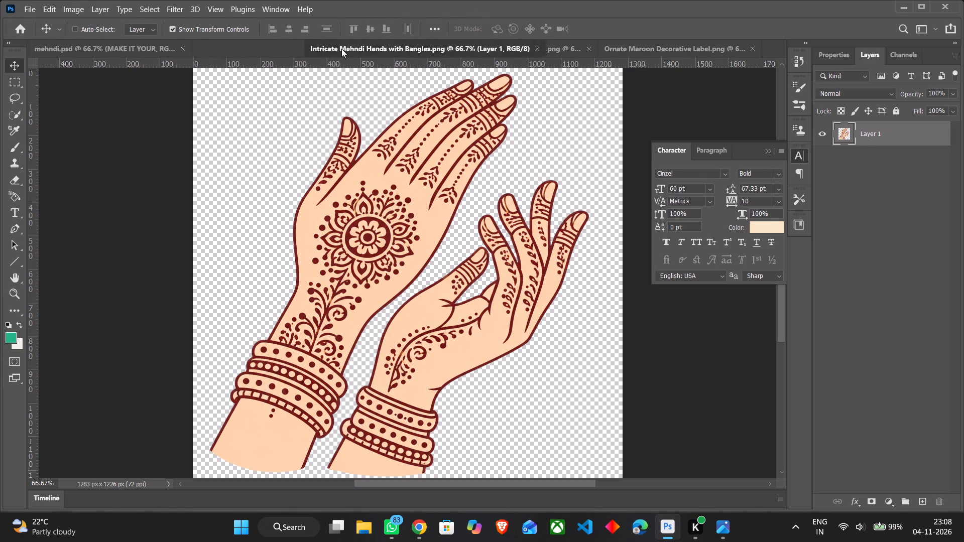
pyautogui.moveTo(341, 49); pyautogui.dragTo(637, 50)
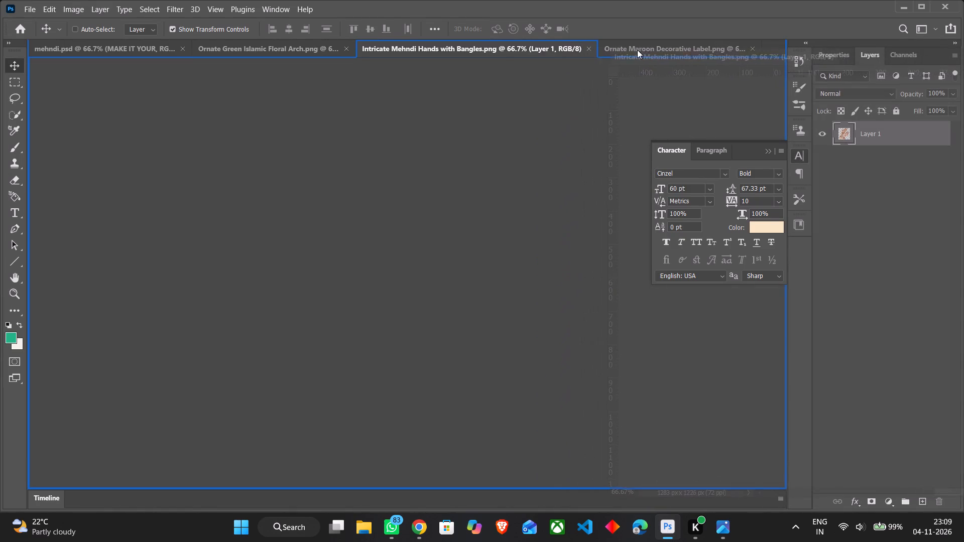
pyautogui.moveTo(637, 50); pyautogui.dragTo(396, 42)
# Bring the mehndi hands into Artboard 3 of mehndi.psd, scaled to about 44.6% and placed over the green arch.
pyautogui.moveTo(387, 246); pyautogui.dragTo(197, 93)
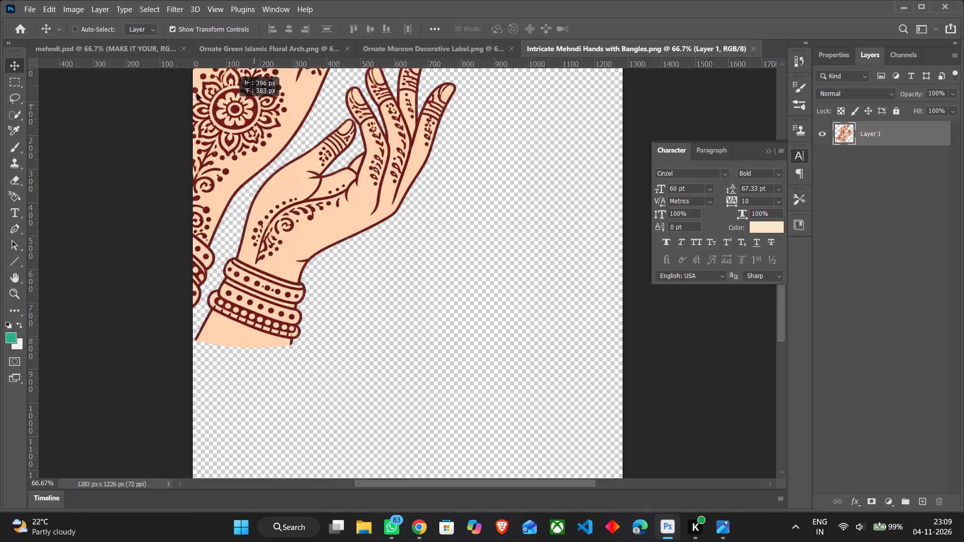
pyautogui.moveTo(197, 93); pyautogui.dragTo(542, 263)
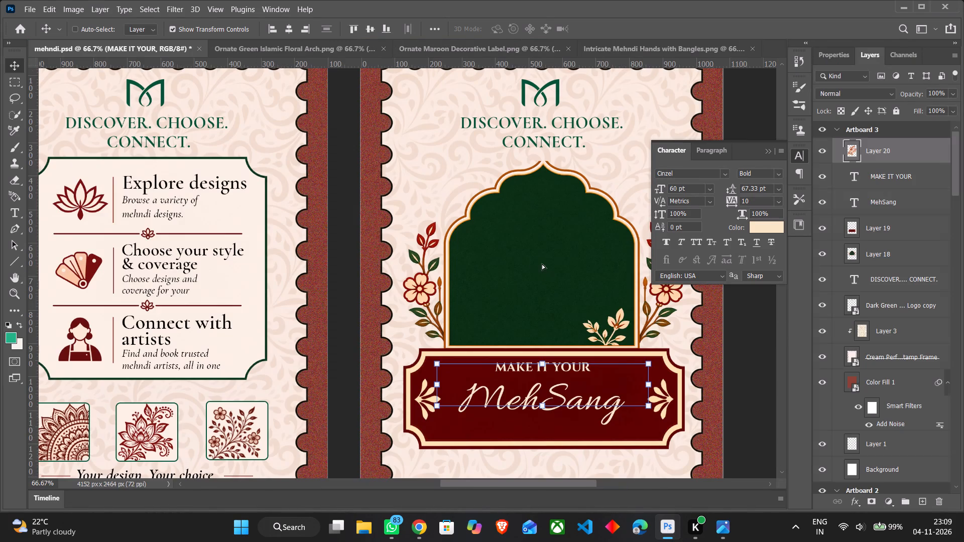
pyautogui.moveTo(756, 467); pyautogui.dragTo(557, 285)
pyautogui.moveTo(348, 277); pyautogui.dragTo(381, 248)
pyautogui.moveTo(460, 171); pyautogui.dragTo(532, 257)
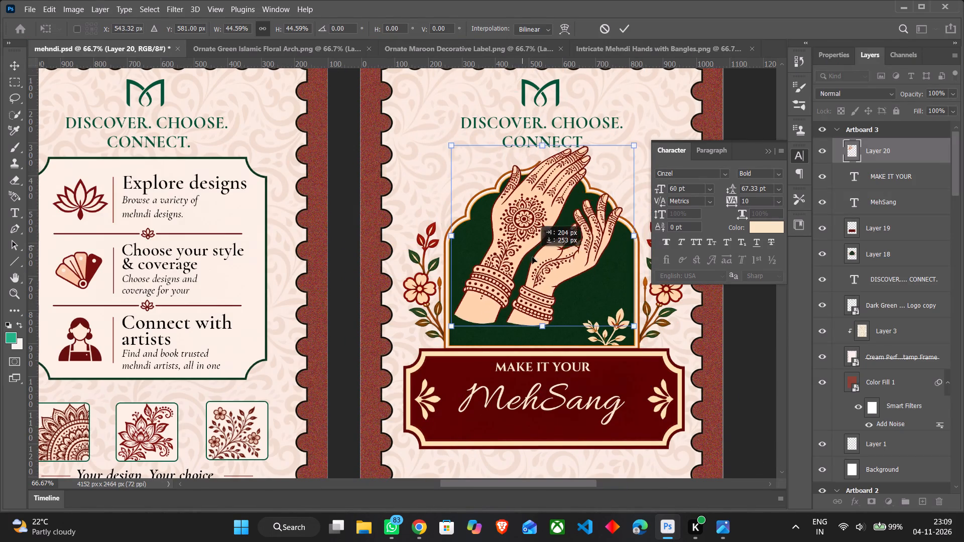
pyautogui.moveTo(532, 257); pyautogui.dragTo(528, 284)
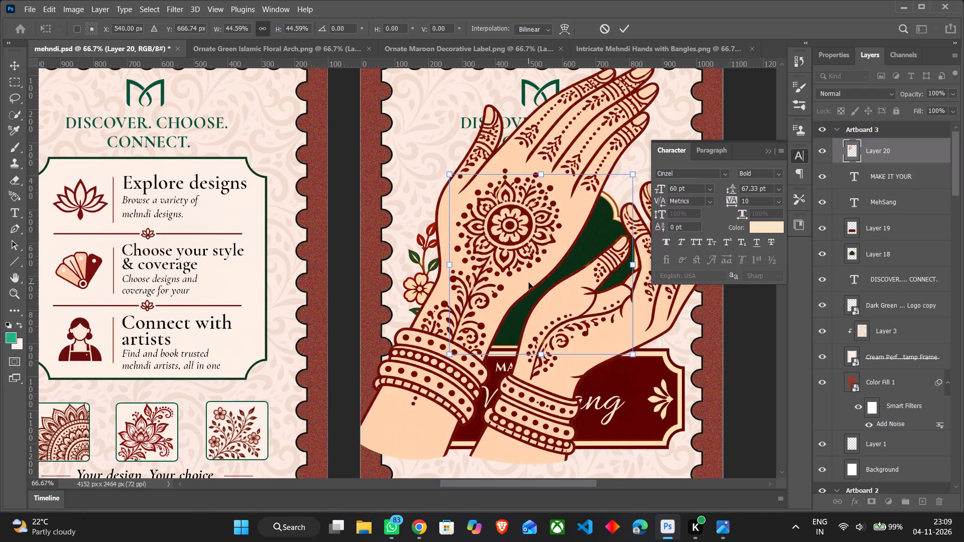
# Move the hands layer beneath the maroon label layer, clip it to the green arch layer and nudge the hands up slightly.
pyautogui.moveTo(903, 149); pyautogui.dragTo(909, 236)
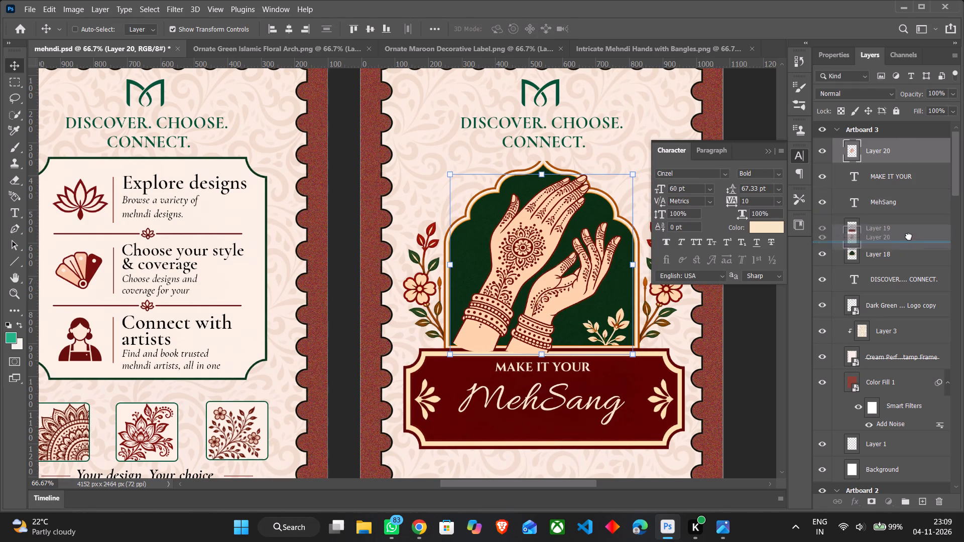
pyautogui.moveTo(909, 236); pyautogui.dragTo(911, 246)
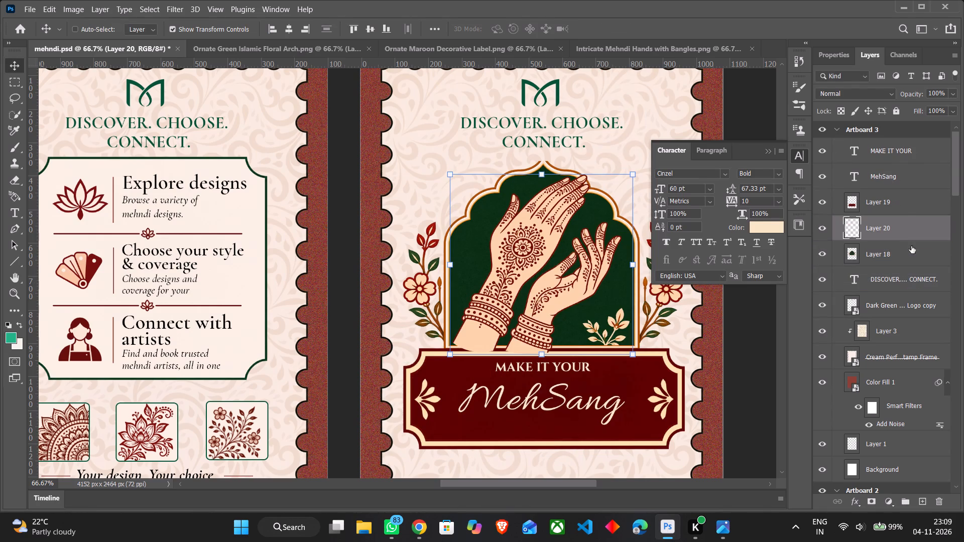
pyautogui.rightClick(909, 231)
pyautogui.click(814, 231)
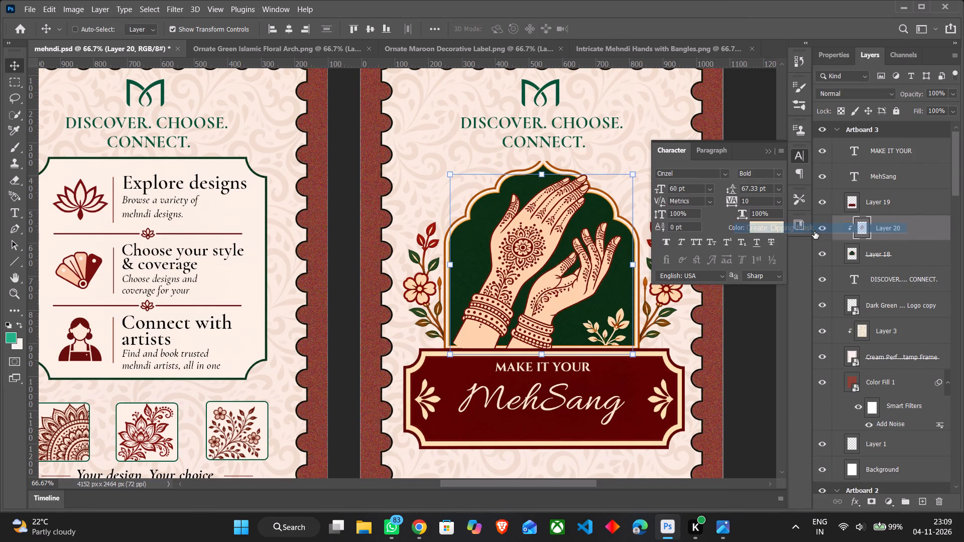
pyautogui.moveTo(558, 278); pyautogui.dragTo(555, 270)
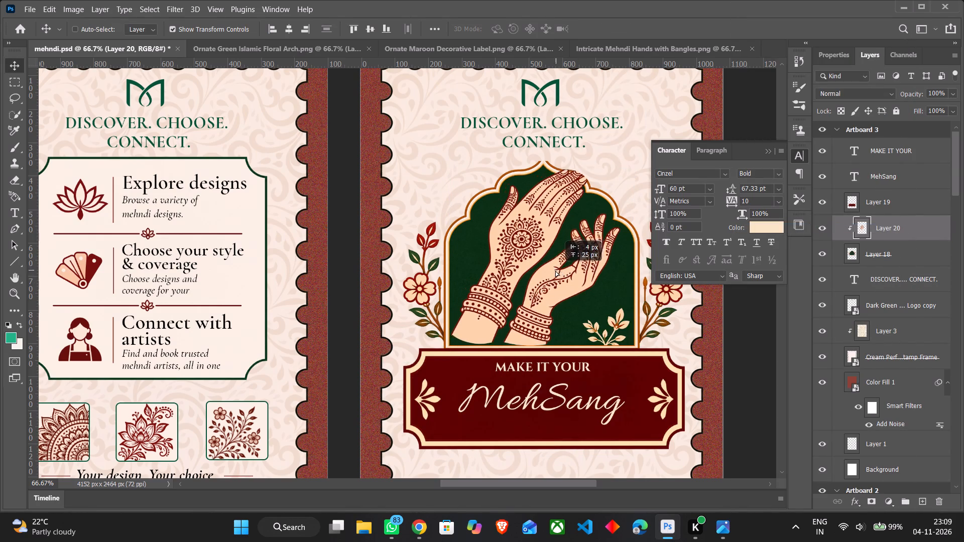
pyautogui.moveTo(555, 270); pyautogui.dragTo(555, 271)
# Undo a trial shift of the green arch and align the arch layer to the horizontal centre.
pyautogui.click(896, 256)
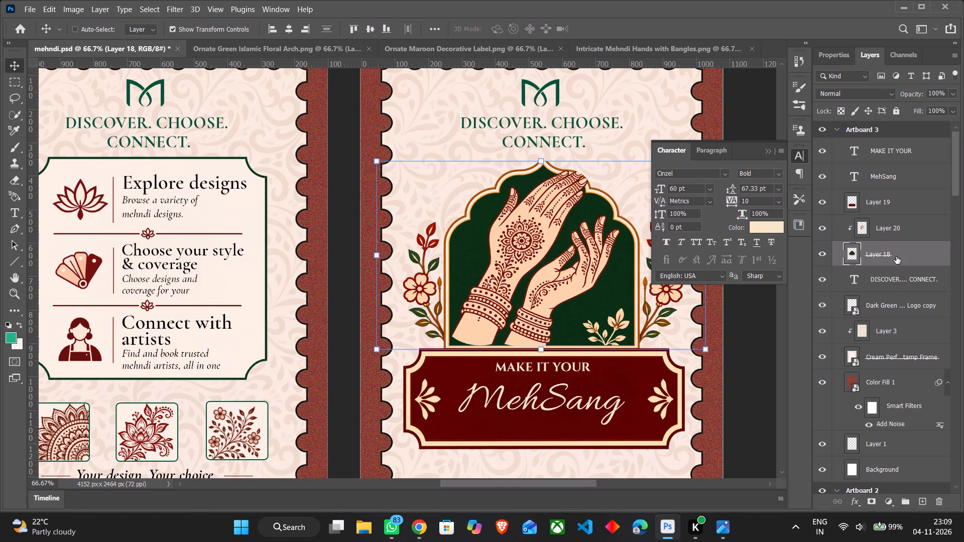
pyautogui.click(568, 290)
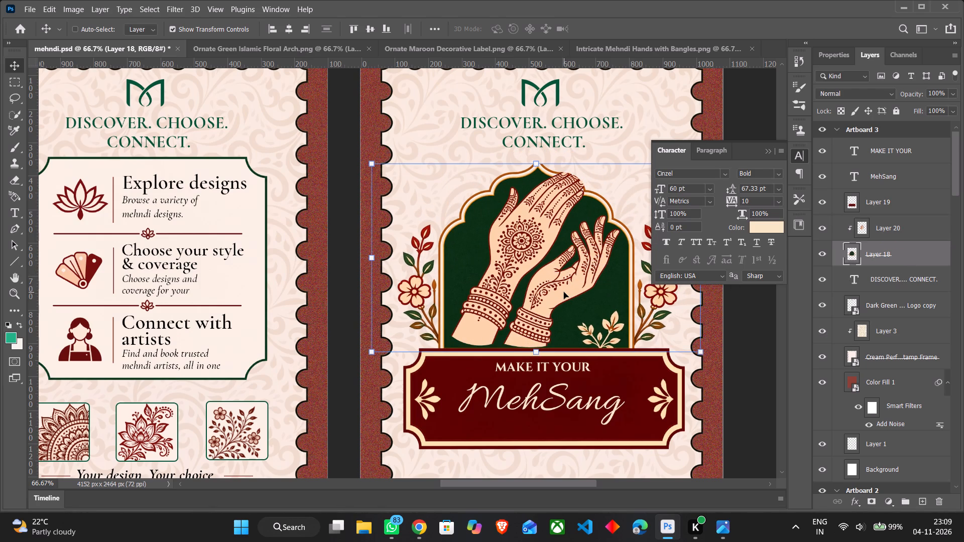
pyautogui.hotkey('ctrl', 'z')
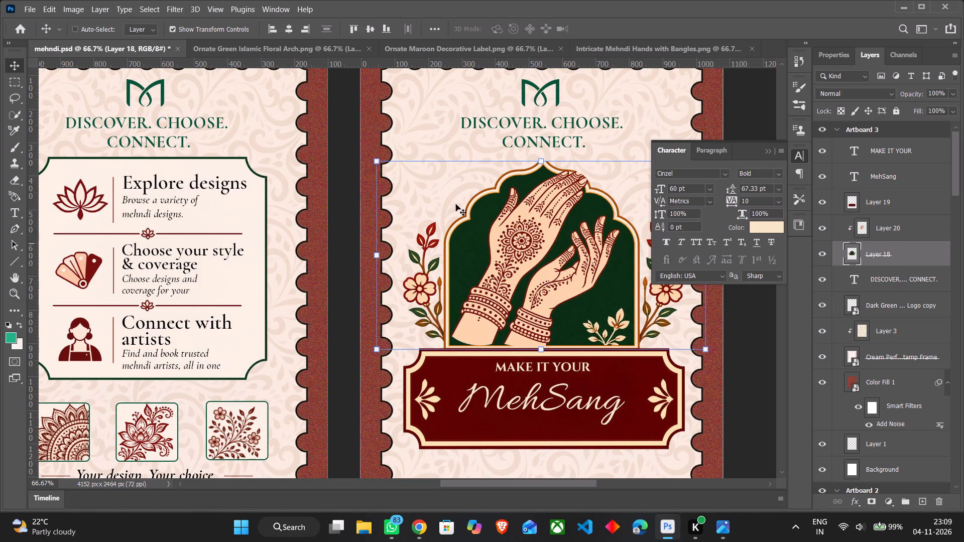
pyautogui.click(289, 32)
# Scale the mehndi hands down to about 89% and centre them in the green arch with the wrists tucked behind the maroon label.
pyautogui.click(890, 230)
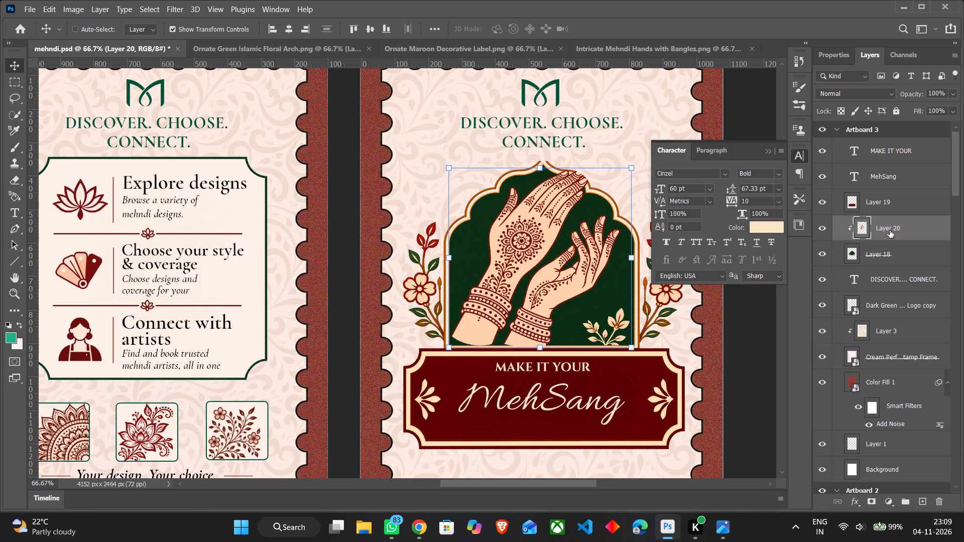
pyautogui.moveTo(529, 284); pyautogui.dragTo(530, 292)
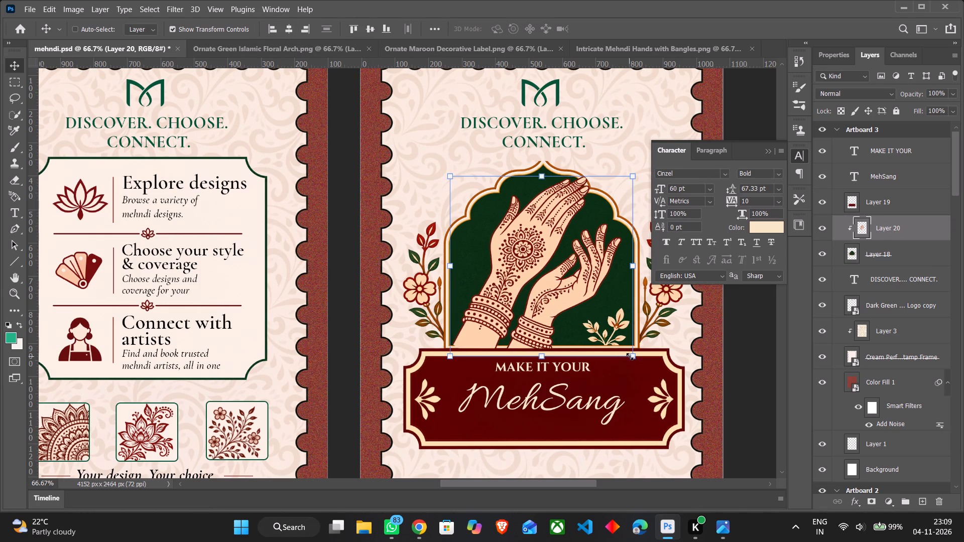
pyautogui.moveTo(630, 356); pyautogui.dragTo(598, 333)
pyautogui.click(453, 330)
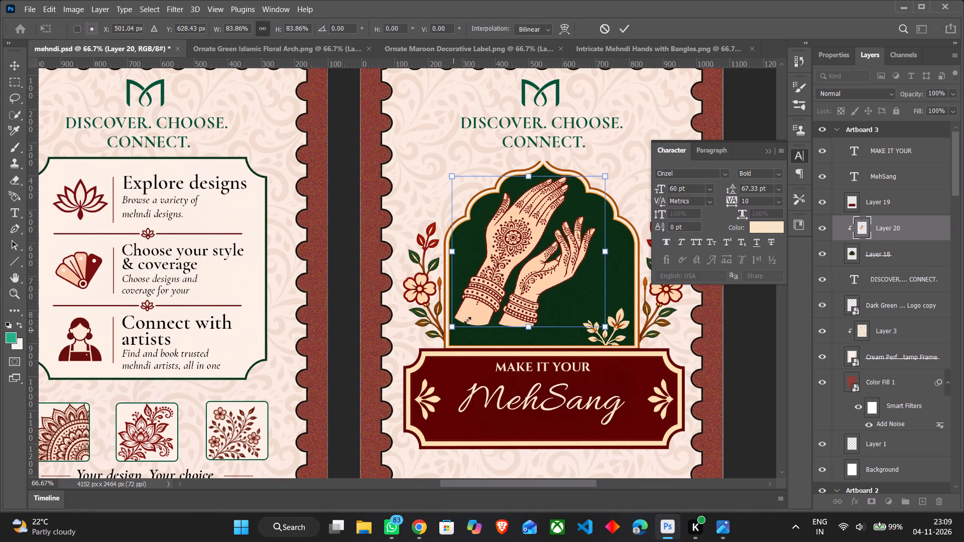
pyautogui.moveTo(514, 302); pyautogui.dragTo(513, 332)
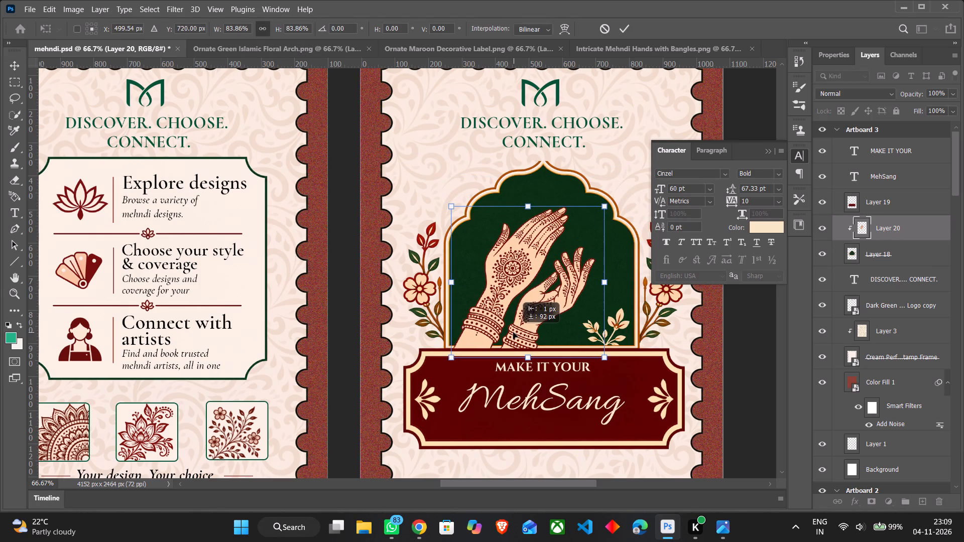
pyautogui.moveTo(513, 332); pyautogui.dragTo(520, 329)
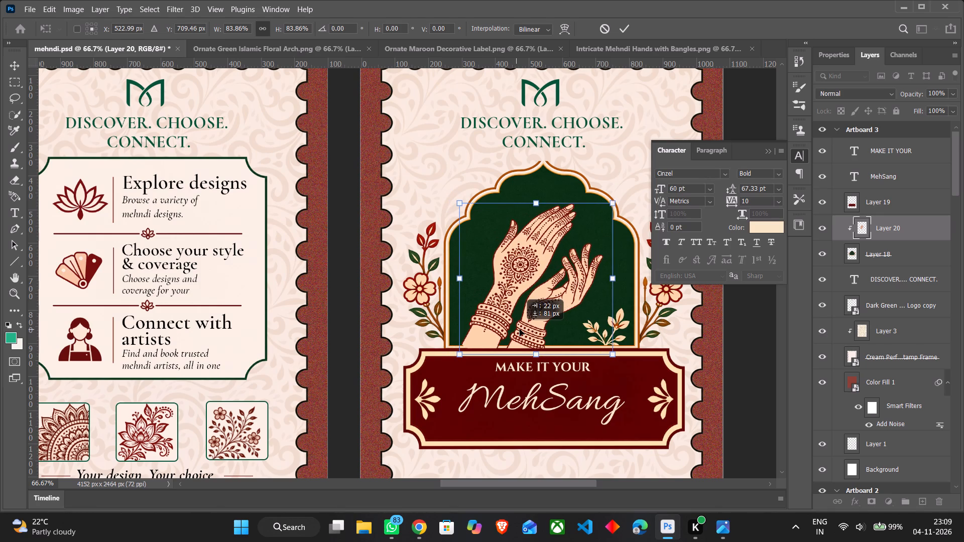
pyautogui.moveTo(520, 329); pyautogui.dragTo(520, 334)
pyautogui.moveTo(611, 206); pyautogui.dragTo(621, 197)
pyautogui.moveTo(511, 309); pyautogui.dragTo(507, 312)
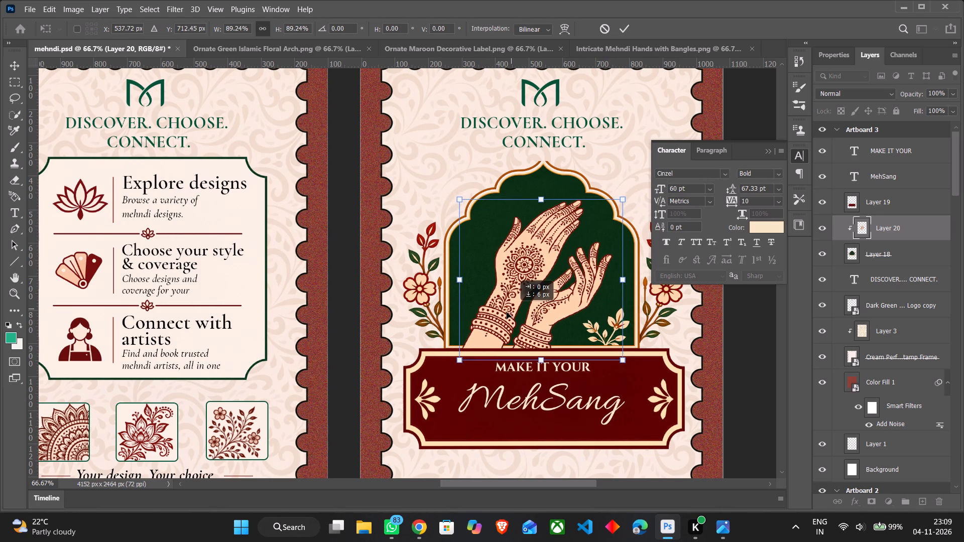
pyautogui.moveTo(507, 312); pyautogui.dragTo(503, 308)
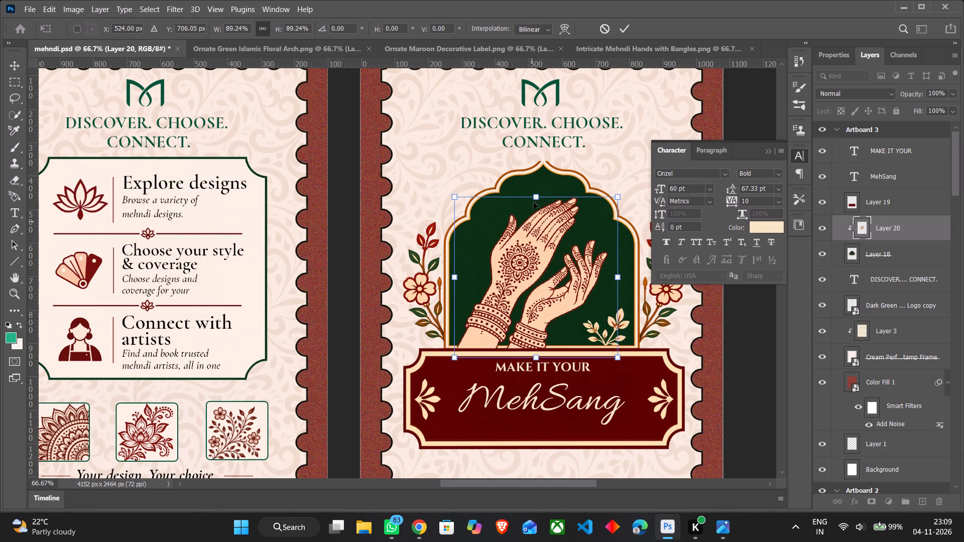
pyautogui.click(743, 323)
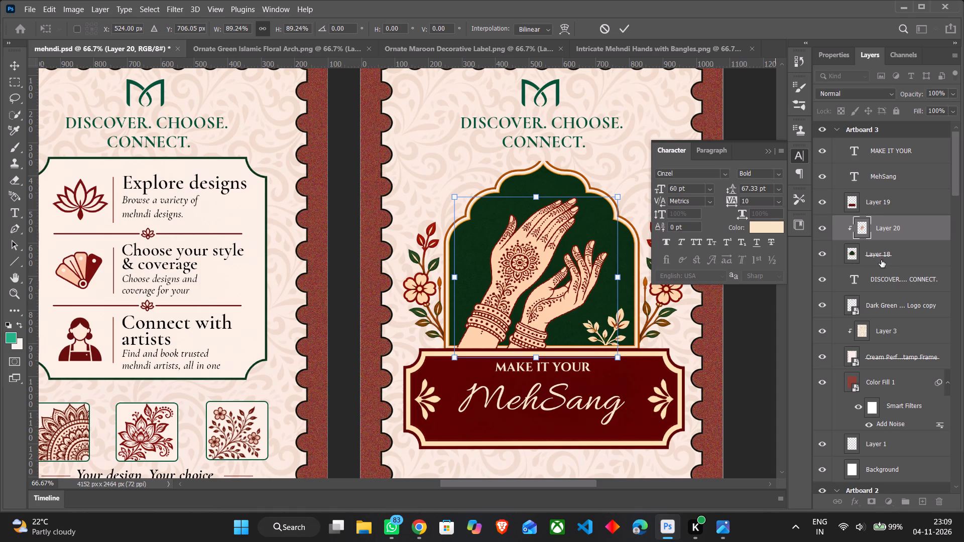
pyautogui.click(892, 255)
pyautogui.click(752, 323)
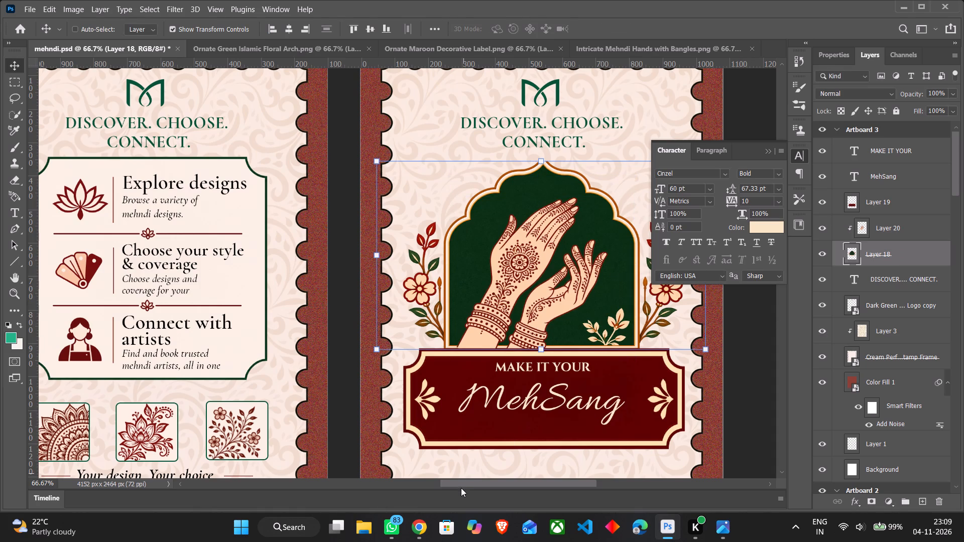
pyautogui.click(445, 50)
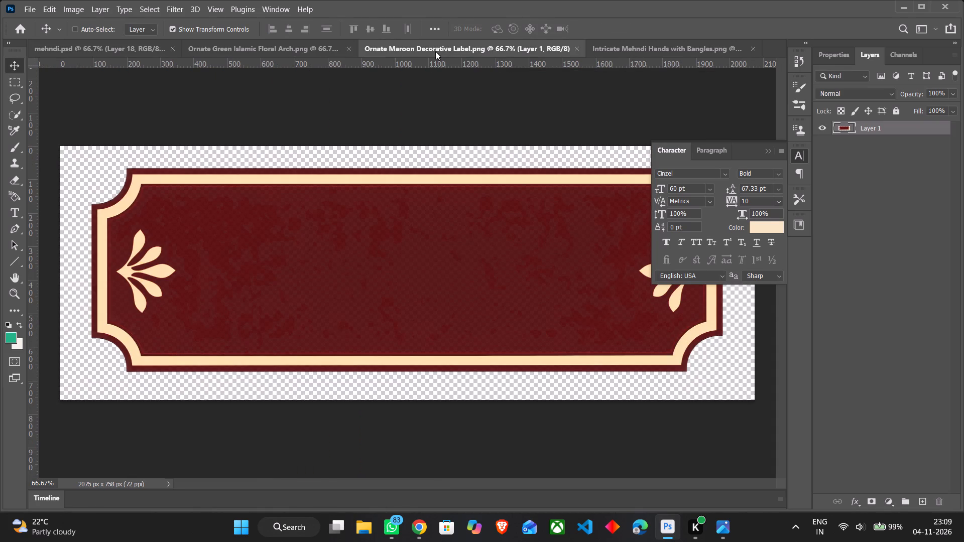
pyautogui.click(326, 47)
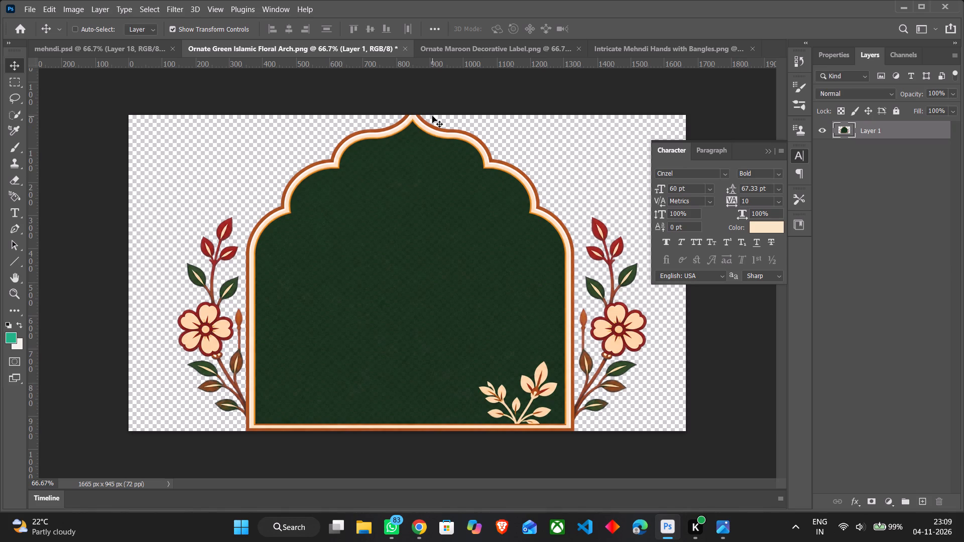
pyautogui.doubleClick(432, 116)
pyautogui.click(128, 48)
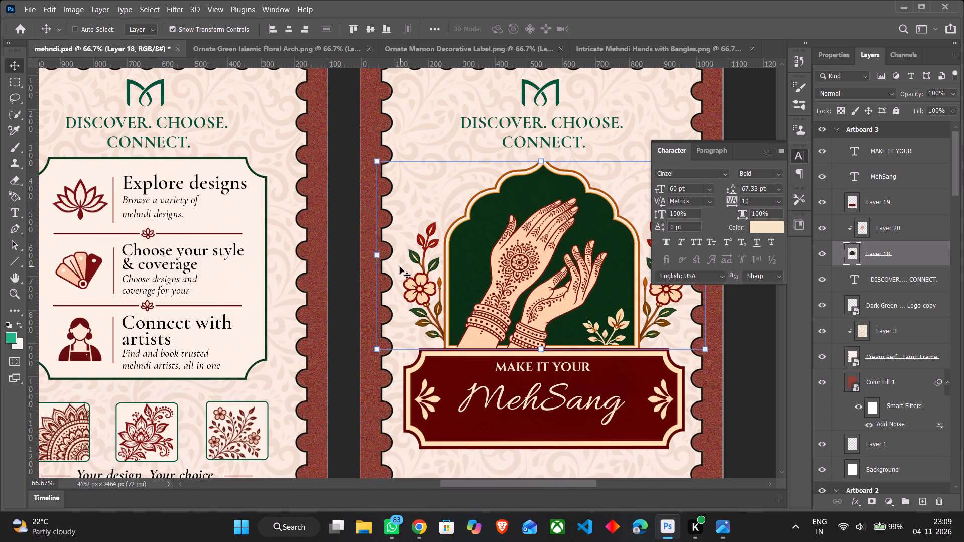
pyautogui.doubleClick(545, 137)
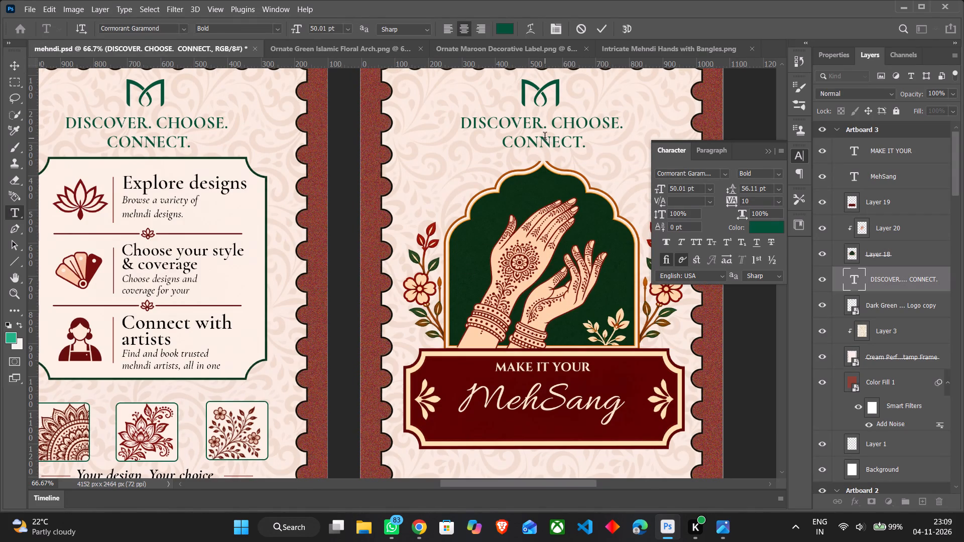
pyautogui.hotkey('ctrl', 'a')
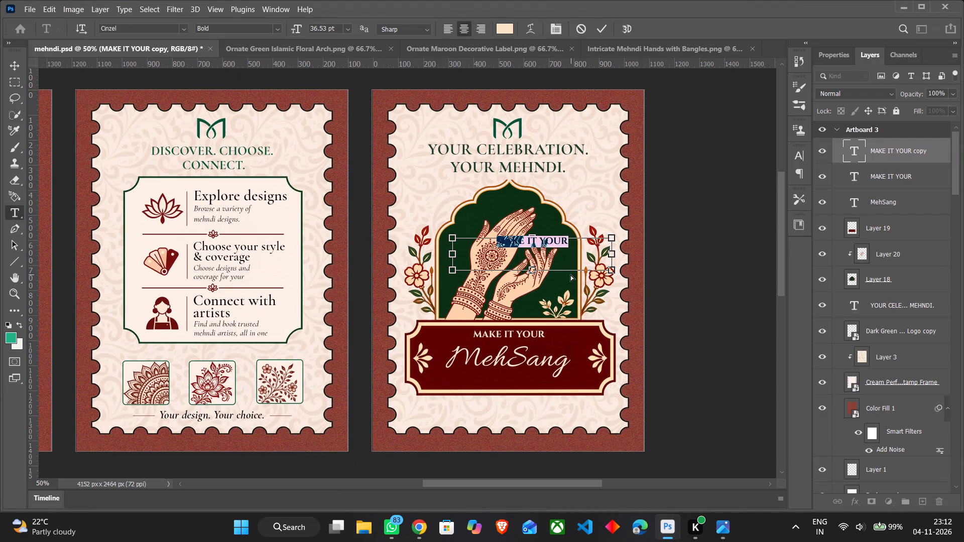
pyautogui.hotkey('ctrl', 'v')
pyautogui.click(6, 65)
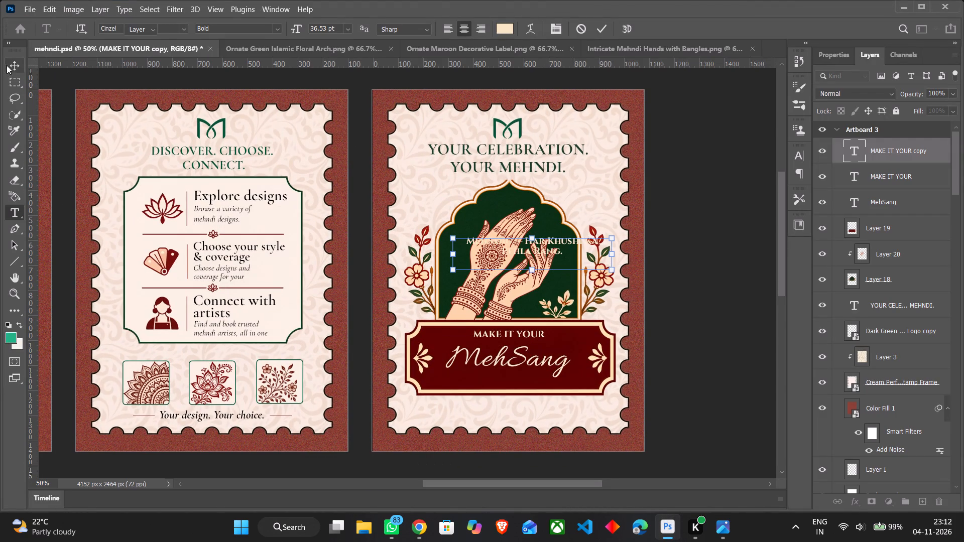
pyautogui.moveTo(557, 245); pyautogui.dragTo(532, 410)
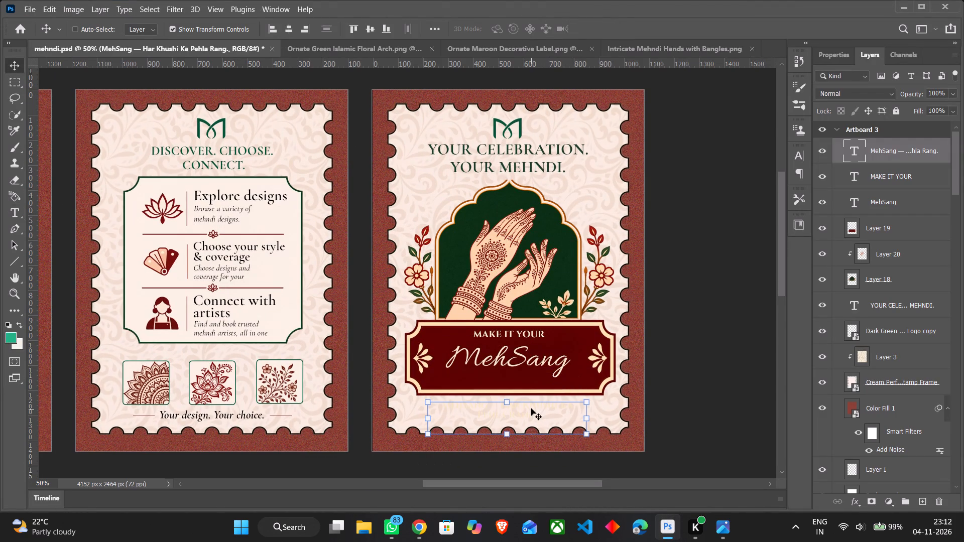
# Set the tagline's text colour to #868B7E, sampled from the "YOUR CELEBRATION." heading.
pyautogui.doubleClick(531, 409)
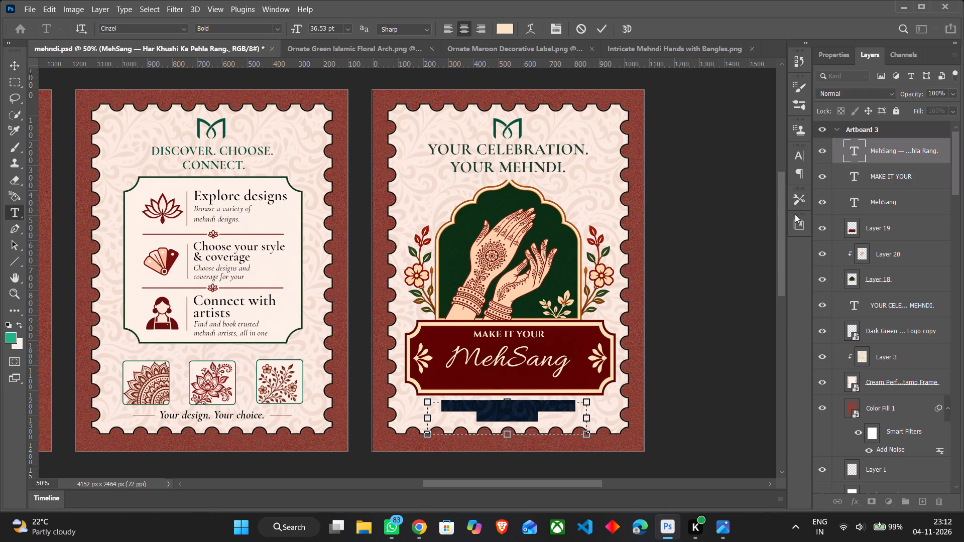
pyautogui.click(794, 156)
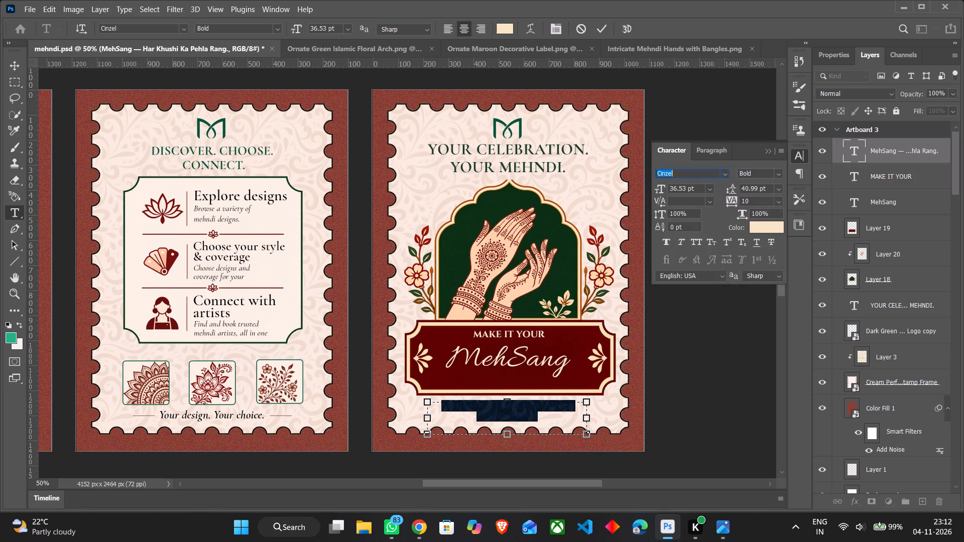
pyautogui.click(769, 226)
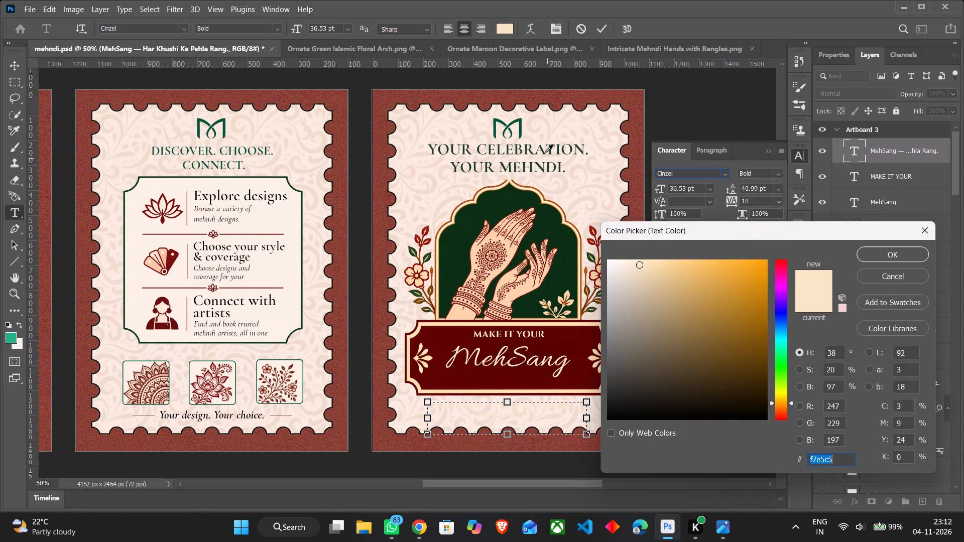
pyautogui.click(527, 151)
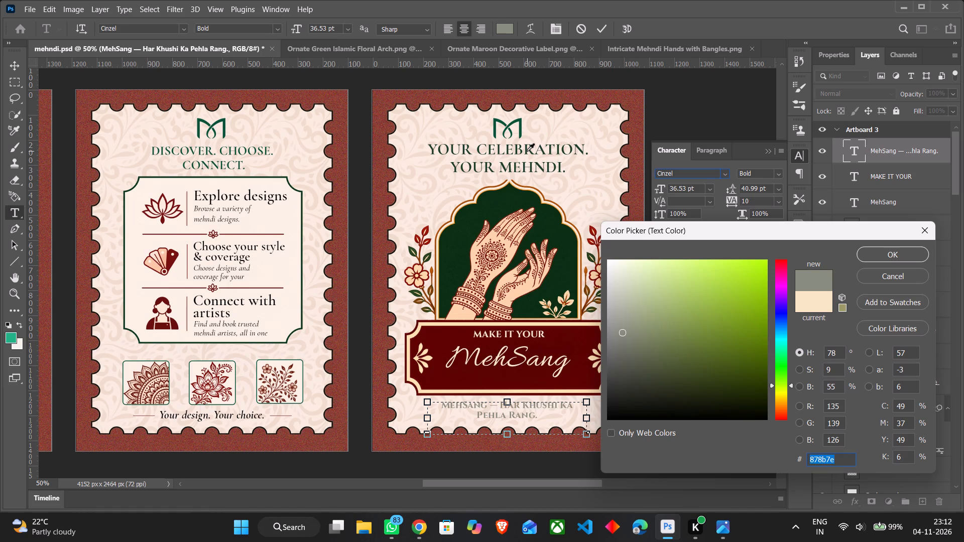
pyautogui.click(527, 146)
pyautogui.doubleClick(527, 146)
pyautogui.click(878, 253)
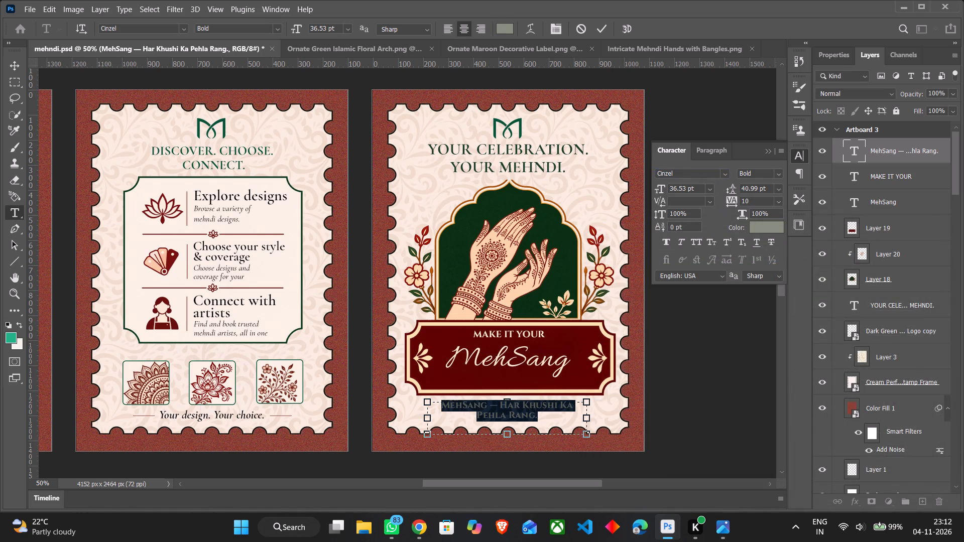
# Set the font of the "MehSang — Har Khushi Ka Pehla Rang." tagline to Cormorant Garamond Italic.
pyautogui.click(693, 170)
pyautogui.click(721, 175)
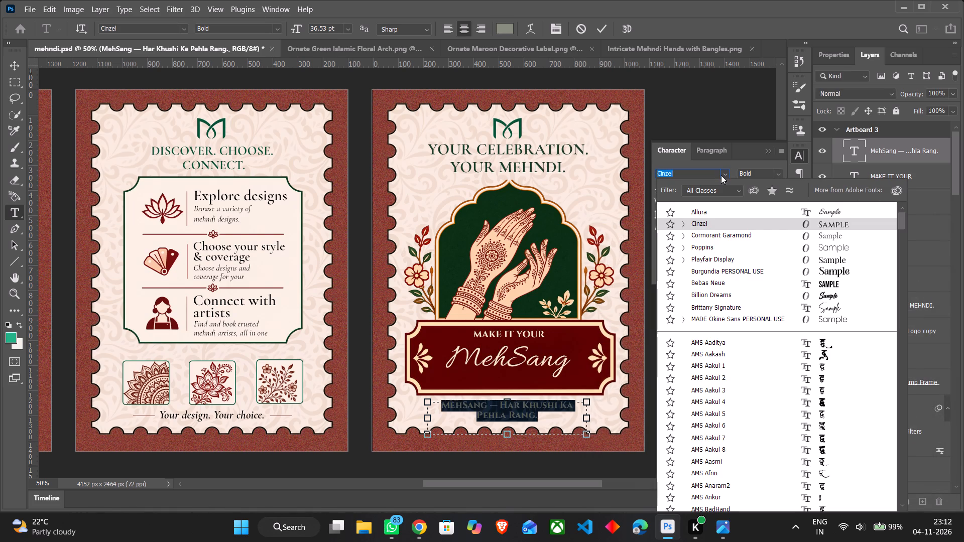
pyautogui.click(721, 235)
pyautogui.click(777, 172)
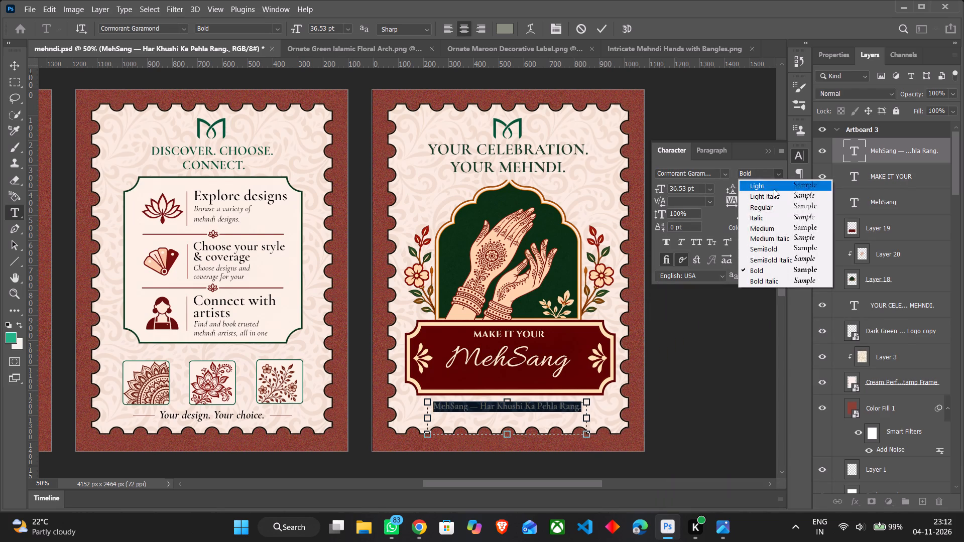
pyautogui.click(772, 221)
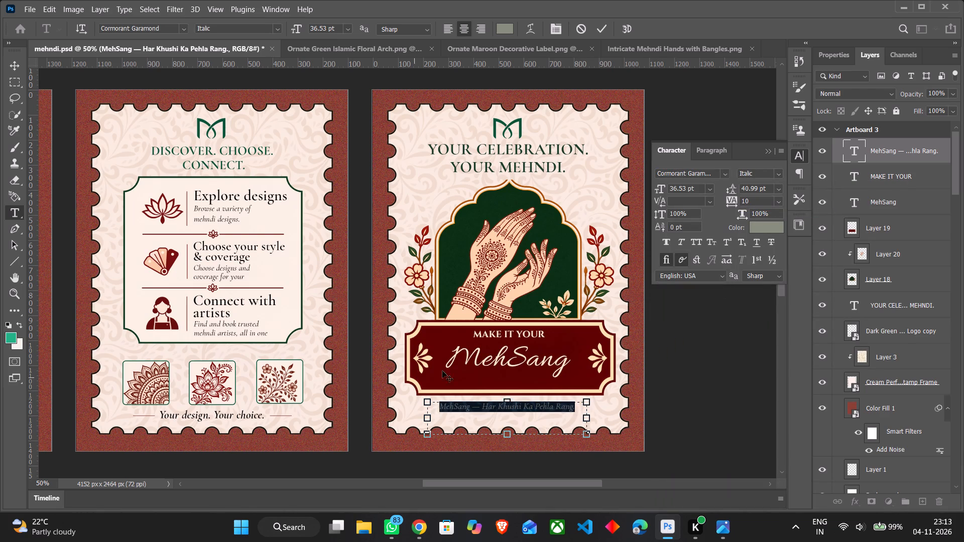
pyautogui.click(8, 59)
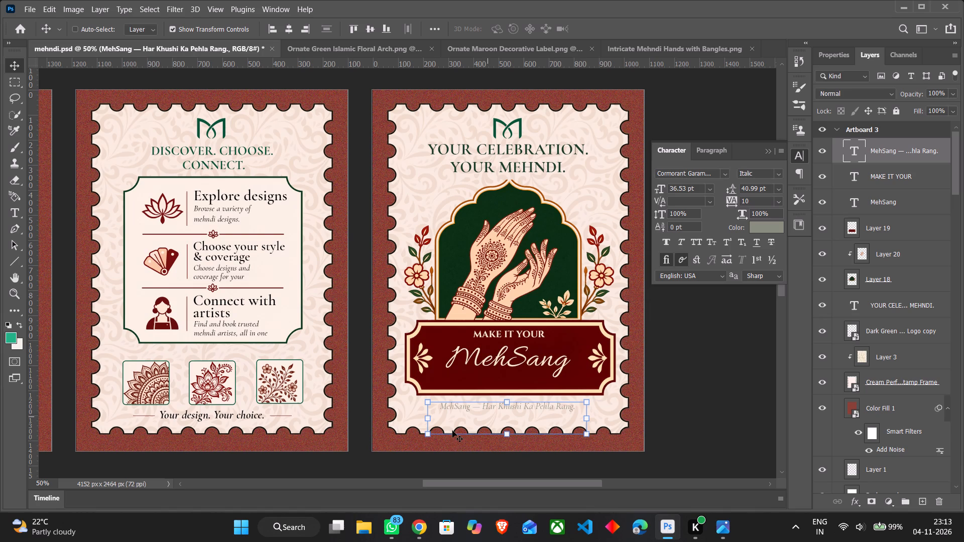
# Enlarge the tagline text to about 44.67 pt so it spans most of the width beneath the maroon label.
pyautogui.moveTo(427, 432); pyautogui.dragTo(411, 442)
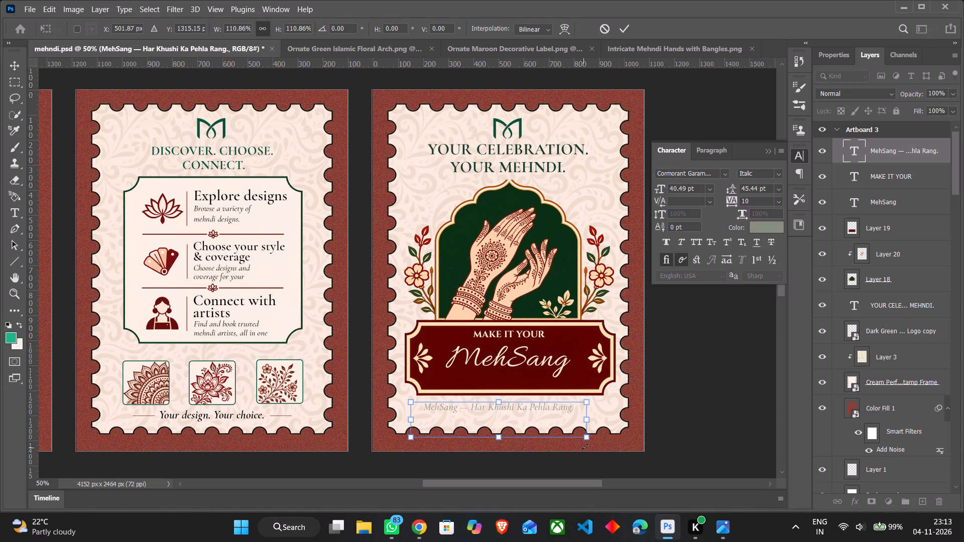
pyautogui.moveTo(588, 440); pyautogui.dragTo(616, 445)
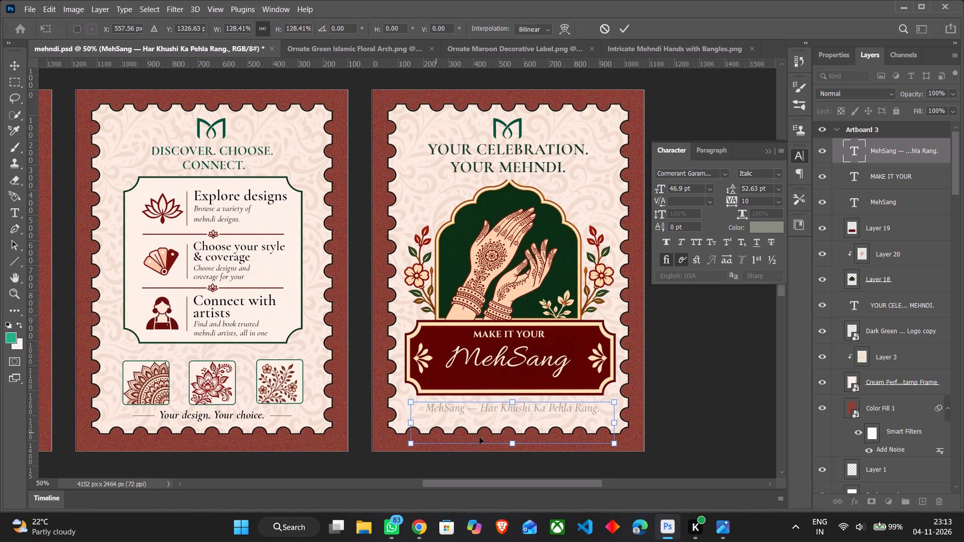
pyautogui.moveTo(619, 446); pyautogui.dragTo(613, 443)
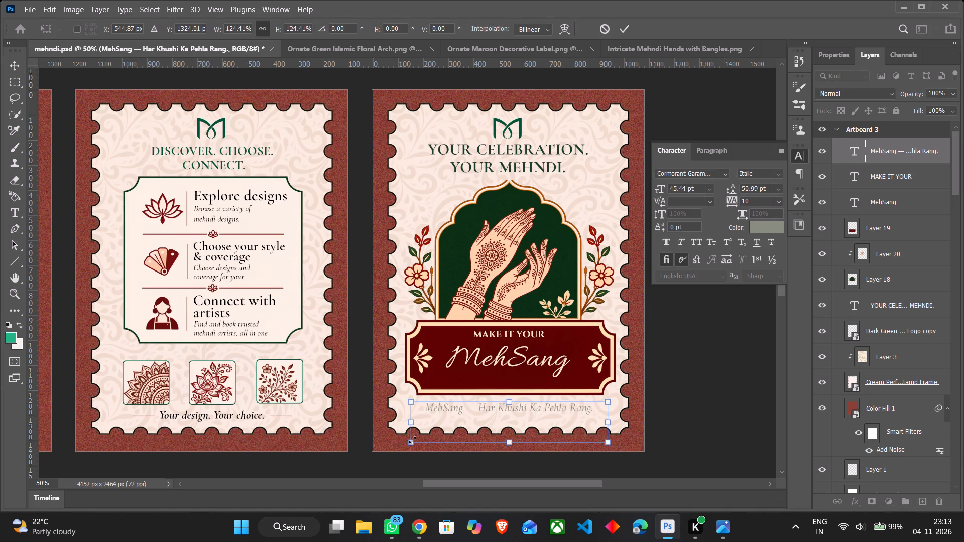
pyautogui.click(412, 441)
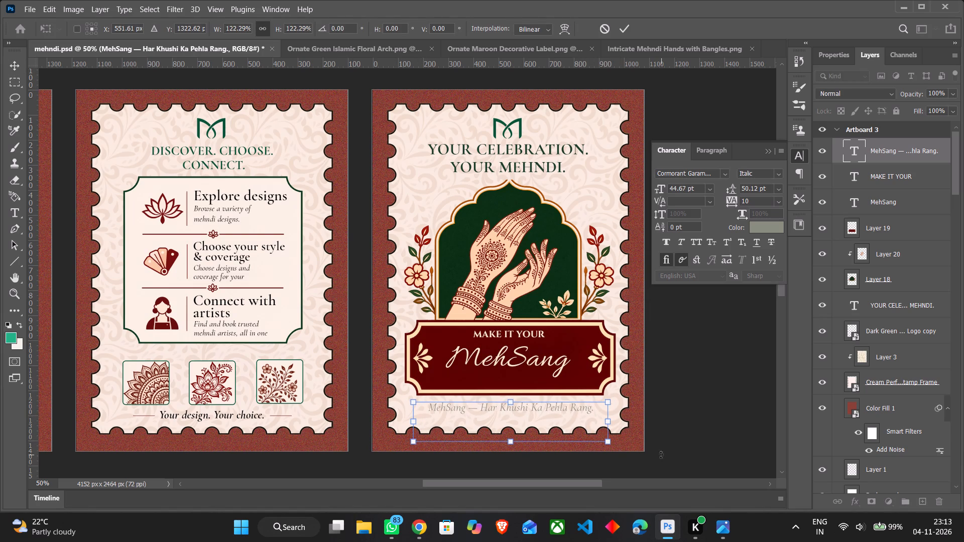
pyautogui.hotkey('ctrl', 'a')
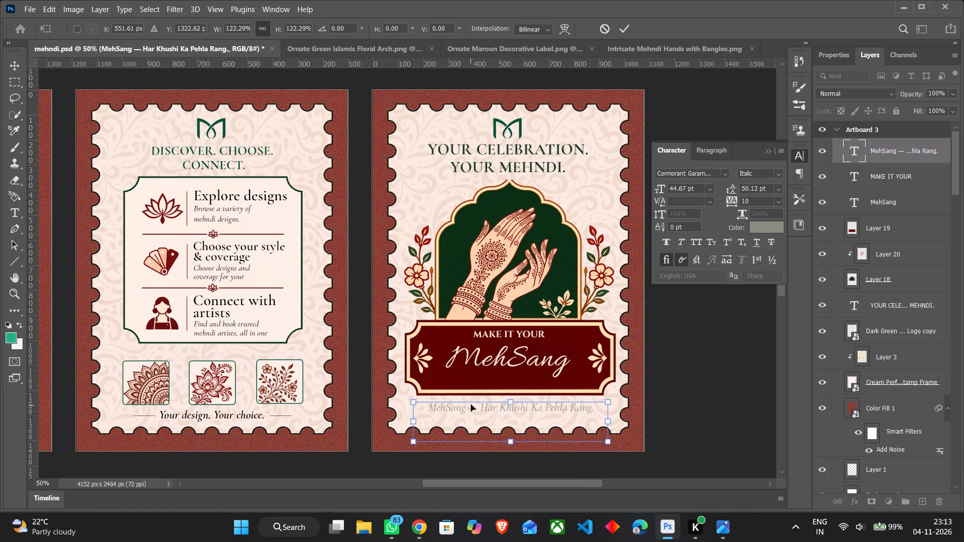
# Copy the Deep Forest Green code #193D2B from the ChatGPT colour palette and apply it as the tagline's text colour in Photoshop.
pyautogui.doubleClick(471, 404)
pyautogui.doubleClick(471, 408)
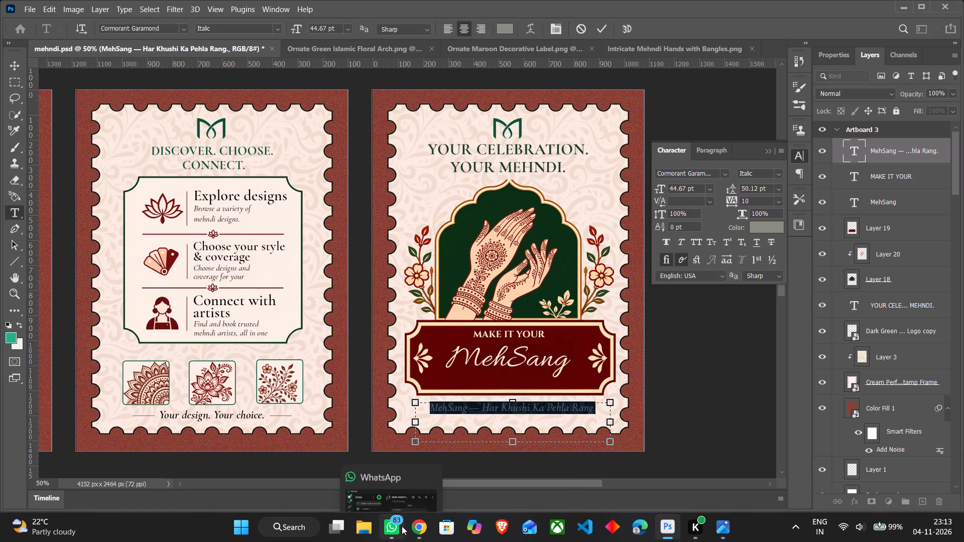
pyautogui.click(411, 526)
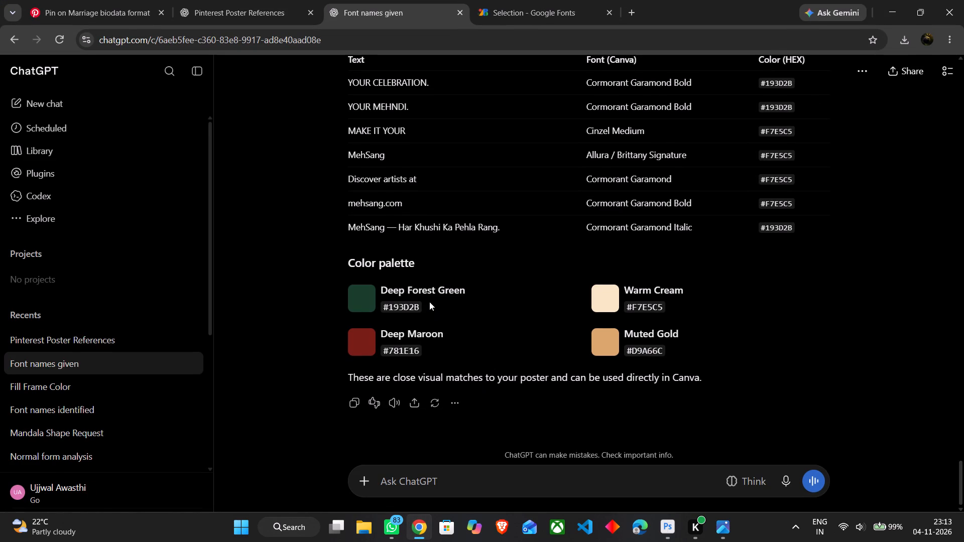
pyautogui.moveTo(422, 305); pyautogui.dragTo(382, 303)
pyautogui.hotkey('ctrl', 'c')
pyautogui.click(671, 529)
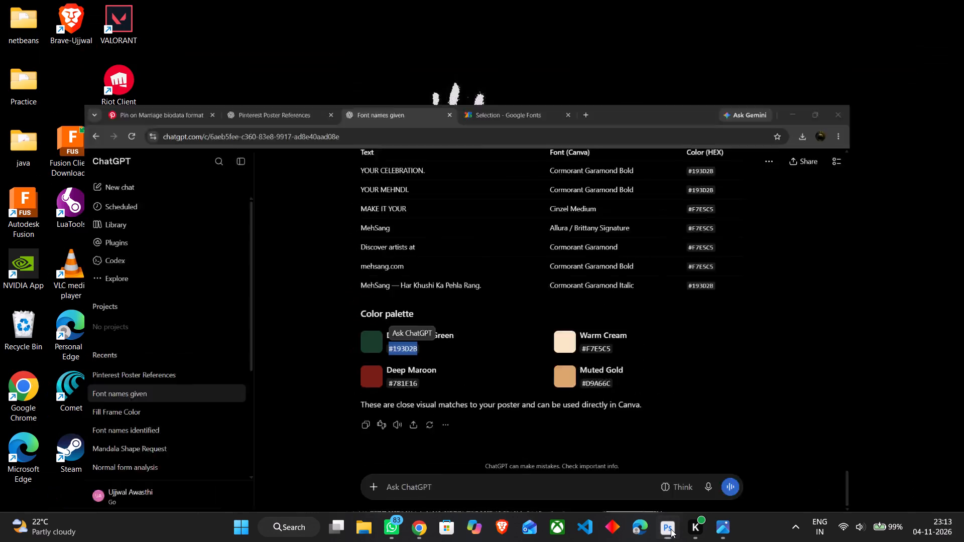
pyautogui.click(671, 529)
pyautogui.doubleClick(754, 230)
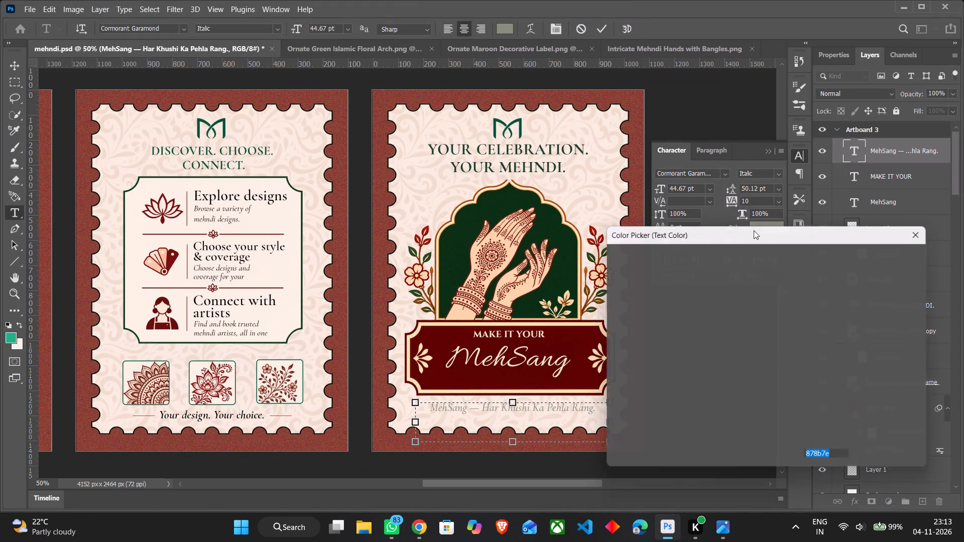
pyautogui.hotkey('ctrl', 'v')
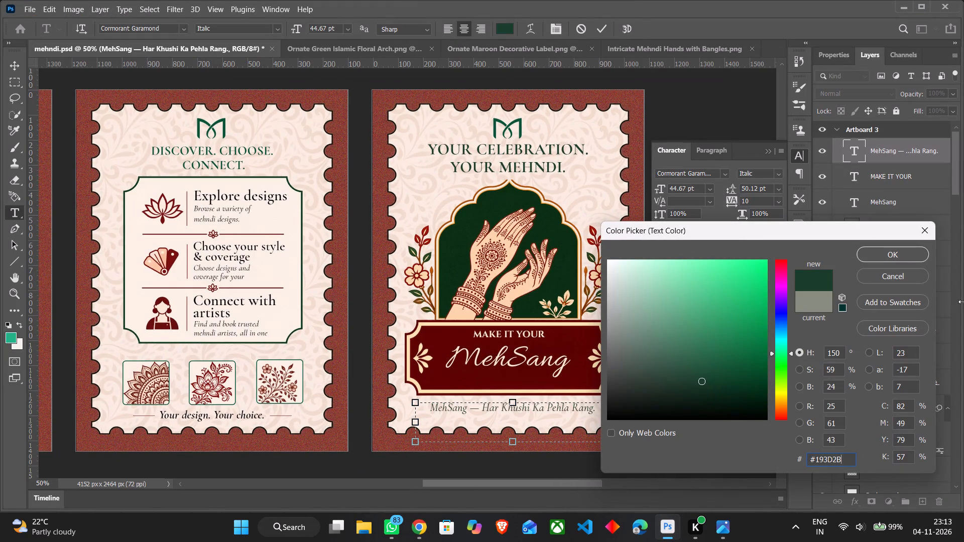
pyautogui.click(899, 254)
pyautogui.click(759, 358)
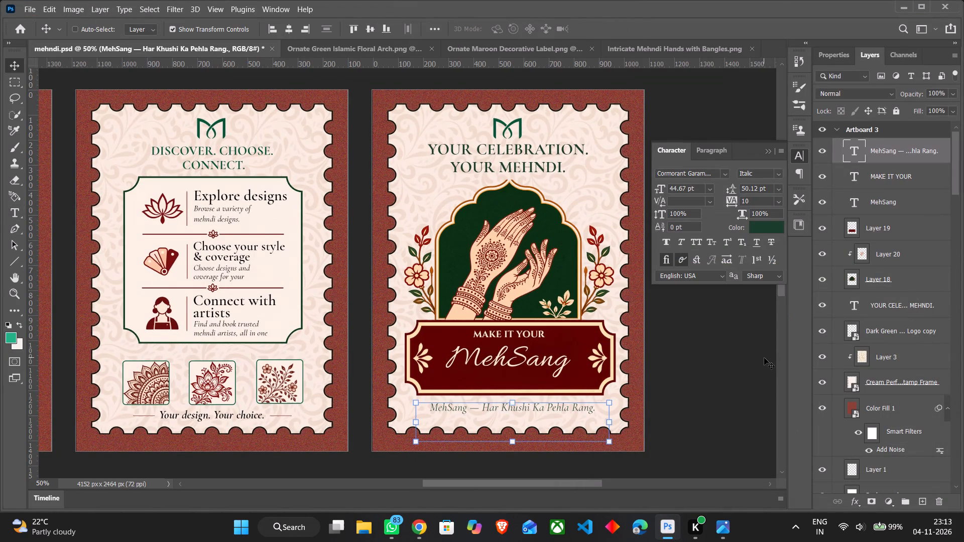
# Adjust the tagline's text colour to the slightly more saturated green #17402C.
pyautogui.doubleClick(547, 408)
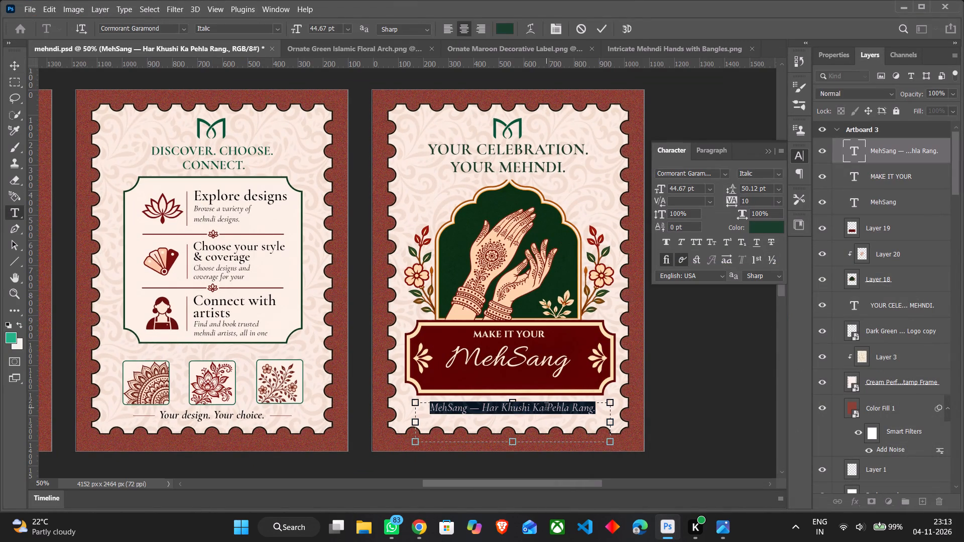
pyautogui.click(754, 225)
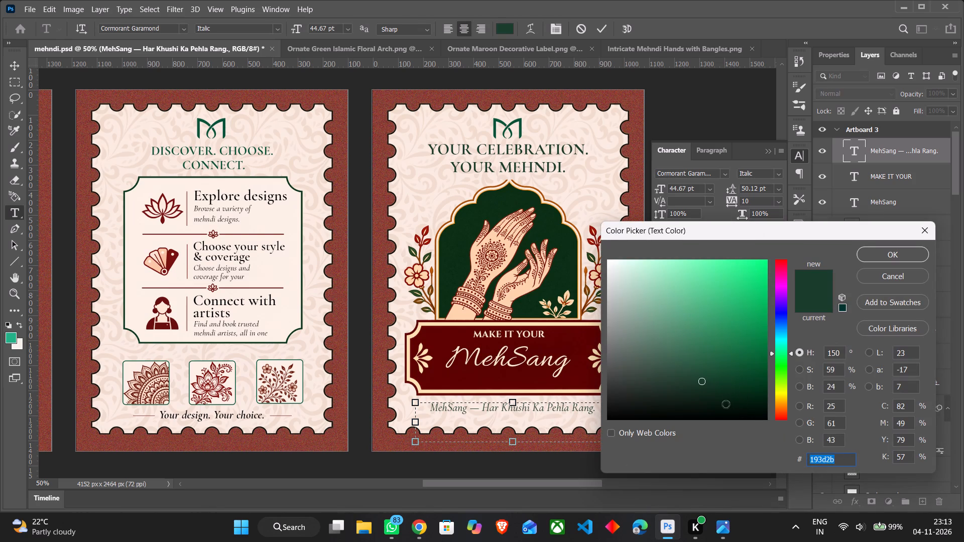
pyautogui.click(724, 379)
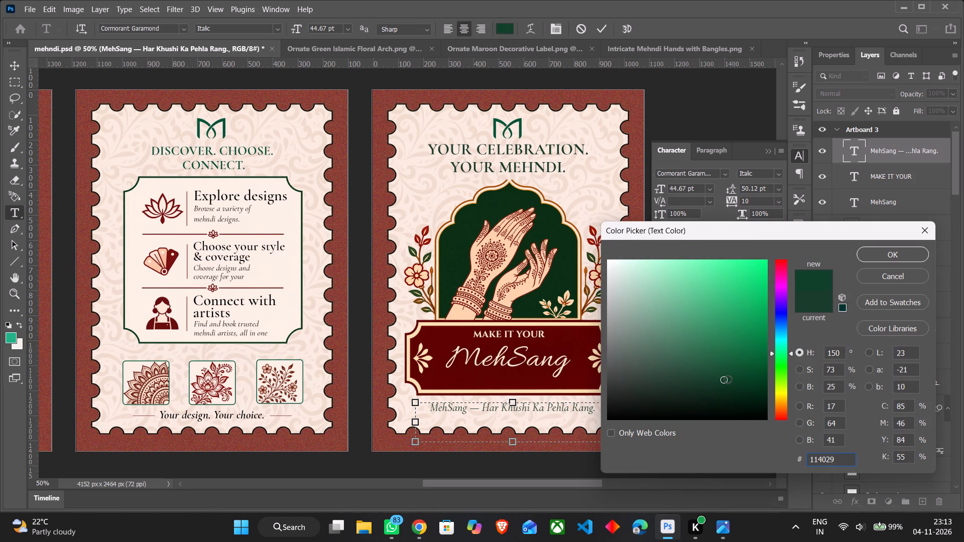
pyautogui.click(728, 379)
pyautogui.click(709, 379)
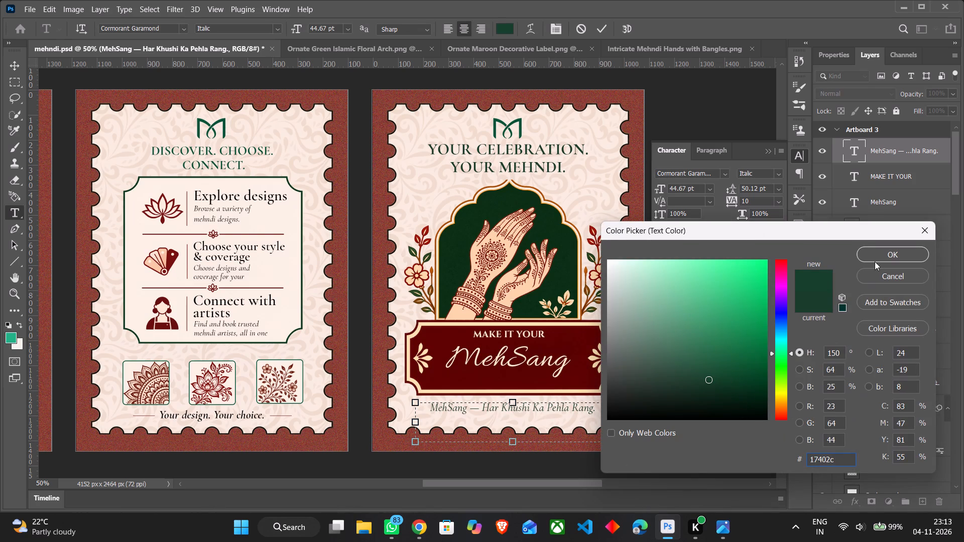
pyautogui.click(875, 259)
pyautogui.click(743, 399)
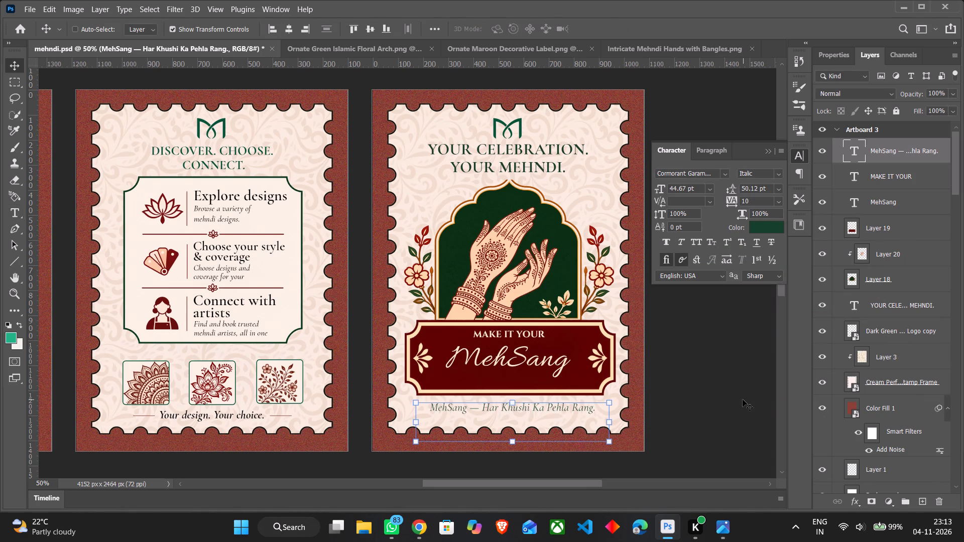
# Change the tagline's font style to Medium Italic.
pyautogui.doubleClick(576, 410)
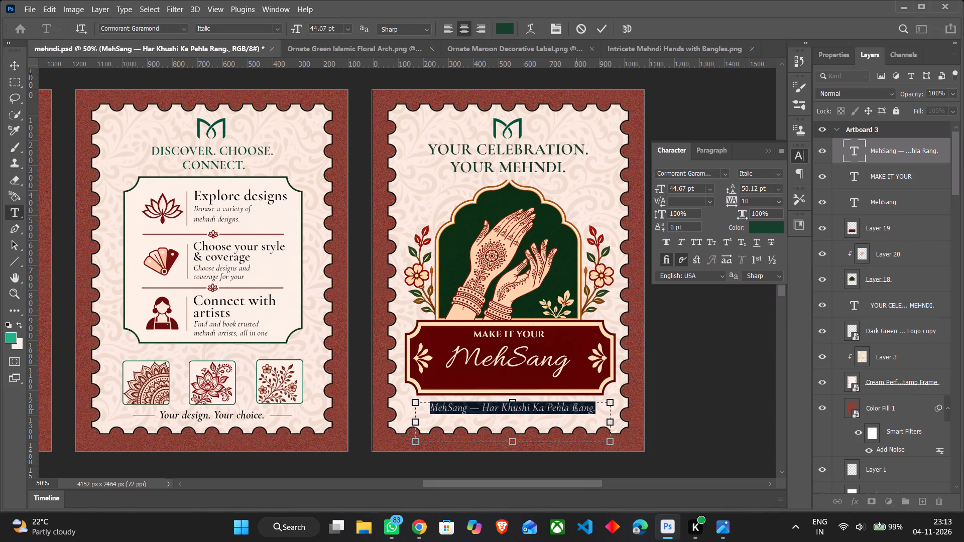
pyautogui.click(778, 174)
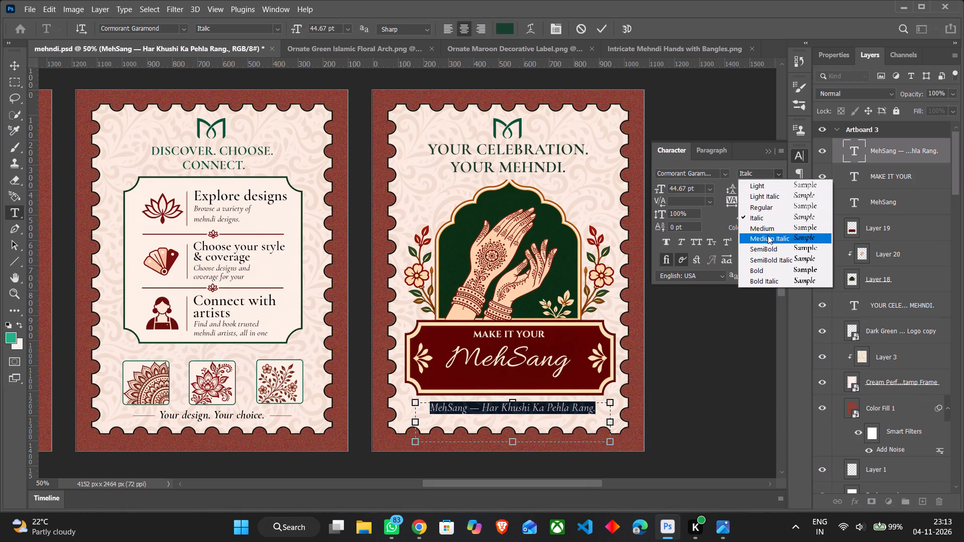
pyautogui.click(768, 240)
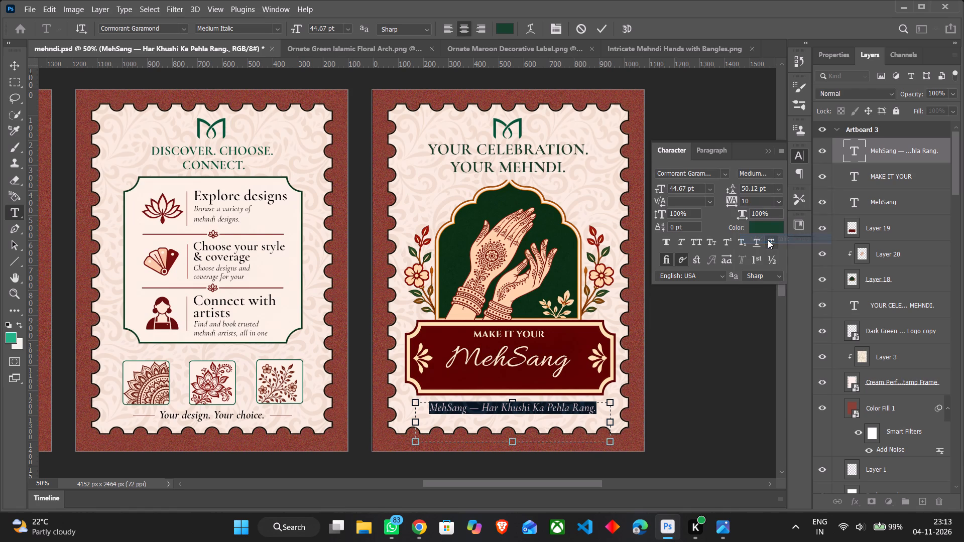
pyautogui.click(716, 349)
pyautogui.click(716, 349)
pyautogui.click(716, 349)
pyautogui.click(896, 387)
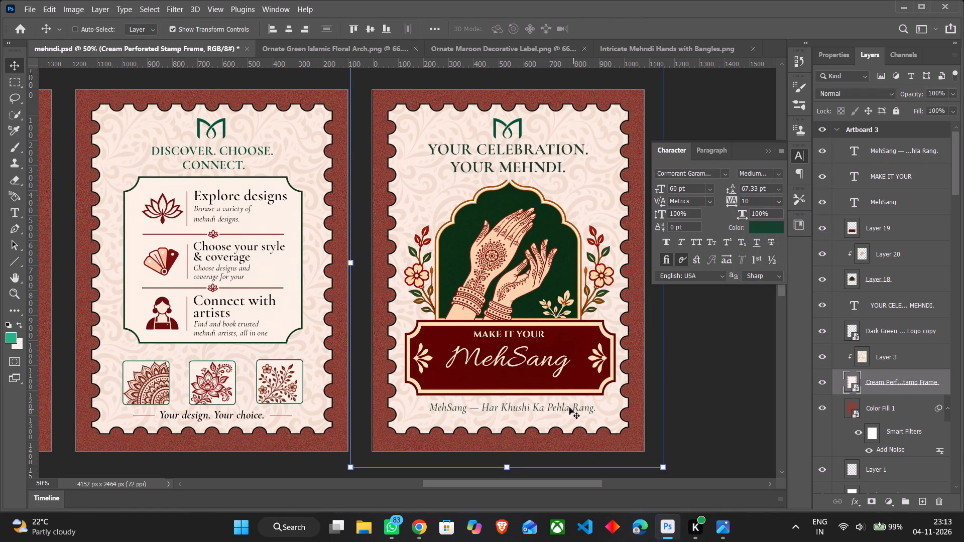
# Set the tagline's font style to SemiBold Italic.
pyautogui.doubleClick(569, 408)
pyautogui.click(775, 175)
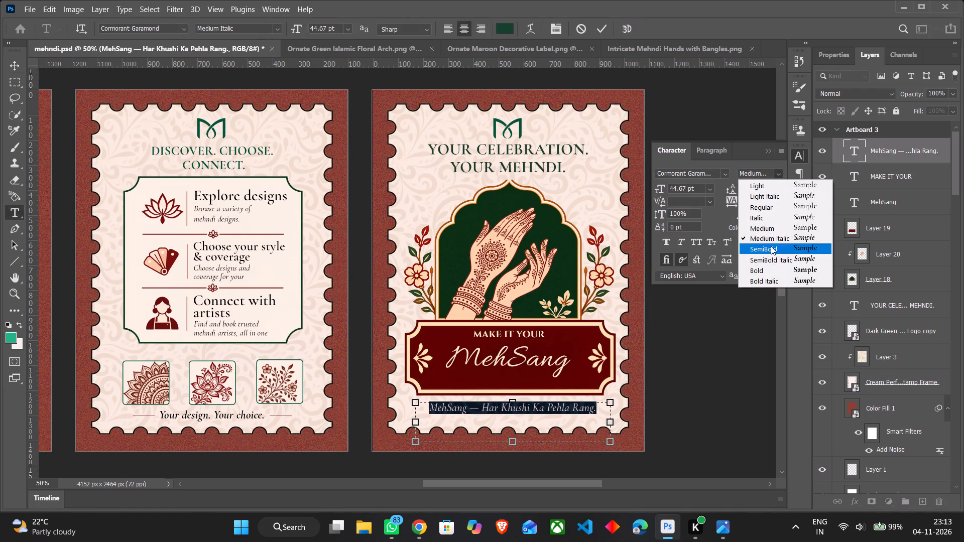
pyautogui.click(770, 256)
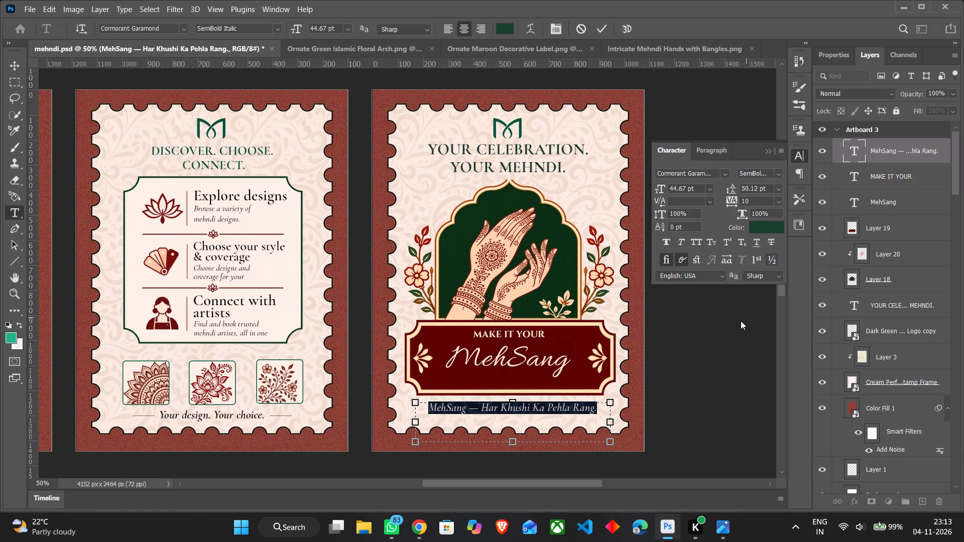
pyautogui.click(740, 322)
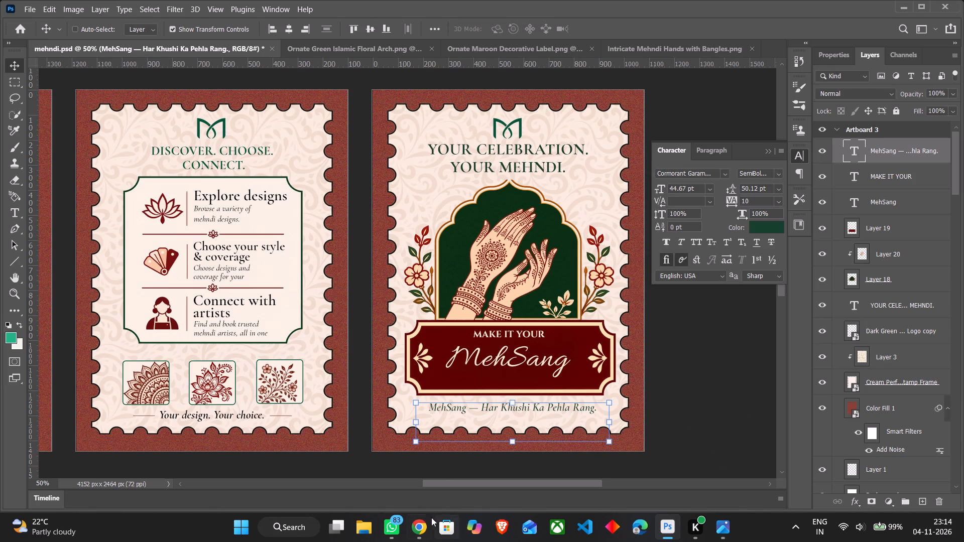
# Download the Maroon Lotus Ornamental Divider image from the "Pinterest Poster References" ChatGPT chat in Chrome.
pyautogui.click(413, 522)
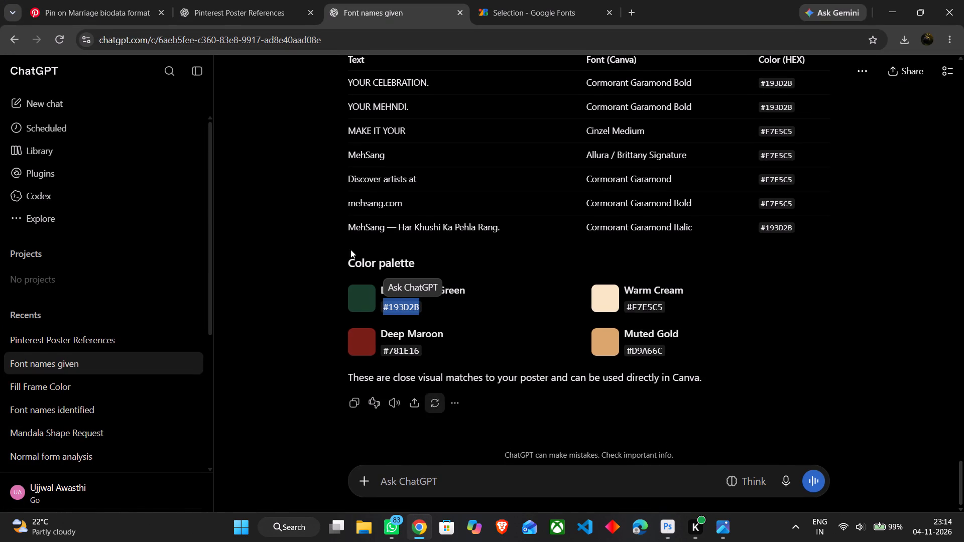
pyautogui.click(226, 18)
pyautogui.scroll(-5, 452, 332)
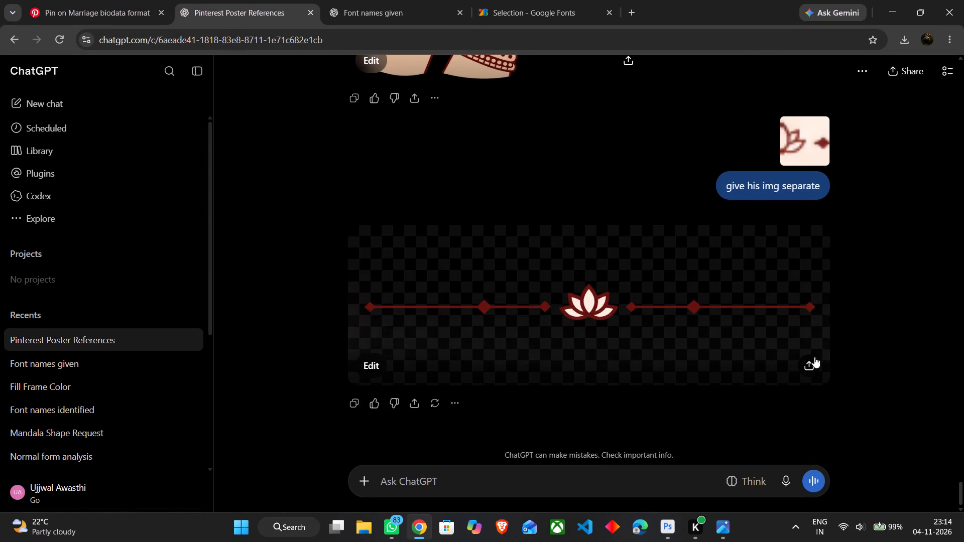
pyautogui.click(809, 364)
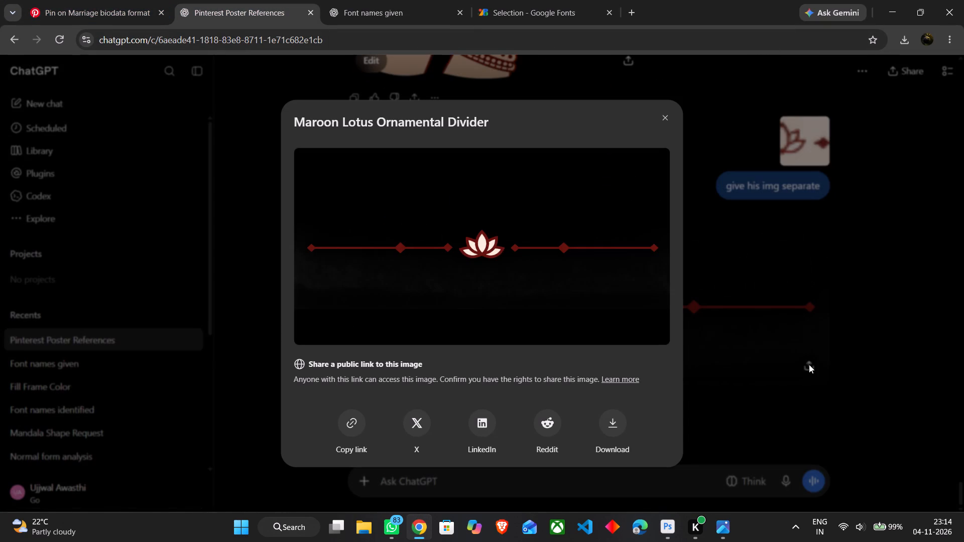
pyautogui.click(623, 414)
# In Photoshop, duplicate the bottom tagline, move the copy up under MehSang in the maroon label, and scale it down to about 31.5 pt.
pyautogui.click(672, 520)
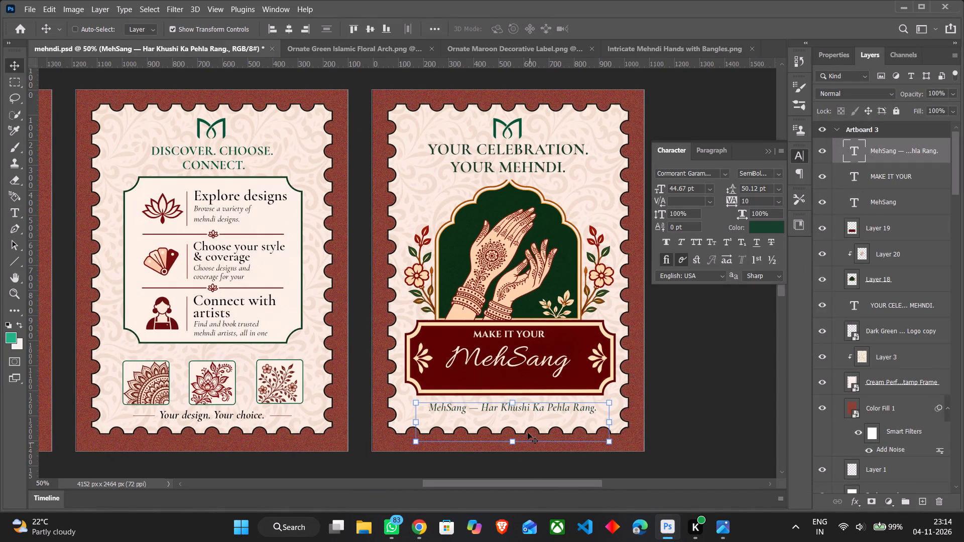
pyautogui.hotkey('ctrl', 'j')
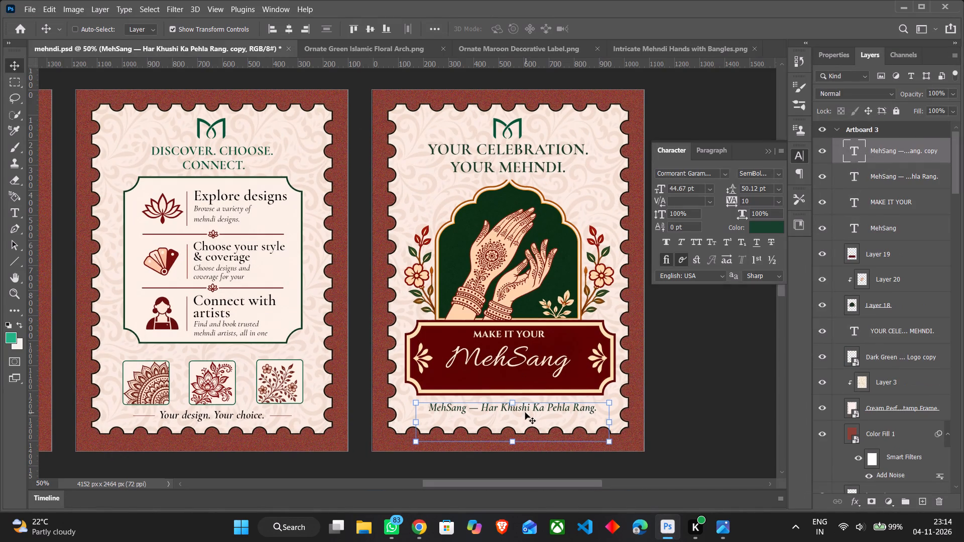
pyautogui.moveTo(523, 409); pyautogui.dragTo(520, 380)
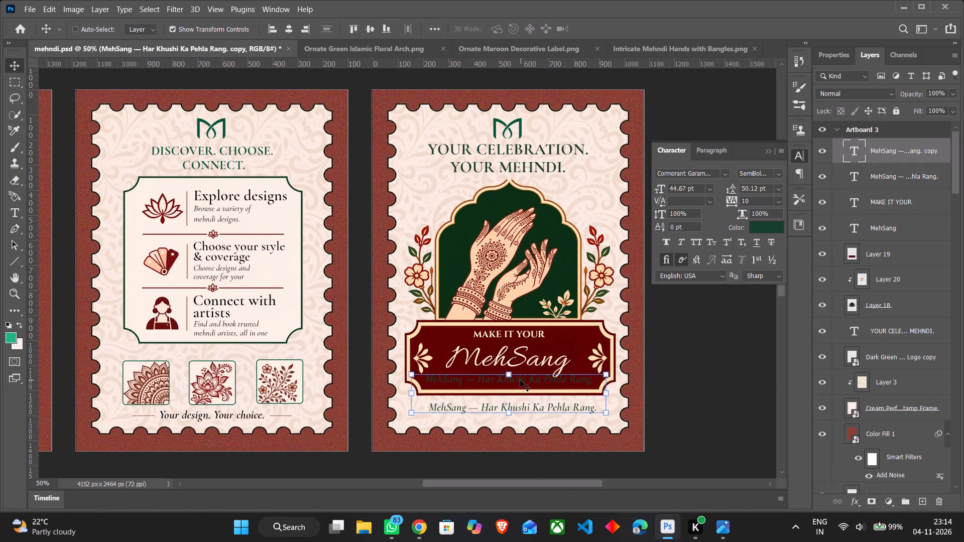
pyautogui.moveTo(605, 413); pyautogui.dragTo(588, 401)
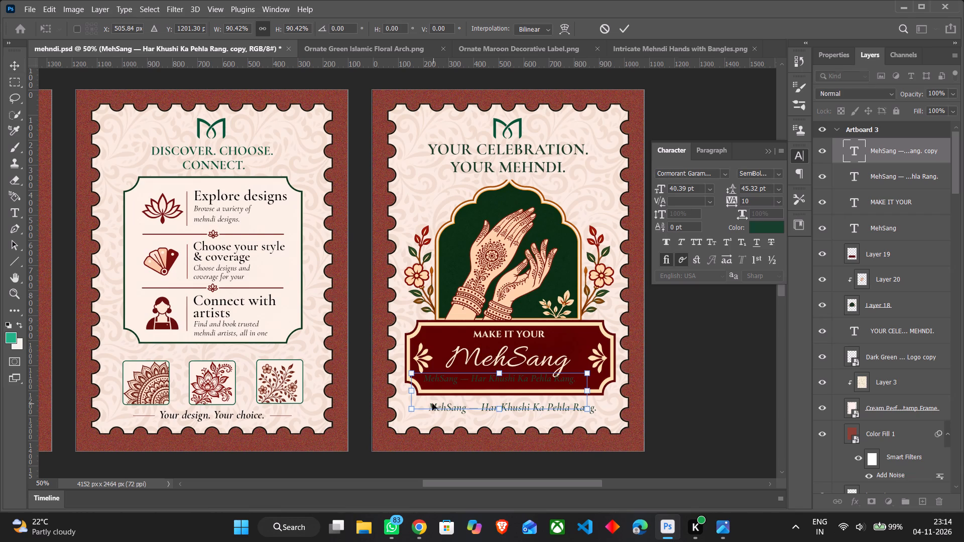
pyautogui.moveTo(414, 409); pyautogui.dragTo(425, 402)
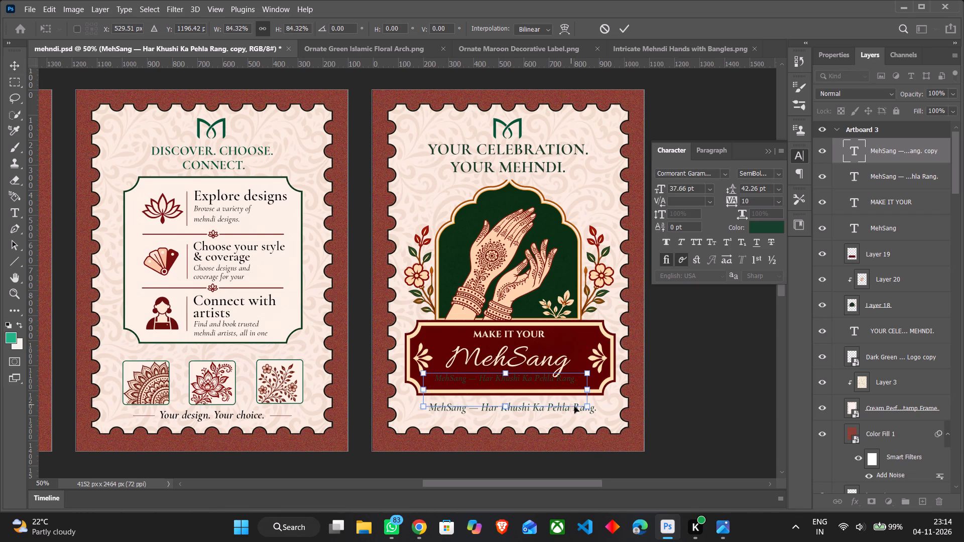
pyautogui.moveTo(598, 409); pyautogui.dragTo(591, 409)
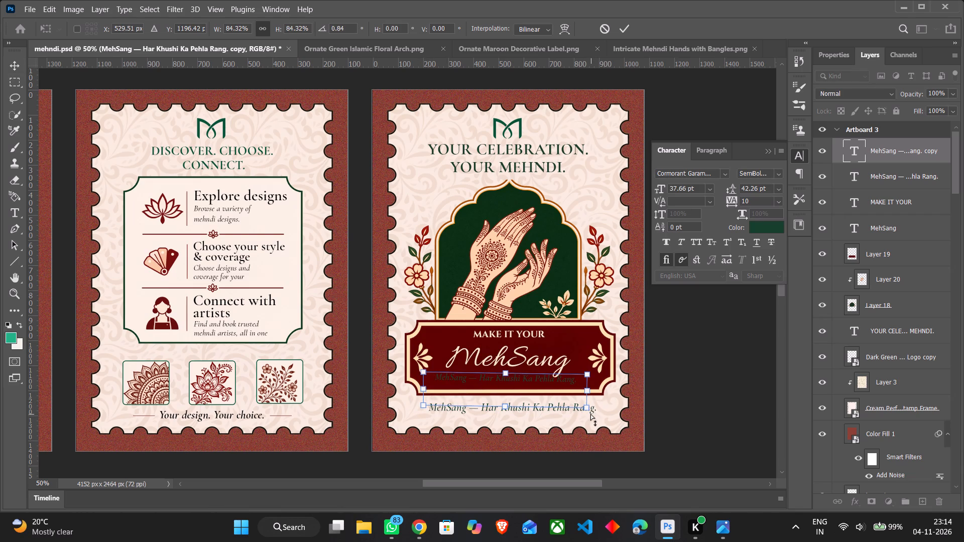
pyautogui.hotkey('ctrl', 'z')
pyautogui.moveTo(586, 405); pyautogui.dragTo(573, 400)
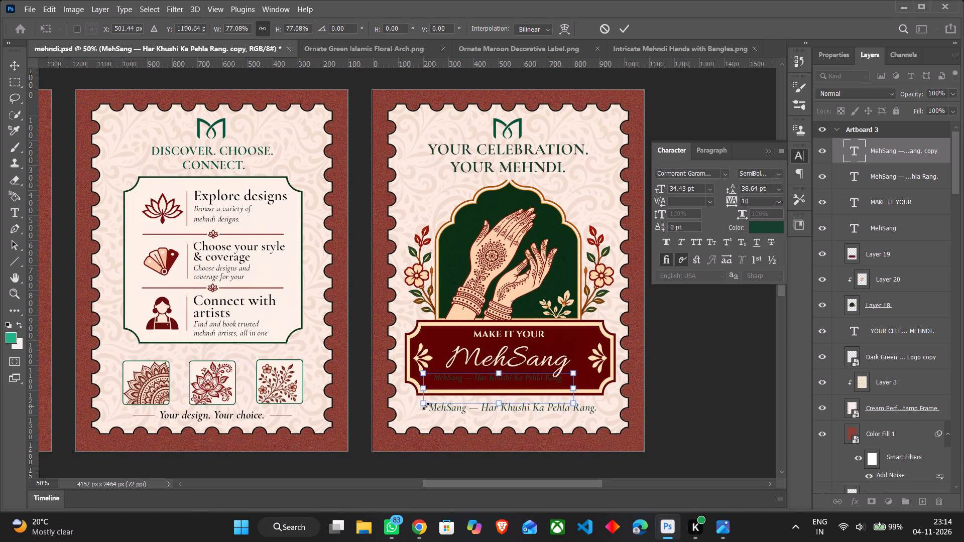
pyautogui.moveTo(421, 405); pyautogui.dragTo(433, 400)
pyautogui.doubleClick(502, 381)
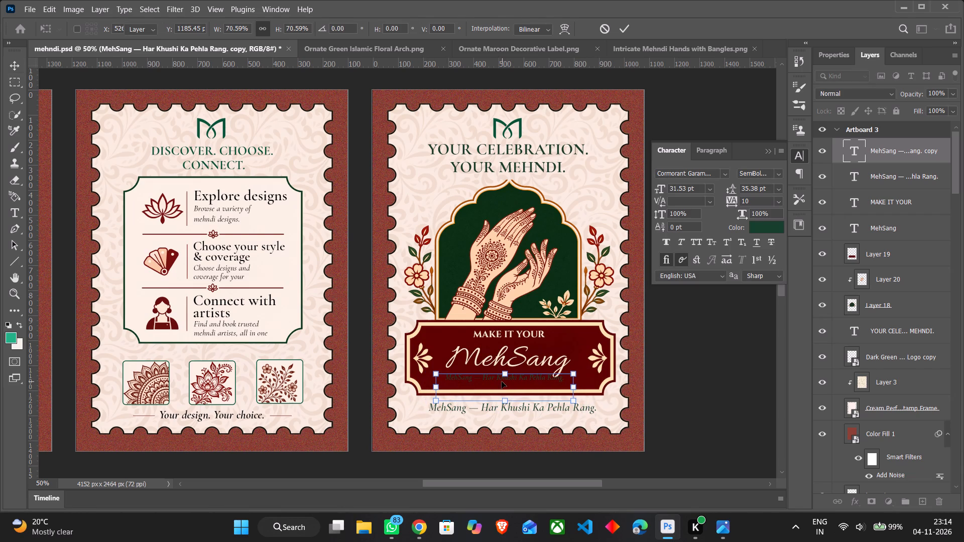
# Replace the duplicated line's text with "Discover artists at mehsang.com", copied from the "Font names given" ChatGPT chat in Chrome.
pyautogui.doubleClick(477, 378)
pyautogui.click(417, 523)
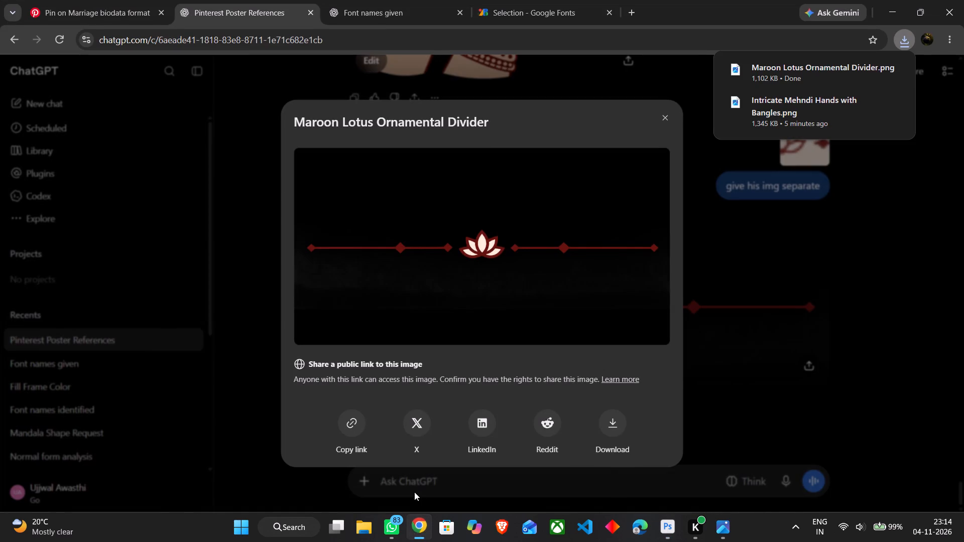
pyautogui.click(663, 113)
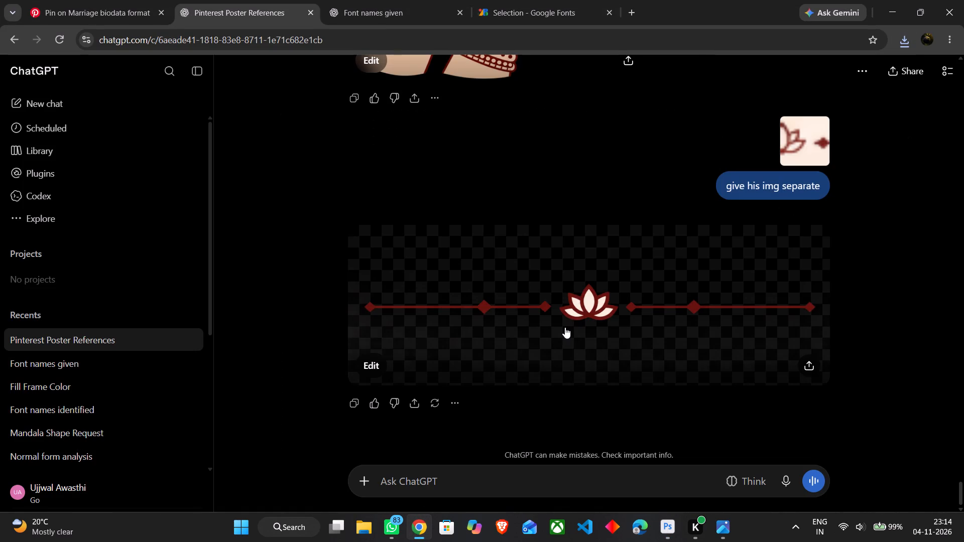
pyautogui.scroll(-1, 565, 327)
pyautogui.scroll(7, 574, 306)
pyautogui.click(367, 0)
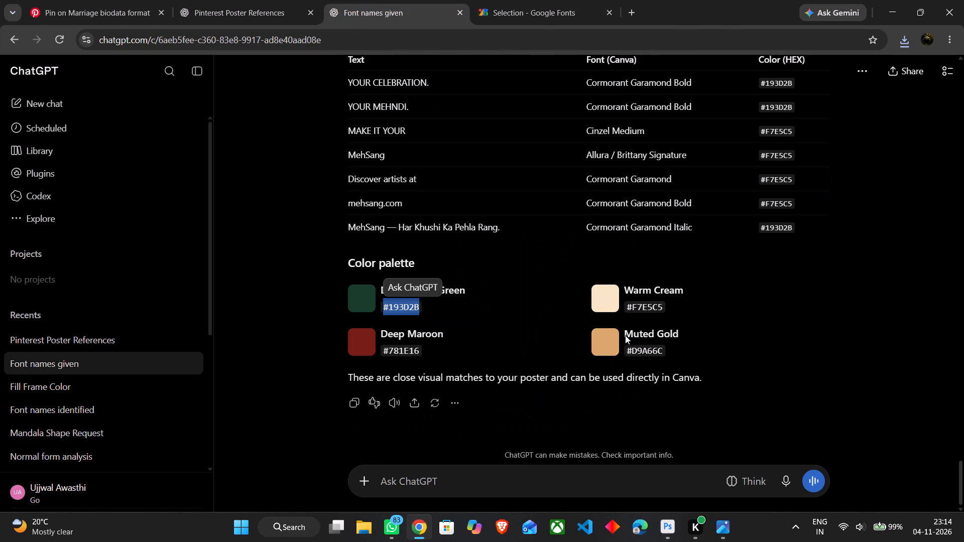
pyautogui.scroll(3, 626, 334)
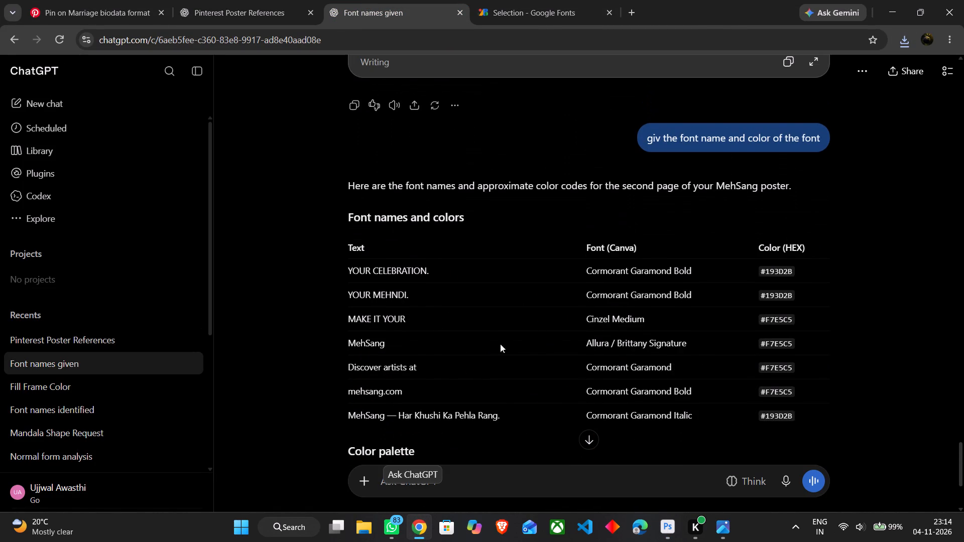
pyautogui.scroll(-2, 453, 356)
pyautogui.scroll(5, 453, 356)
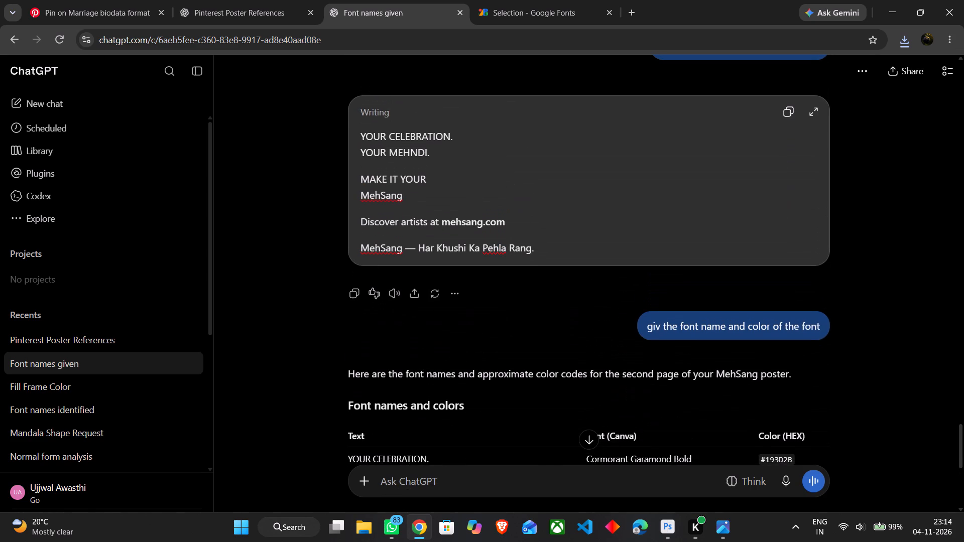
pyautogui.moveTo(522, 224); pyautogui.dragTo(344, 223)
pyautogui.hotkey('ctrl', 'c')
pyautogui.scroll(-3, 585, 350)
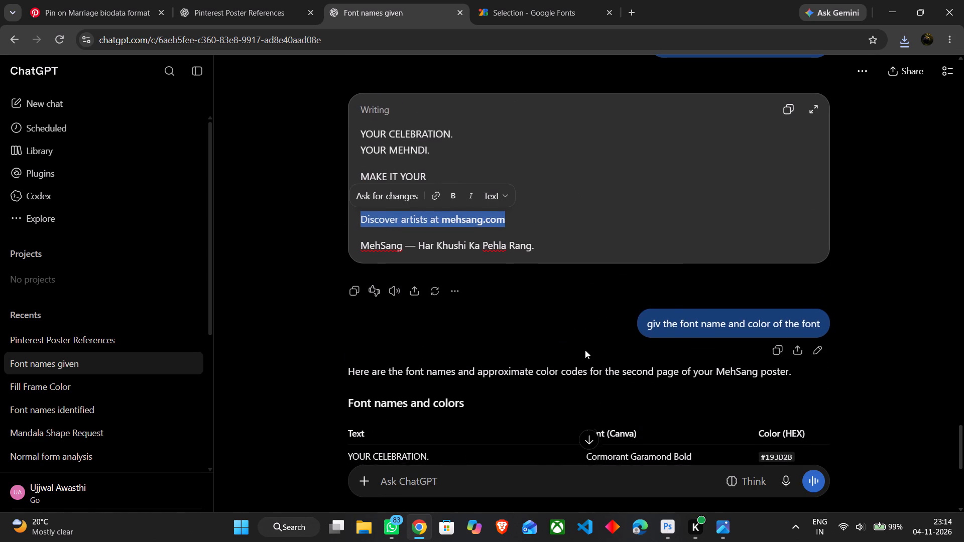
pyautogui.scroll(-2, 585, 350)
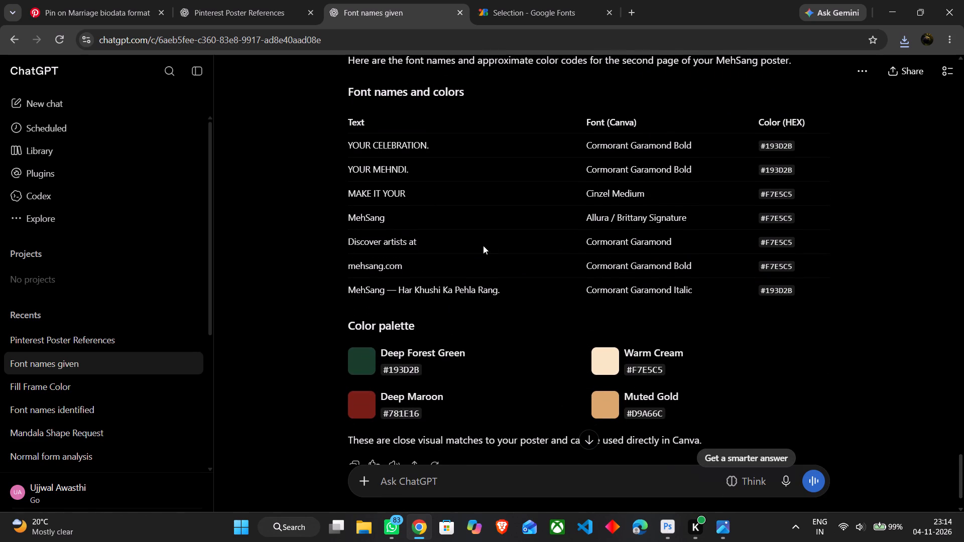
pyautogui.click(670, 527)
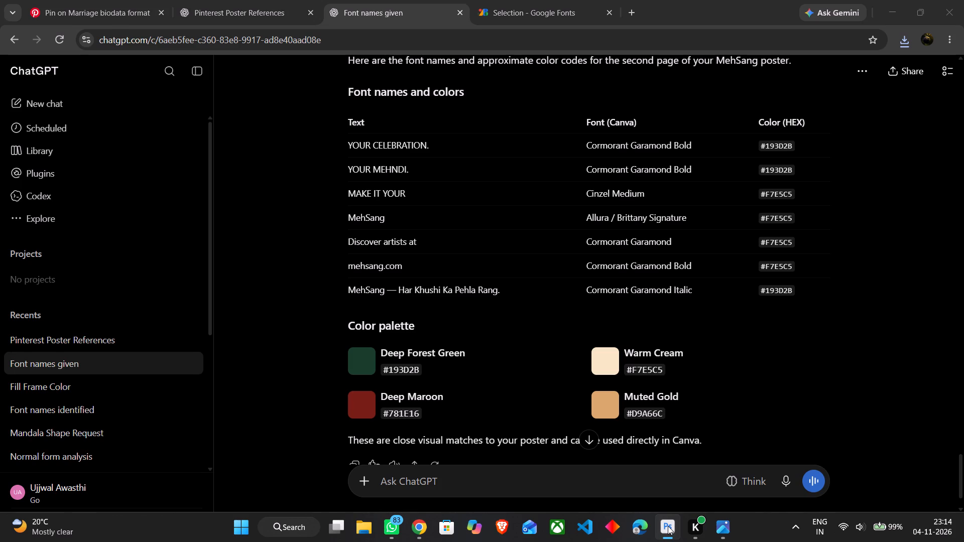
pyautogui.click(668, 526)
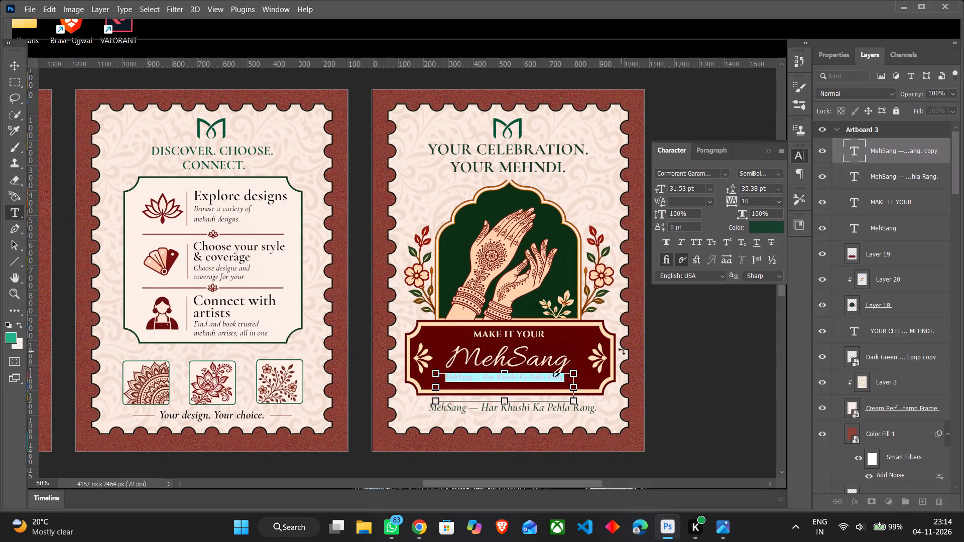
pyautogui.hotkey('ctrl', 'v')
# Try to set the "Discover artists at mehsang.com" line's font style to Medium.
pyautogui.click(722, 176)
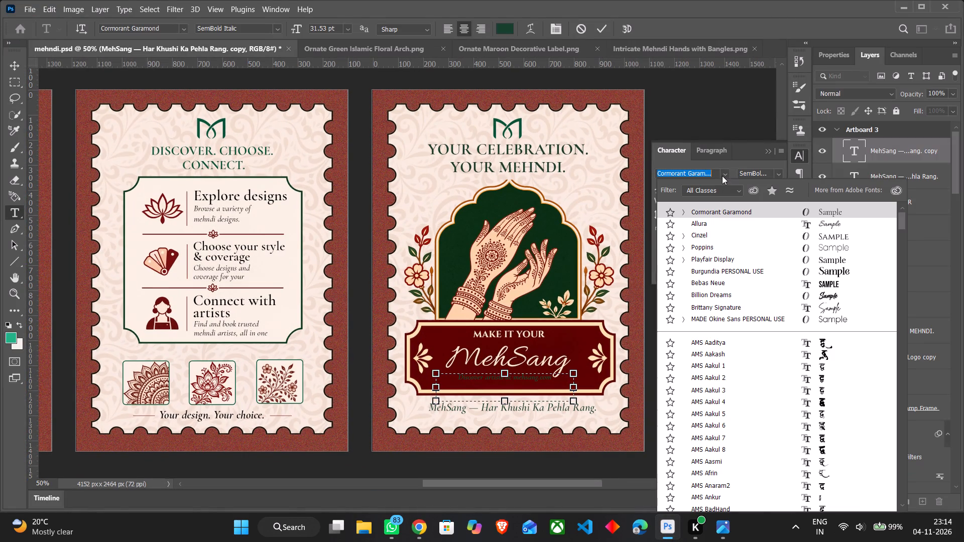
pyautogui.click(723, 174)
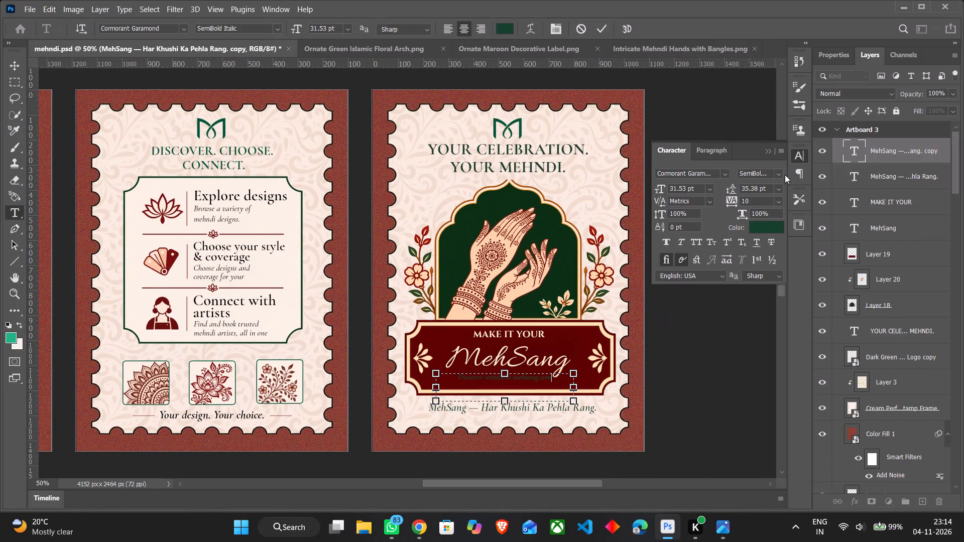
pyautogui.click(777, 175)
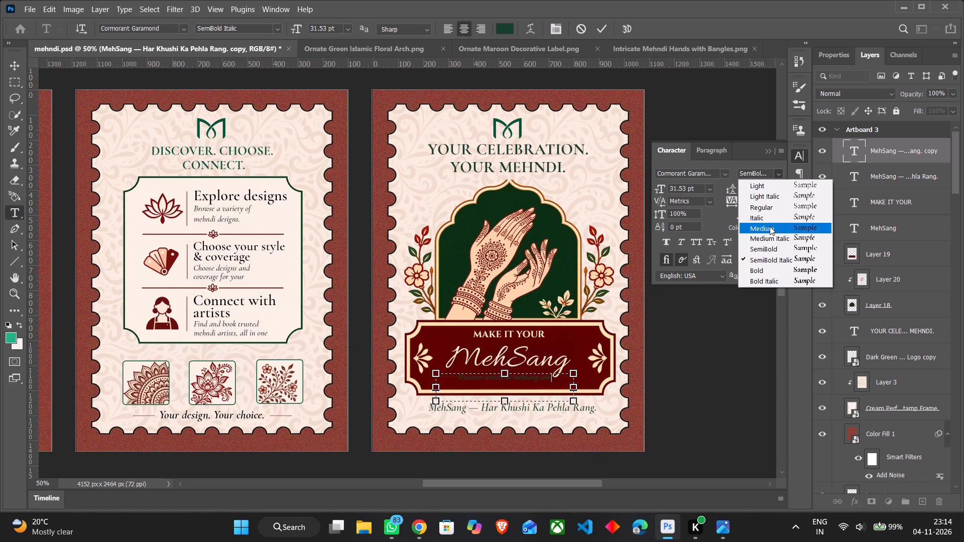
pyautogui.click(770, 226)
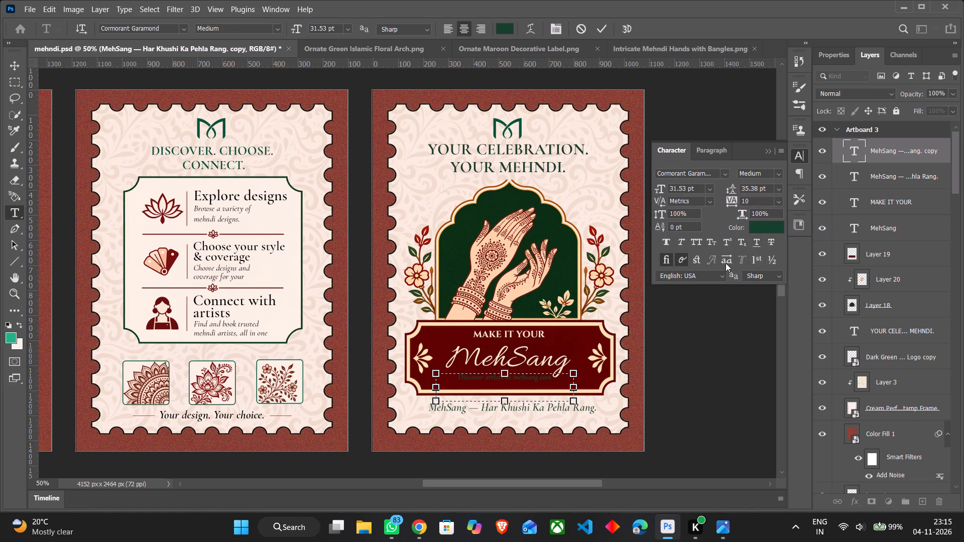
# Set the whole "Discover artists at mehsang.com" line's text colour to #F7E5C5, copied from the font and colour table in the ChatGPT chat.
pyautogui.click(761, 231)
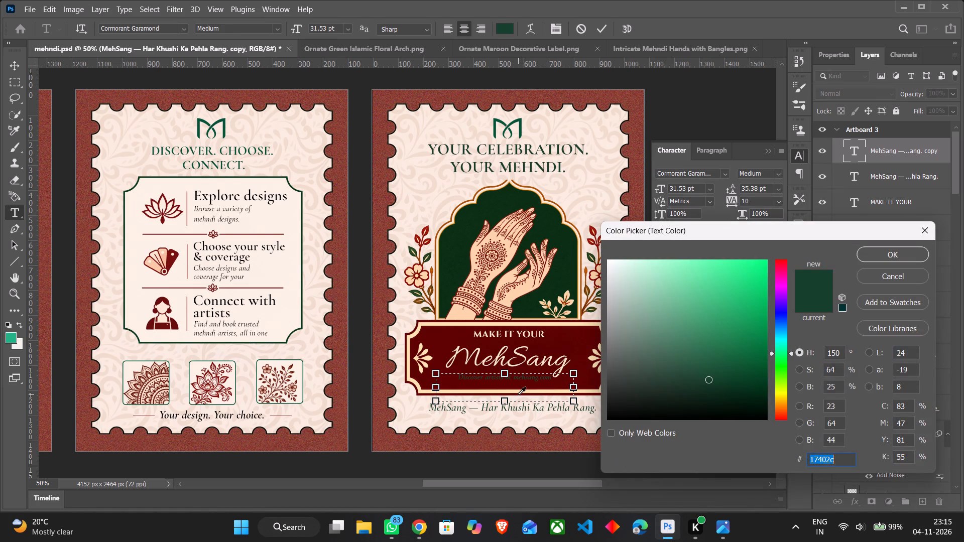
pyautogui.click(917, 226)
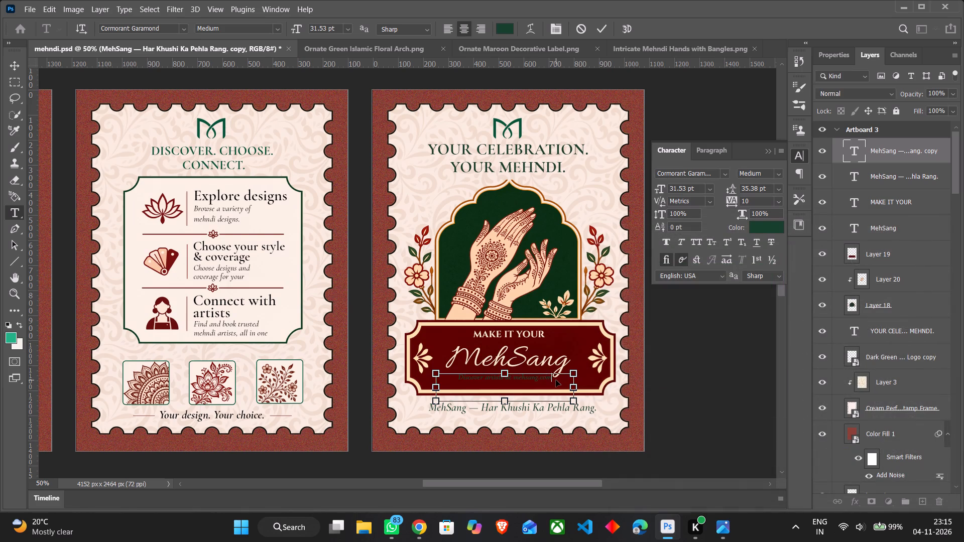
pyautogui.hotkey('ctrl', 'a')
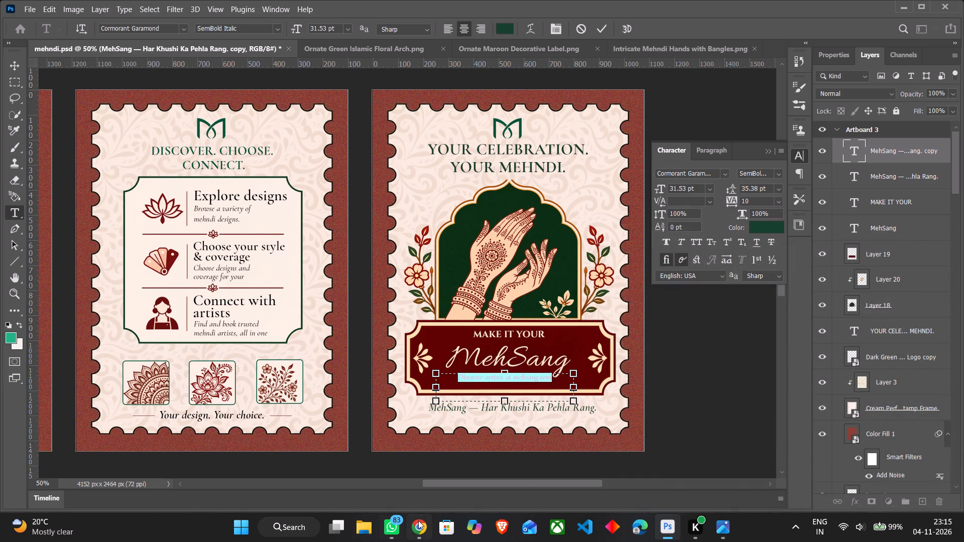
pyautogui.click(418, 520)
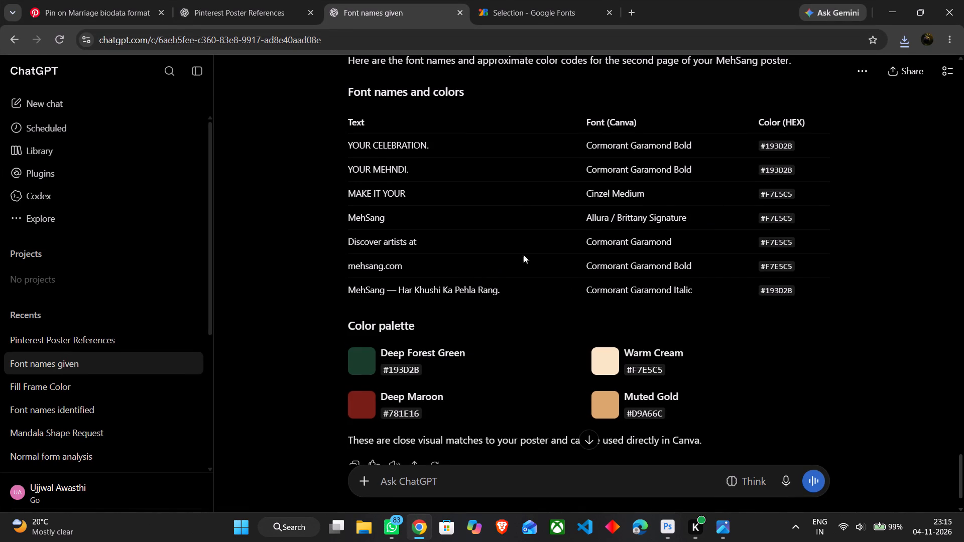
pyautogui.moveTo(761, 241); pyautogui.dragTo(799, 244)
pyautogui.hotkey('ctrl', 'c')
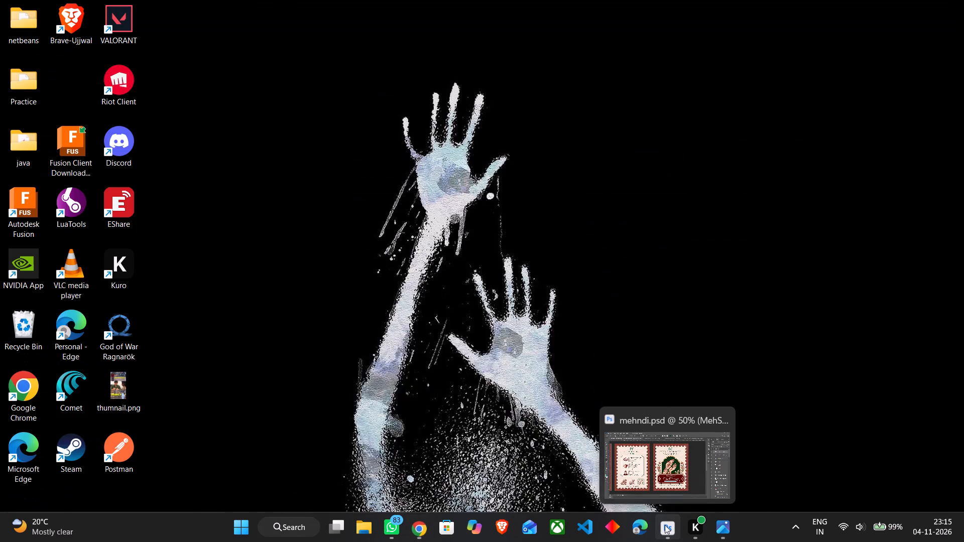
pyautogui.click(665, 525)
pyautogui.doubleClick(760, 227)
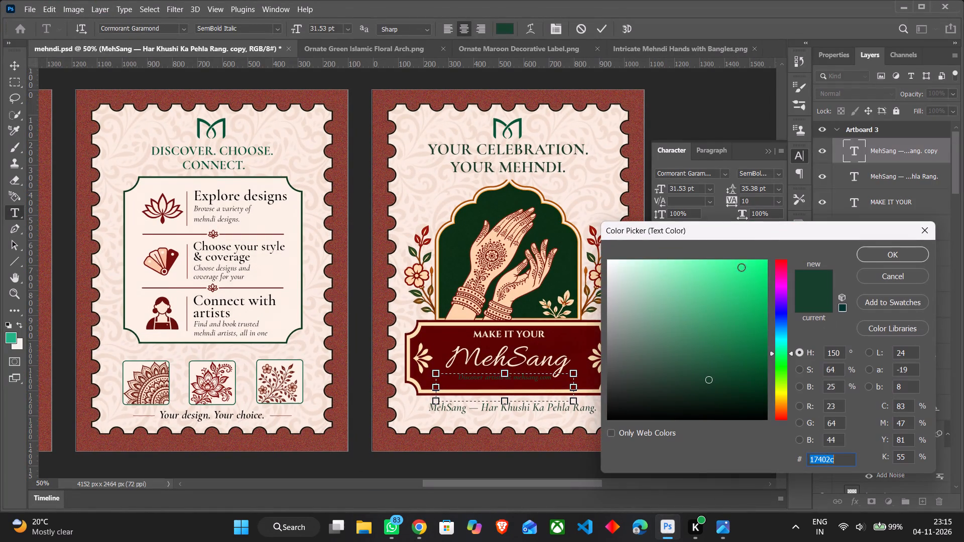
pyautogui.hotkey('ctrl', 'v')
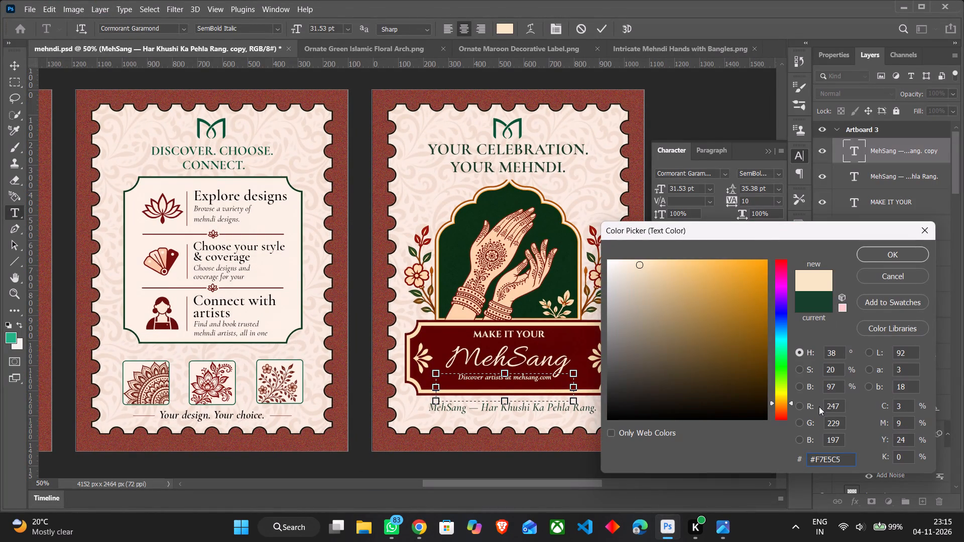
pyautogui.click(896, 253)
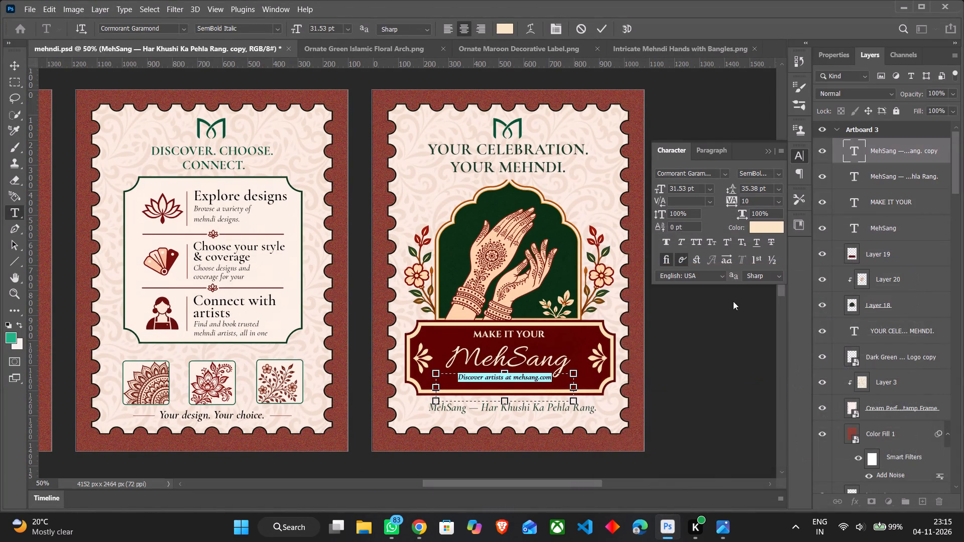
# Enlarge the "Discover artists at mehsang.com" line to about 37 pt and move it slightly lower inside the maroon label.
pyautogui.click(17, 66)
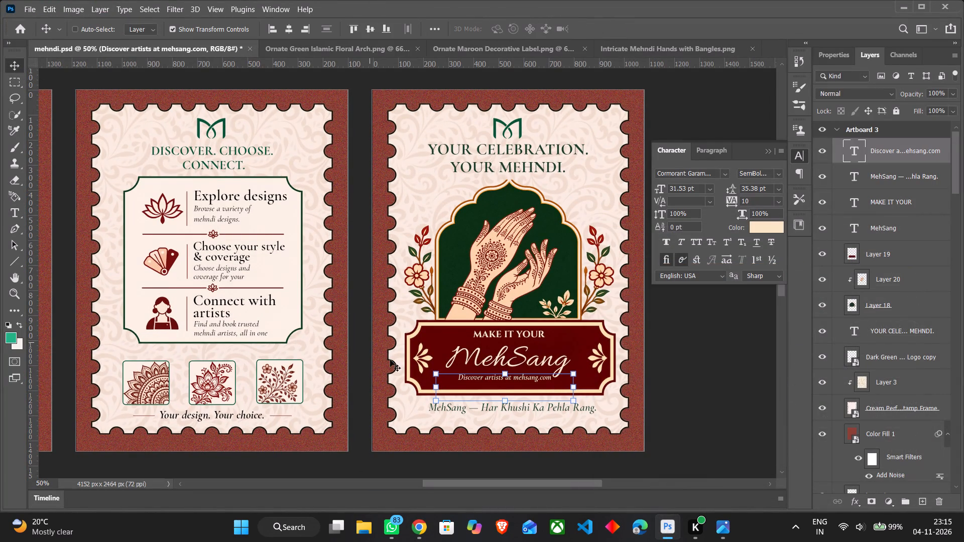
pyautogui.moveTo(436, 403); pyautogui.dragTo(426, 404)
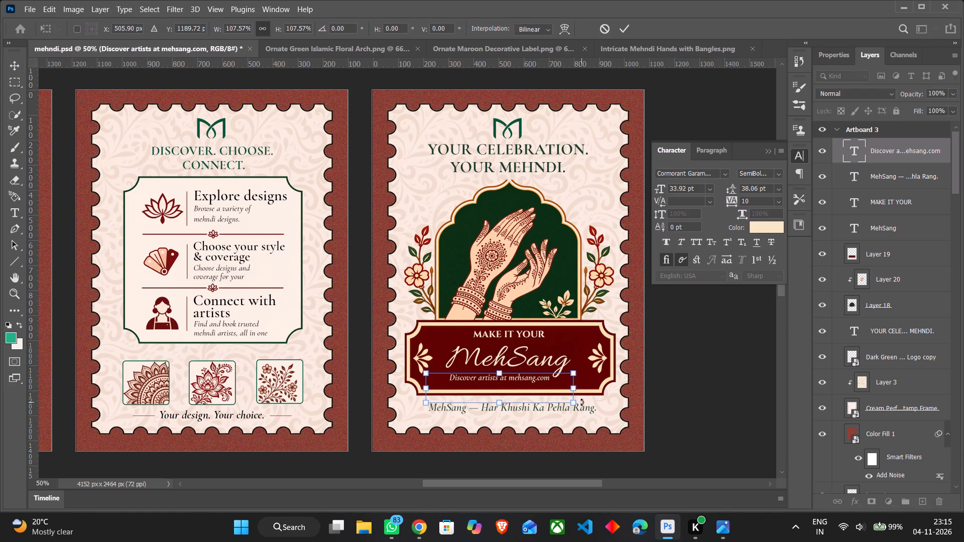
pyautogui.moveTo(569, 406); pyautogui.dragTo(583, 412)
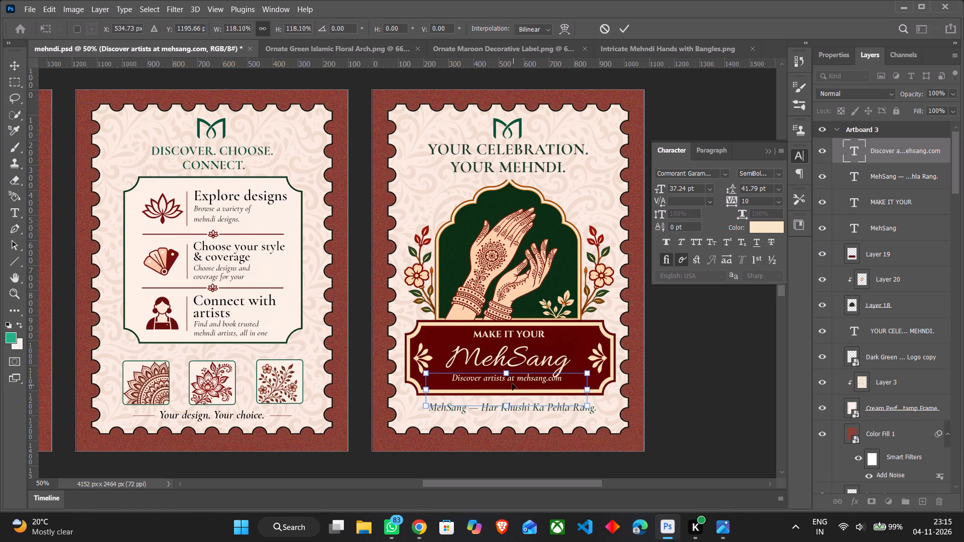
pyautogui.click(511, 381)
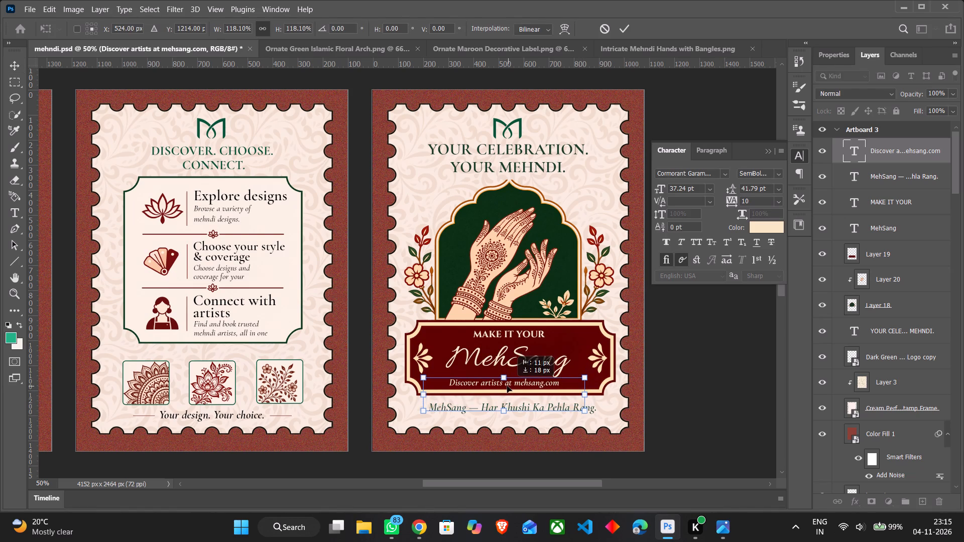
pyautogui.doubleClick(510, 381)
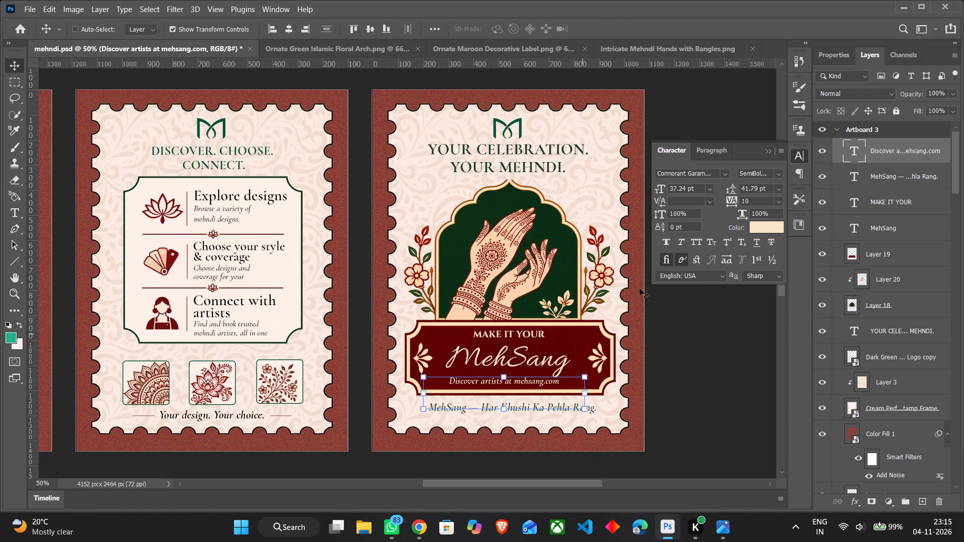
# Set the "Discover artists at mehsang.com" line's font style to SemiBold.
pyautogui.click(777, 177)
pyautogui.click(768, 249)
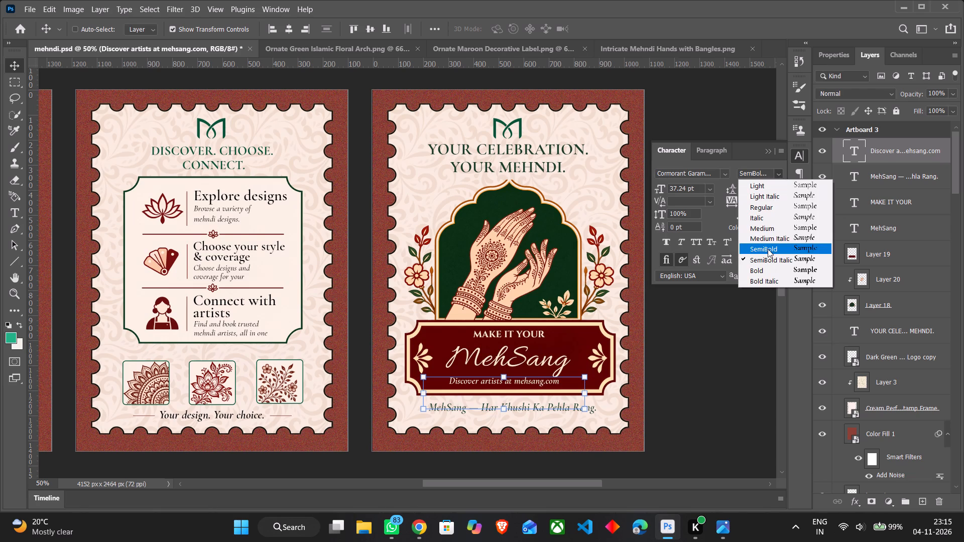
# Shift the "Discover artists at mehsang.com" line about 6 px right and 3 px down inside the maroon label.
pyautogui.click(730, 387)
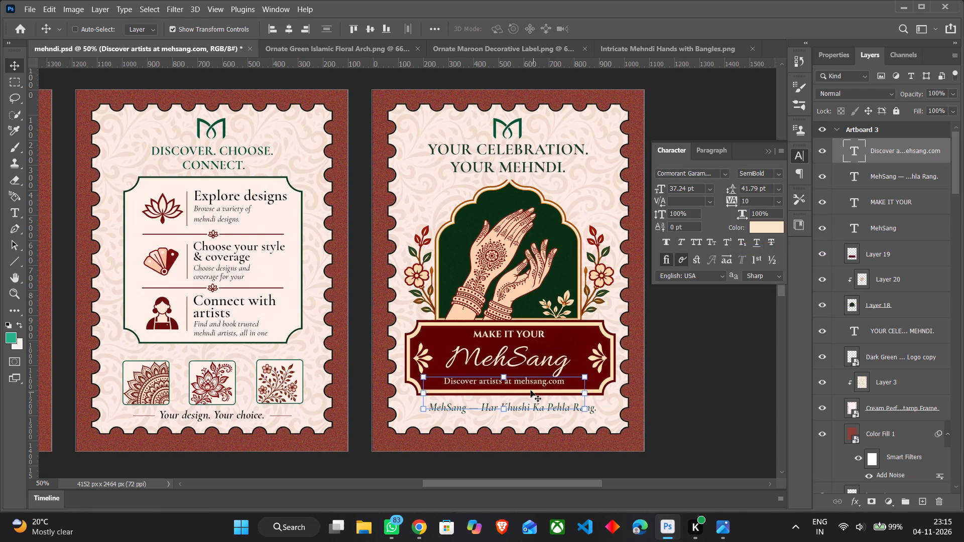
pyautogui.click(529, 388)
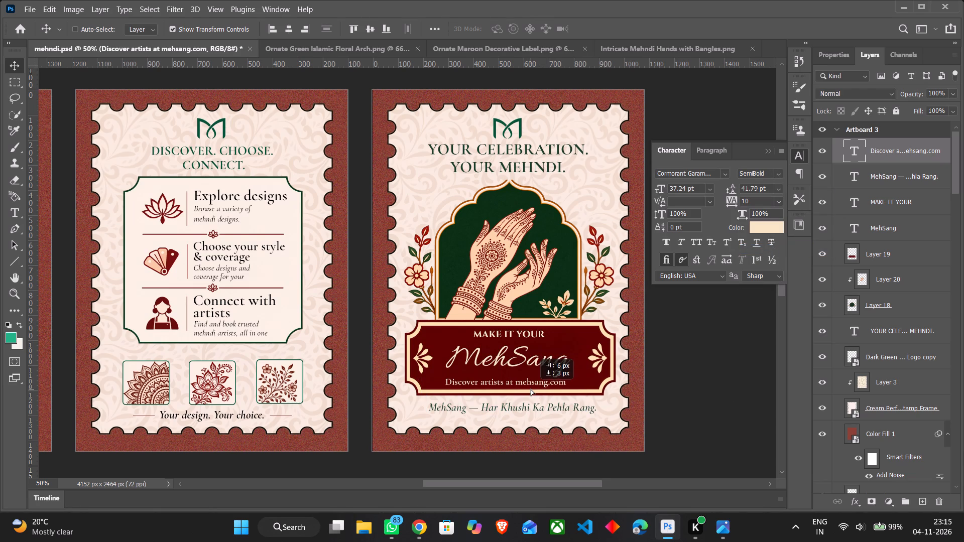
pyautogui.doubleClick(531, 389)
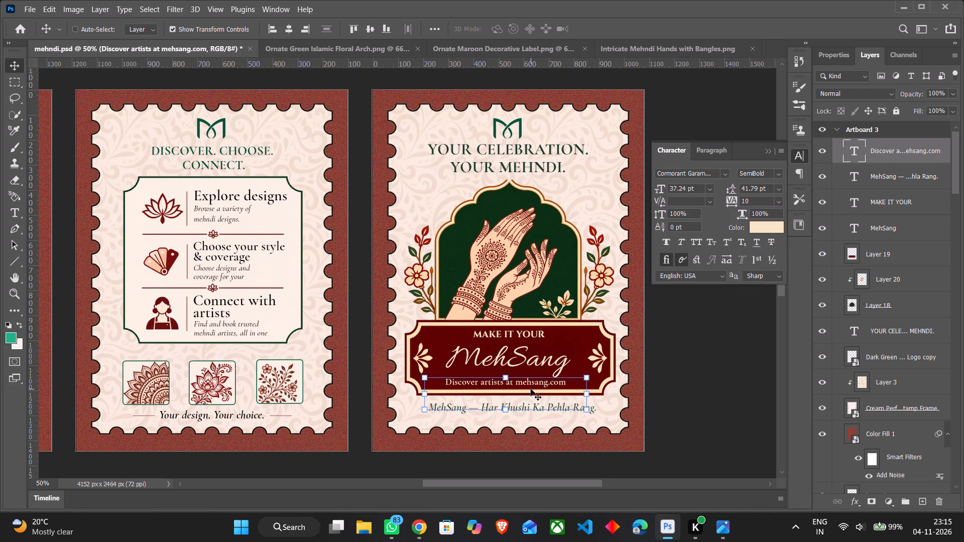
pyautogui.click(700, 374)
pyautogui.click(867, 421)
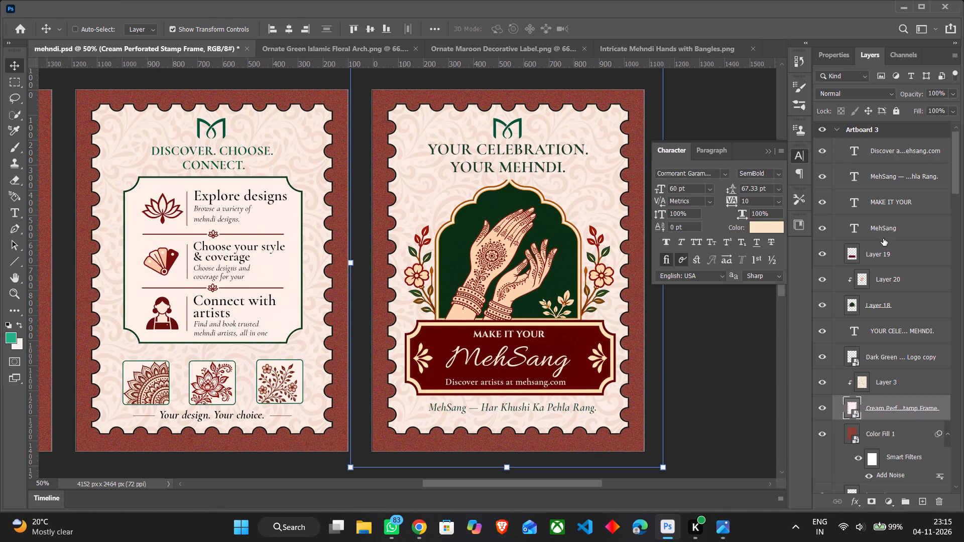
# Nudge the "MehSang" script wordmark up about 2 px and centre it horizontally on the third artboard.
pyautogui.click(883, 221)
pyautogui.press('Up')
pyautogui.press('Up')
pyautogui.press('Up')
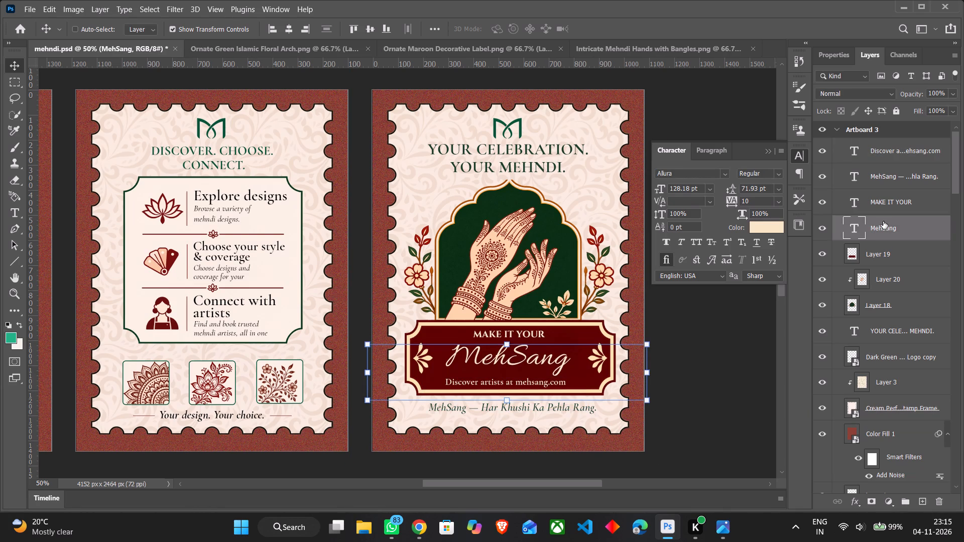
pyautogui.press('Right')
pyautogui.press('Right')
pyautogui.press('Right')
pyautogui.press('Right')
pyautogui.press('Right')
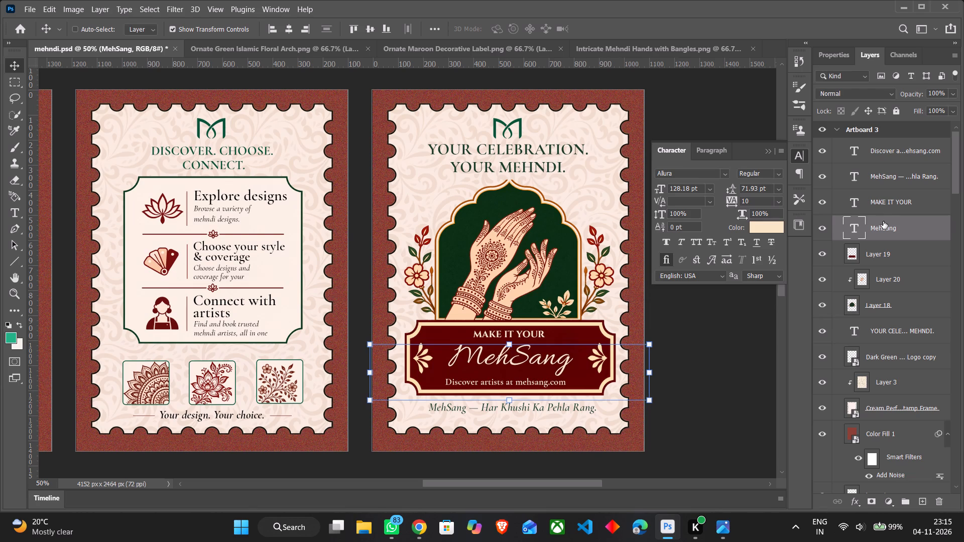
pyautogui.press('Left')
pyautogui.press('Down')
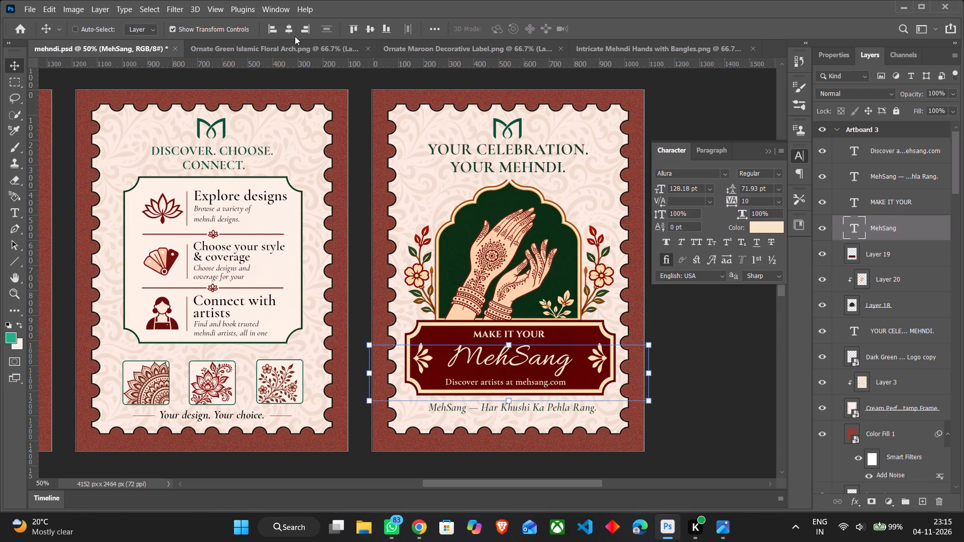
pyautogui.click(286, 31)
# Centre the "Discover artists at mehsang.com" line and the "MAKE IT YOUR" line horizontally on the artboard.
pyautogui.click(900, 153)
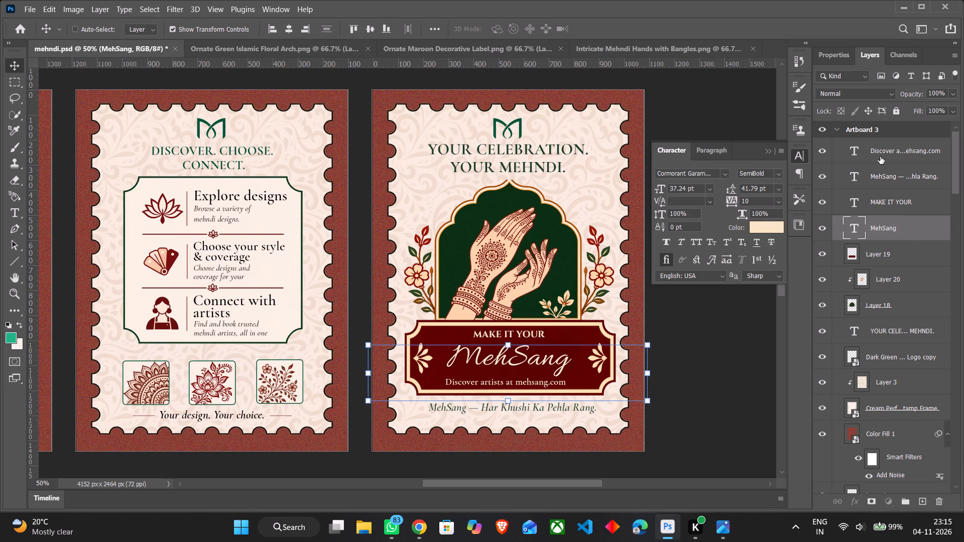
pyautogui.click(288, 25)
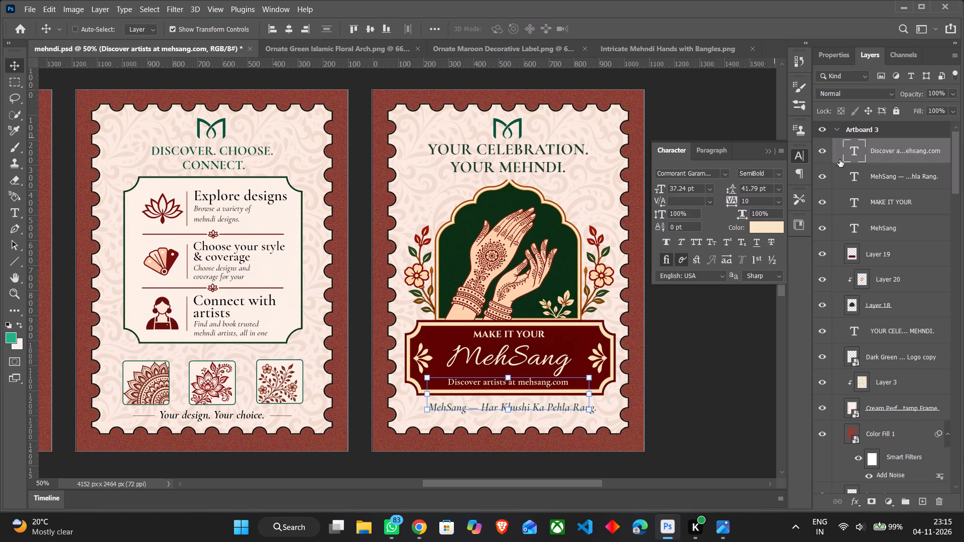
pyautogui.click(888, 199)
pyautogui.click(286, 26)
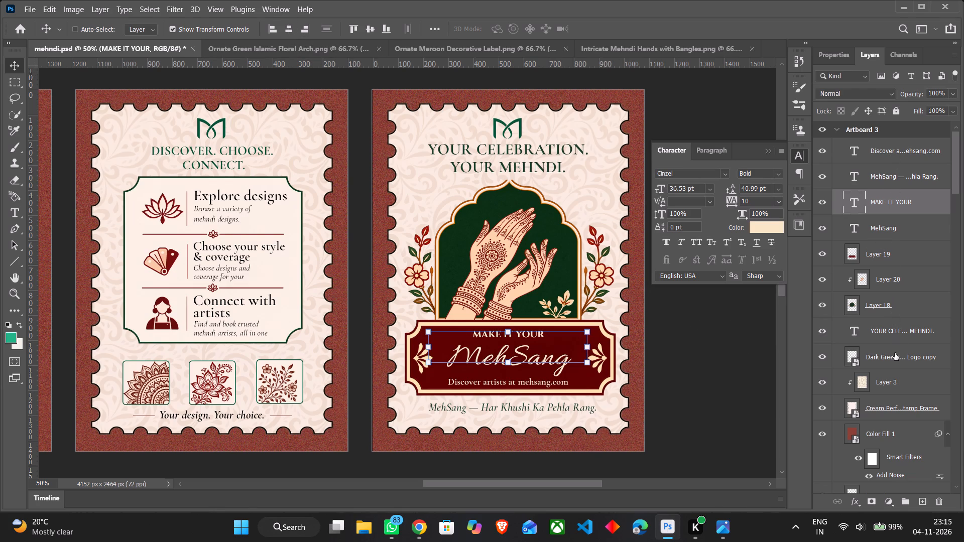
# Centre the "YOUR CELEBRATION. YOUR MEHNDI." heading horizontally on the artboard.
pyautogui.scroll(4, 895, 353)
pyautogui.scroll(-6, 895, 353)
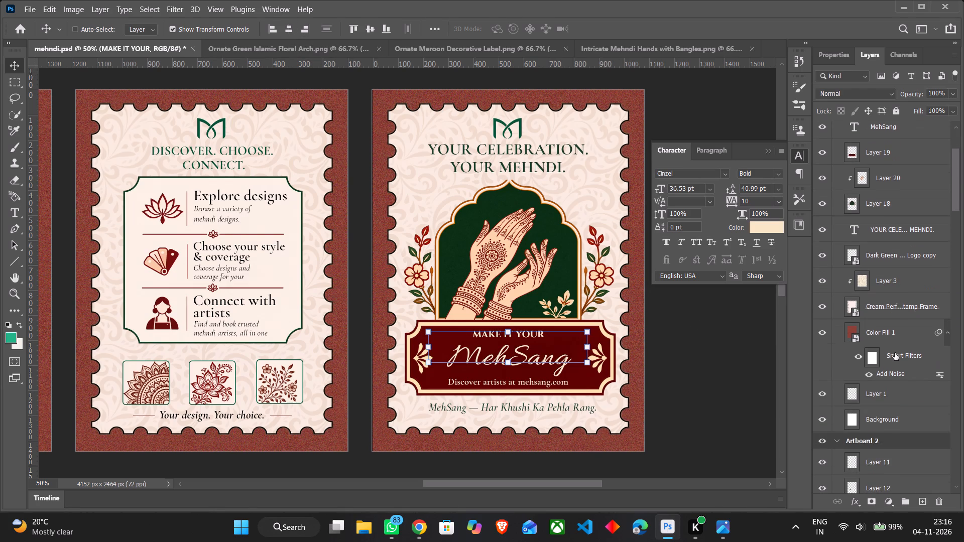
pyautogui.scroll(4, 895, 353)
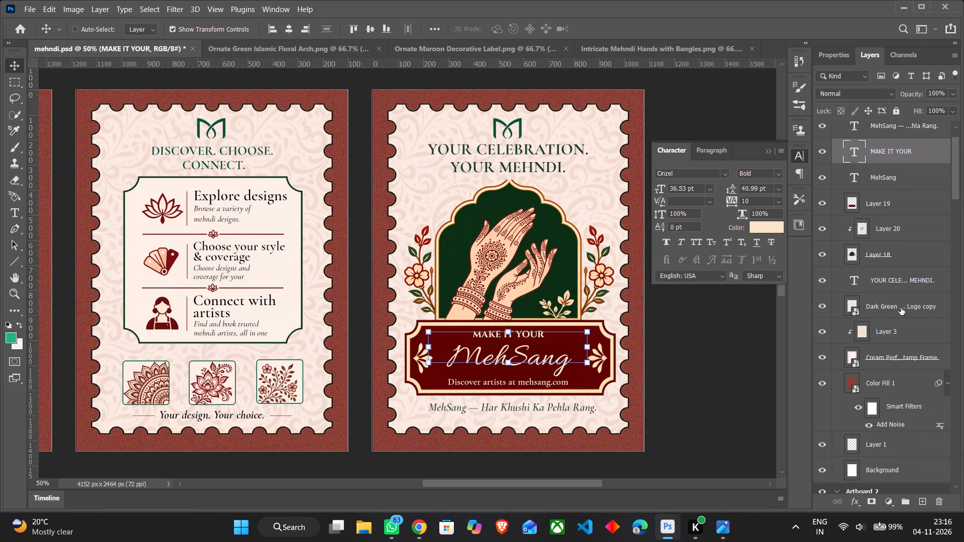
pyautogui.click(900, 298)
pyautogui.click(300, 25)
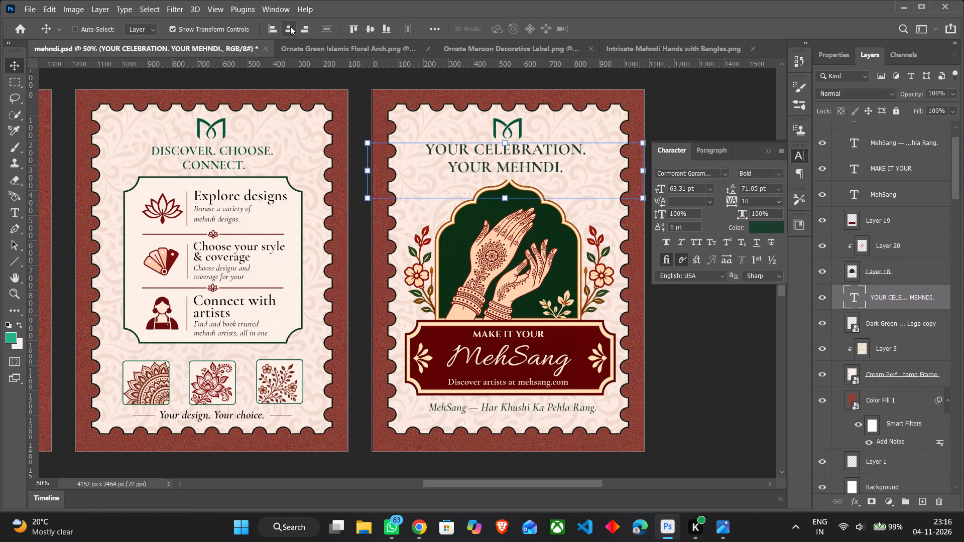
pyautogui.click(290, 27)
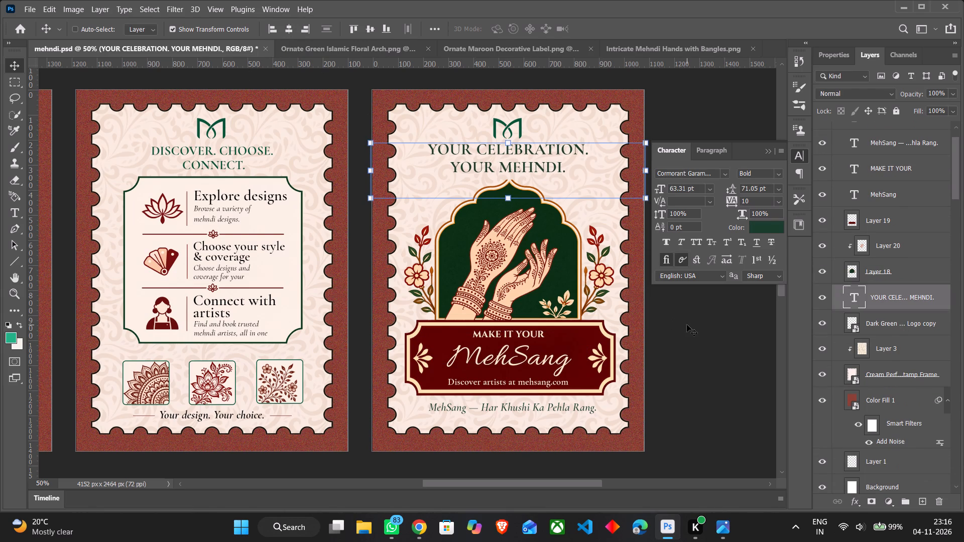
# Centre the maroon decorative label and the "MehSang — Har Khushi Ka Pehla Rang." tagline horizontally on the artboard.
pyautogui.click(877, 215)
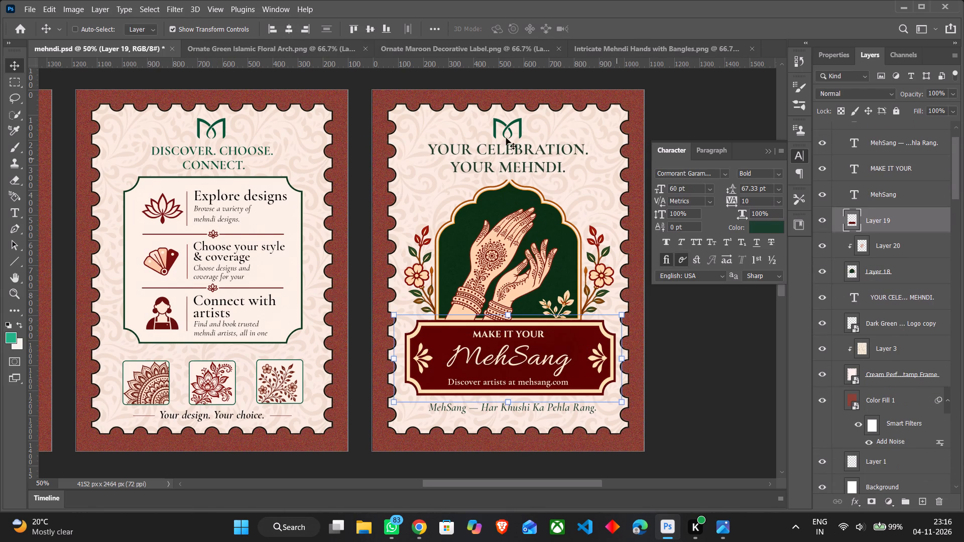
pyautogui.click(290, 24)
pyautogui.click(900, 152)
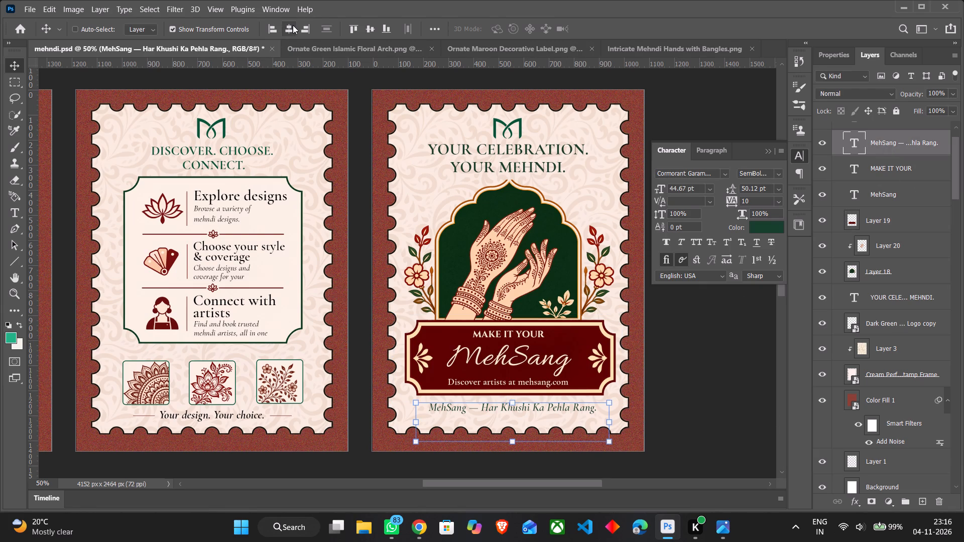
pyautogui.click(289, 25)
pyautogui.click(702, 384)
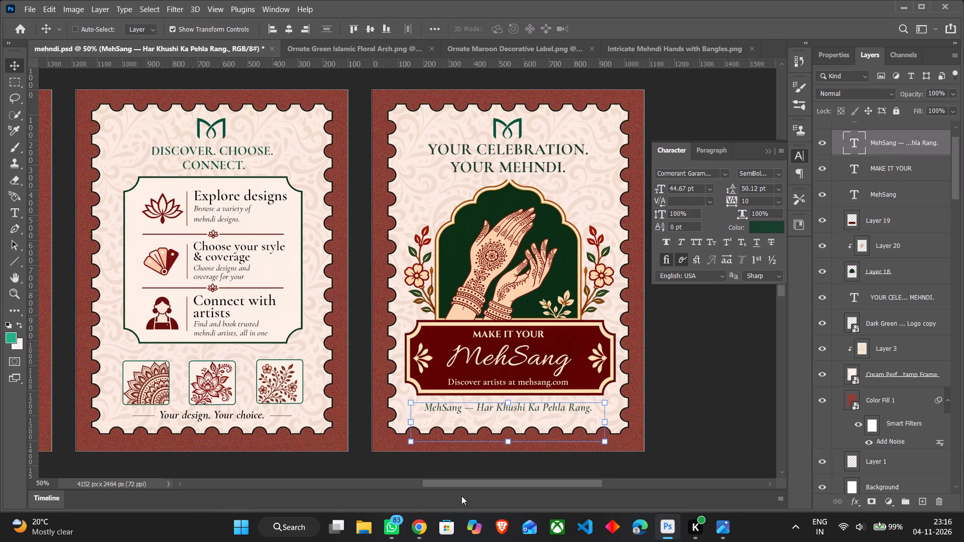
# Open "Maroon Lotus Ornamental Divider.png" from Downloads and bring its artwork into the third artboard of mehndi.psd.
pyautogui.click(21, 11)
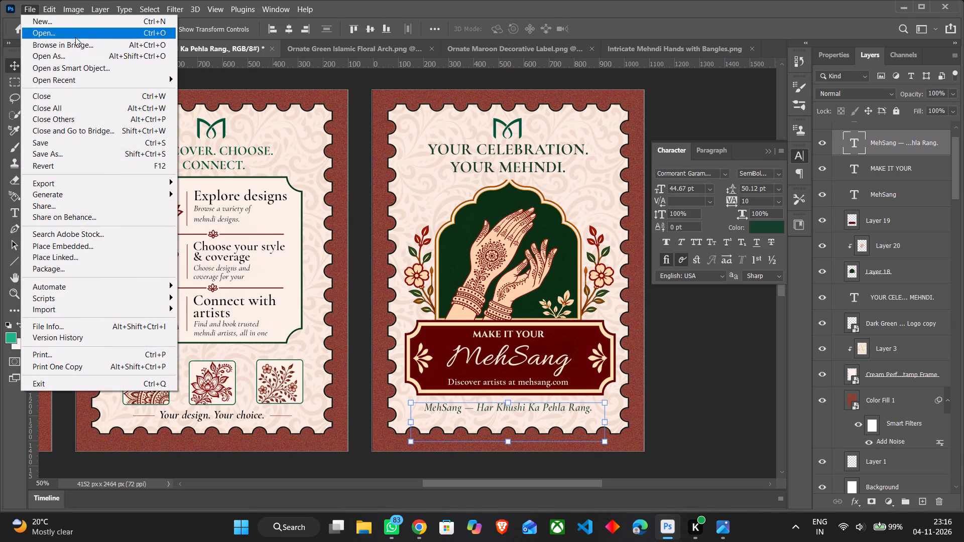
pyautogui.click(76, 33)
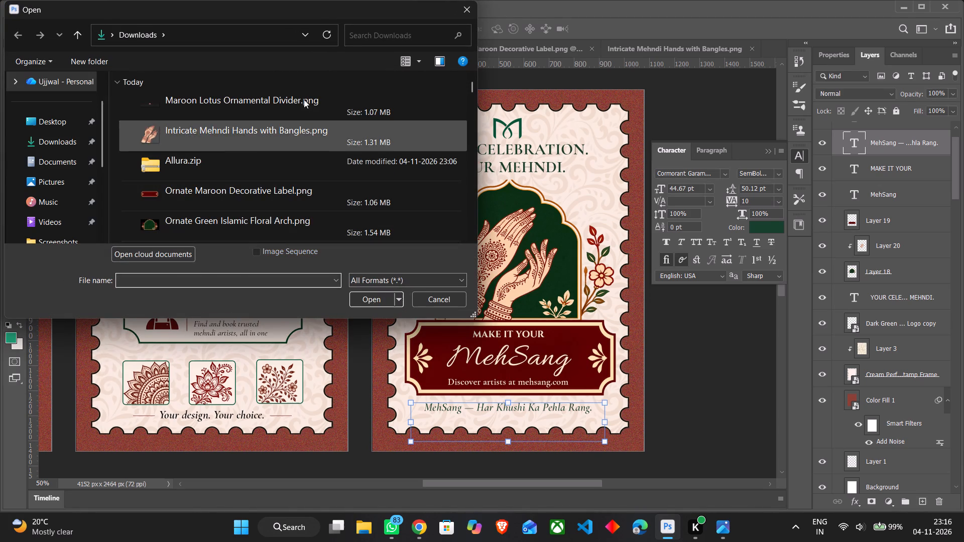
pyautogui.click(304, 99)
pyautogui.click(377, 298)
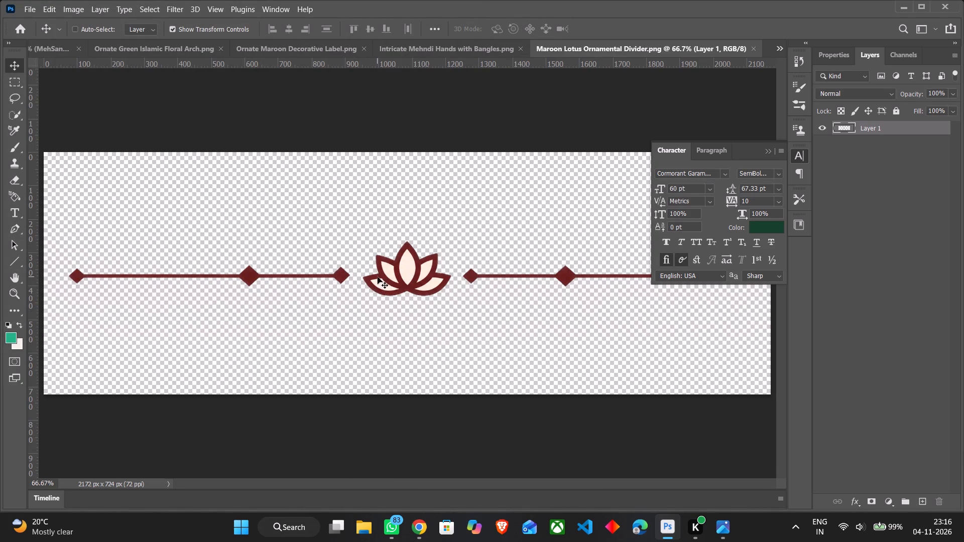
pyautogui.moveTo(381, 278); pyautogui.dragTo(64, 51)
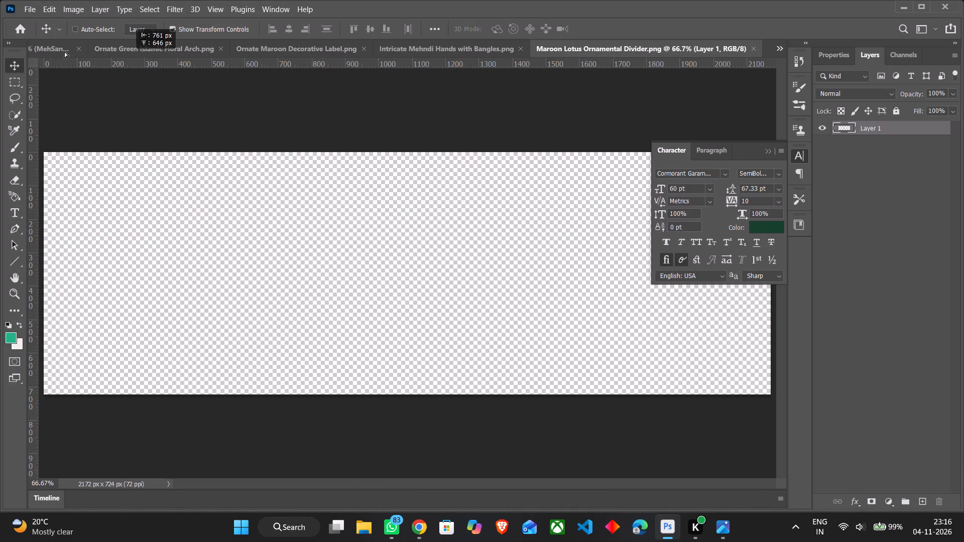
pyautogui.moveTo(64, 51); pyautogui.dragTo(491, 408)
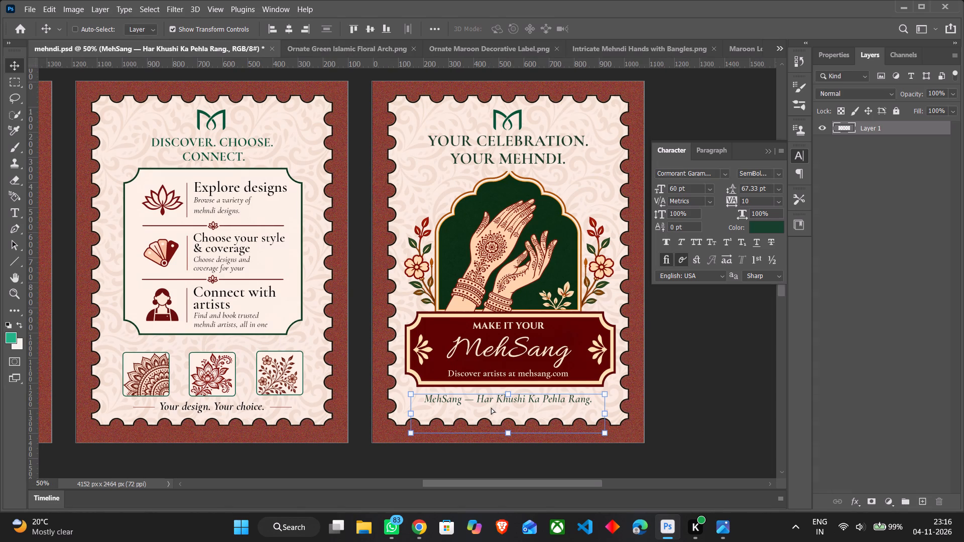
# Scale the lotus divider to about 27% and place it centrally just below the "MehSang — Har Khushi Ka Pehla Rang." tagline.
pyautogui.scroll(-7, 253, 393)
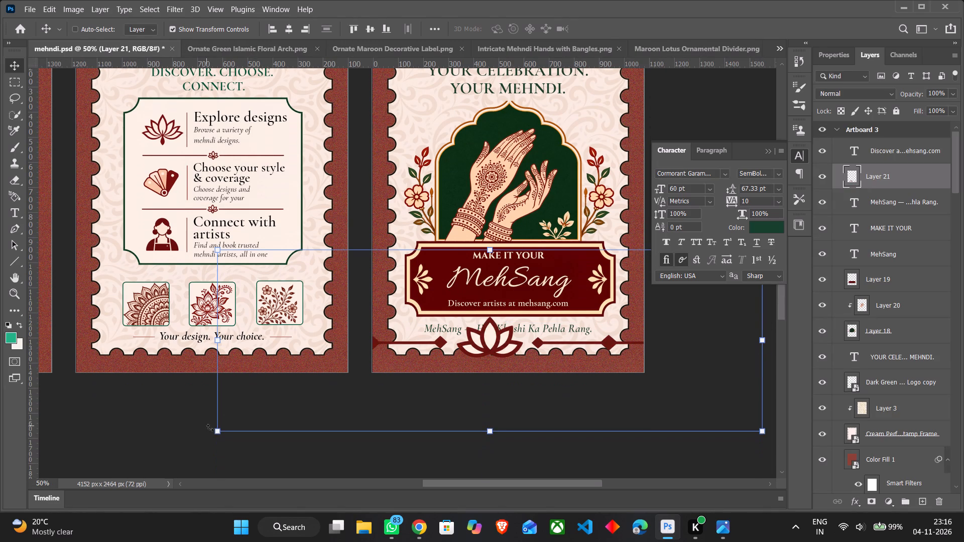
pyautogui.moveTo(220, 433); pyautogui.dragTo(339, 376)
pyautogui.moveTo(763, 392); pyautogui.dragTo(753, 388)
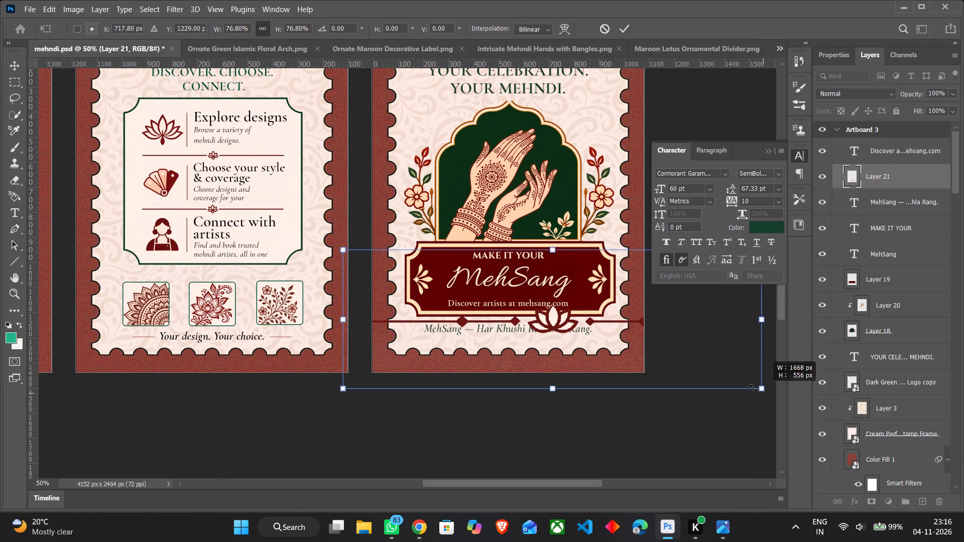
pyautogui.moveTo(753, 388); pyautogui.dragTo(623, 346)
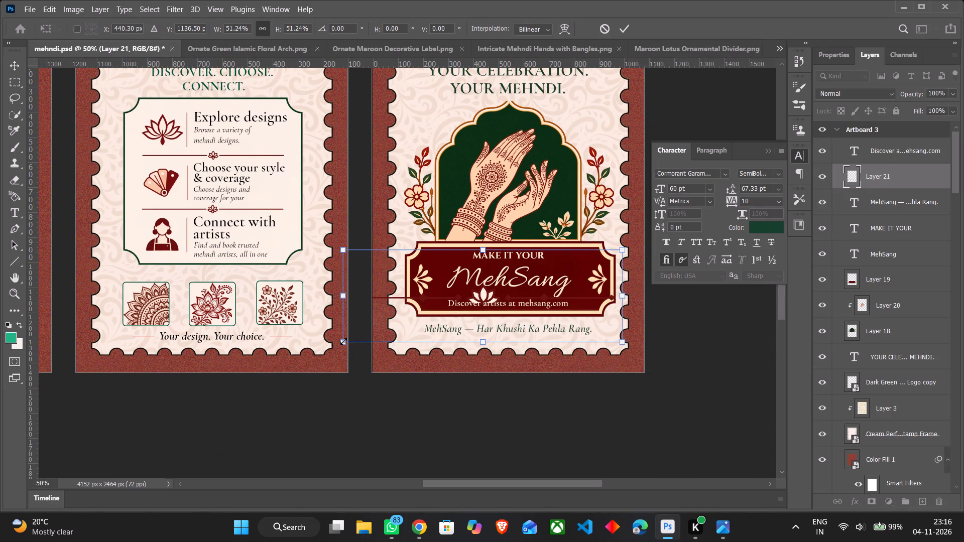
pyautogui.moveTo(343, 341); pyautogui.dragTo(393, 326)
pyautogui.moveTo(398, 325); pyautogui.dragTo(440, 312)
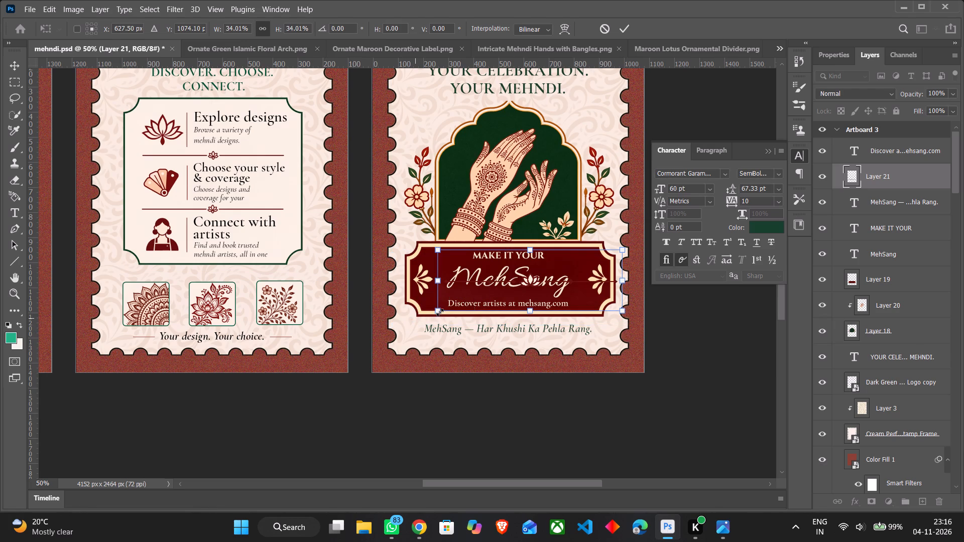
pyautogui.moveTo(623, 311); pyautogui.dragTo(603, 301)
pyautogui.moveTo(516, 273); pyautogui.dragTo(515, 301)
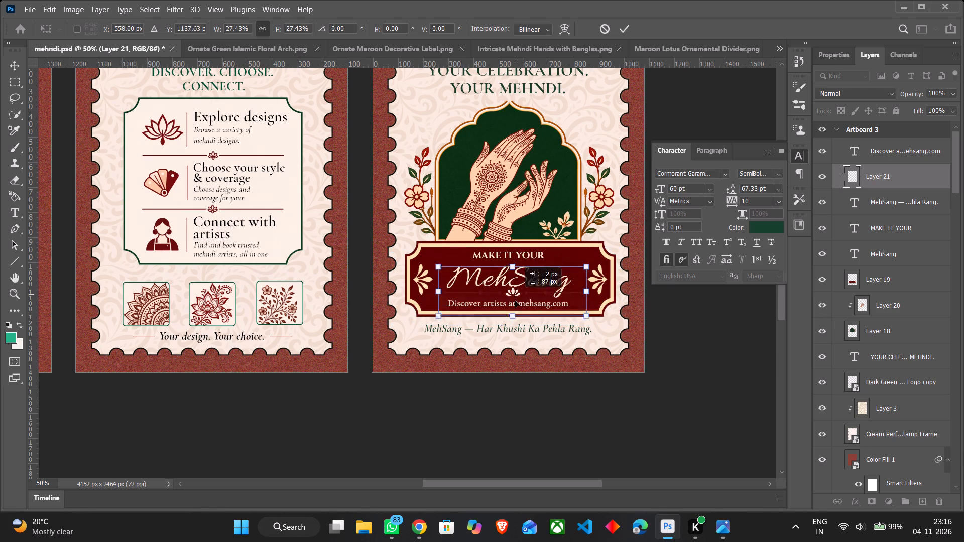
pyautogui.moveTo(515, 301); pyautogui.dragTo(510, 338)
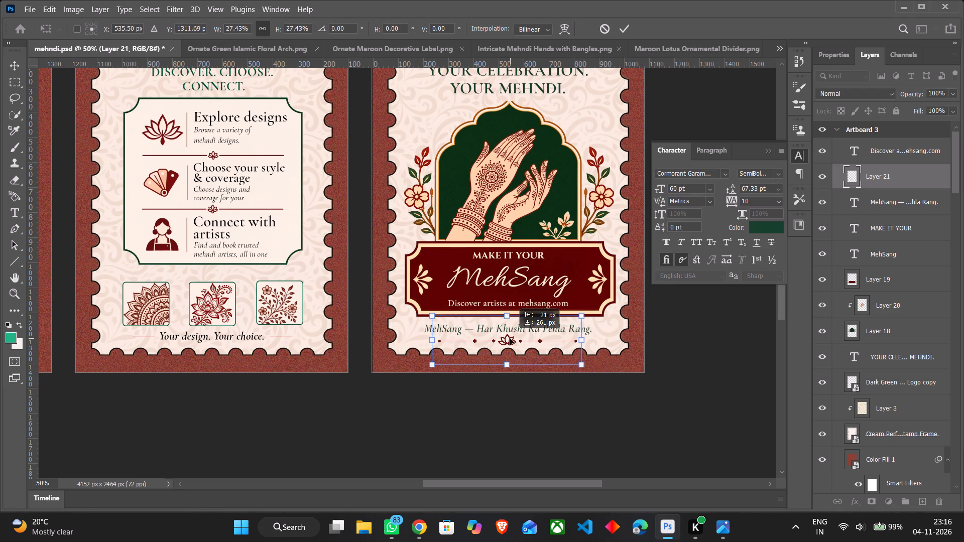
pyautogui.moveTo(510, 338); pyautogui.dragTo(510, 339)
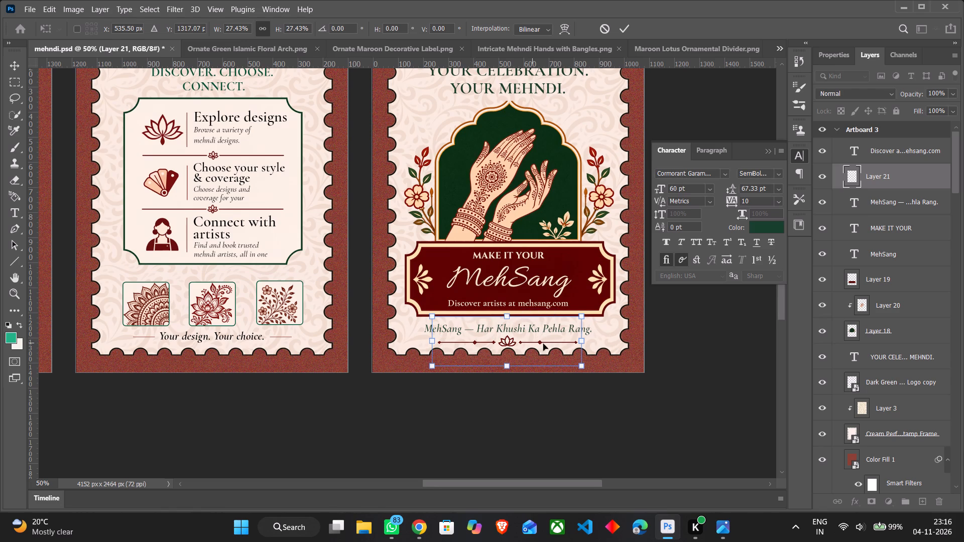
pyautogui.click(688, 396)
pyautogui.click(900, 435)
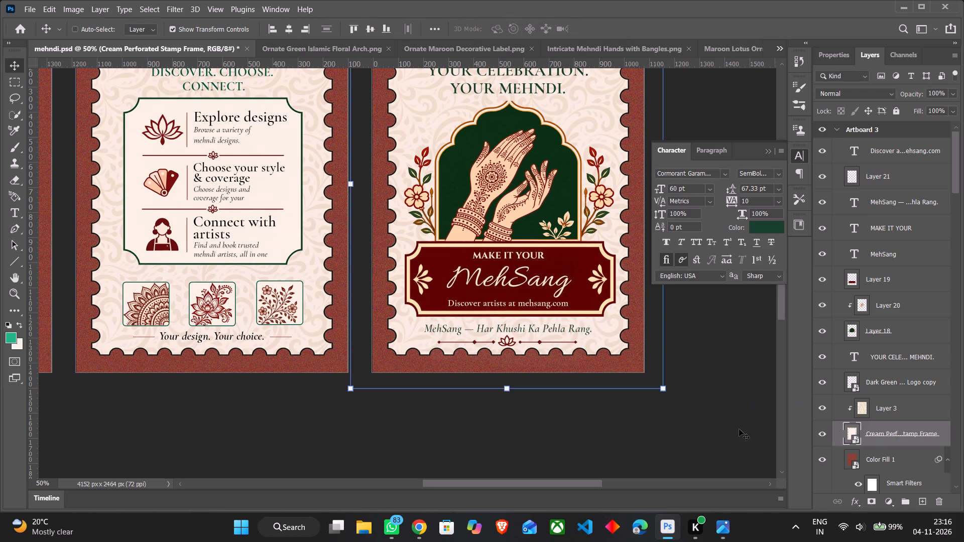
# Move the mehndi hands slightly upward inside the green arch, so the wrists end near the maroon label's top edge.
pyautogui.scroll(7, 725, 428)
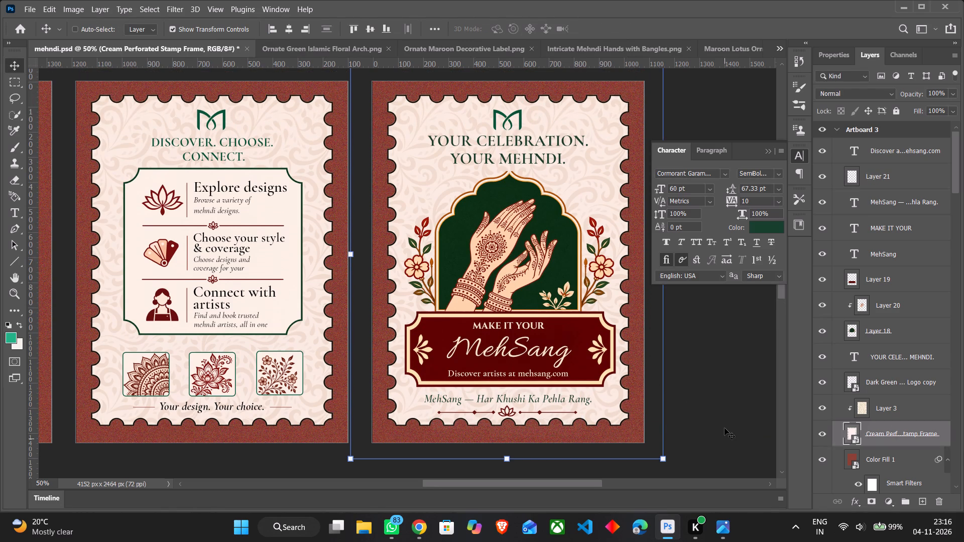
pyautogui.scroll(2, 855, 355)
pyautogui.click(892, 308)
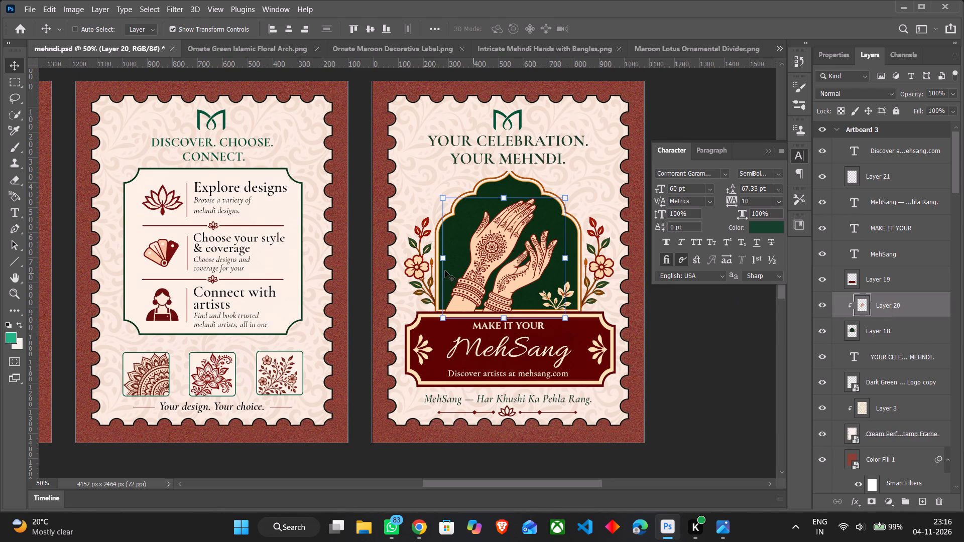
pyautogui.moveTo(494, 274); pyautogui.dragTo(495, 264)
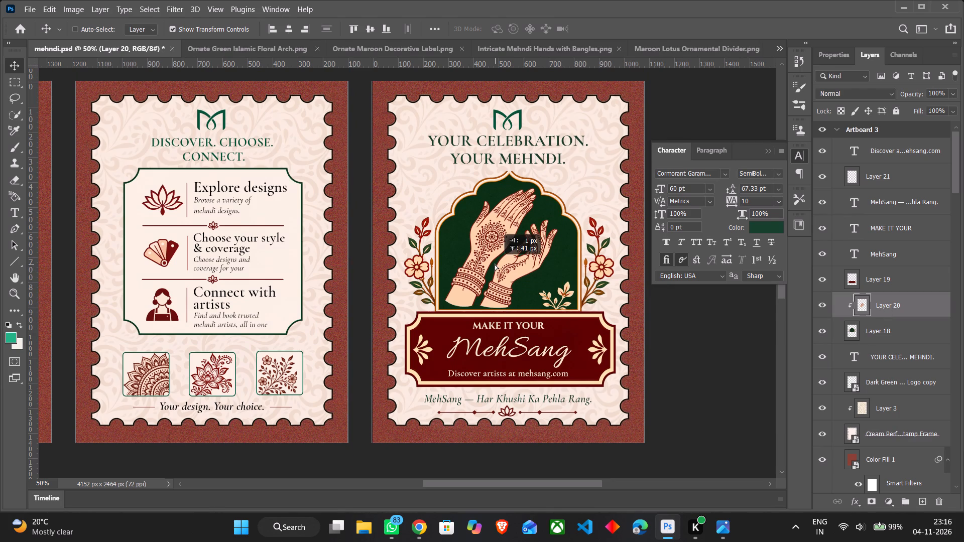
pyautogui.moveTo(495, 264); pyautogui.dragTo(495, 268)
pyautogui.click(495, 268)
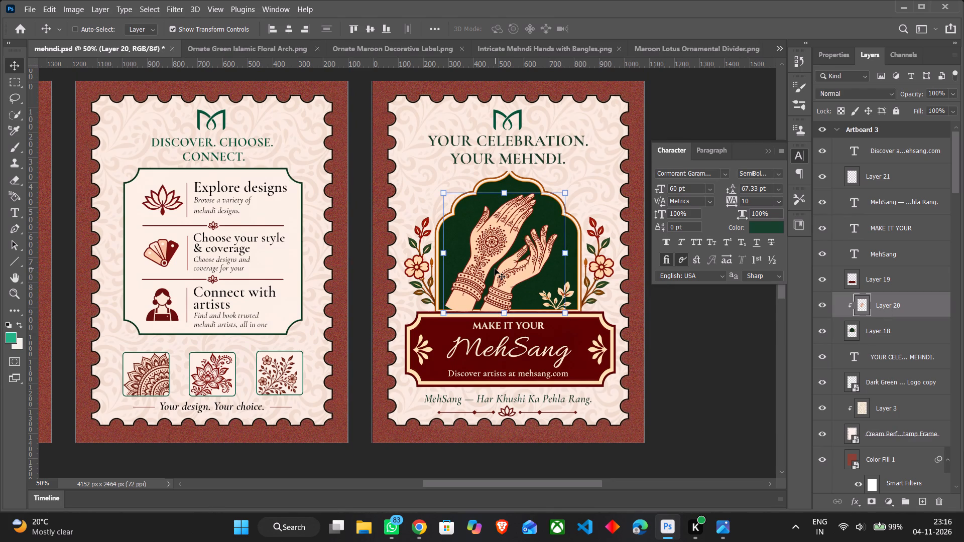
# Nudge the mehndi hands slightly down inside the green arch so the wrists tuck behind the maroon label's top edge.
pyautogui.moveTo(484, 277); pyautogui.dragTo(484, 281)
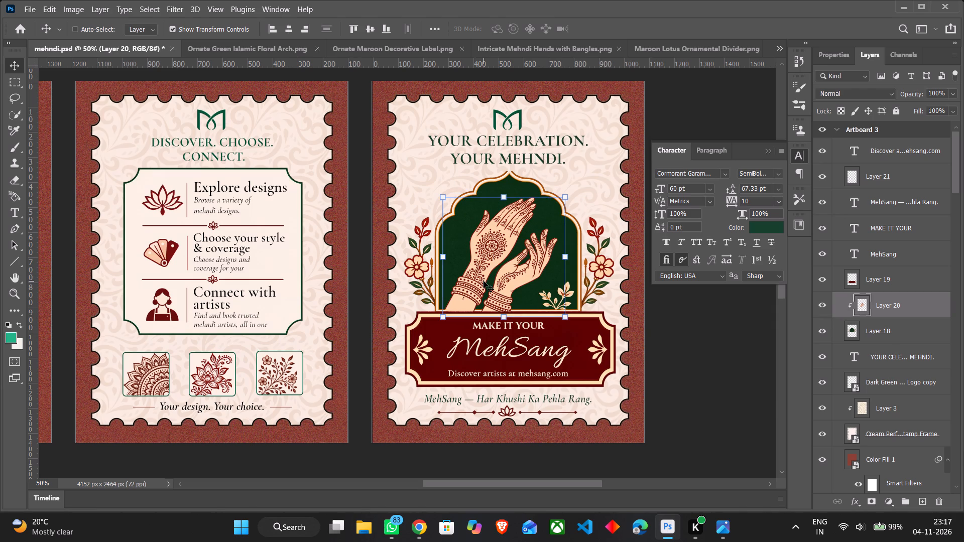
pyautogui.click(484, 281)
pyautogui.click(683, 364)
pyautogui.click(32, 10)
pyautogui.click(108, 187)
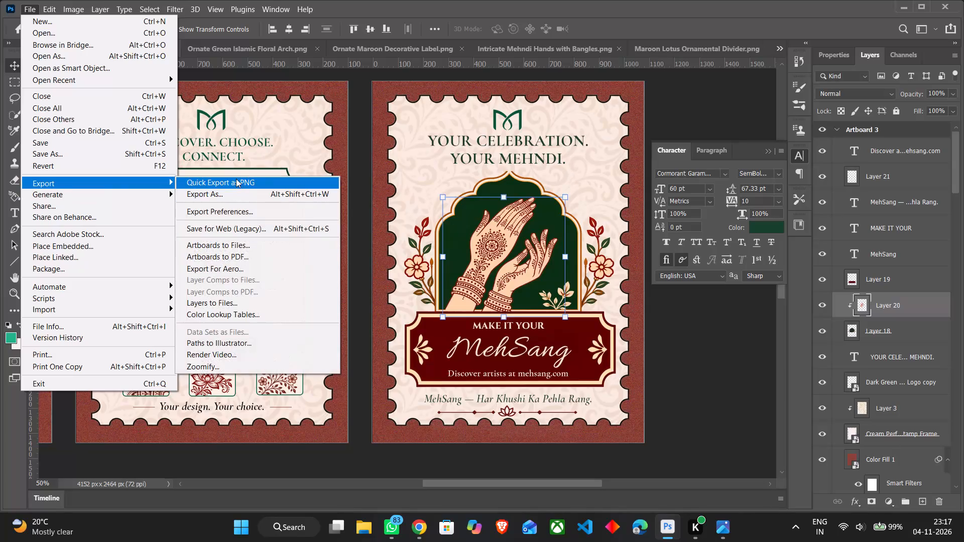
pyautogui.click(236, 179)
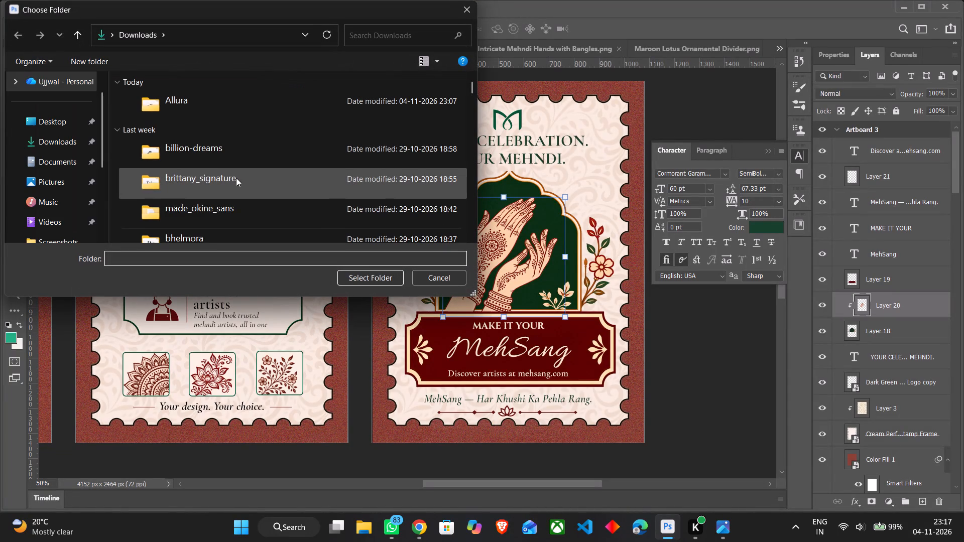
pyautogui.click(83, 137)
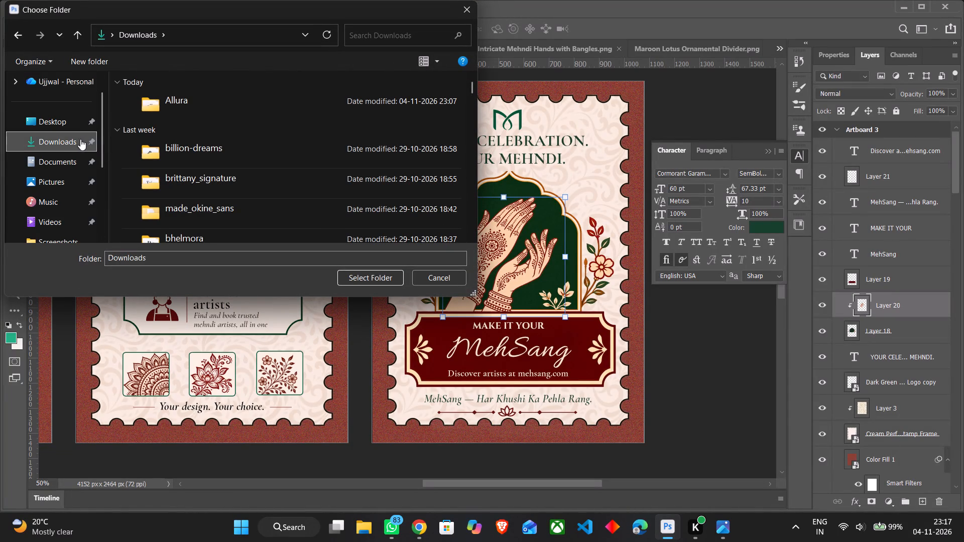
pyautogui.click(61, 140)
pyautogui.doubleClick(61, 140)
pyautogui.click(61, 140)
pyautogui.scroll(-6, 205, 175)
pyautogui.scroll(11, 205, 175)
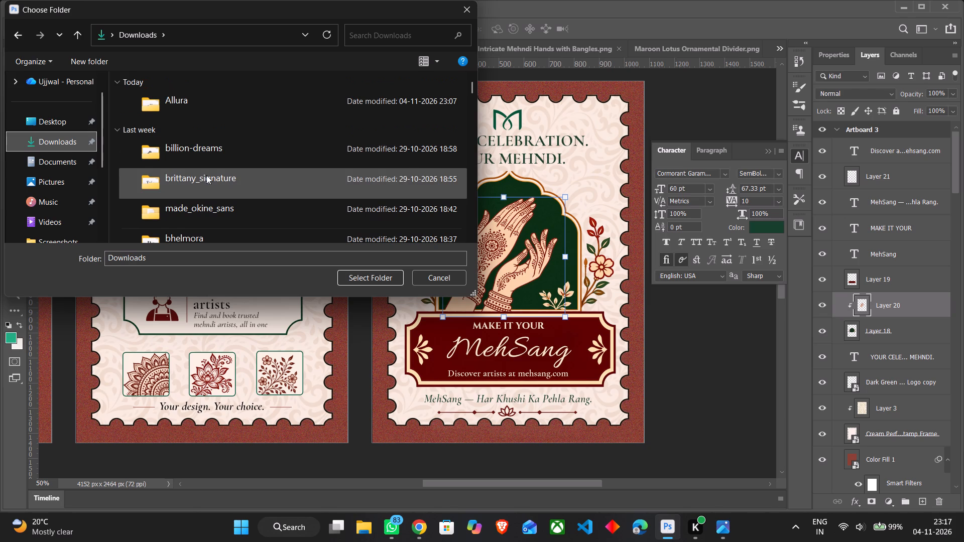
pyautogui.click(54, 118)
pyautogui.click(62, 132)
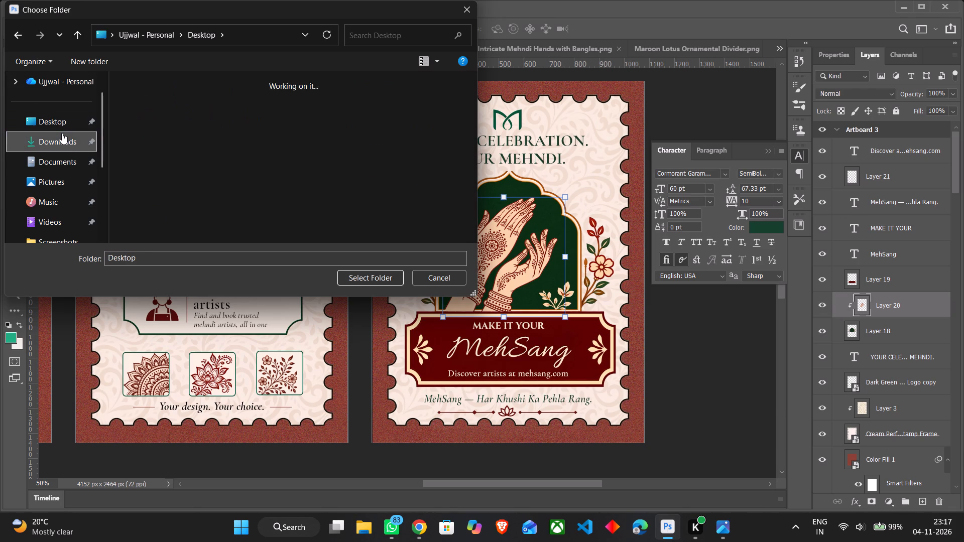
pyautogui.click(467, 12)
# Save mehndi.psd.
pyautogui.hotkey('ctrl', 's')
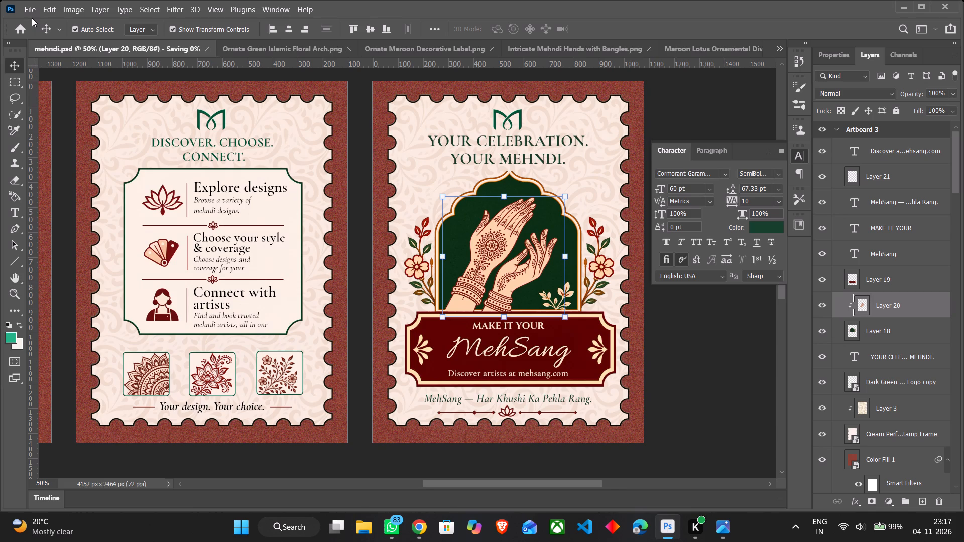
# Quick-export the mehndi.psd artboards as PNG files to the Desktop folder.
pyautogui.click(24, 4)
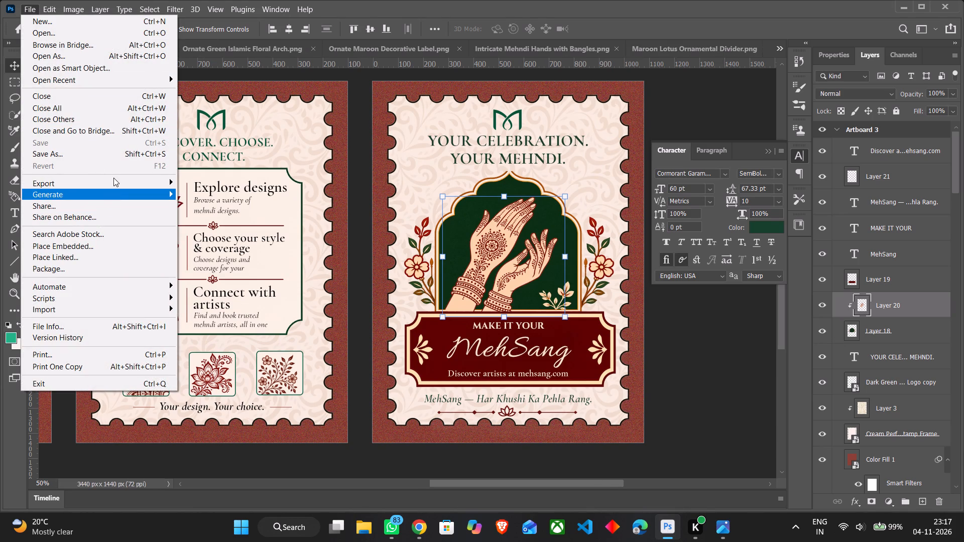
pyautogui.click(113, 178)
pyautogui.click(207, 181)
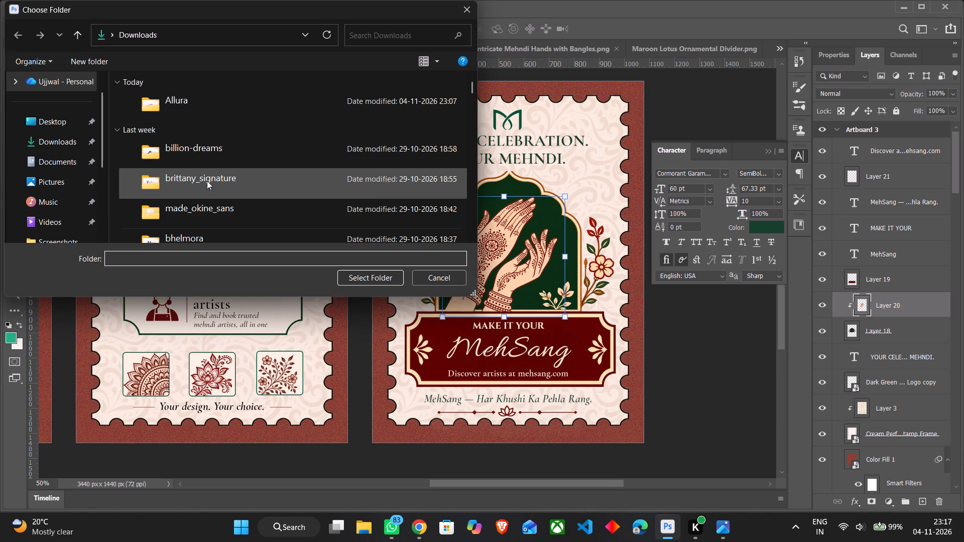
pyautogui.scroll(-5, 213, 172)
pyautogui.click(68, 142)
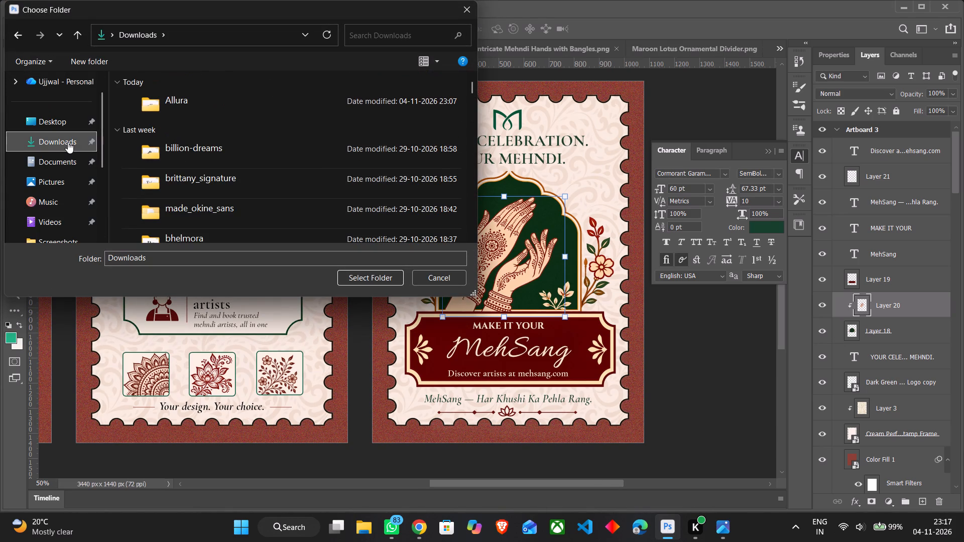
pyautogui.doubleClick(68, 142)
pyautogui.scroll(-7, 192, 159)
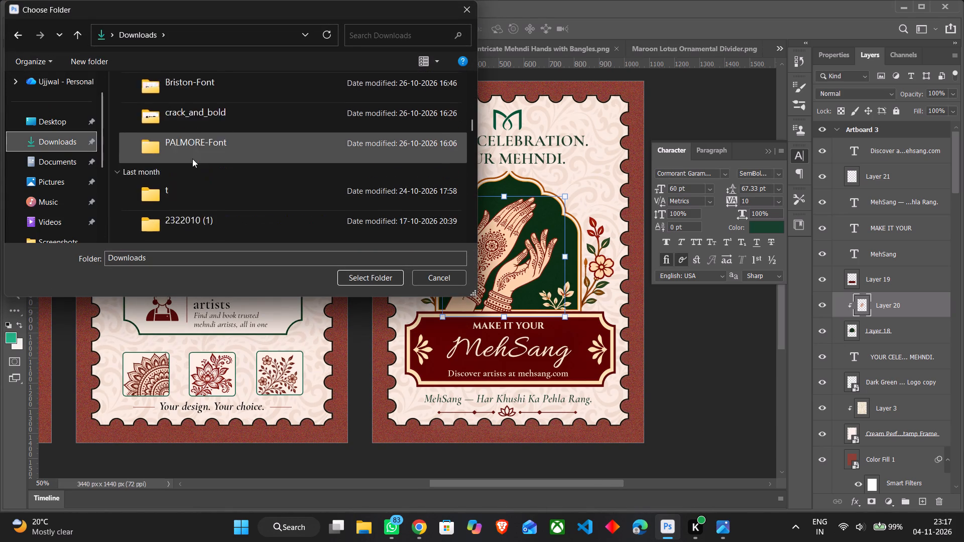
pyautogui.scroll(-7, 192, 159)
pyautogui.click(74, 122)
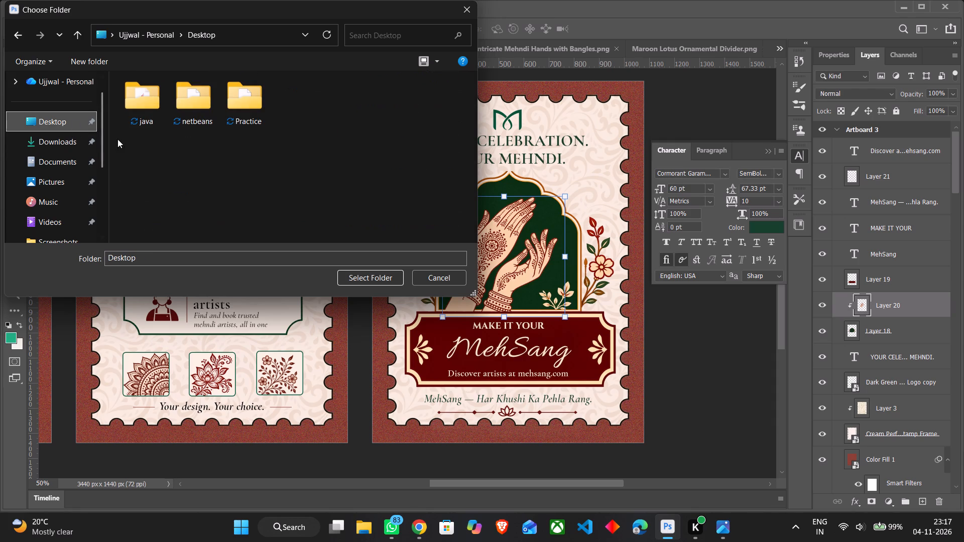
pyautogui.click(49, 146)
pyautogui.scroll(-4, 80, 163)
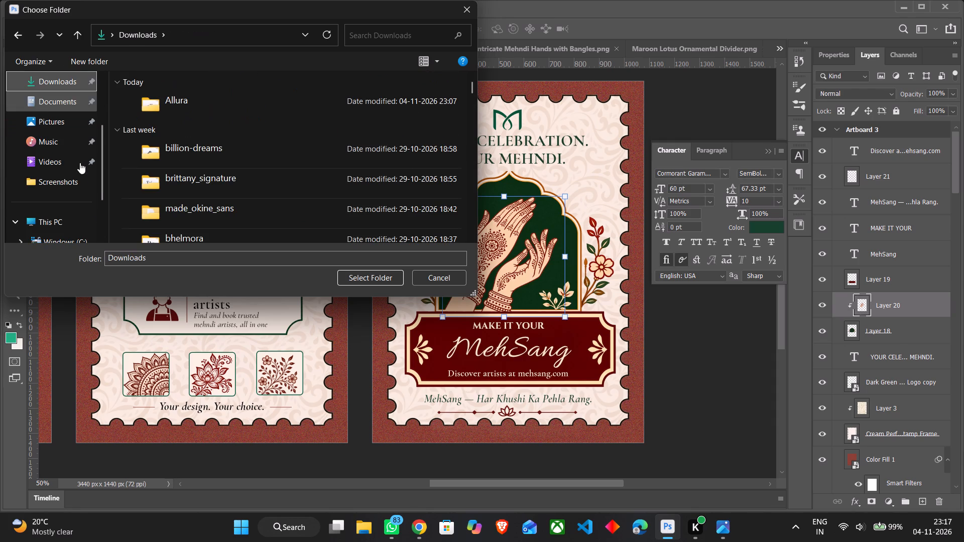
pyautogui.scroll(-2, 80, 163)
pyautogui.scroll(4, 80, 163)
pyautogui.click(73, 146)
pyautogui.click(379, 274)
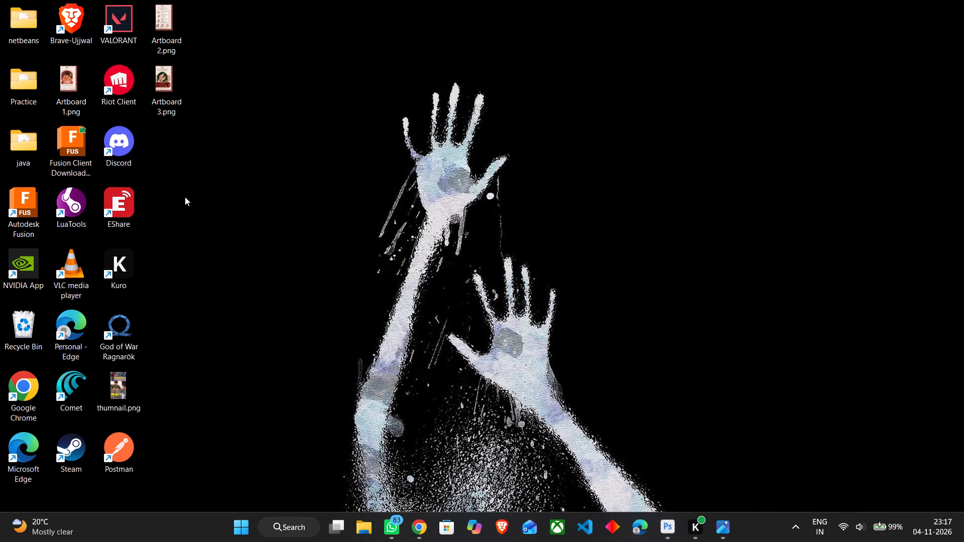
# Switch to WhatsApp.
pyautogui.click(389, 524)
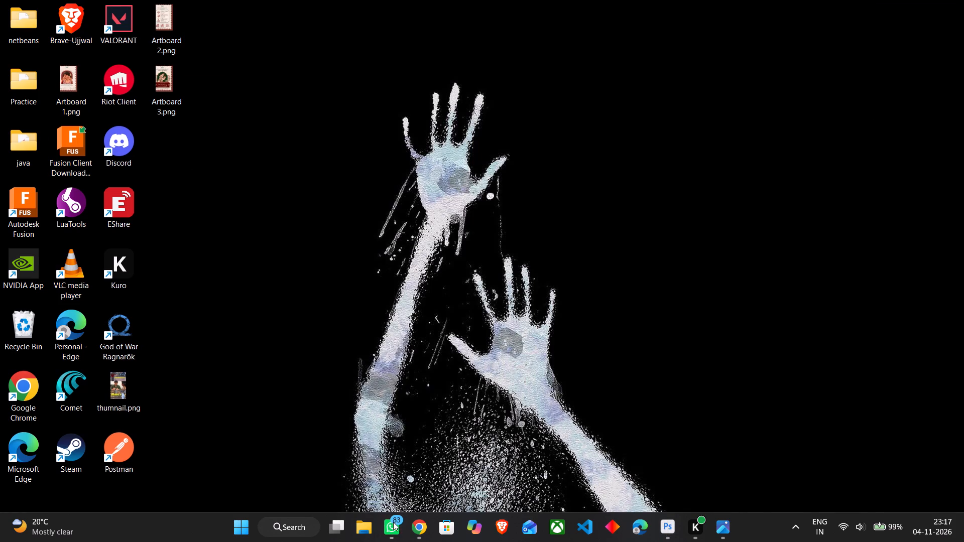
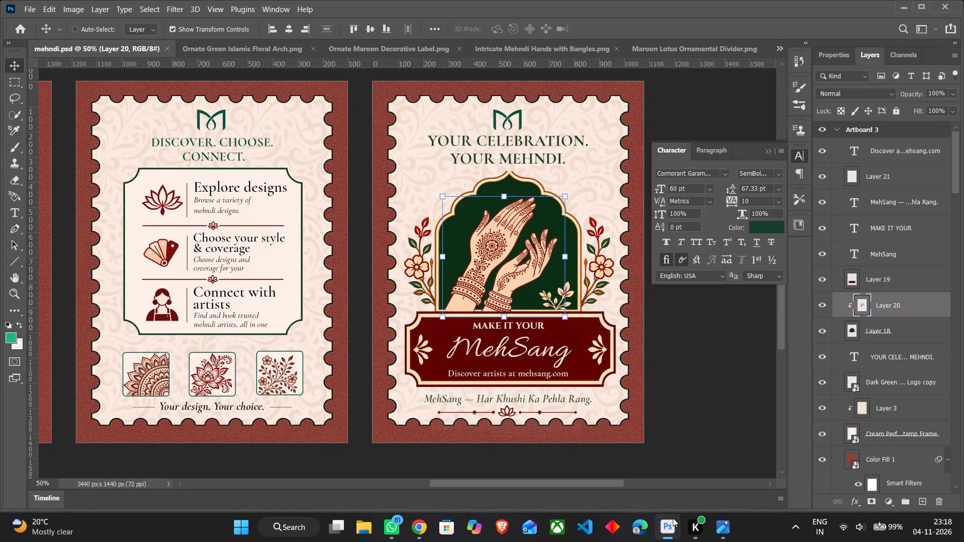
# Show all three mehndi poster artboards side by side, with the character settings collapsed so they do not cover the third poster.
pyautogui.hotkey('ctrl', '-')
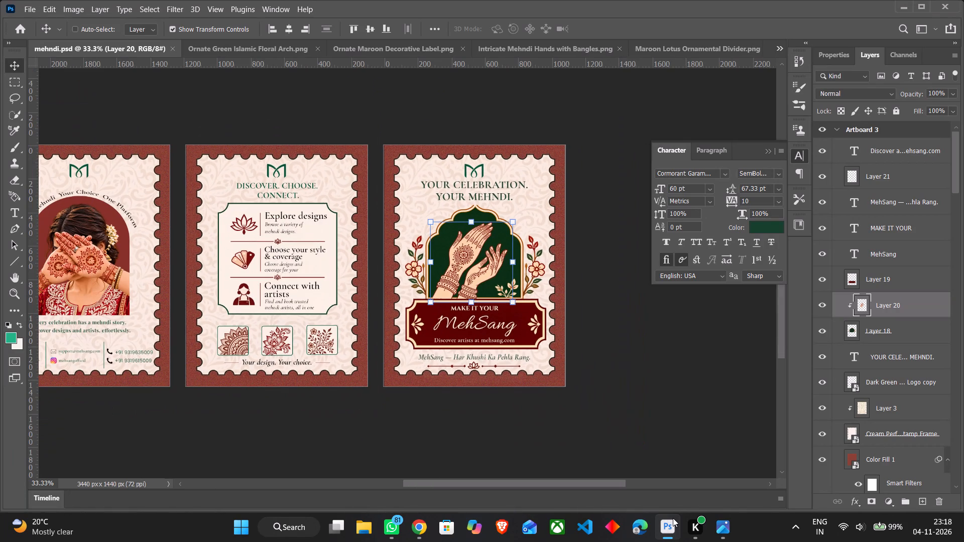
pyautogui.hscroll(-2, 472, 444)
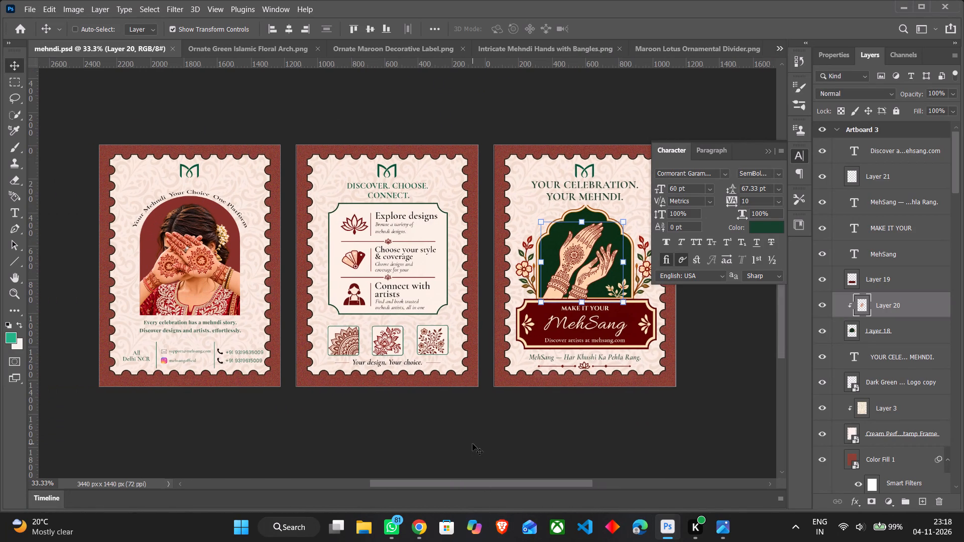
pyautogui.hscroll(-1, 472, 444)
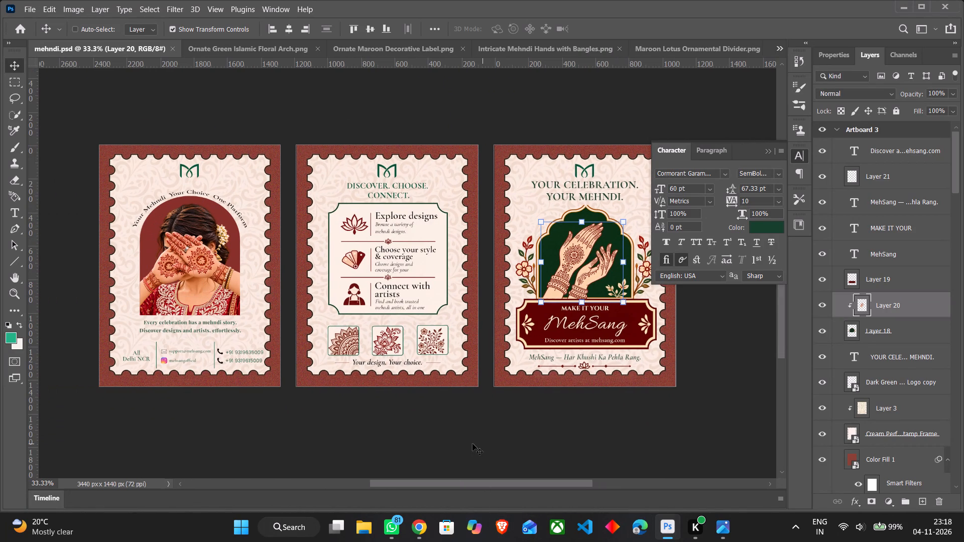
pyautogui.click(771, 152)
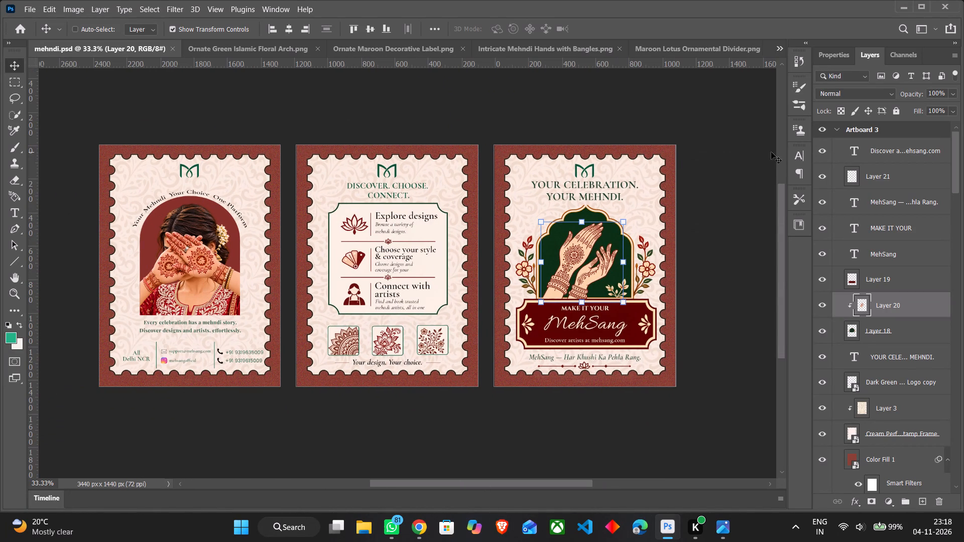
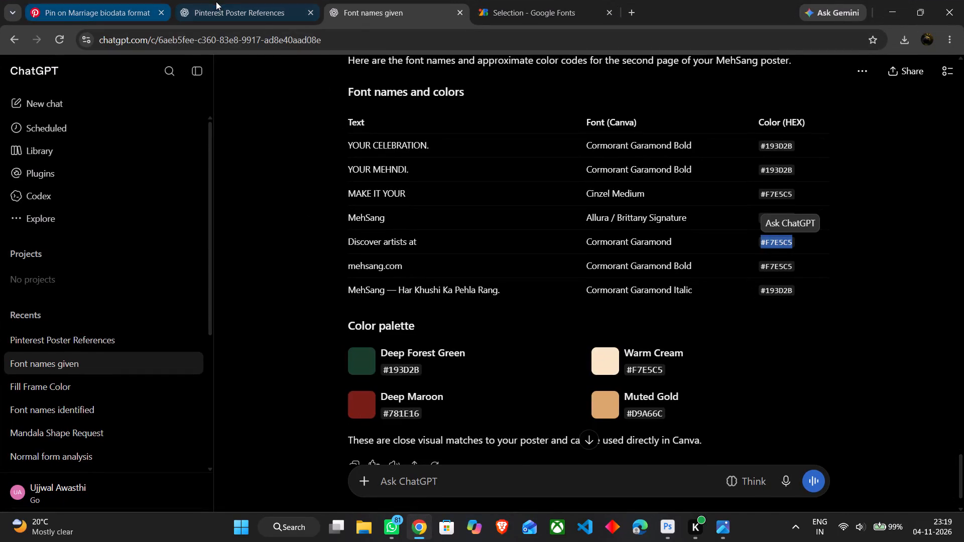
# Open the background-removed green arch image for editing in the Pinterest Poster References chat.
pyautogui.click(216, 1)
pyautogui.scroll(-3, 576, 317)
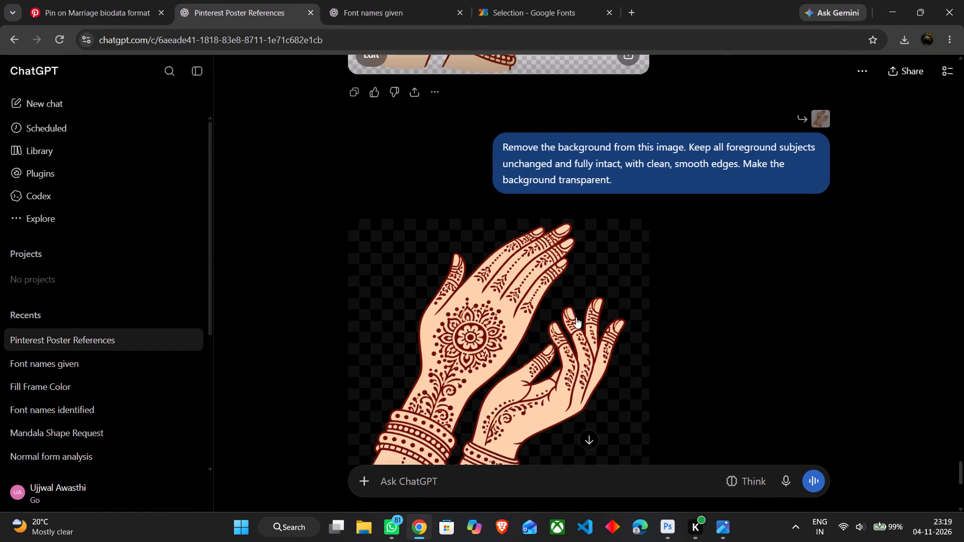
pyautogui.scroll(3, 575, 317)
pyautogui.scroll(-3, 575, 316)
pyautogui.scroll(14, 575, 316)
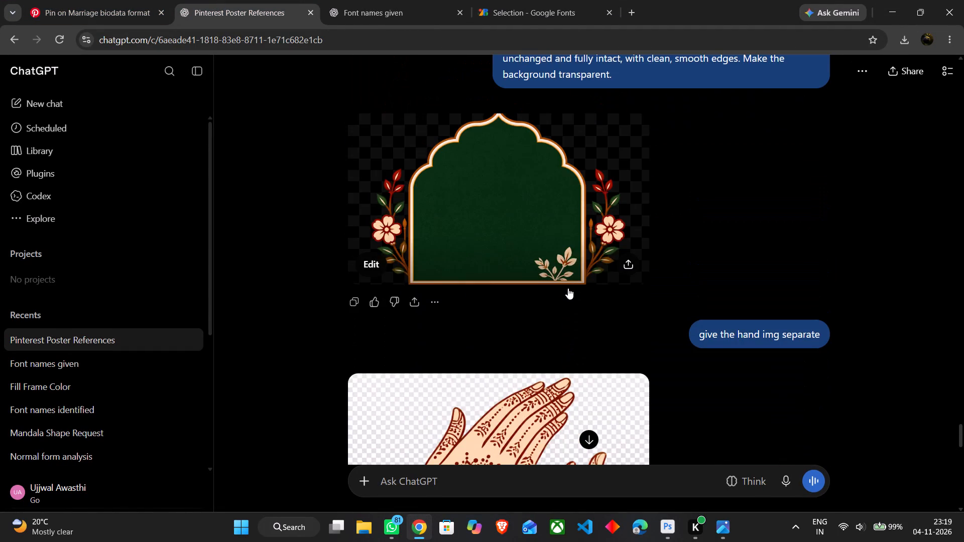
pyautogui.click(371, 385)
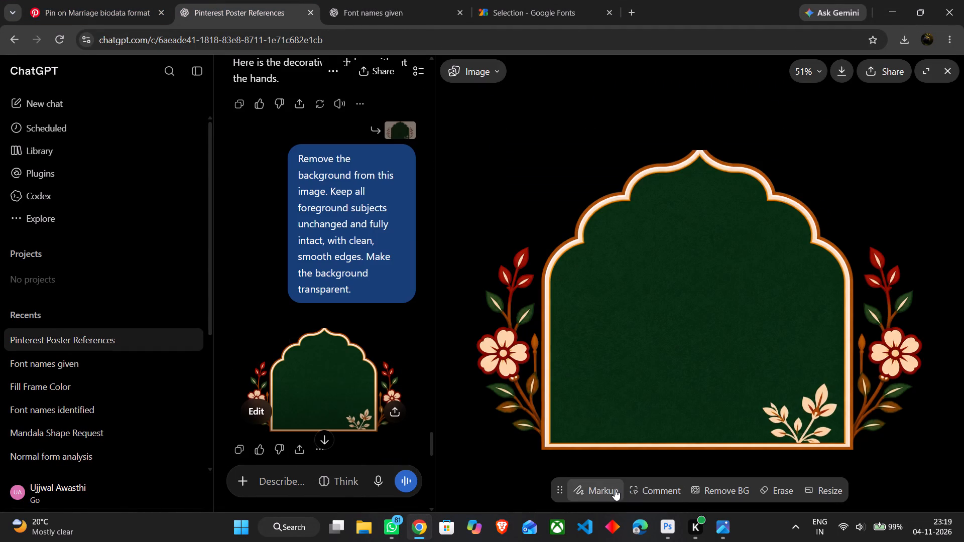
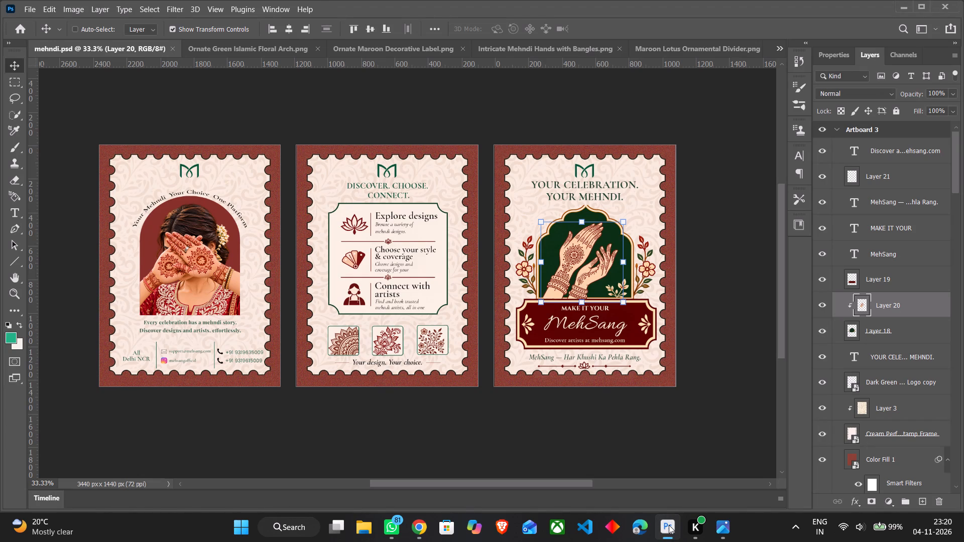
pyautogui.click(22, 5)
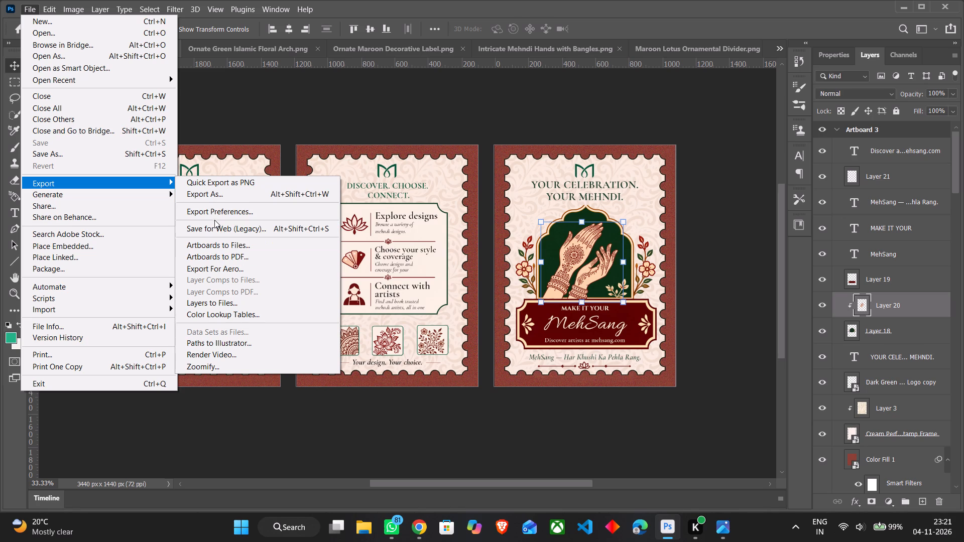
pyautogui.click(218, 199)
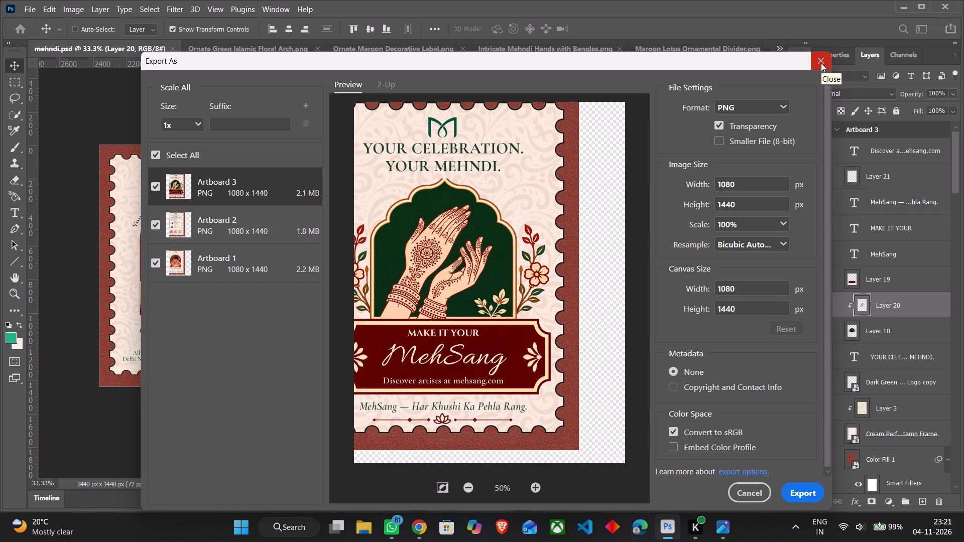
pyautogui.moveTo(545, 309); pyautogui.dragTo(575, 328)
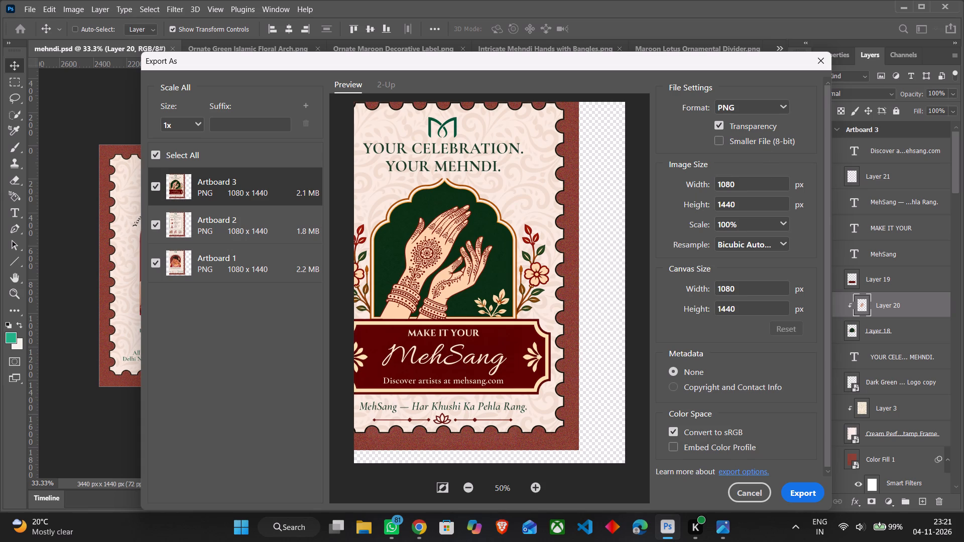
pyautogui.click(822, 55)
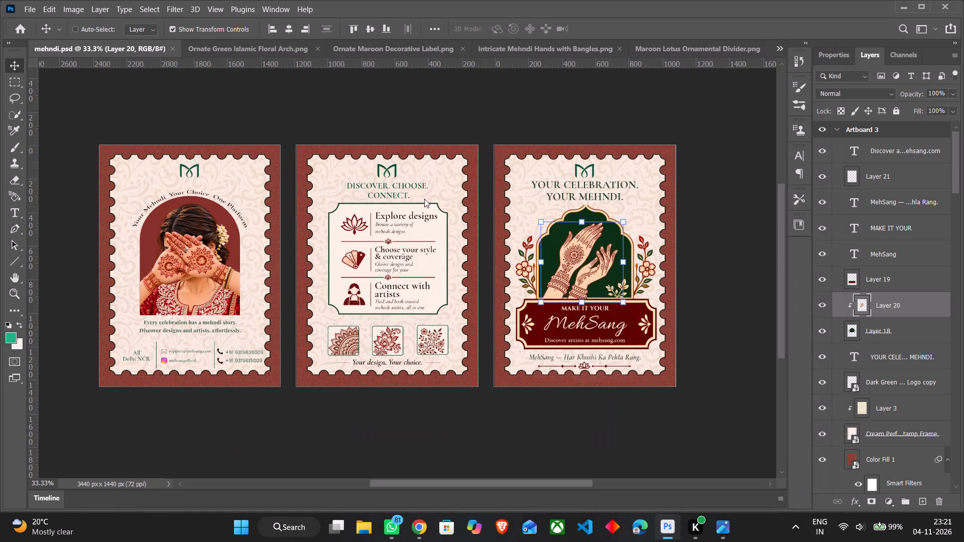
# Look over the three poster artboards and preview Artboard 2 and Artboard 1 in Export As without exporting.
pyautogui.hscroll(-3, 237, 223)
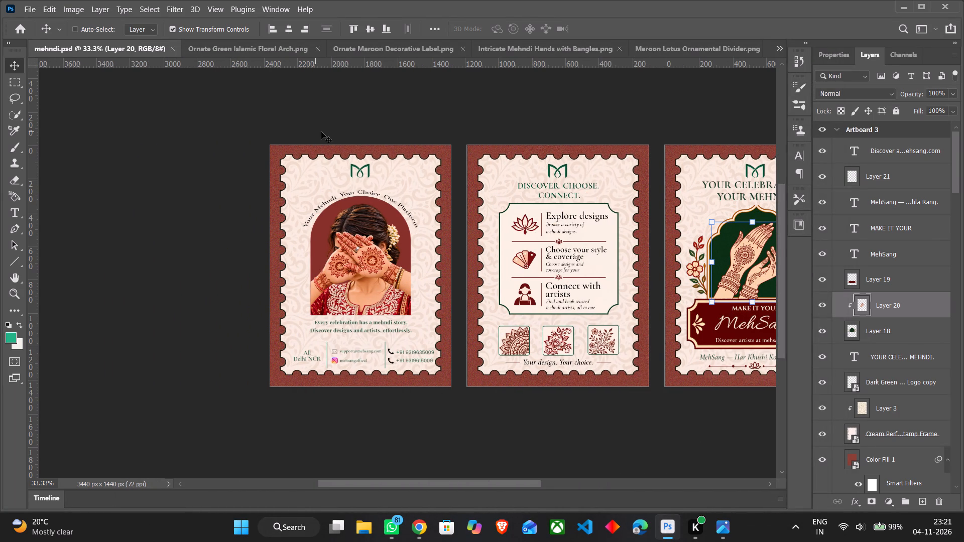
pyautogui.keyDown('ctrl'); pyautogui.scroll(-13, 321, 132); pyautogui.keyUp('ctrl')
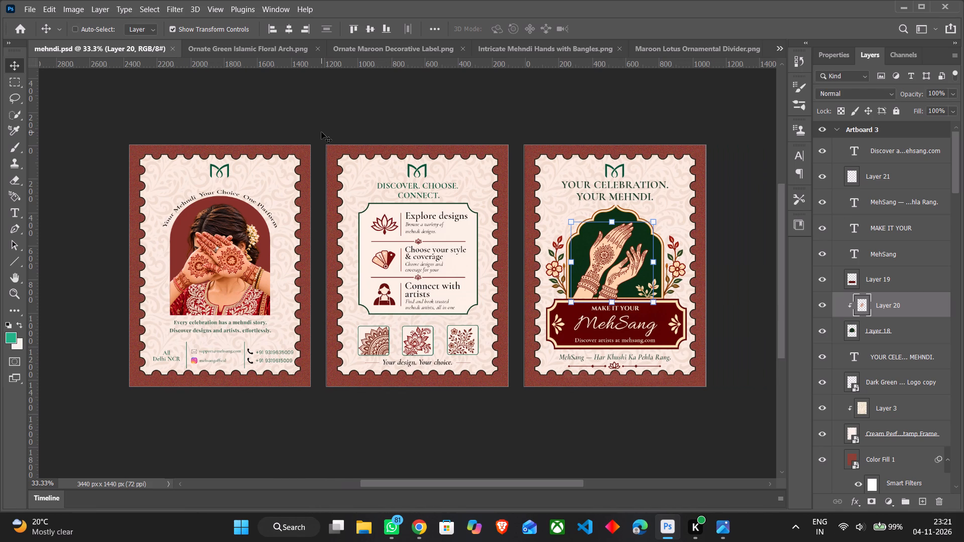
pyautogui.keyDown('ctrl'); pyautogui.scroll(-3, 321, 132); pyautogui.keyUp('ctrl')
pyautogui.keyDown('ctrl'); pyautogui.scroll(9, 321, 132); pyautogui.keyUp('ctrl')
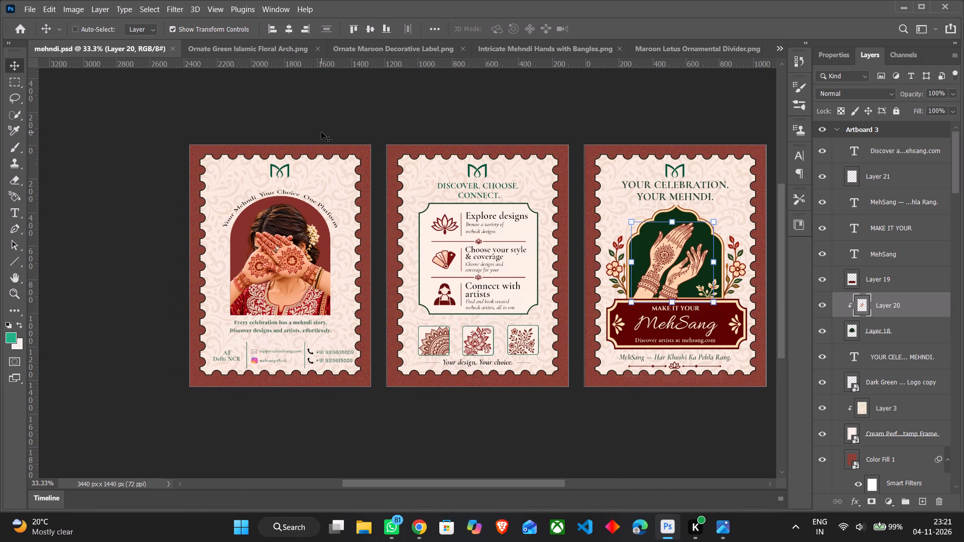
pyautogui.hotkey('ctrl', '+')
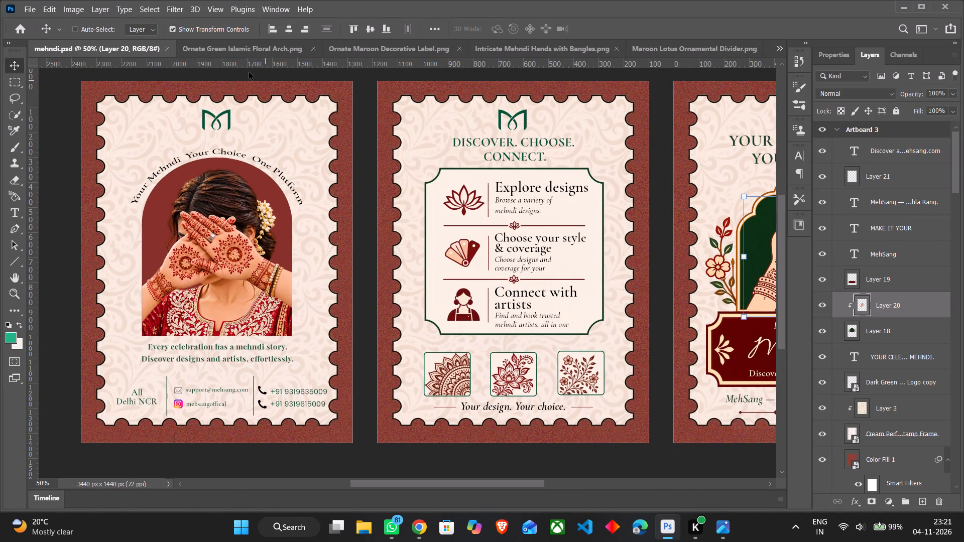
pyautogui.click(30, 6)
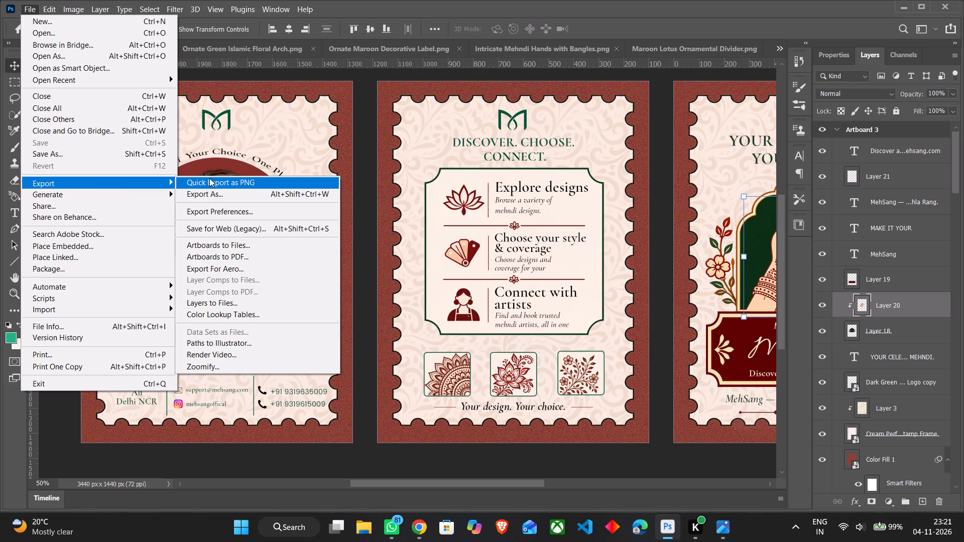
pyautogui.click(211, 193)
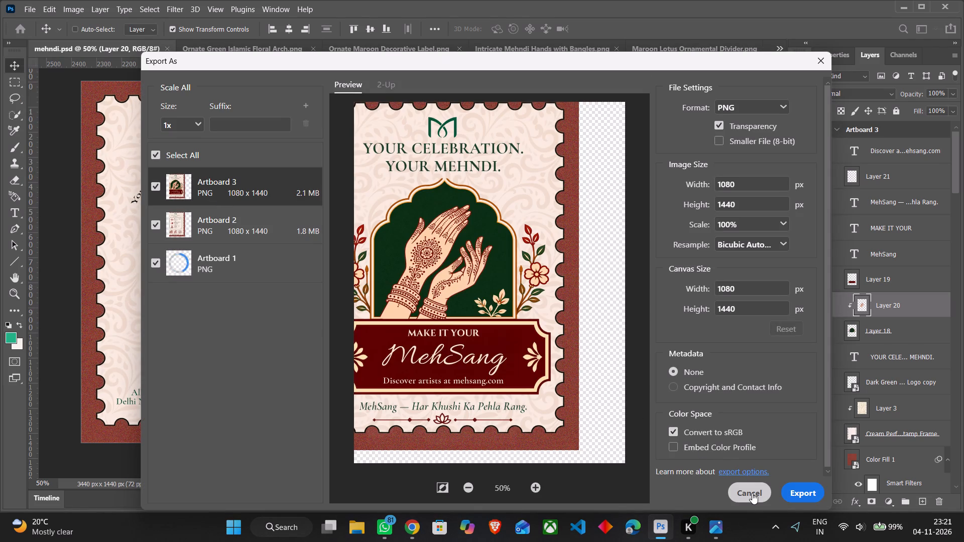
pyautogui.click(248, 222)
pyautogui.click(249, 255)
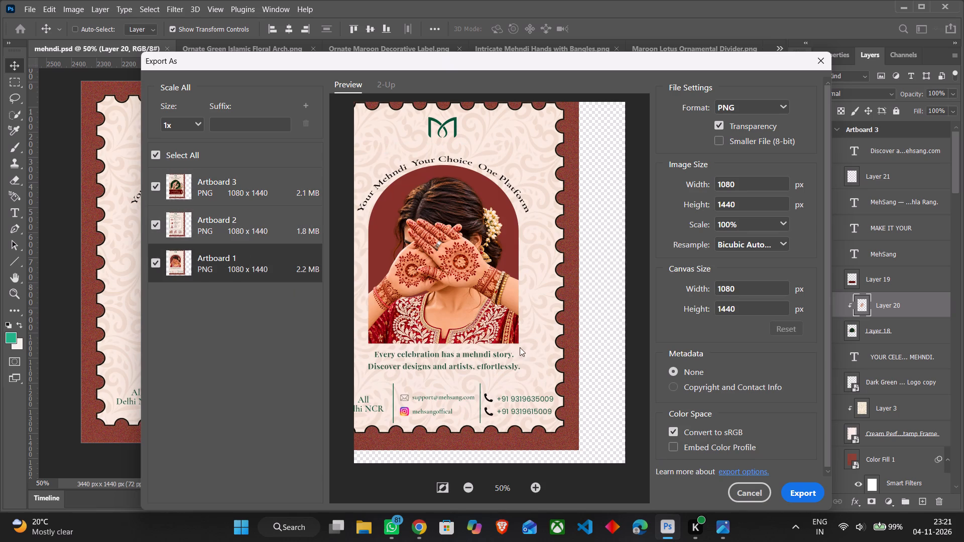
pyautogui.click(755, 484)
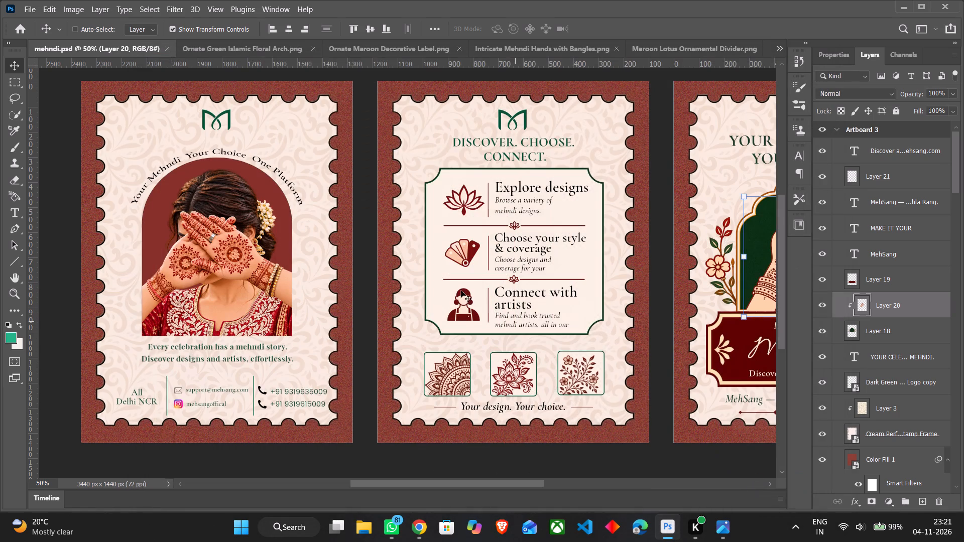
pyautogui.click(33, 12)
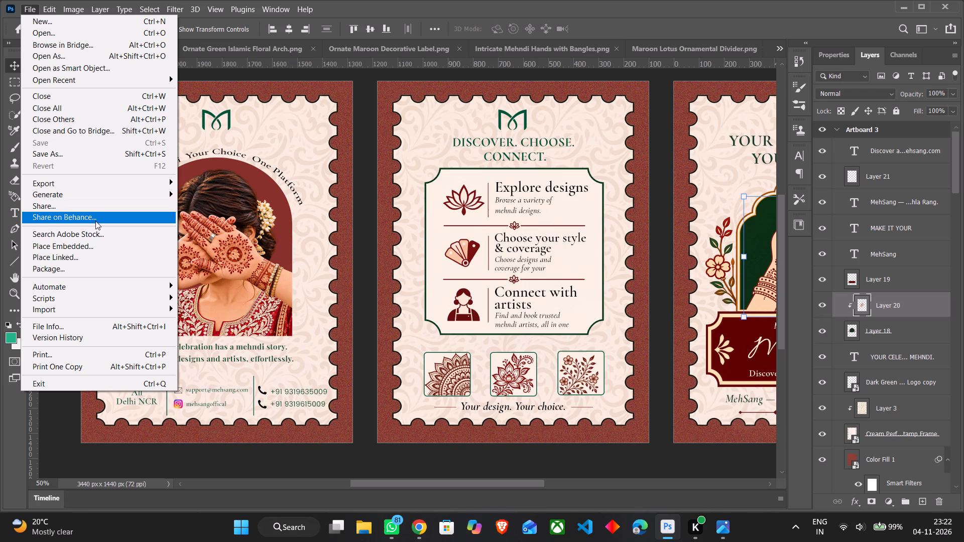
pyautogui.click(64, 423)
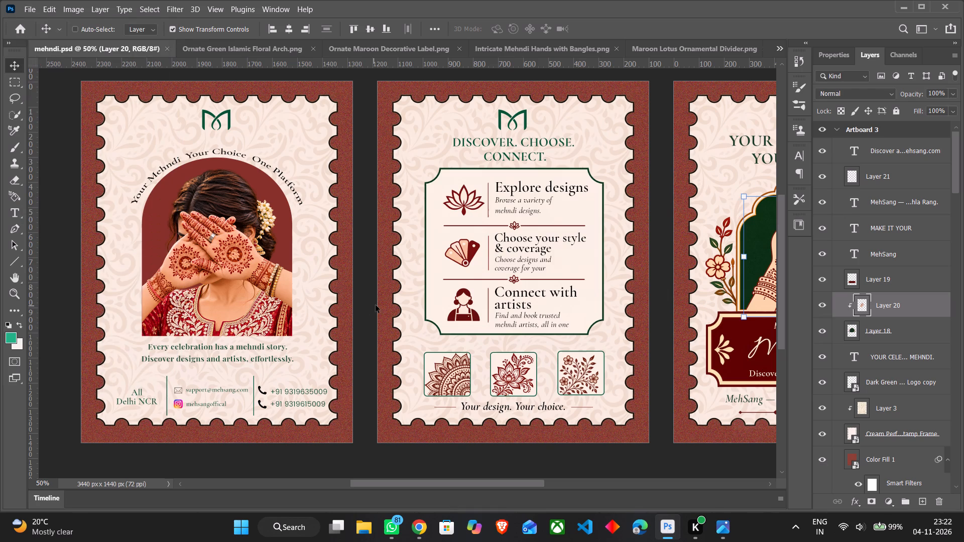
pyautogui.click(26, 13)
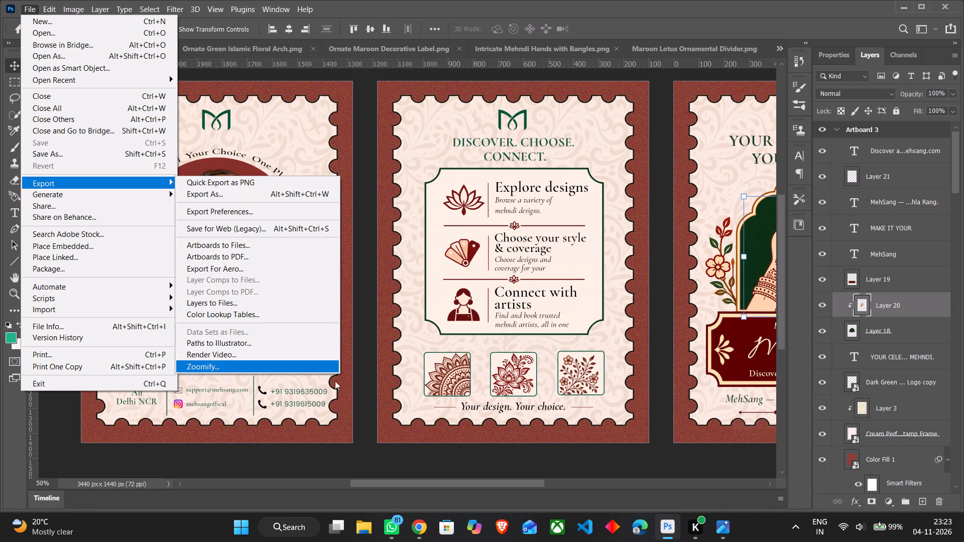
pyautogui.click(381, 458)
# Save the mehndi.psd document.
pyautogui.hotkey('ctrl', 's')
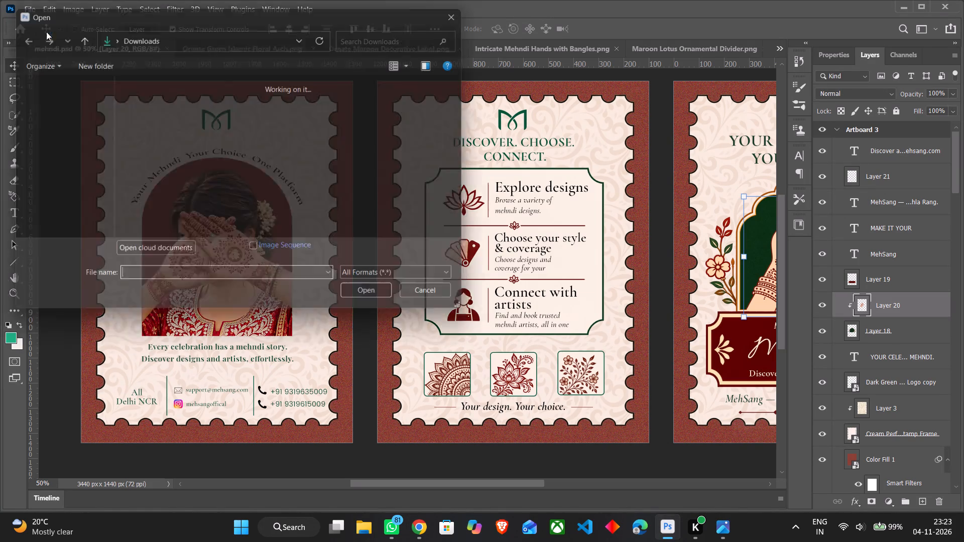
pyautogui.click(181, 108)
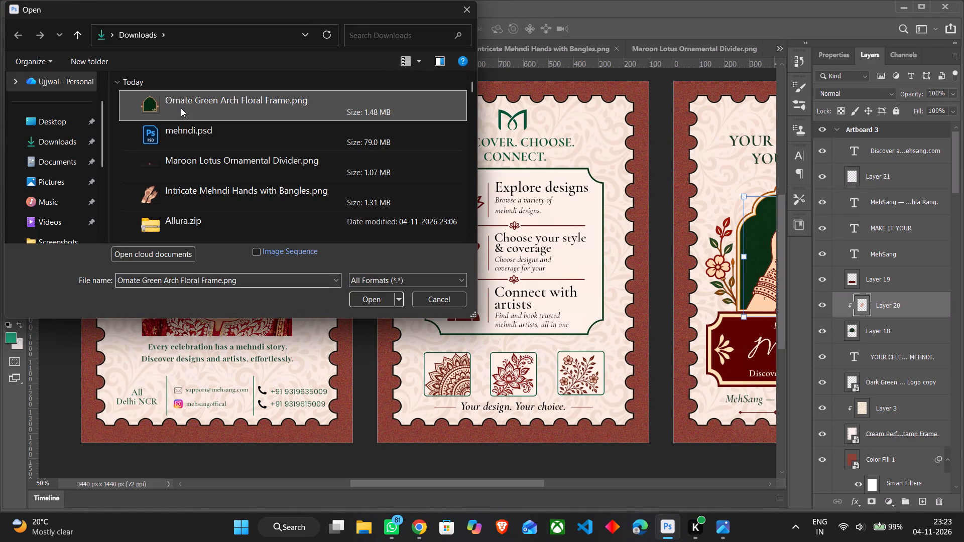
pyautogui.click(374, 302)
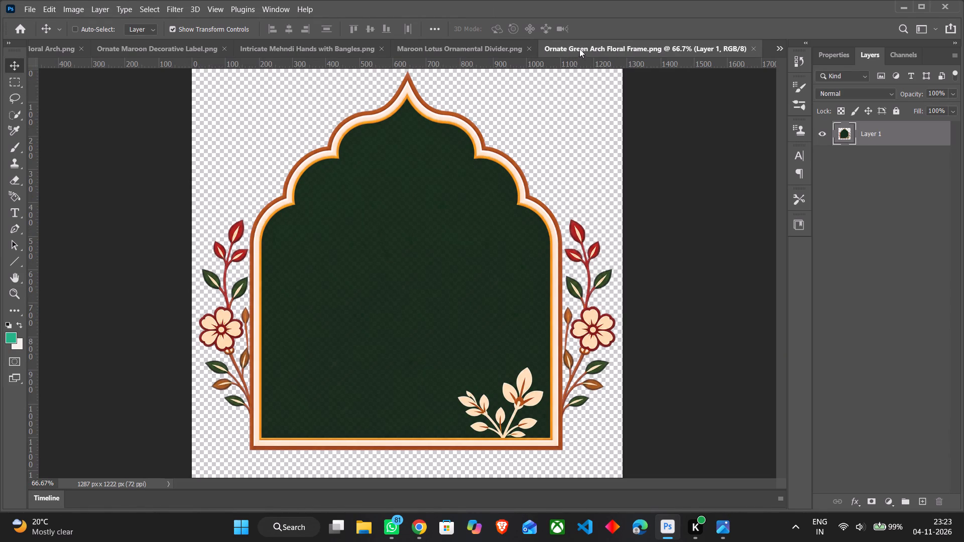
# Close the Intricate Mehndi Hands, Ornate Maroon Decorative Label and Maroon Lotus Ornamental Divider image documents.
pyautogui.moveTo(579, 48); pyautogui.dragTo(96, 54)
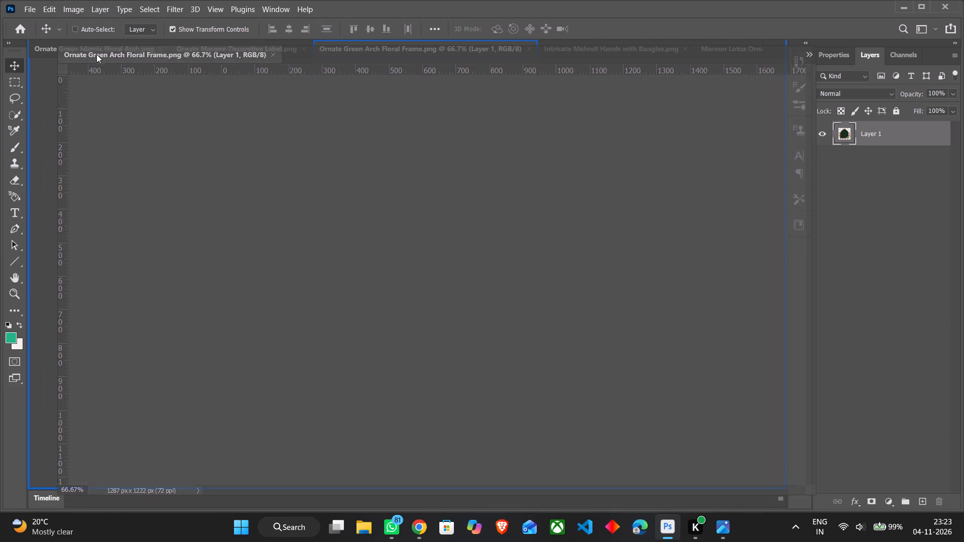
pyautogui.moveTo(96, 54); pyautogui.dragTo(381, 44)
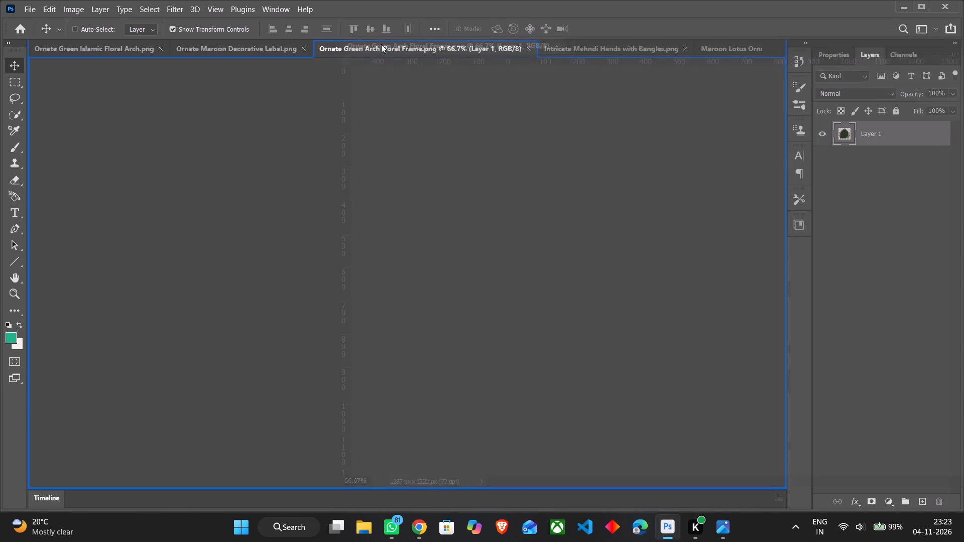
pyautogui.moveTo(381, 44); pyautogui.dragTo(359, 44)
pyautogui.click(382, 47)
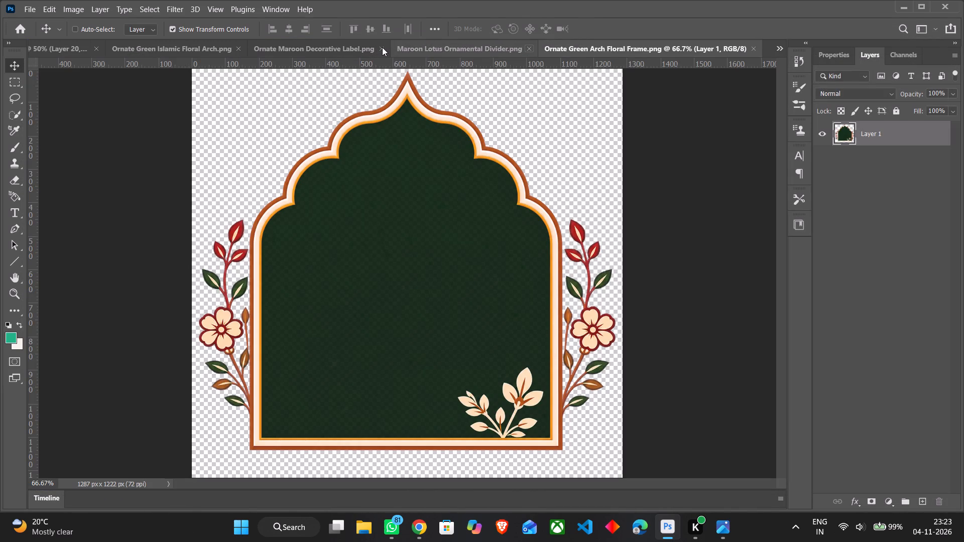
pyautogui.click(382, 48)
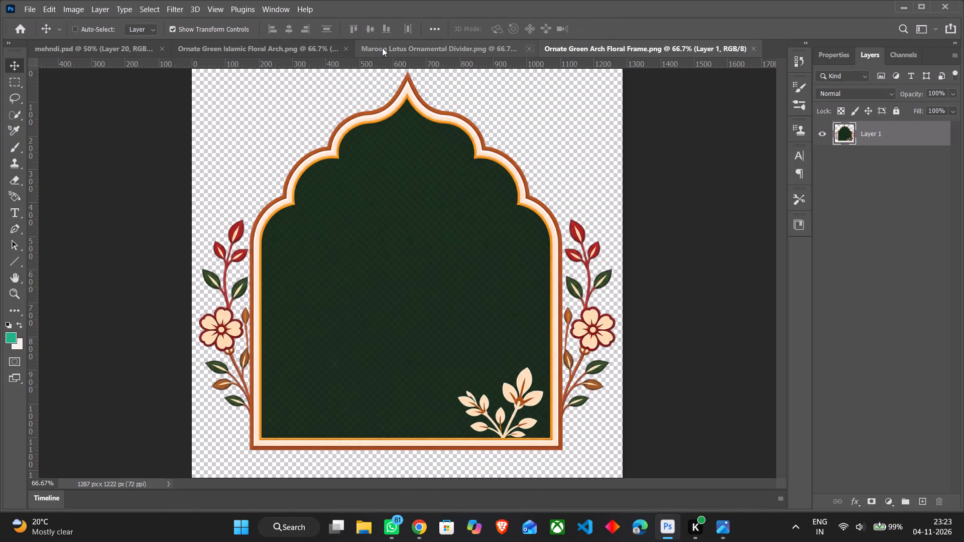
pyautogui.click(529, 49)
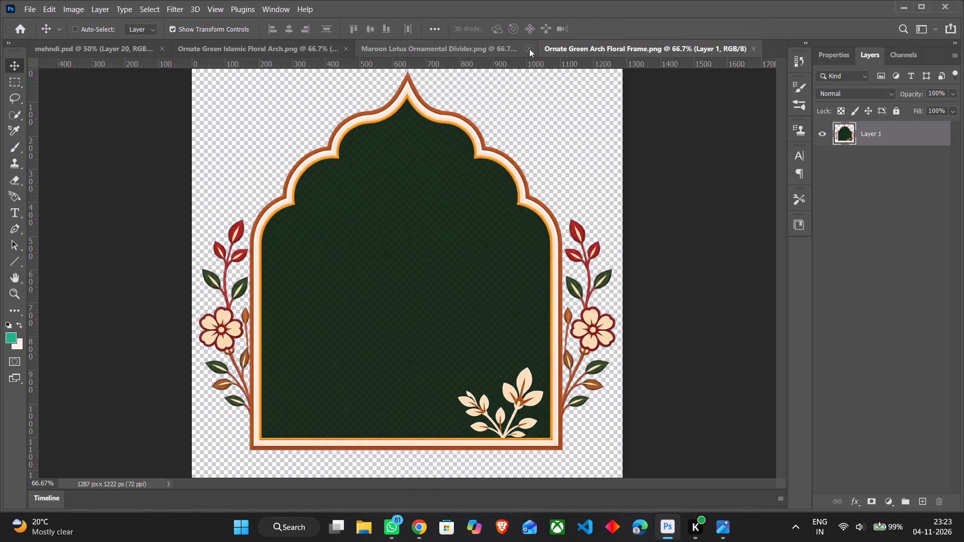
pyautogui.click(529, 49)
# Copy the arch layer from Ornate Green Arch Floral Frame.png into Artboard 3 of mehndi.psd.
pyautogui.click(366, 50)
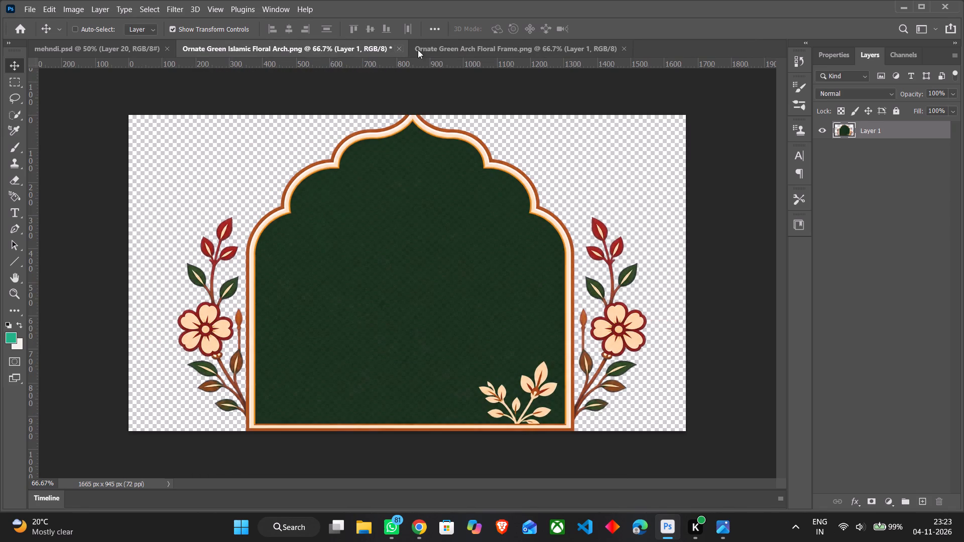
pyautogui.click(471, 48)
pyautogui.moveTo(433, 175); pyautogui.dragTo(135, 48)
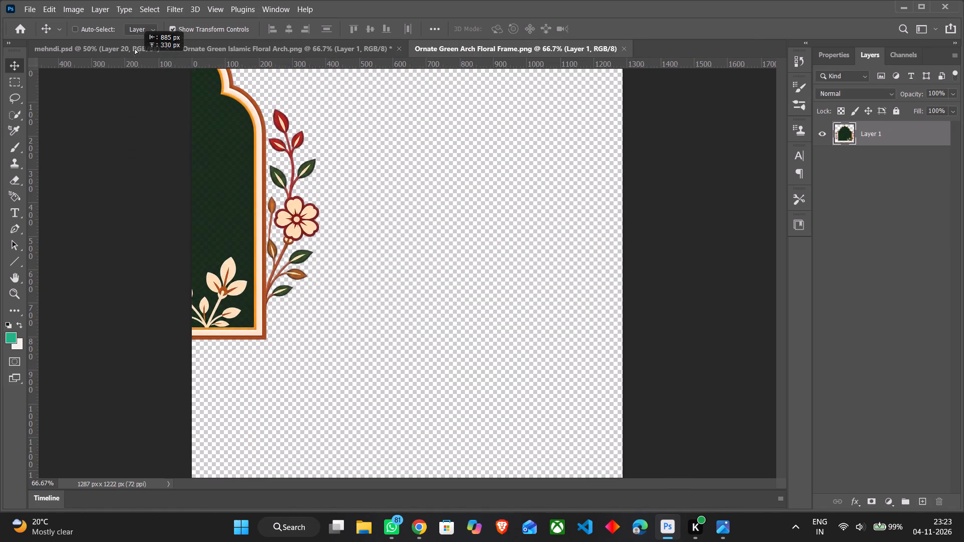
pyautogui.moveTo(135, 48); pyautogui.dragTo(726, 200)
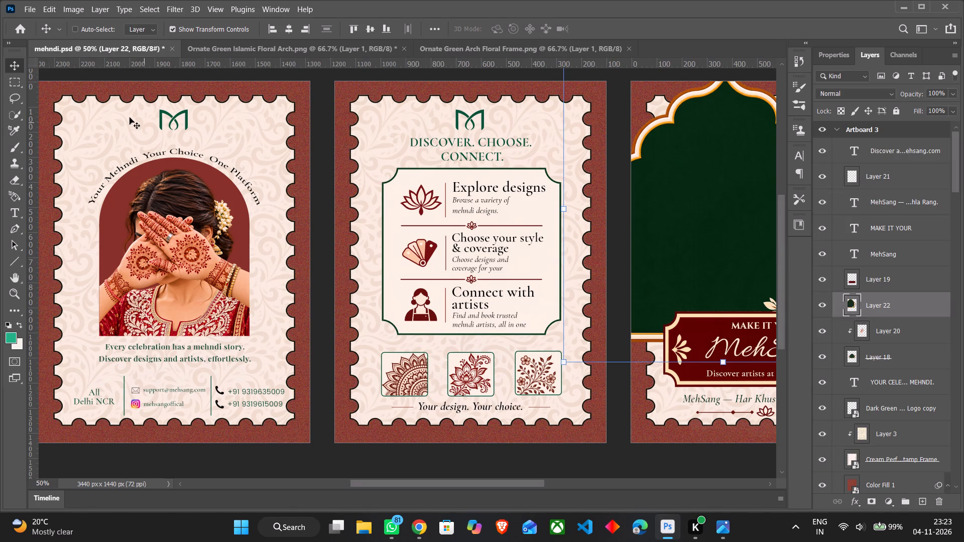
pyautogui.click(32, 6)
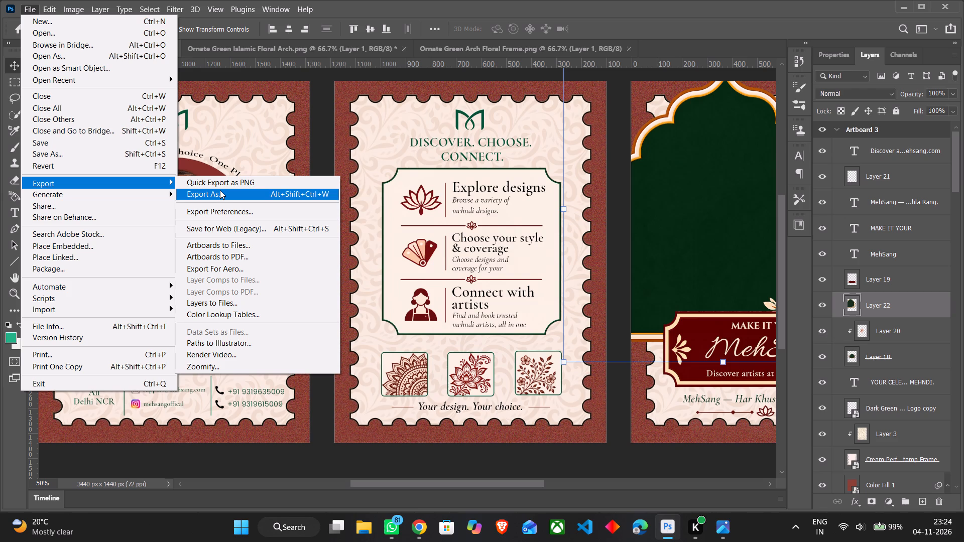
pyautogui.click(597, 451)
# Scale the new green arch on Artboard 3 to about 74% and move it down to sit centred on the artboard.
pyautogui.keyDown('ctrl'); pyautogui.scroll(-10, 597, 451); pyautogui.keyUp('ctrl')
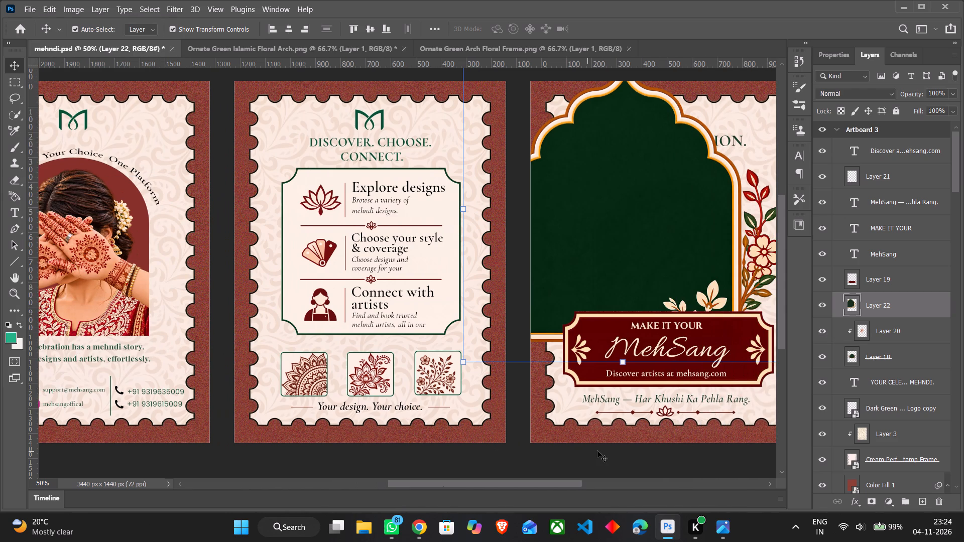
pyautogui.keyDown('ctrl'); pyautogui.scroll(-15, 597, 451); pyautogui.keyUp('ctrl')
pyautogui.hscroll(-2, 597, 451)
pyautogui.keyDown('ctrl'); pyautogui.scroll(-1, 597, 451); pyautogui.keyUp('ctrl')
pyautogui.hscroll(-3, 597, 451)
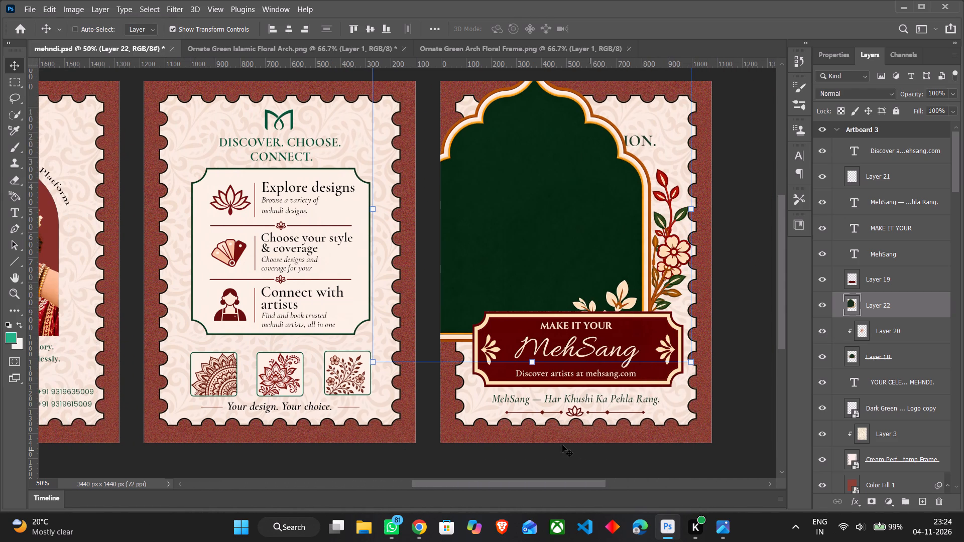
pyautogui.moveTo(372, 361); pyautogui.dragTo(479, 308)
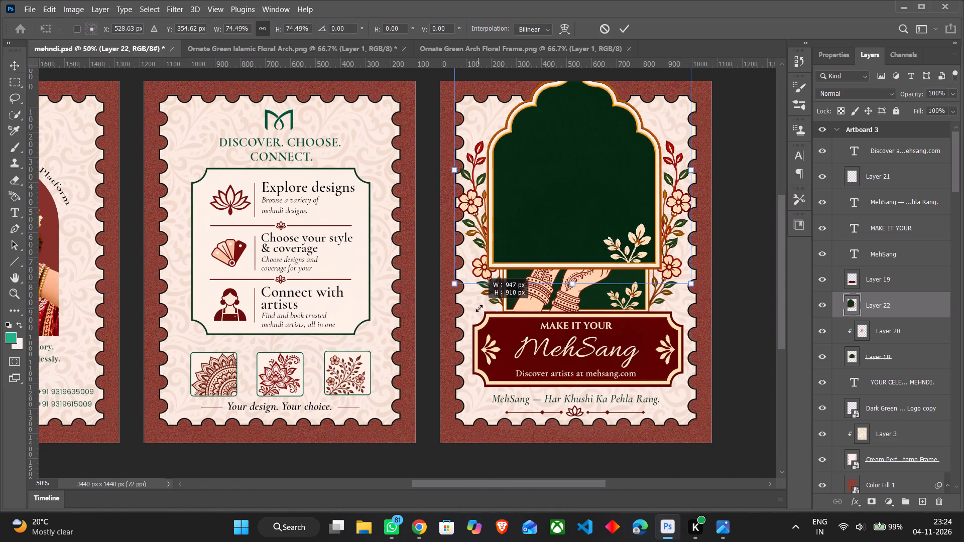
pyautogui.moveTo(479, 308); pyautogui.dragTo(479, 308)
pyautogui.moveTo(573, 204); pyautogui.dragTo(574, 257)
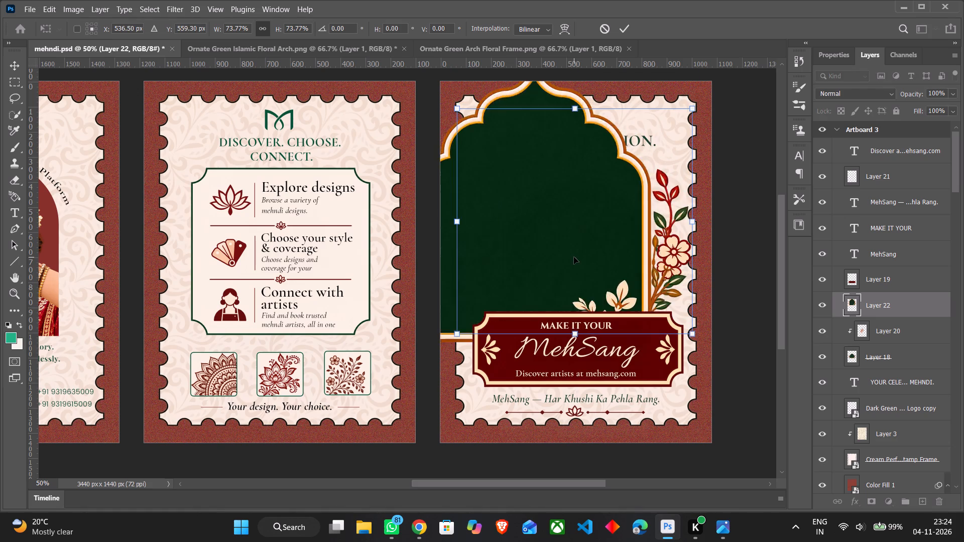
# Move the new arch layer beneath the hands layer and delete the old cropped arch, Layer 18.
pyautogui.moveTo(893, 303); pyautogui.dragTo(894, 349)
pyautogui.click(894, 354)
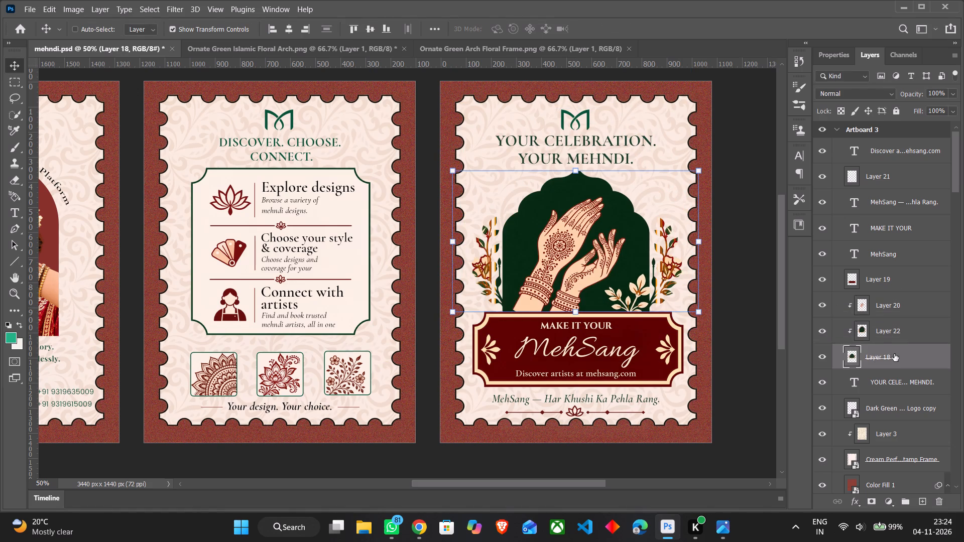
pyautogui.press('Delete')
# Clip the mehndi hands, Layer 20, to the new arch layer with a clipping mask.
pyautogui.click(887, 308)
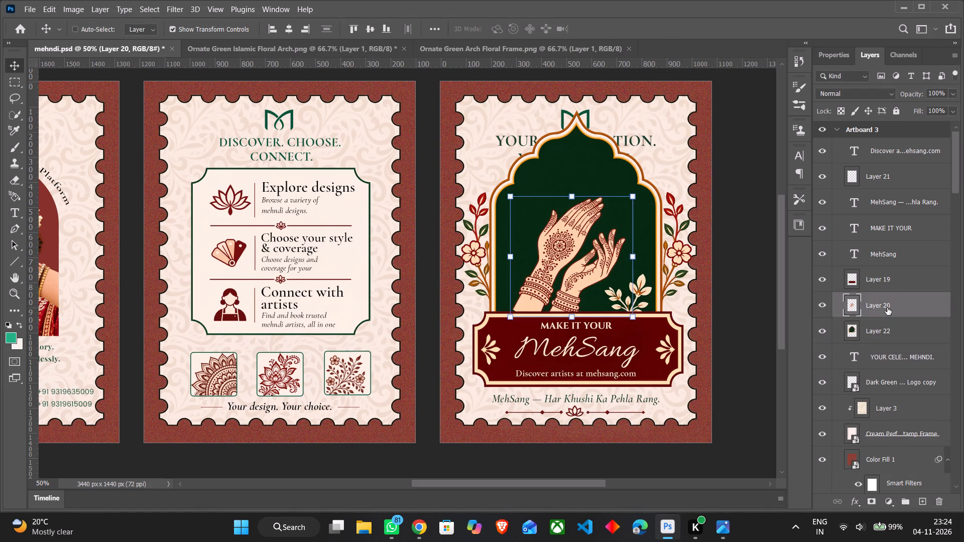
pyautogui.rightClick(887, 308)
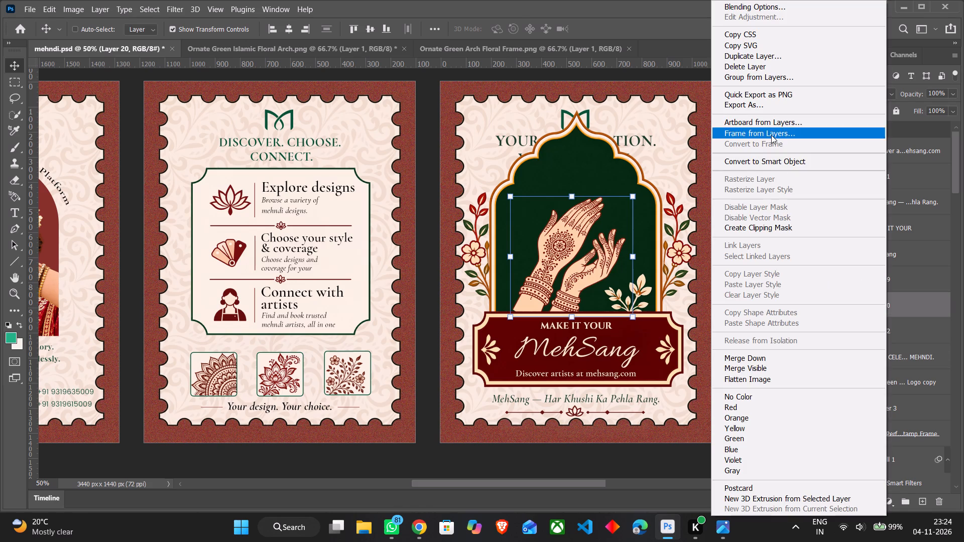
pyautogui.click(770, 228)
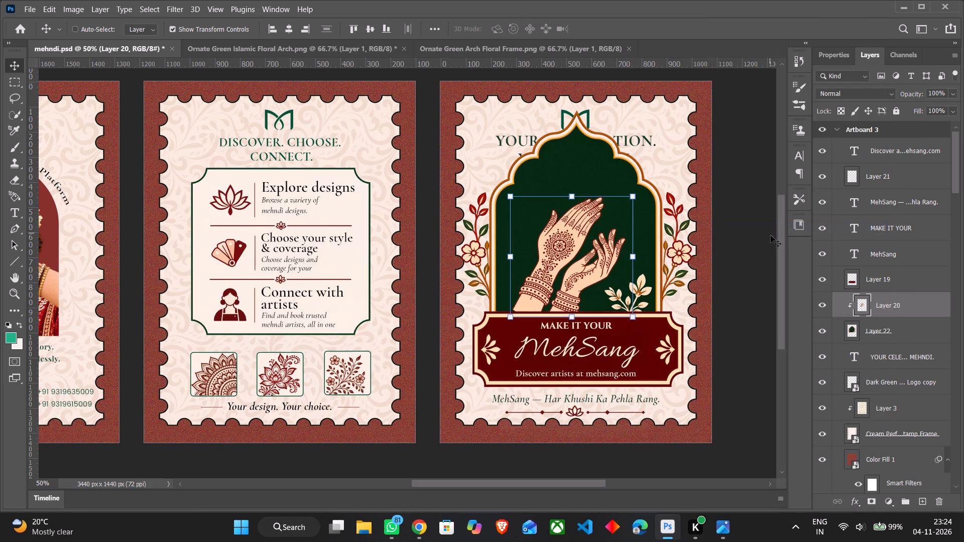
# Scale the new arch to about 71% and centre it between the headline and the maroon MehSang label.
pyautogui.click(891, 335)
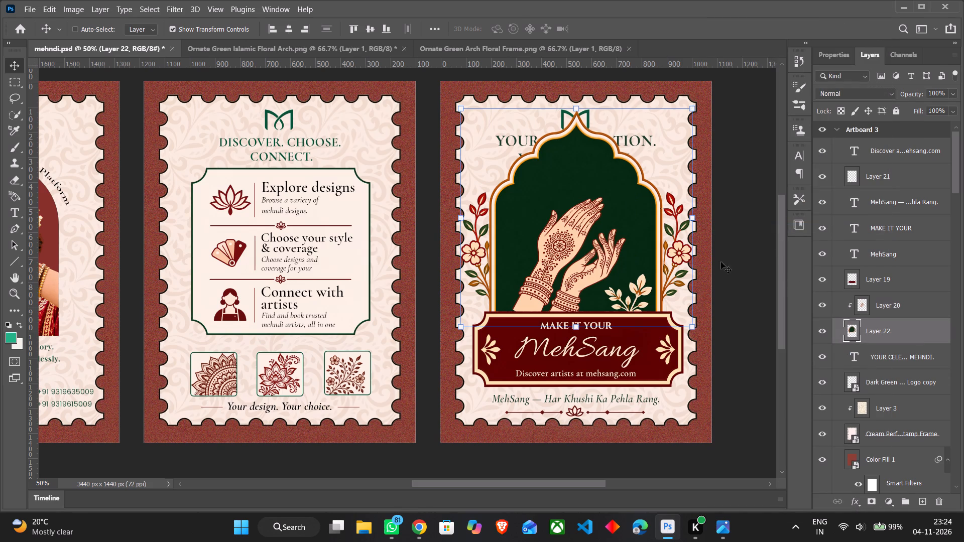
pyautogui.moveTo(462, 113); pyautogui.dragTo(494, 167)
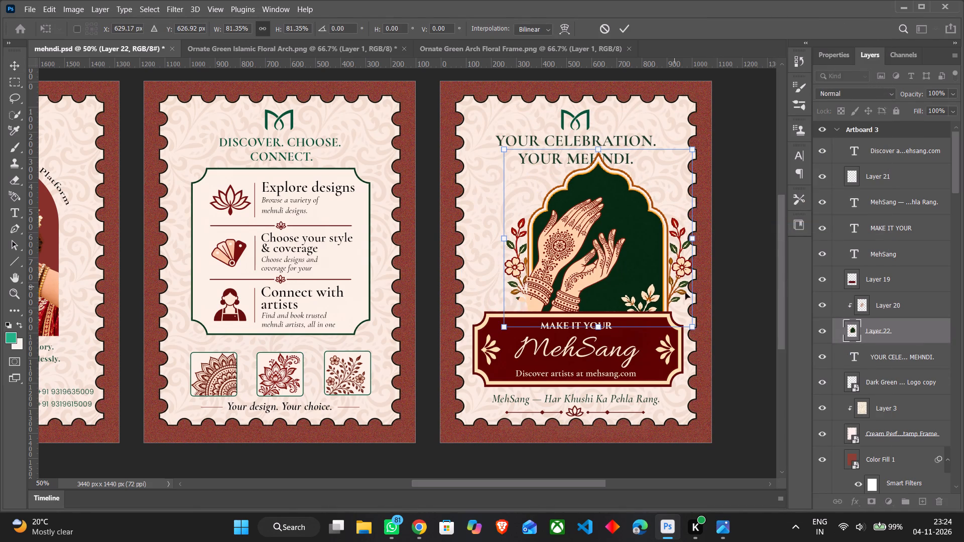
pyautogui.moveTo(633, 243); pyautogui.dragTo(604, 251)
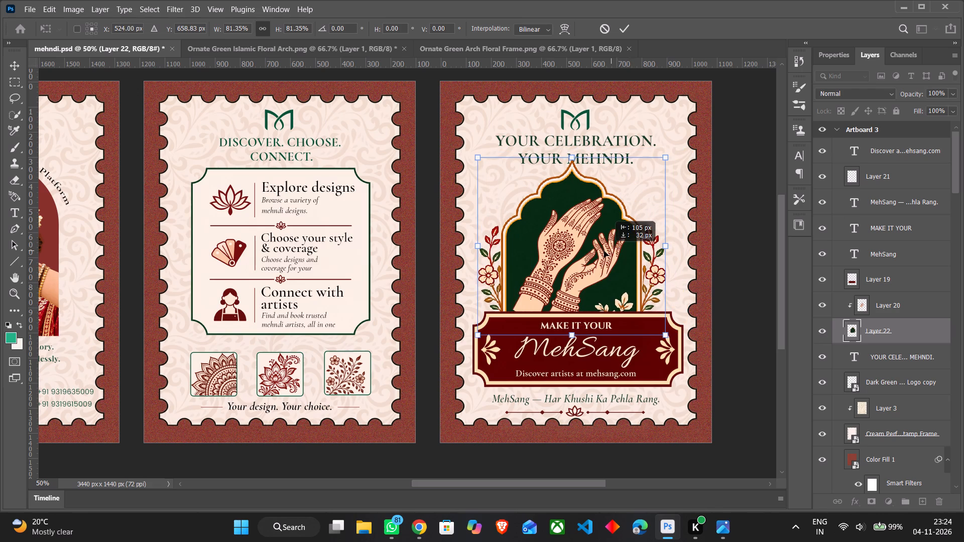
pyautogui.moveTo(604, 251); pyautogui.dragTo(616, 237)
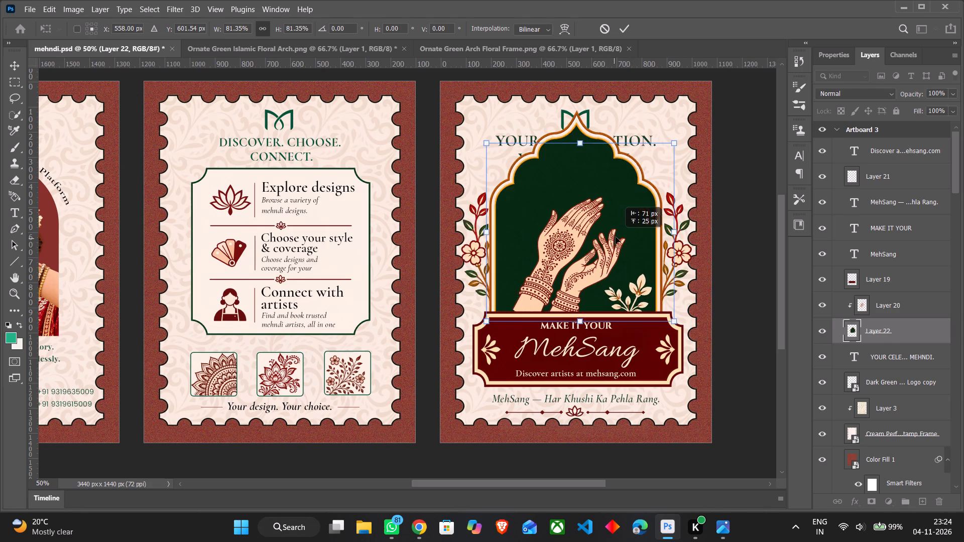
pyautogui.moveTo(678, 144); pyautogui.dragTo(668, 174)
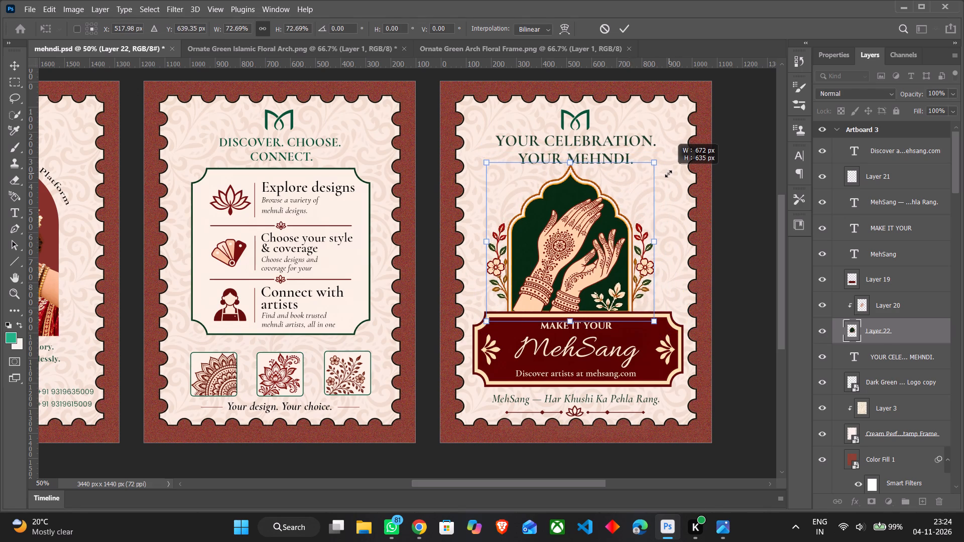
pyautogui.moveTo(668, 174); pyautogui.dragTo(672, 186)
pyautogui.moveTo(641, 200); pyautogui.dragTo(651, 197)
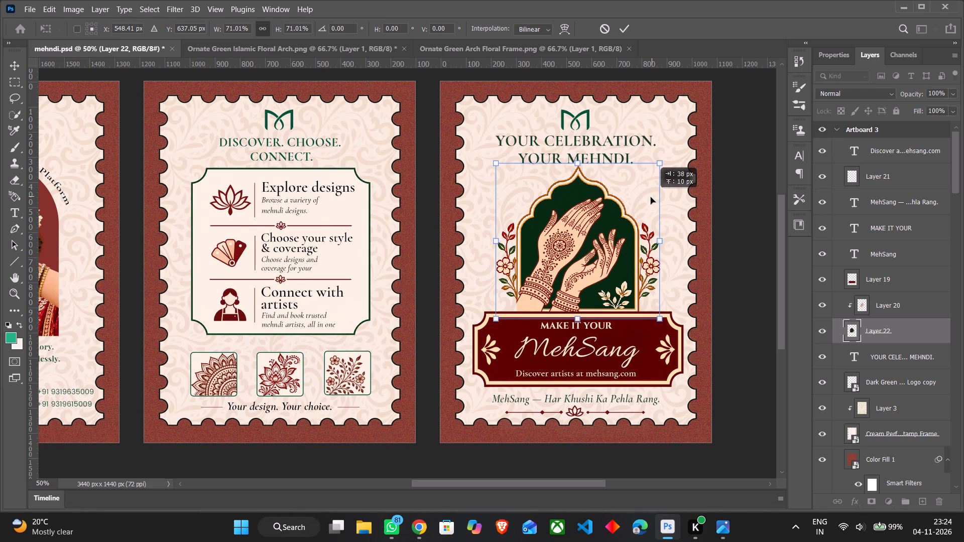
pyautogui.moveTo(651, 197); pyautogui.dragTo(648, 198)
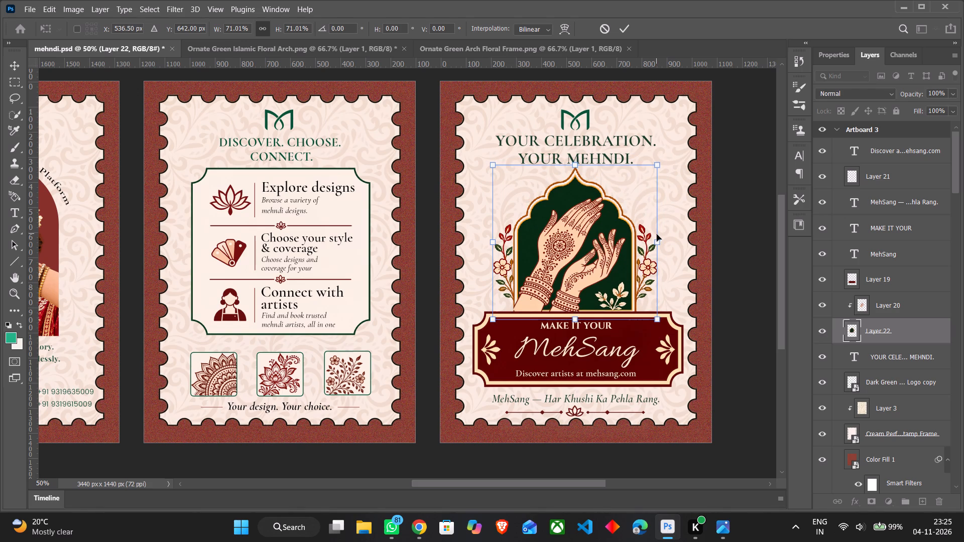
# Widen the arch on both sides to about 84% width, keeping its height at 71% and centring it at X 540 px.
pyautogui.keyDown('shift'); pyautogui.moveTo(658, 240); pyautogui.dragTo(671, 240); pyautogui.keyUp('shift')
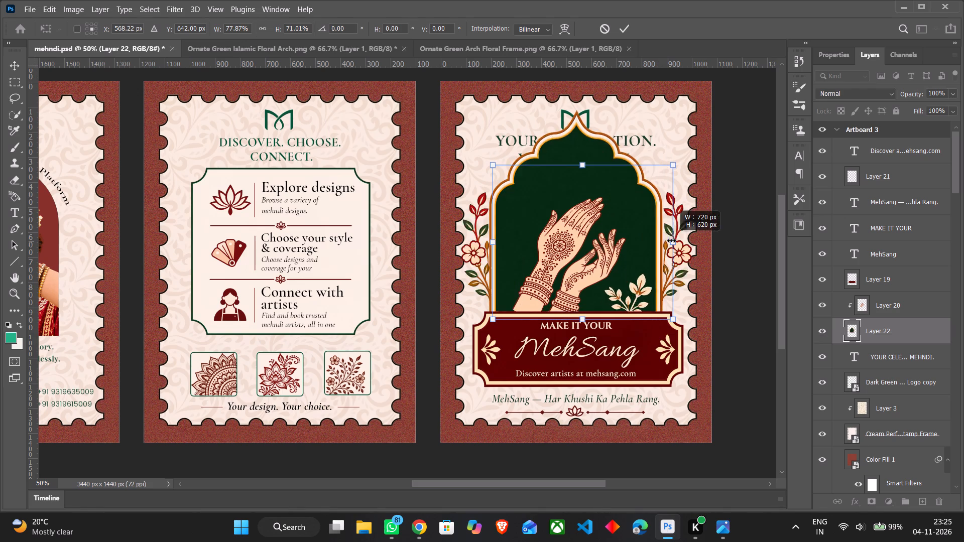
pyautogui.moveTo(492, 243); pyautogui.dragTo(483, 244)
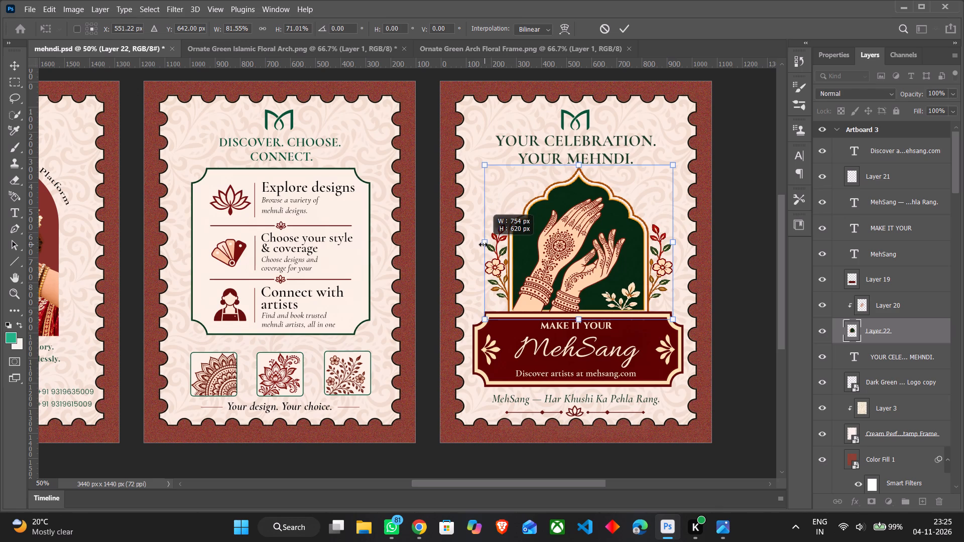
pyautogui.moveTo(483, 244); pyautogui.dragTo(483, 244)
pyautogui.click(574, 166)
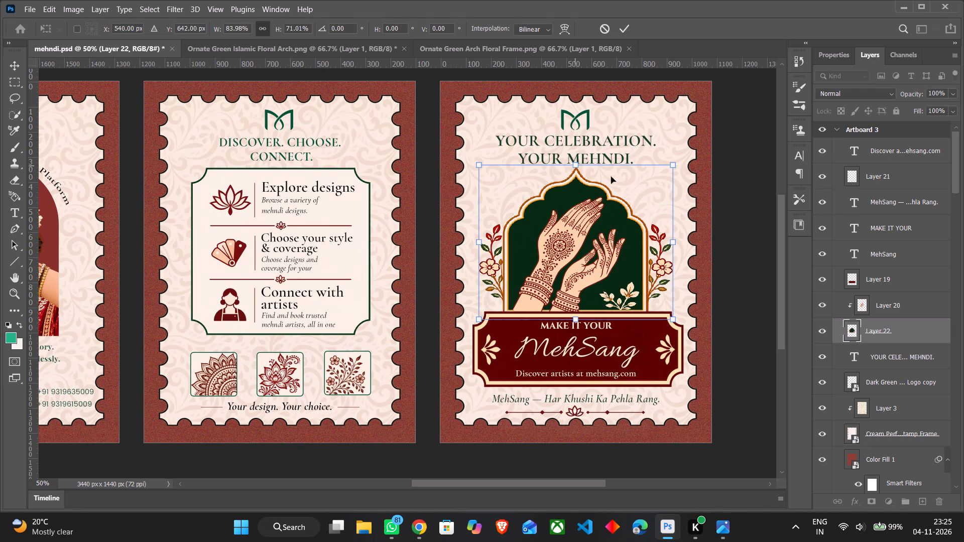
pyautogui.click(883, 364)
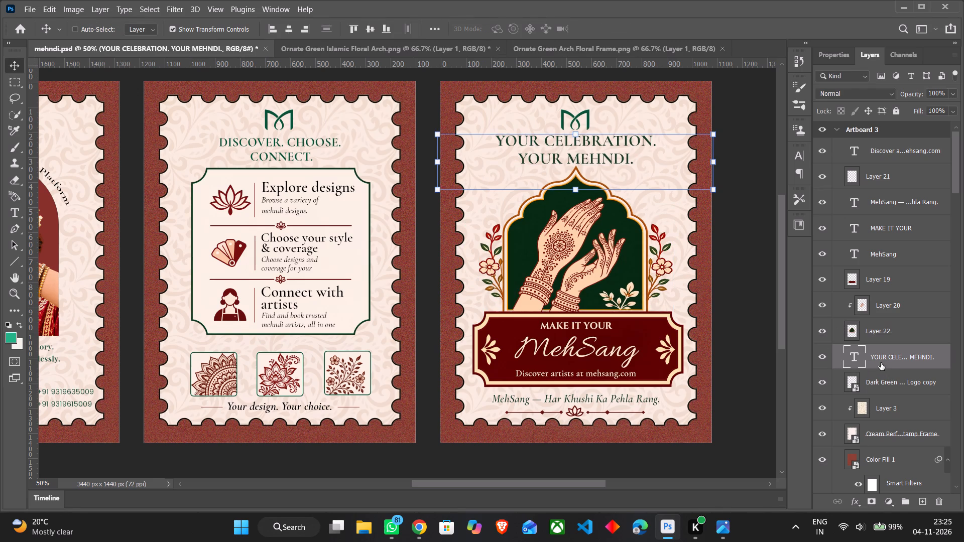
# Scale the mehndi hands down to about 91% to fit inside the resized arch.
pyautogui.click(890, 298)
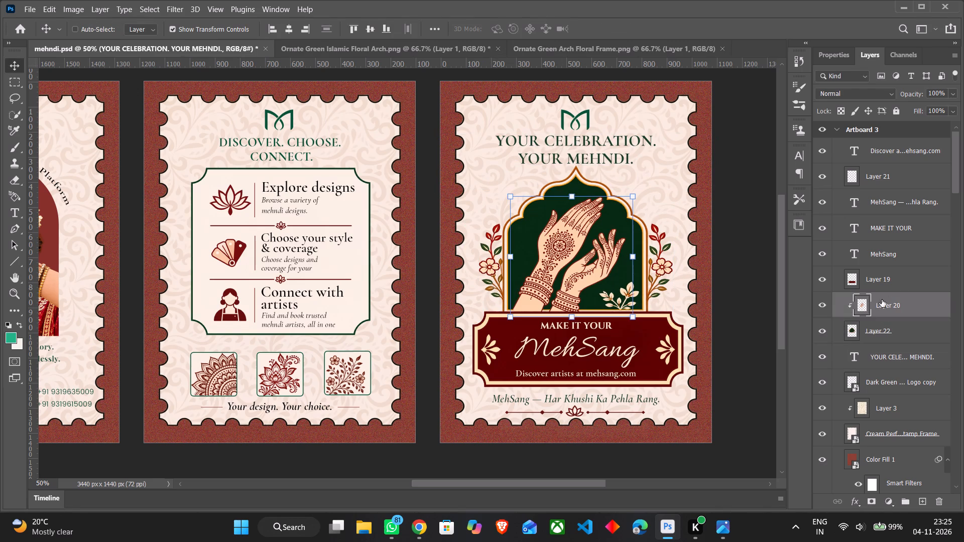
pyautogui.moveTo(628, 196); pyautogui.dragTo(624, 206)
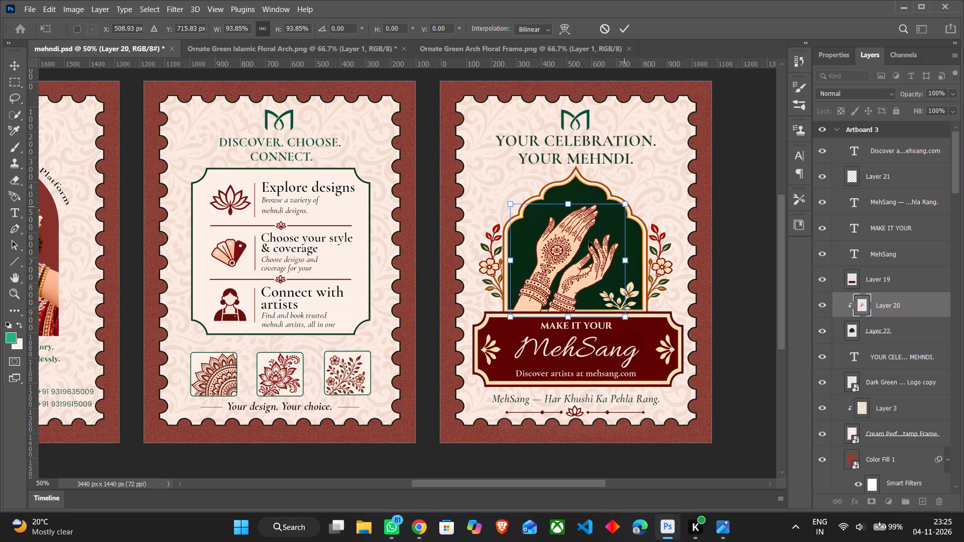
pyautogui.click(514, 318)
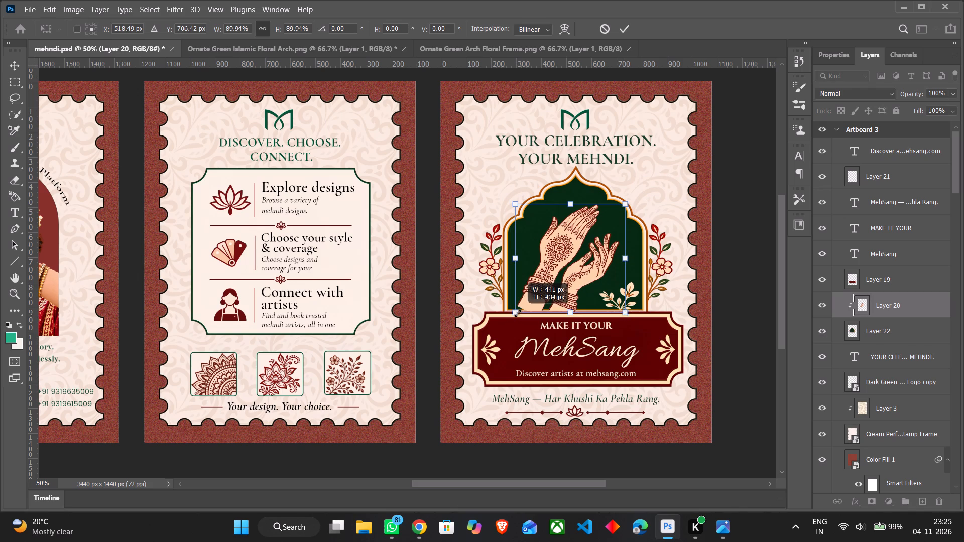
pyautogui.click(751, 303)
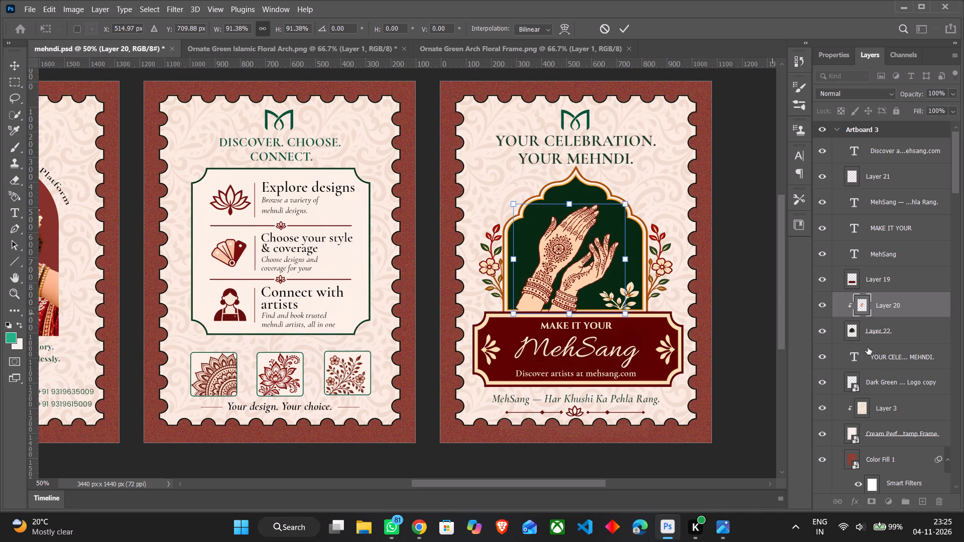
# Nudge the arch up slightly and move the mehndi hands a little lower inside it.
pyautogui.click(899, 337)
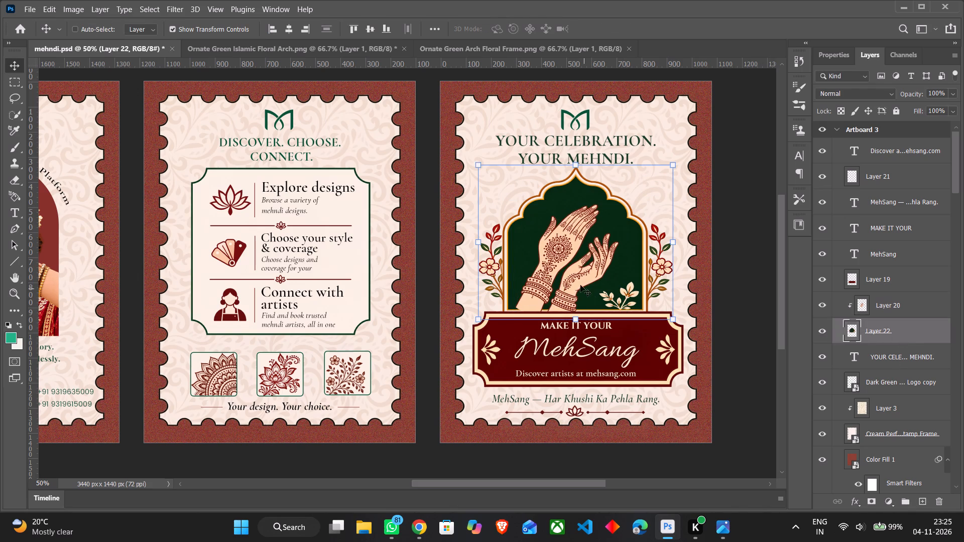
pyautogui.click(568, 274)
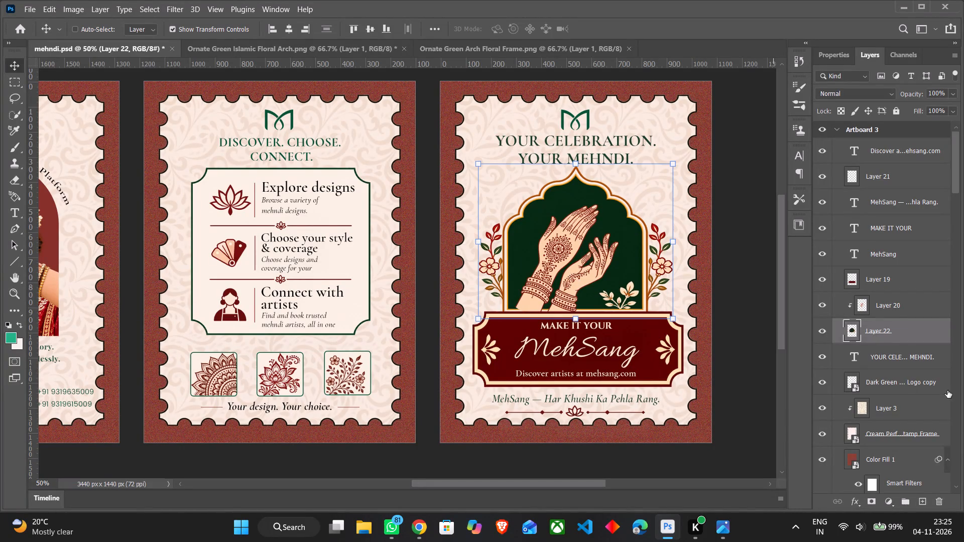
pyautogui.click(894, 312)
pyautogui.moveTo(574, 276); pyautogui.dragTo(577, 279)
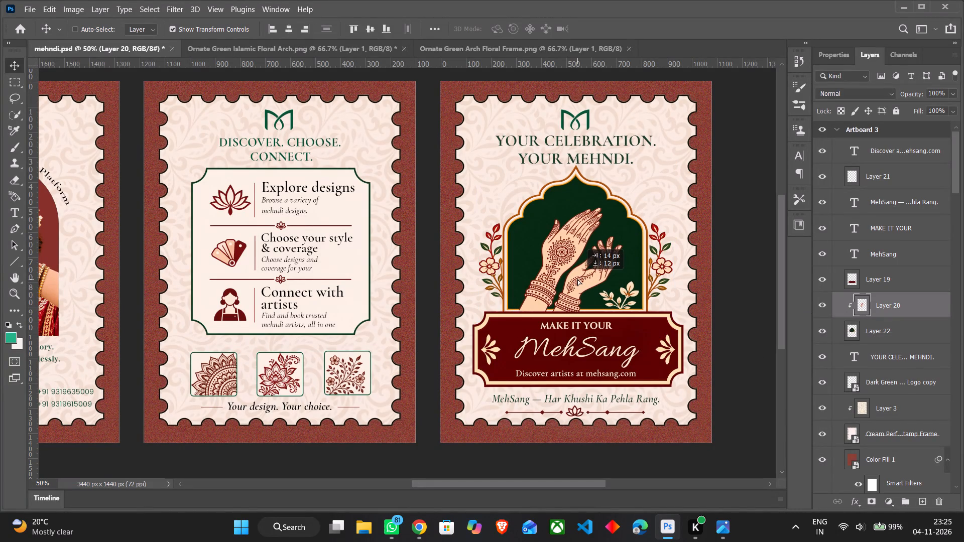
pyautogui.moveTo(577, 279); pyautogui.dragTo(575, 281)
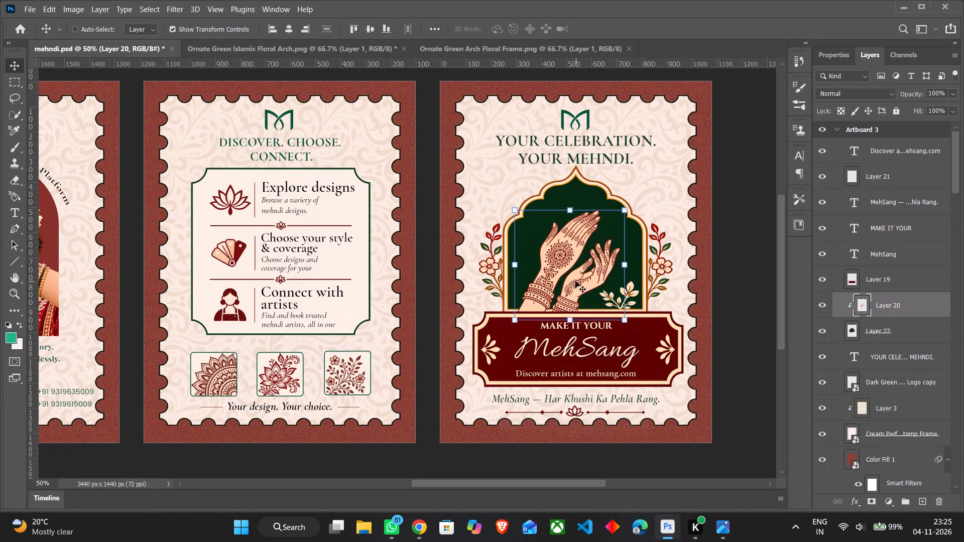
pyautogui.click(737, 310)
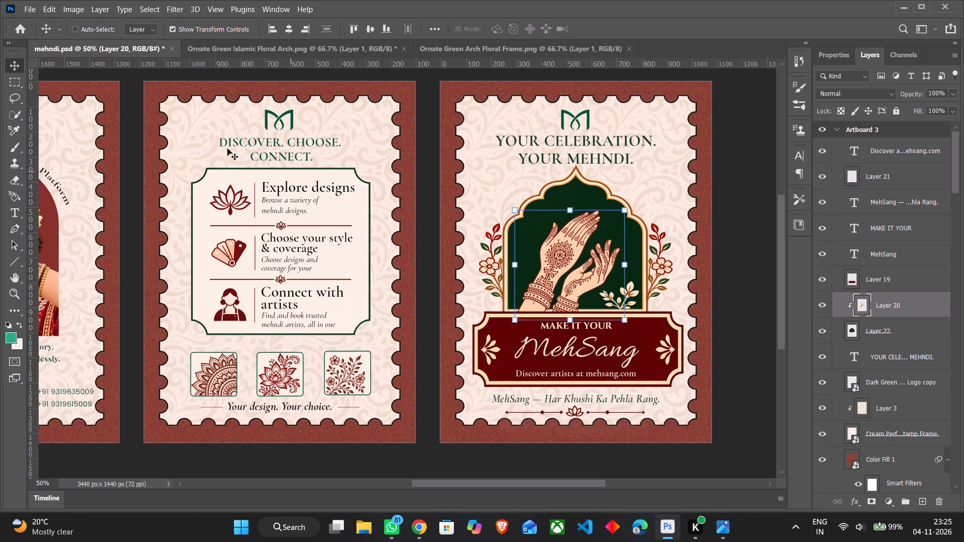
# Save the mehndi.psd document.
pyautogui.hotkey('ctrl', 's')
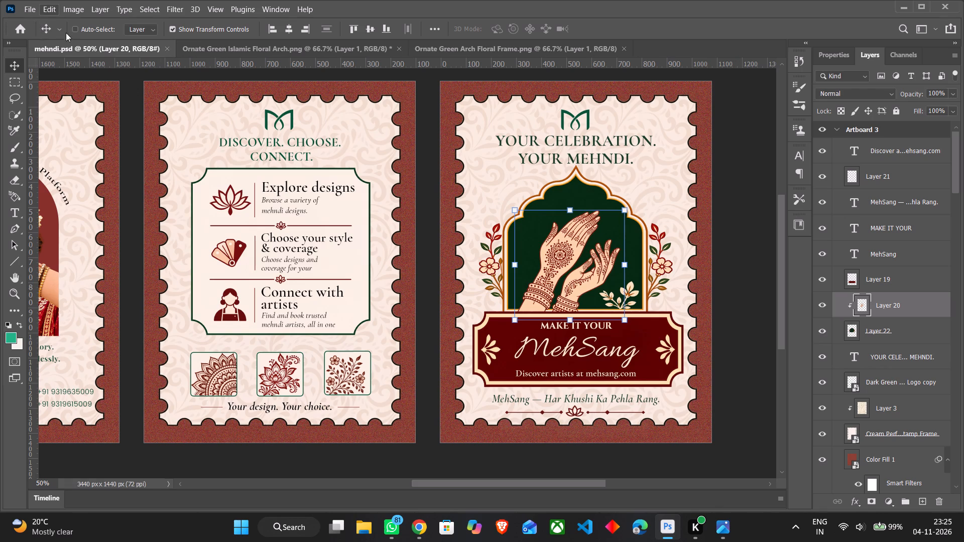
# Close both green arch PNG documents, discarding the changes to Ornate Green Islamic Floral Arch.png.
pyautogui.click(399, 48)
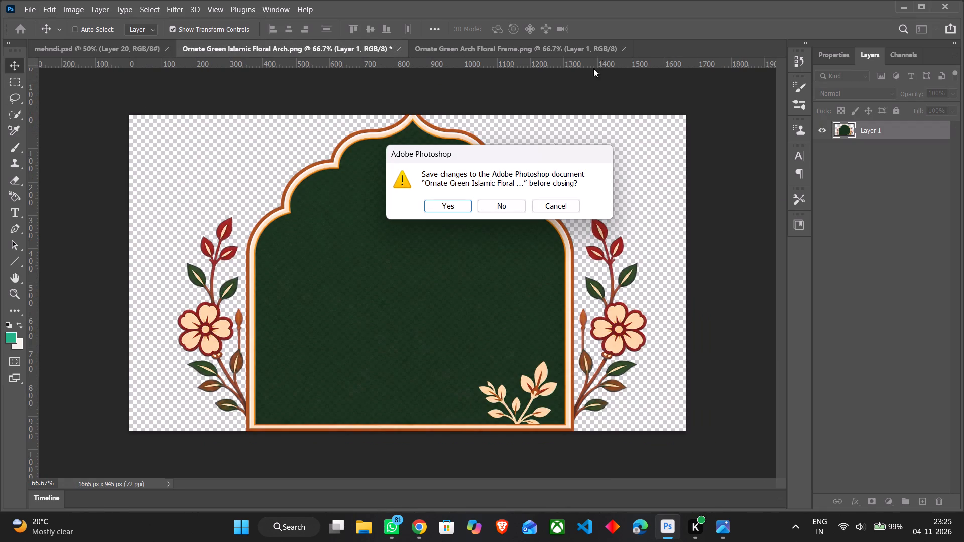
pyautogui.click(517, 207)
pyautogui.click(391, 52)
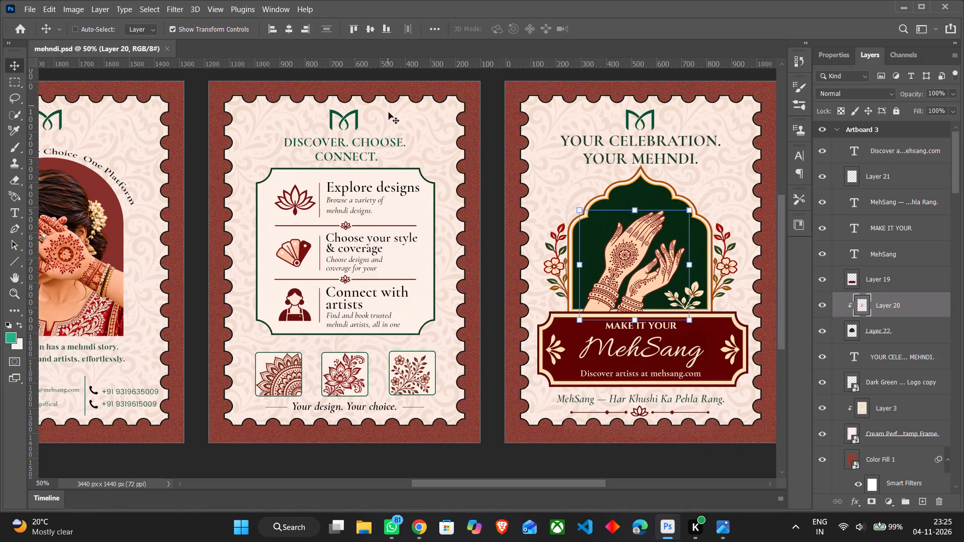
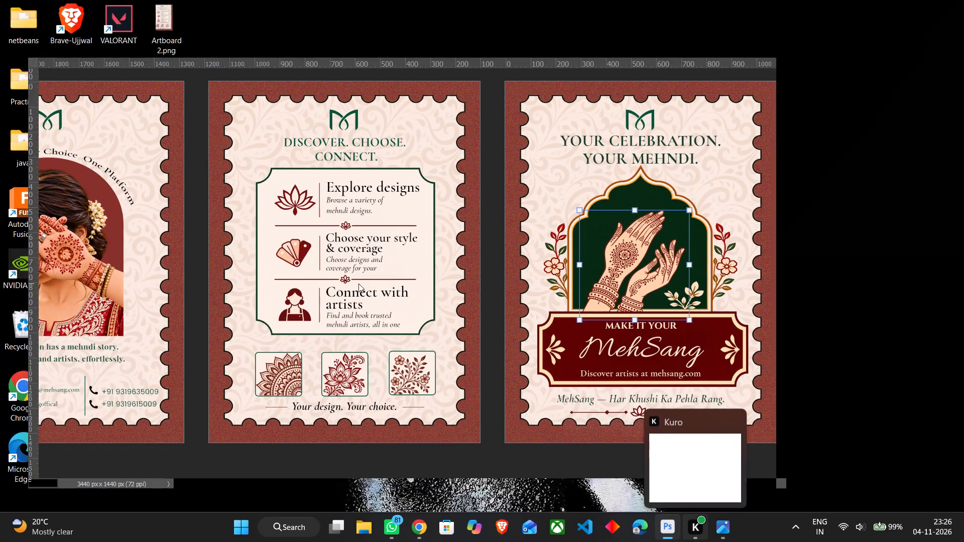
# Review all three poster artboards side by side and check their overall layout.
pyautogui.hscroll(-5, 358, 284)
pyautogui.keyDown('ctrl'); pyautogui.scroll(-2, 358, 284); pyautogui.keyUp('ctrl')
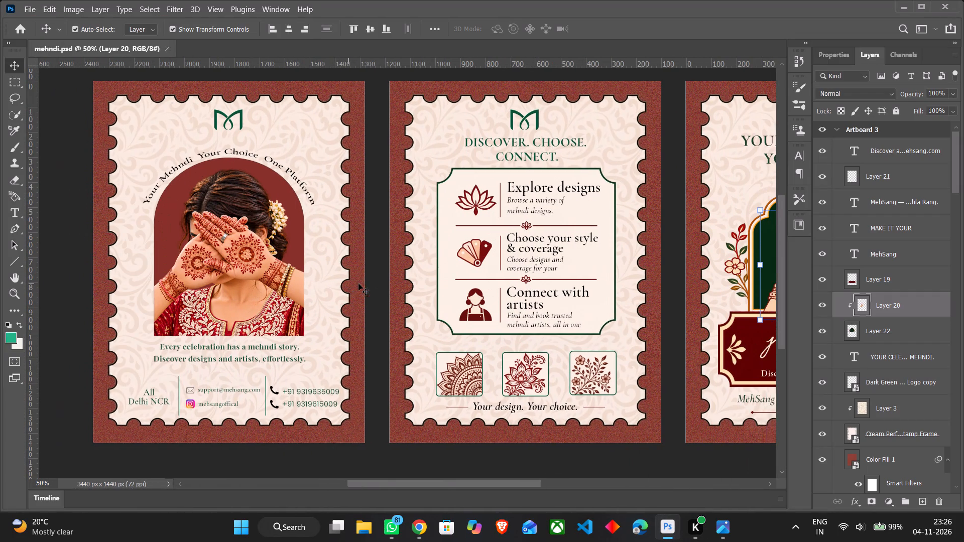
pyautogui.keyDown('ctrl'); pyautogui.scroll(-6, 358, 284); pyautogui.keyUp('ctrl')
pyautogui.hotkey('ctrl', '-')
pyautogui.hotkey('ctrl', '-')
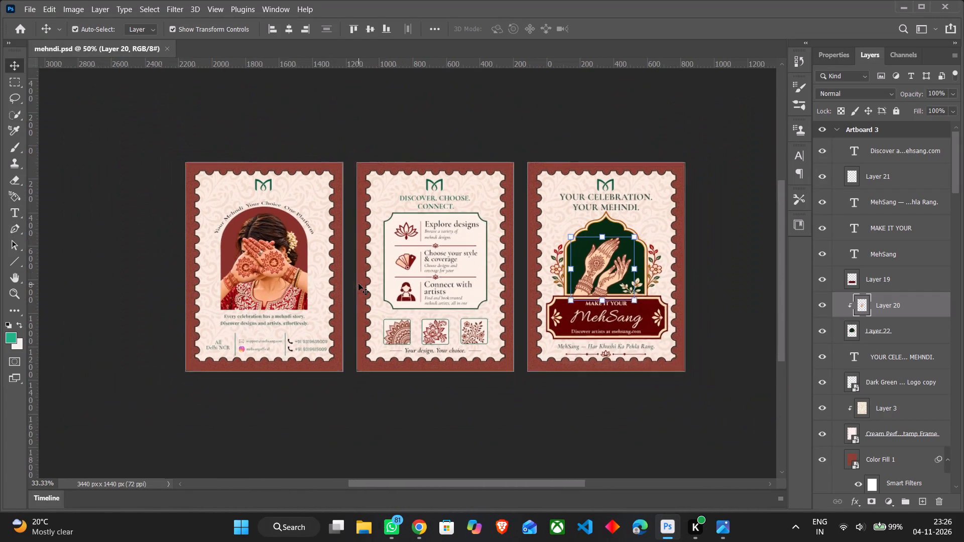
pyautogui.doubleClick(90, 482)
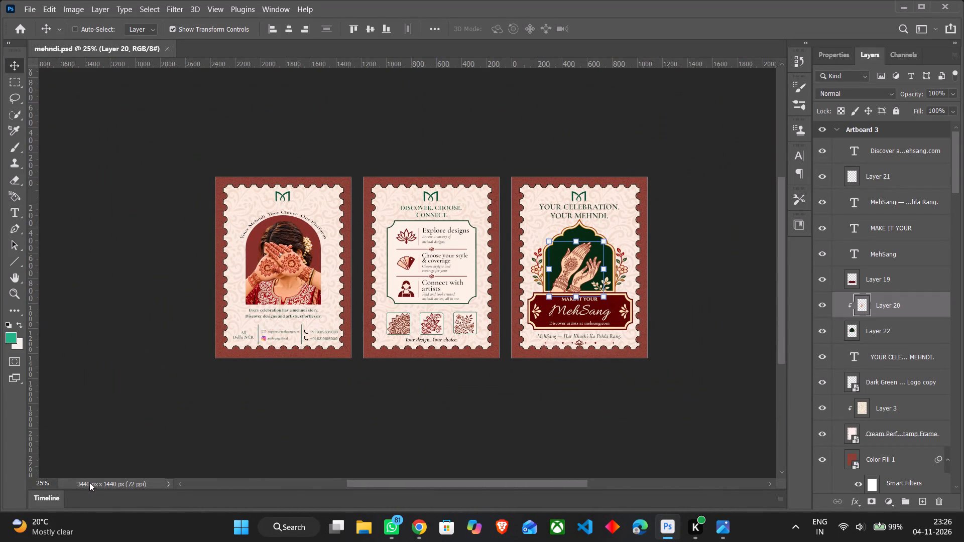
pyautogui.doubleClick(87, 482)
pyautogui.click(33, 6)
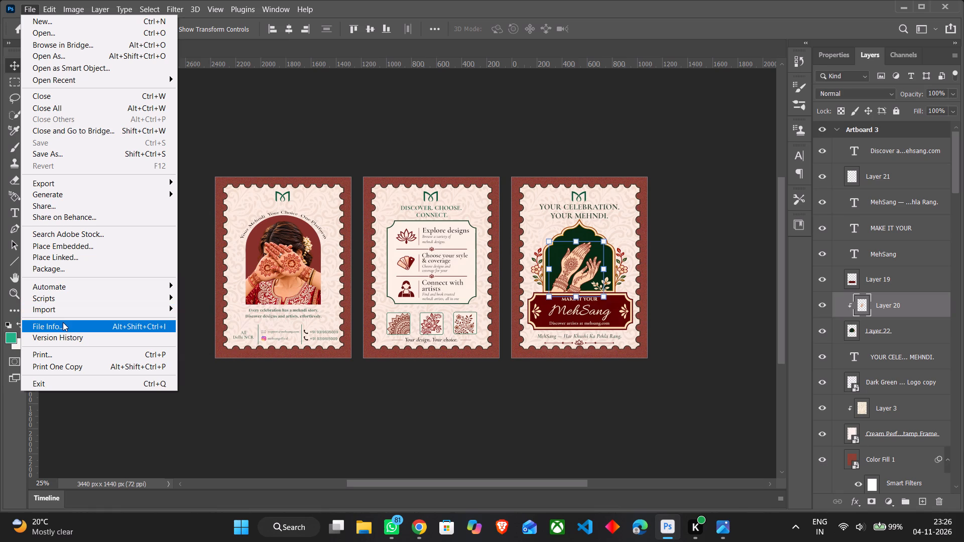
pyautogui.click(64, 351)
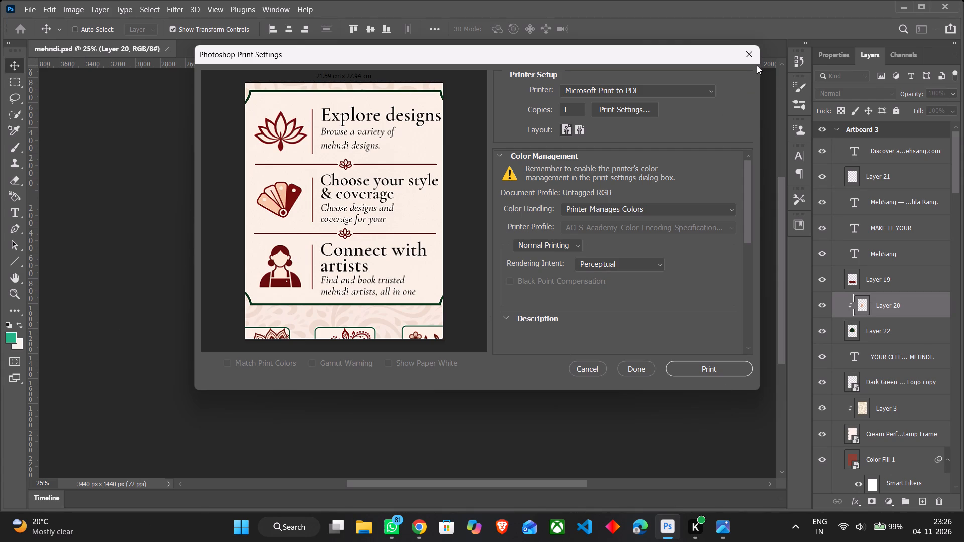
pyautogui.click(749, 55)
# Start exporting the three mehndi poster artboards with Artboards to PDF.
pyautogui.click(25, 8)
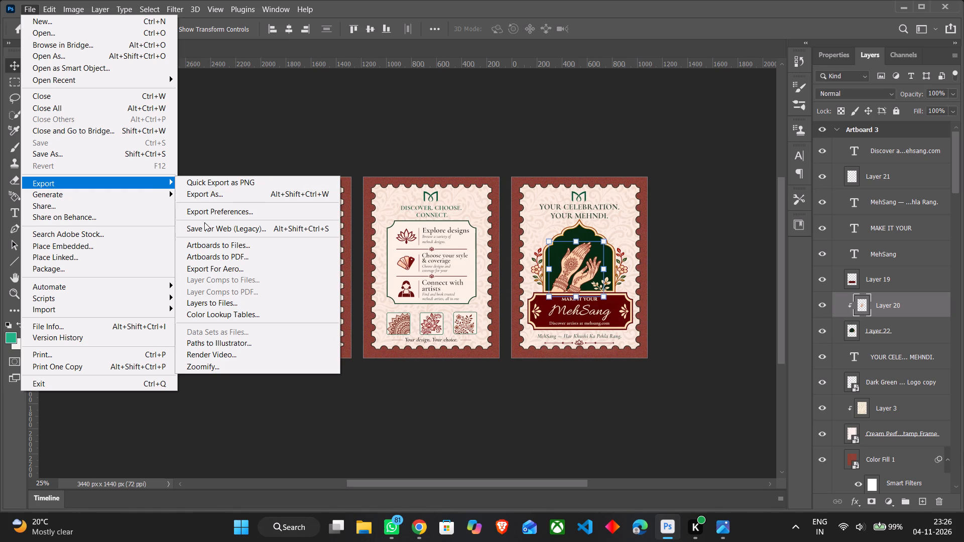
pyautogui.click(209, 258)
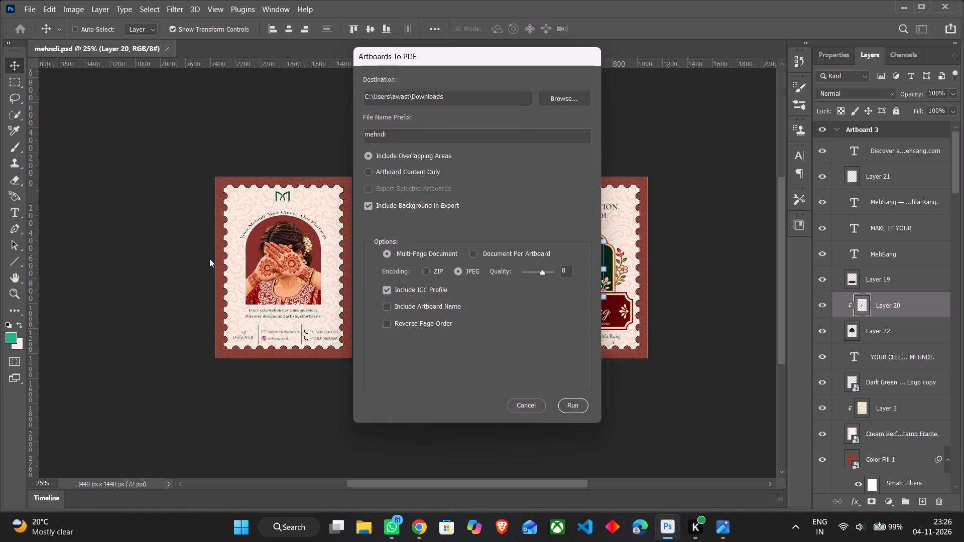
# Export the three artboards to Downloads as one multi-page PDF prefixed mehndi, with JPEG encoding at quality 8, background and ICC profile included.
pyautogui.click(575, 412)
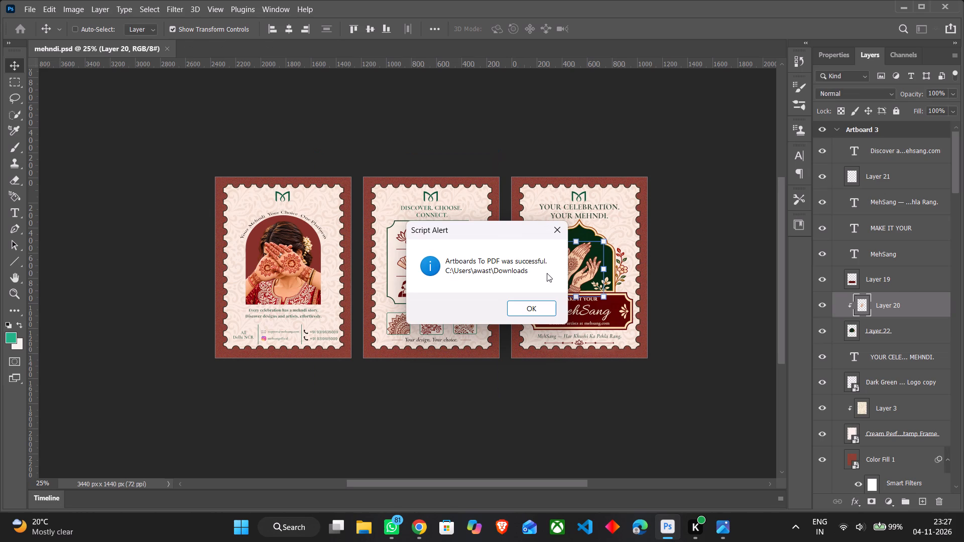
pyautogui.click(533, 307)
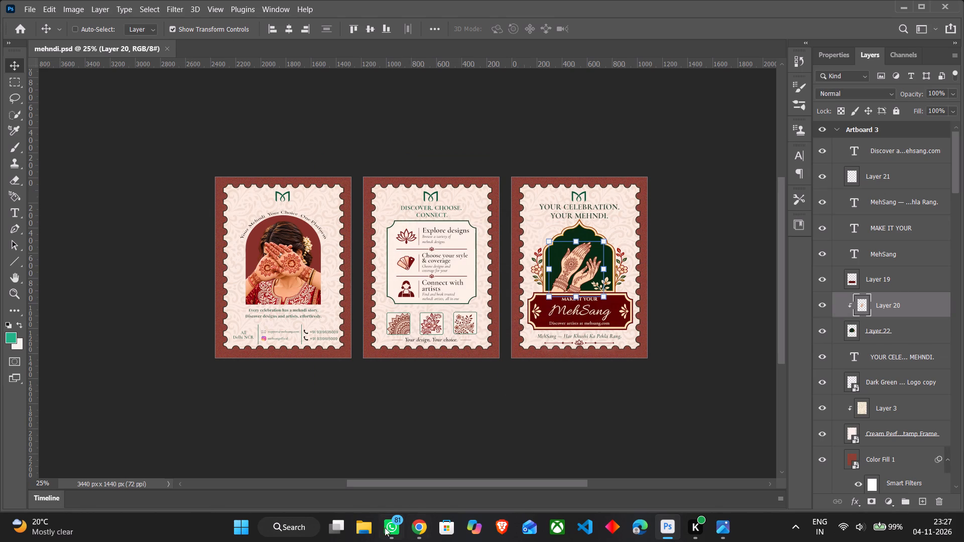
# Open the exported mehndi.pdf from the Downloads folder in Edge and check all the poster pages through to the end.
pyautogui.doubleClick(371, 526)
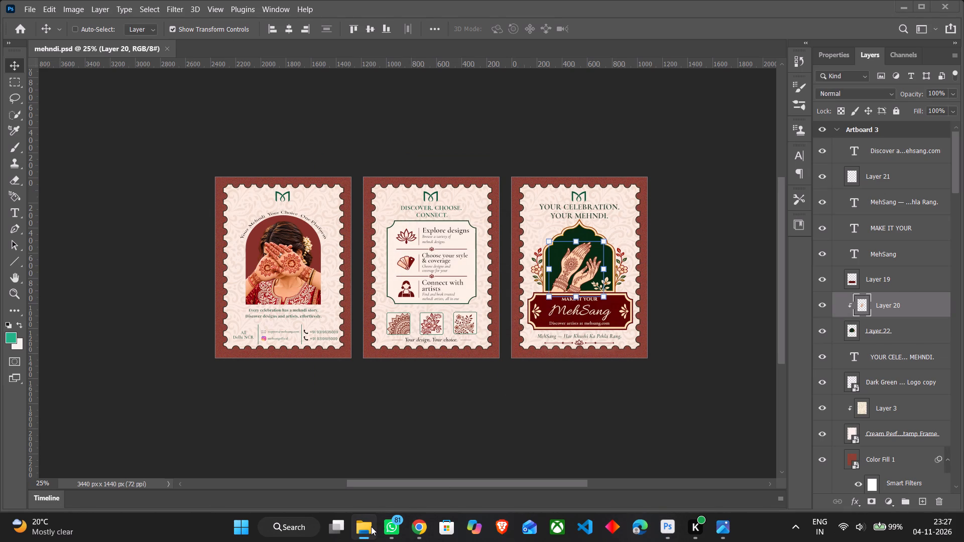
pyautogui.click(371, 526)
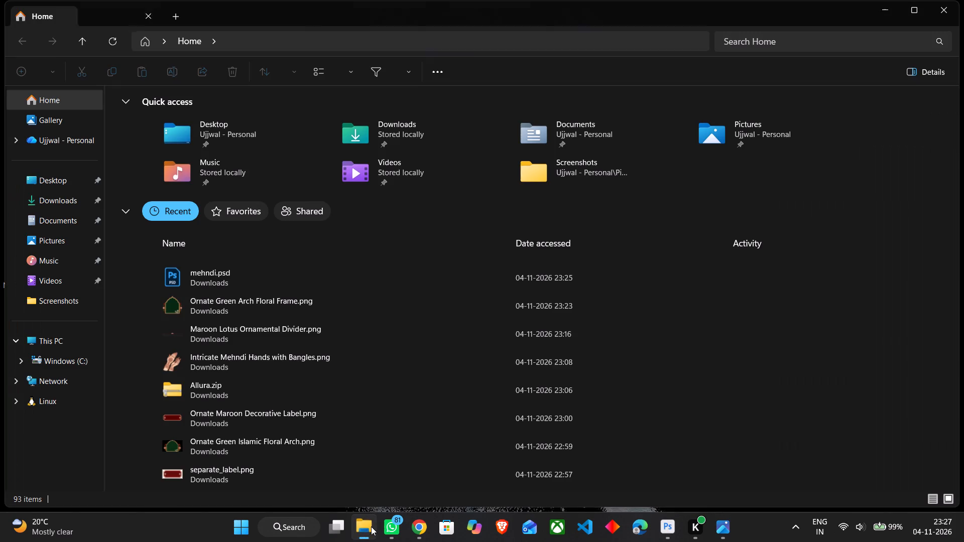
pyautogui.click(44, 193)
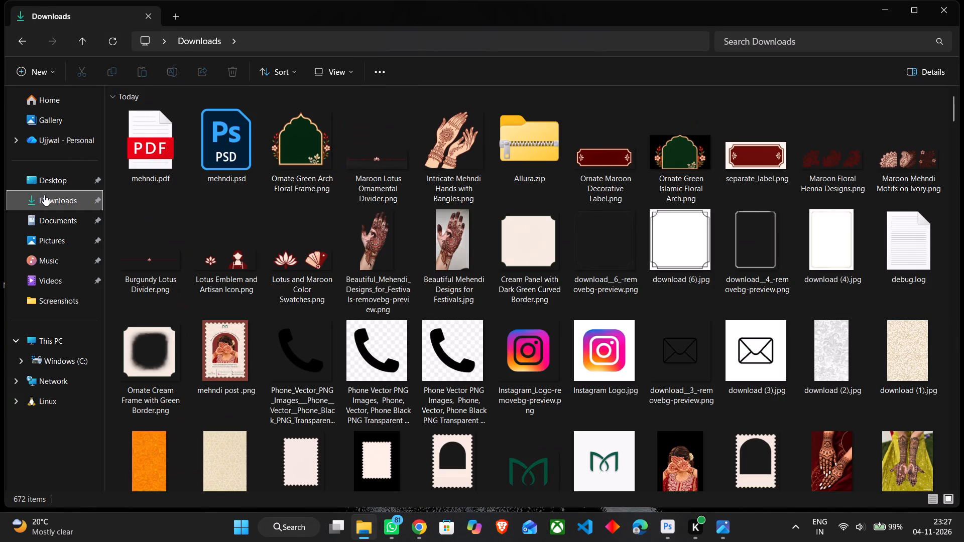
pyautogui.doubleClick(178, 167)
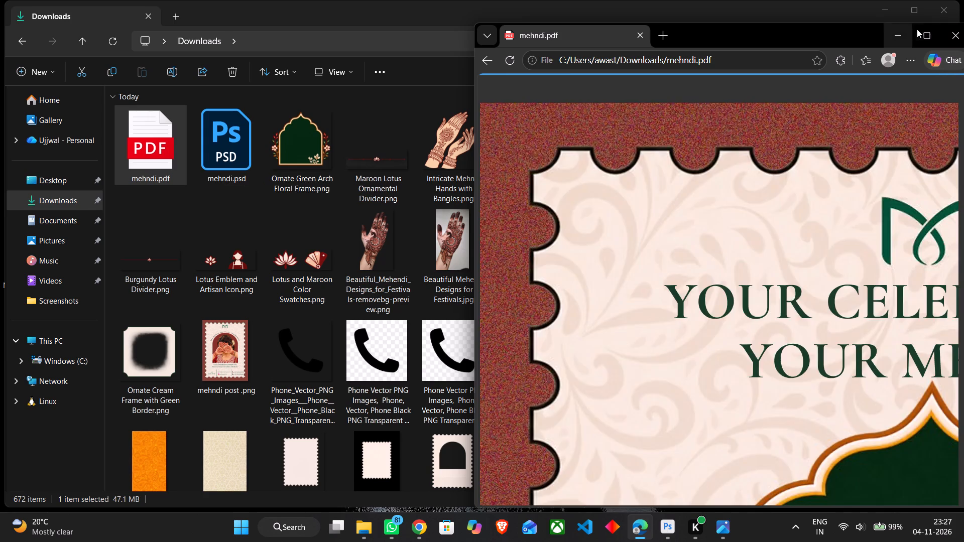
pyautogui.click(925, 36)
pyautogui.scroll(-9, 666, 252)
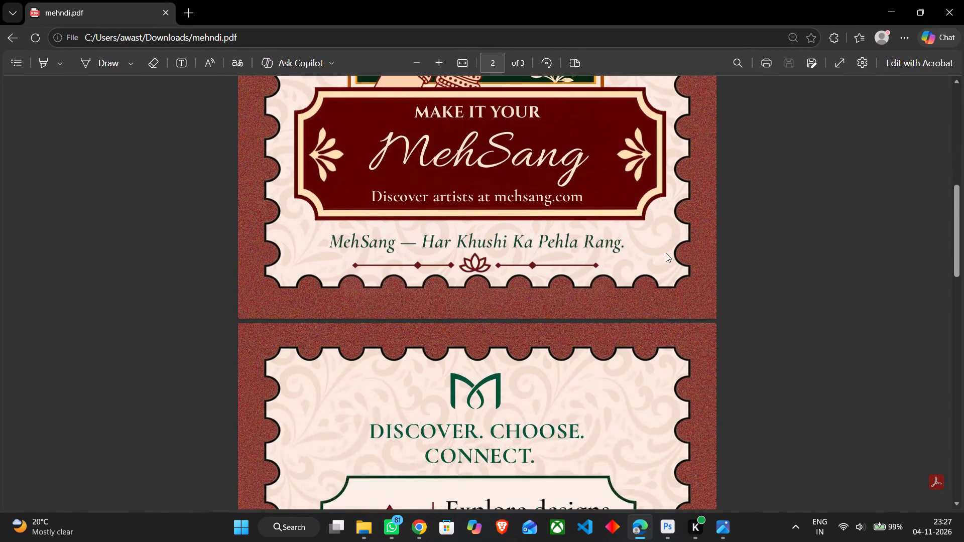
pyautogui.scroll(-13, 666, 253)
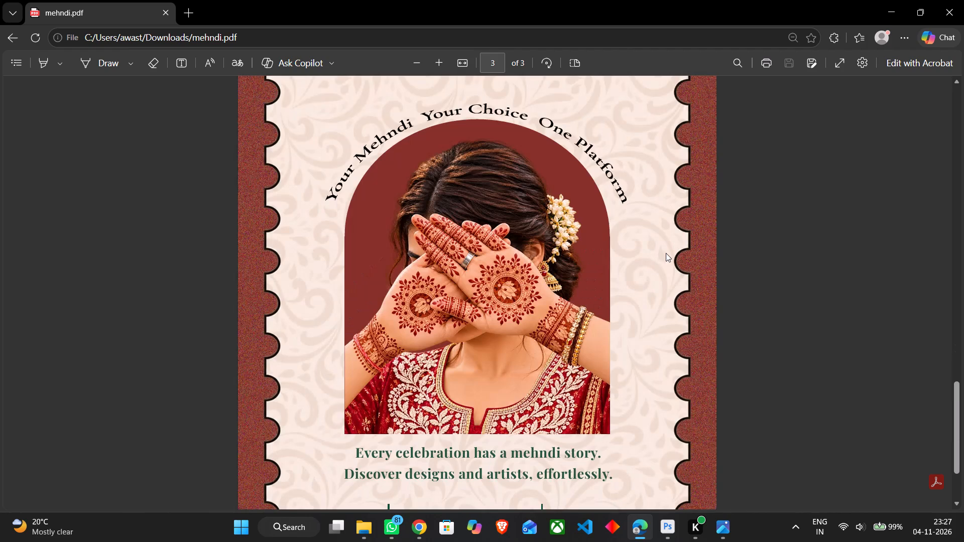
pyautogui.scroll(-8, 666, 253)
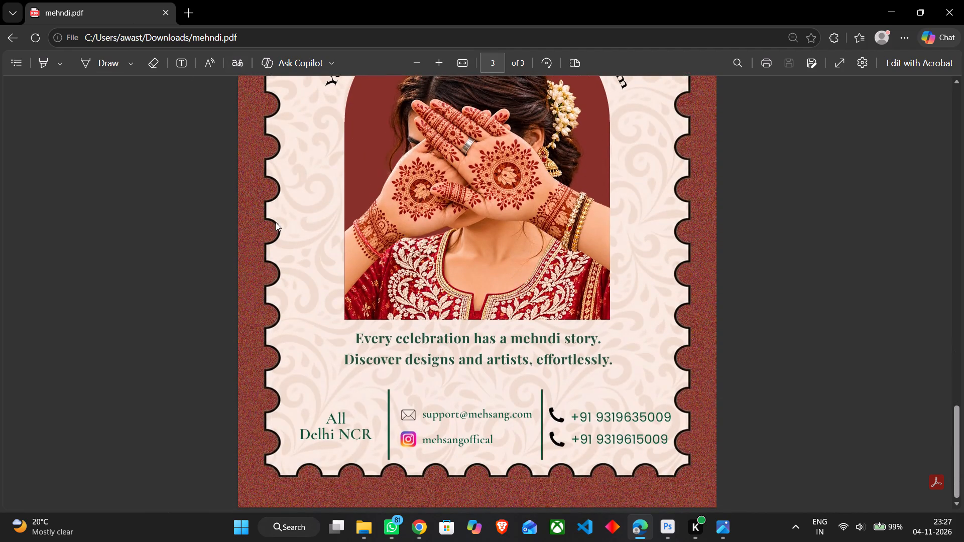
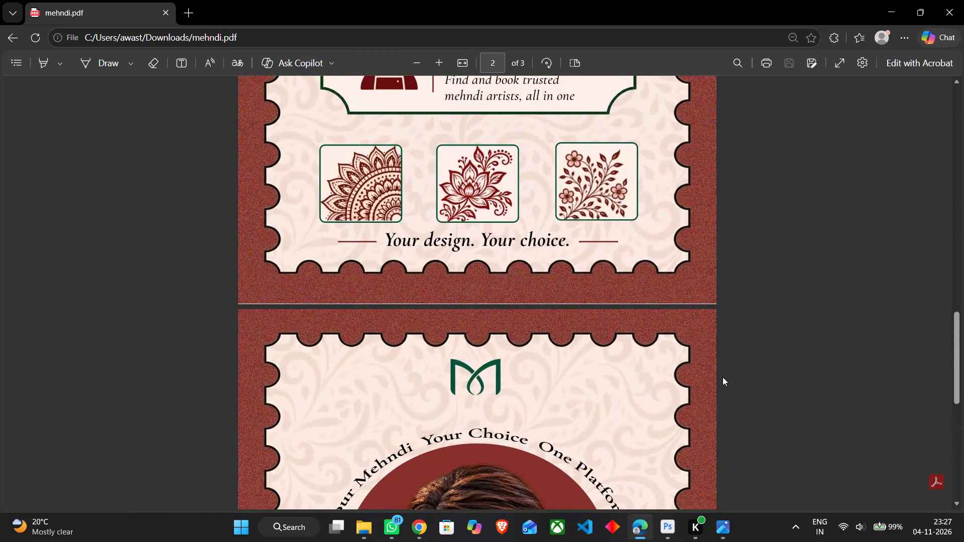
# Examine all three poster pages of the exported mehndi.pdf, checking the artwork, text and contact details against the intended design.
pyautogui.scroll(1, 722, 377)
pyautogui.scroll(-9, 722, 377)
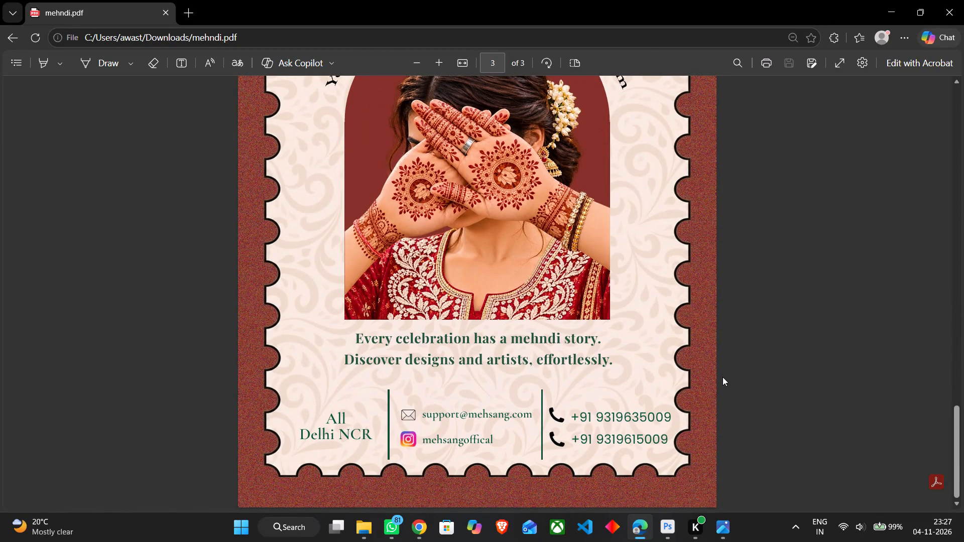
pyautogui.scroll(13, 722, 377)
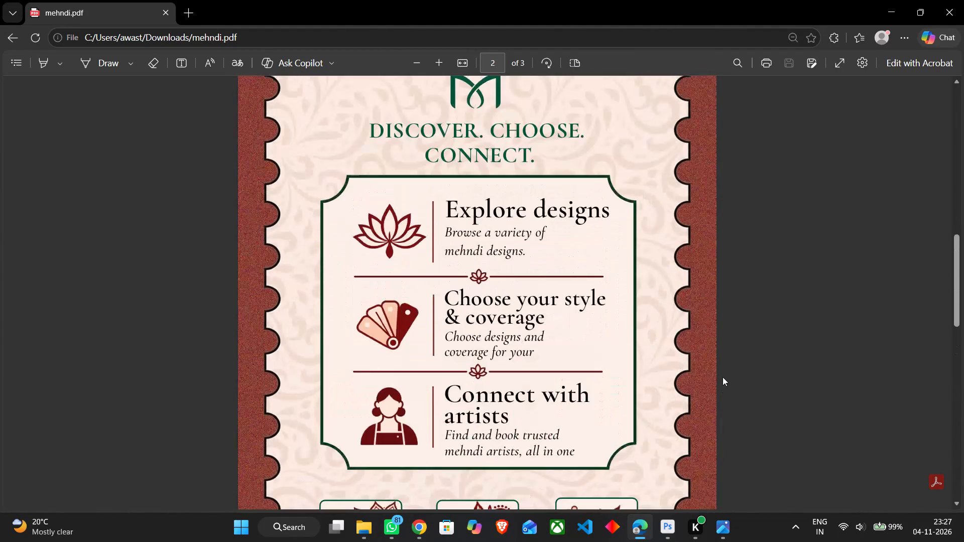
pyautogui.scroll(4, 722, 377)
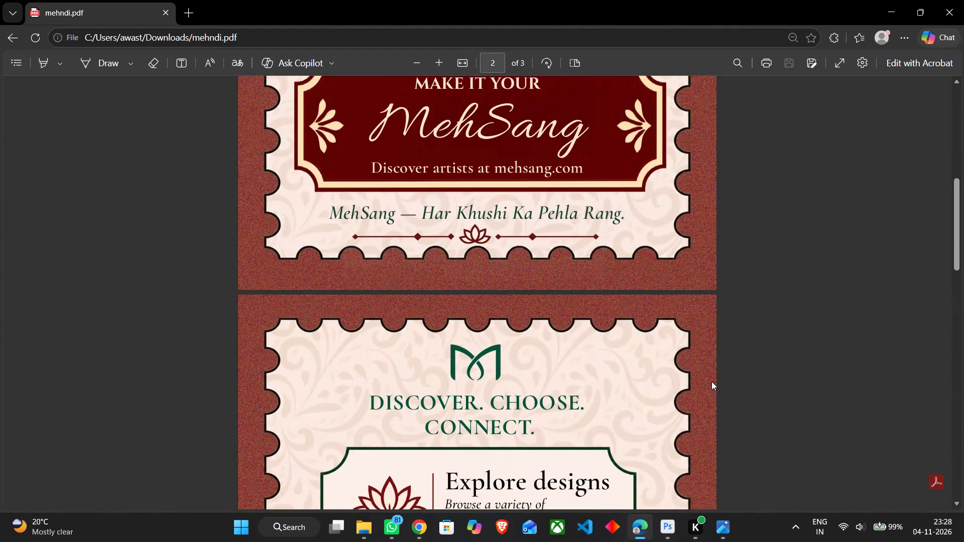
pyautogui.hotkey('ctrl', '-')
pyautogui.hotkey('ctrl', '-')
pyautogui.scroll(3, 711, 381)
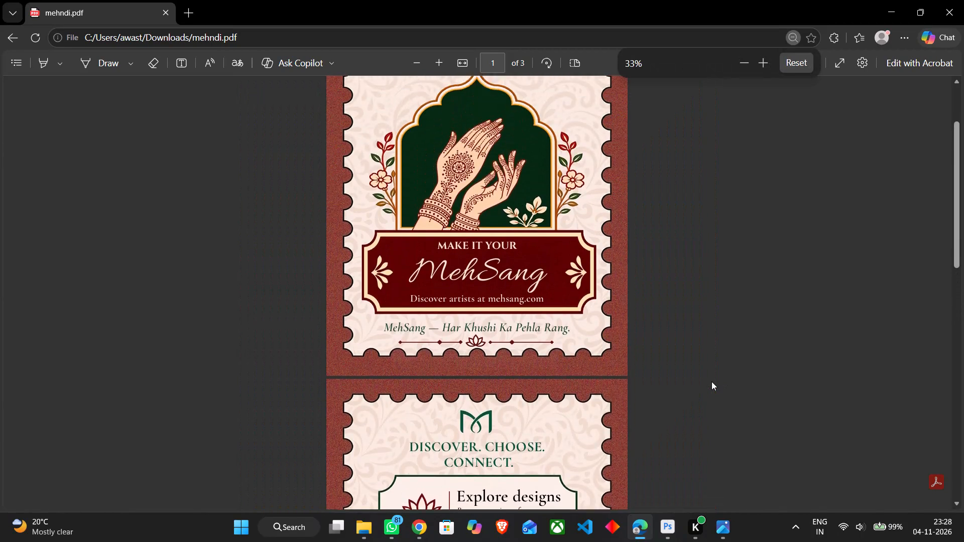
pyautogui.scroll(3, 711, 381)
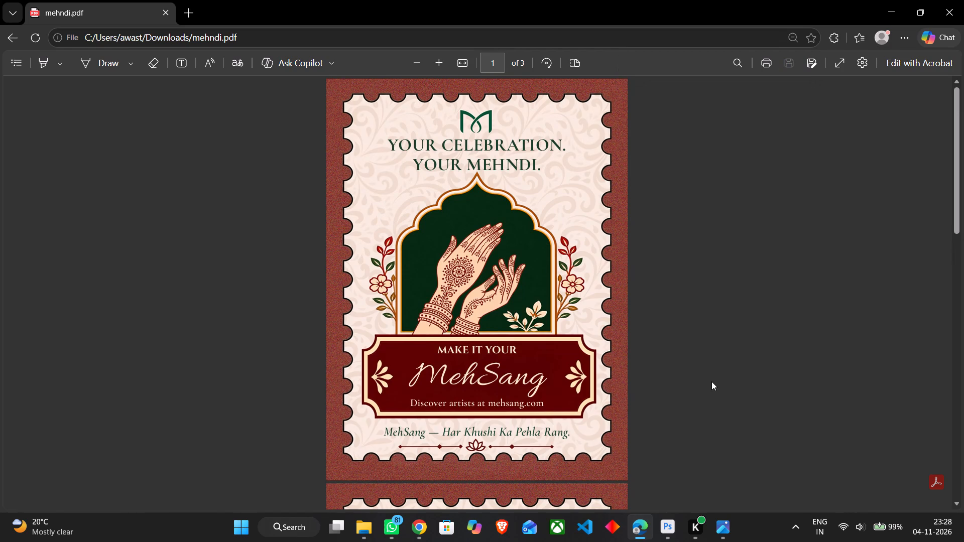
pyautogui.scroll(-1, 711, 381)
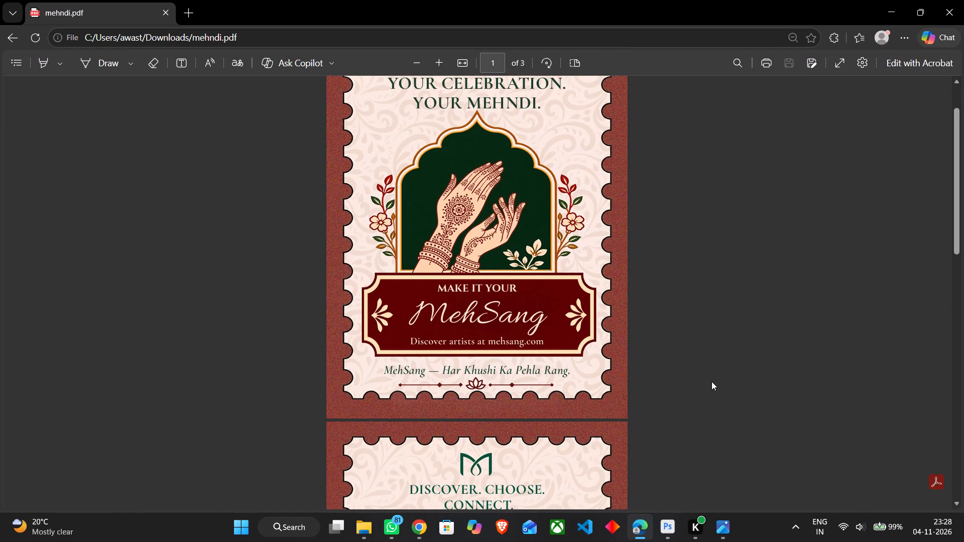
pyautogui.scroll(-1, 711, 381)
pyautogui.scroll(6, 711, 381)
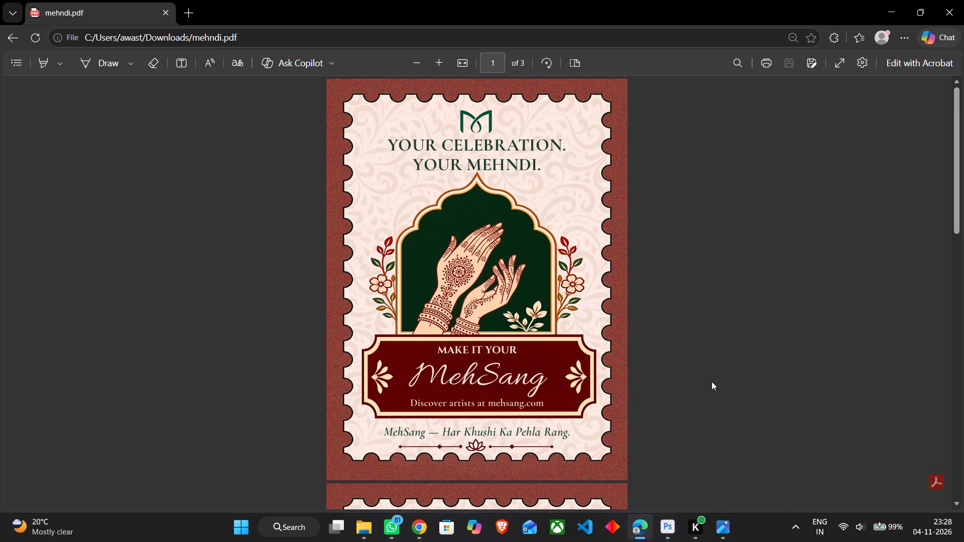
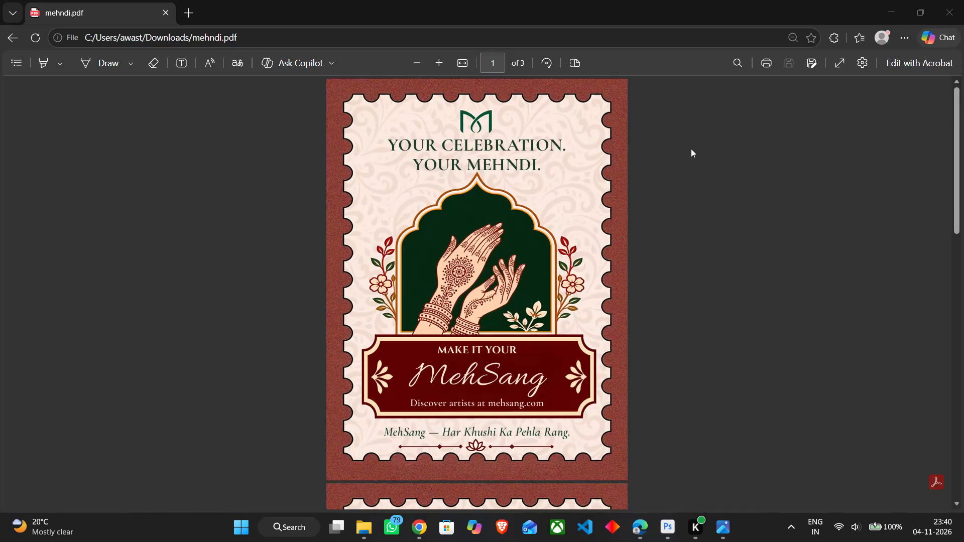
# Check all three poster pages of the exported mehndi.pdf from the first page to the last.
pyautogui.scroll(1, 691, 149)
pyautogui.scroll(-5, 691, 149)
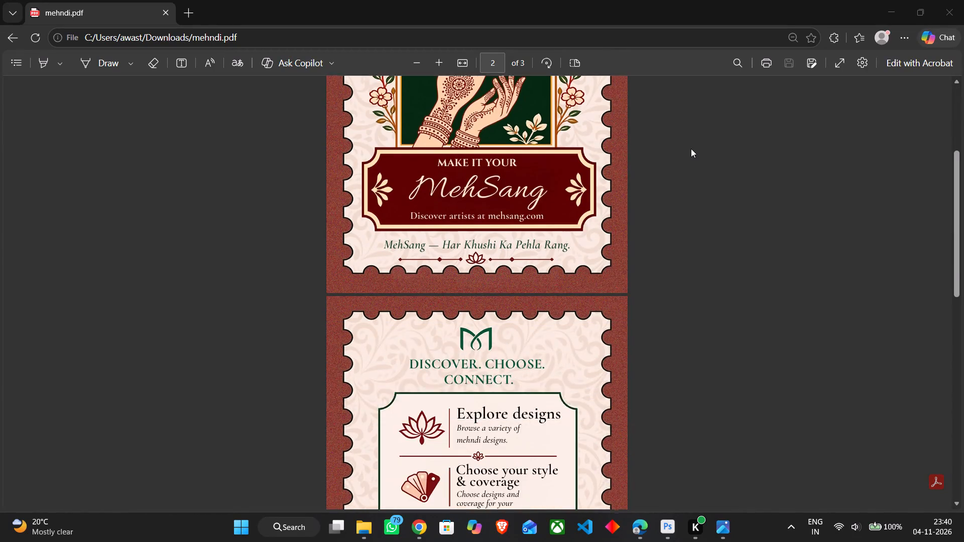
pyautogui.scroll(-15, 691, 149)
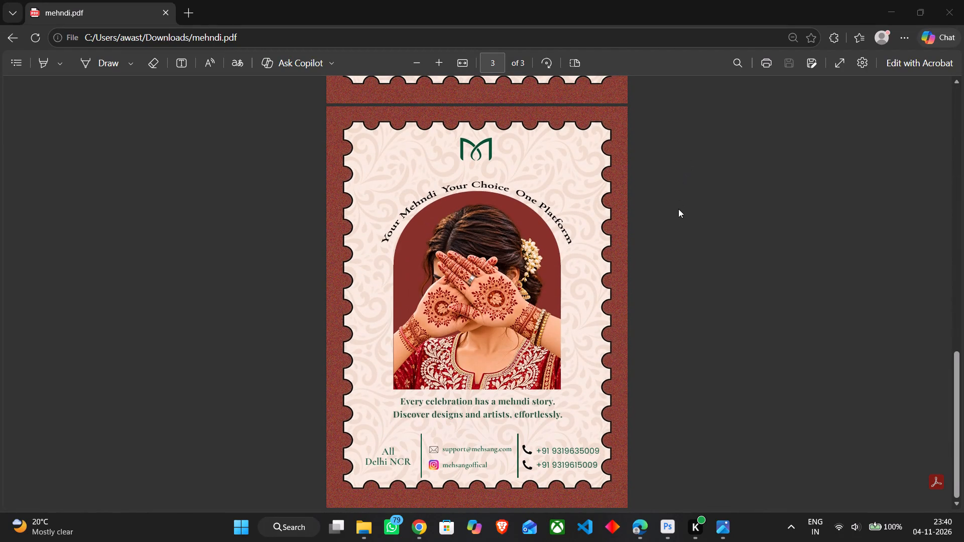
# Review all three pages of the exported mehndi.pdf, checking the layout, text and artwork of each poster.
pyautogui.scroll(2, 677, 214)
pyautogui.scroll(-3, 677, 214)
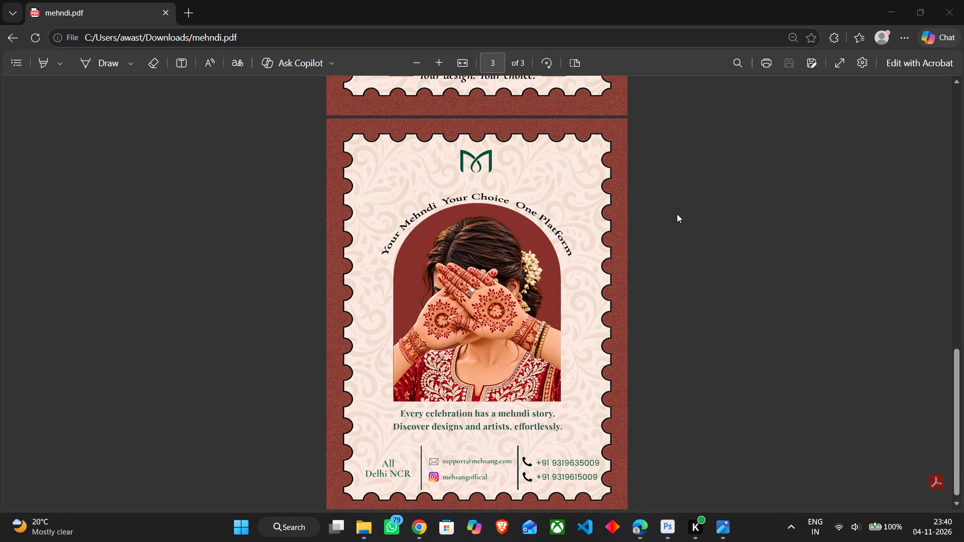
pyautogui.scroll(7, 677, 214)
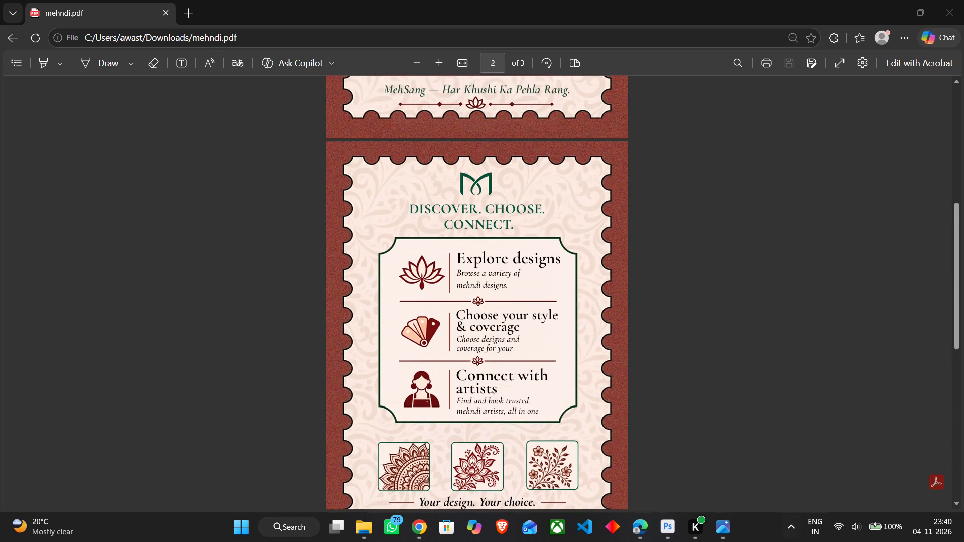
pyautogui.scroll(3, 750, 444)
pyautogui.scroll(-4, 750, 444)
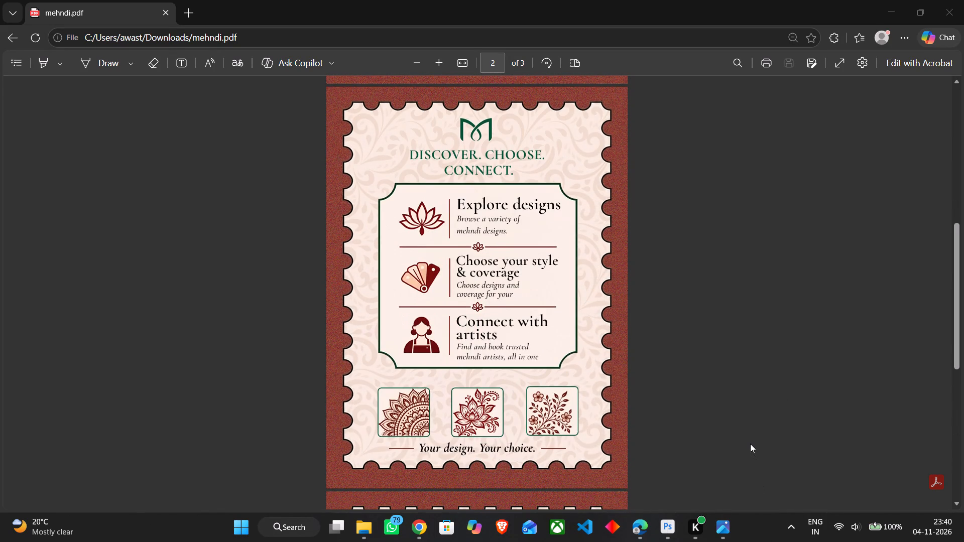
pyautogui.scroll(-7, 750, 444)
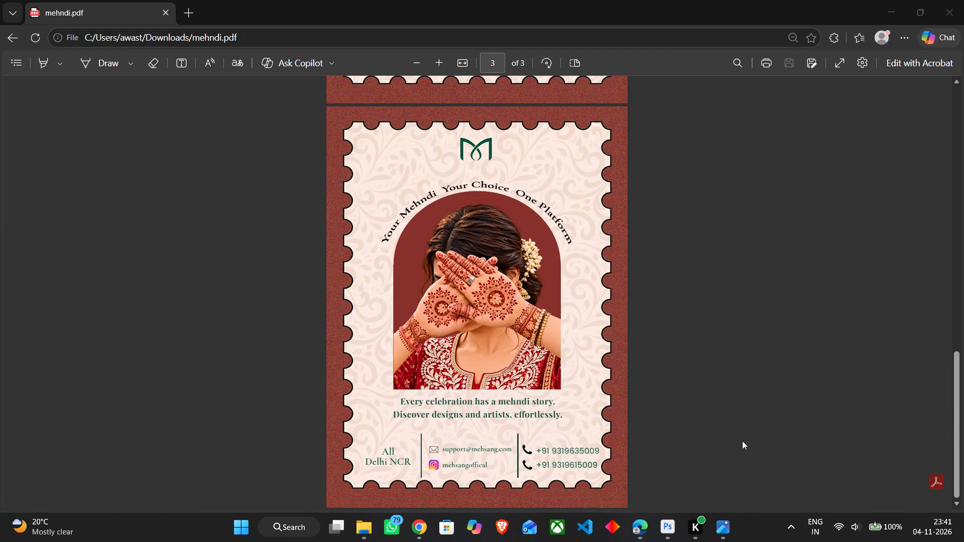
pyautogui.scroll(7, 741, 441)
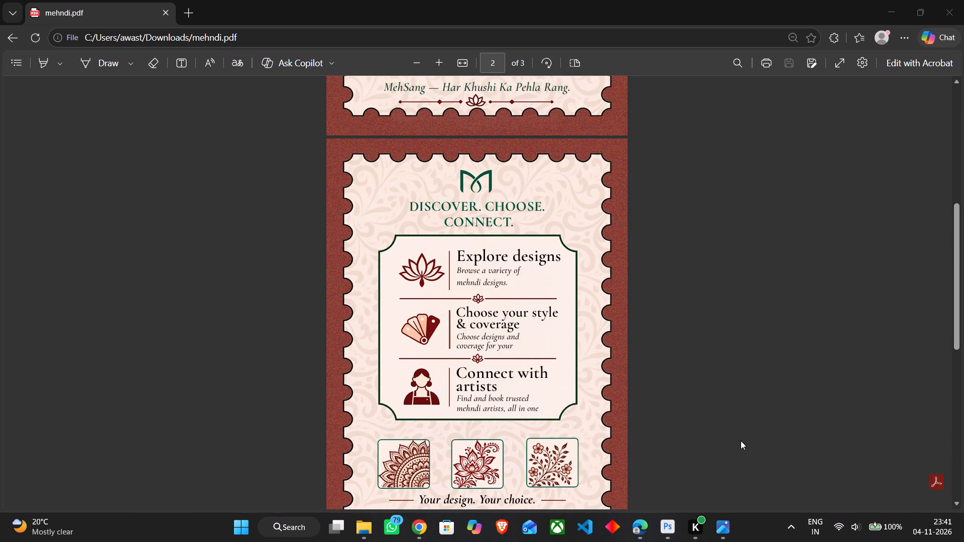
pyautogui.scroll(-1, 741, 441)
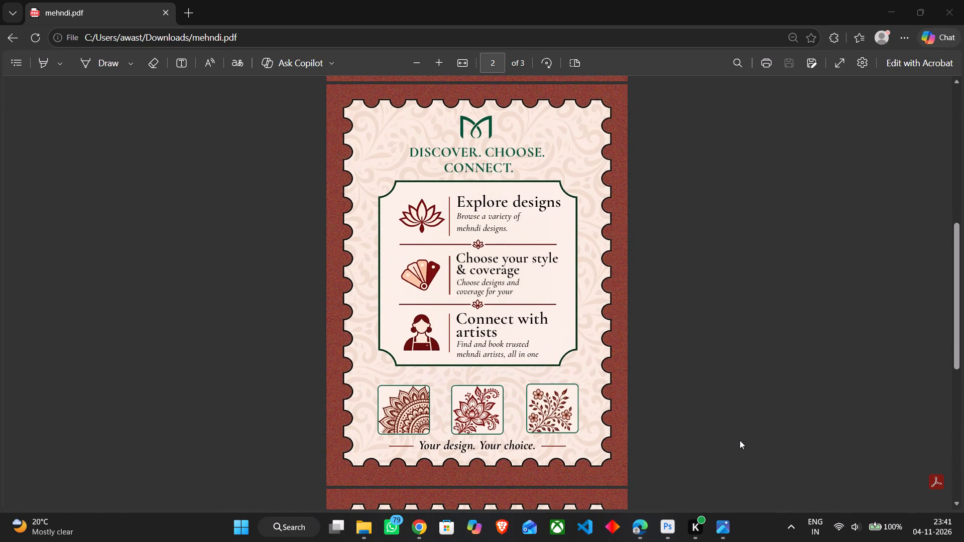
pyautogui.scroll(6, 740, 440)
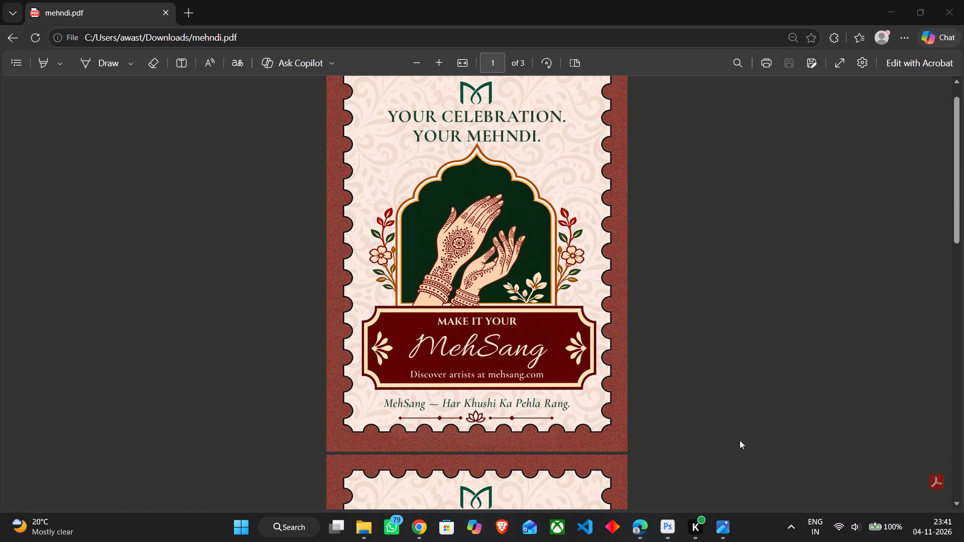
pyautogui.scroll(3, 740, 440)
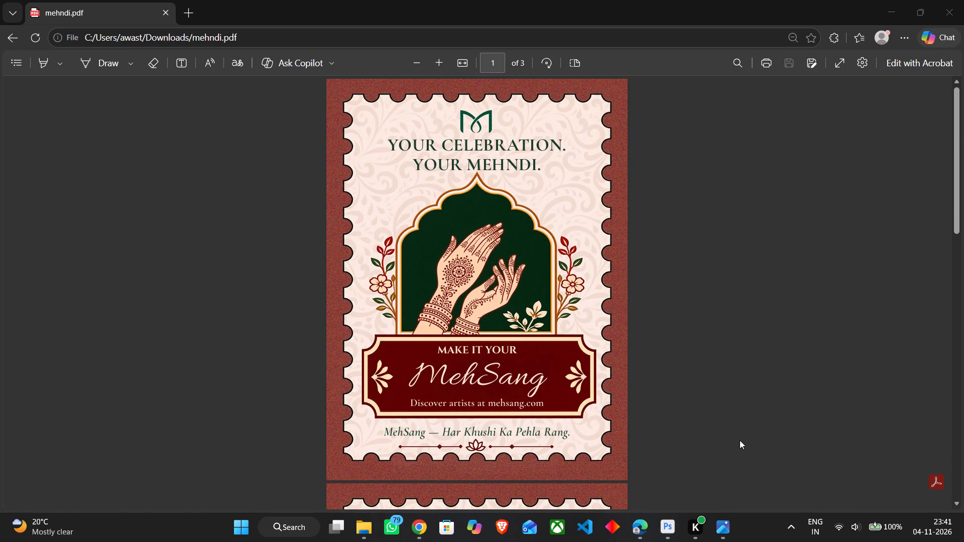
pyautogui.scroll(-4, 740, 440)
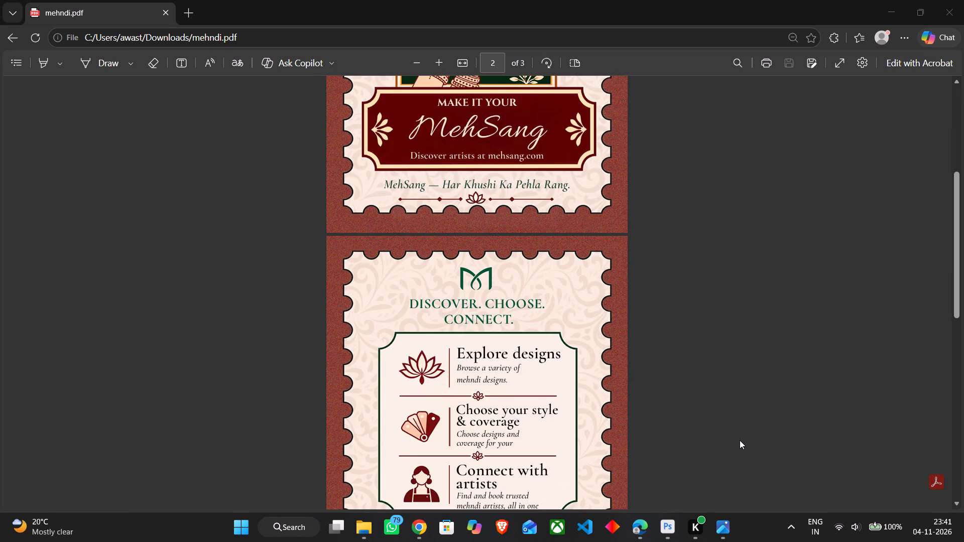
pyautogui.scroll(4, 740, 440)
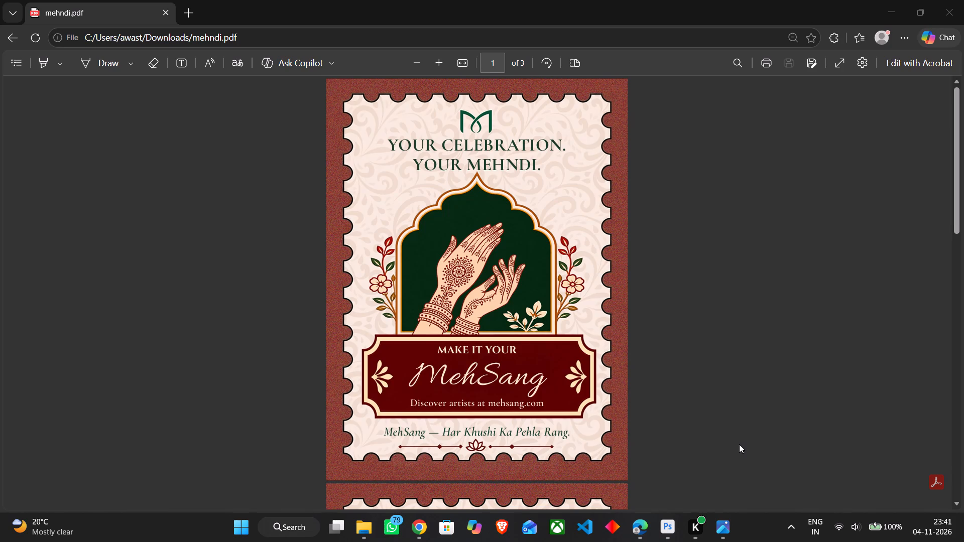
# Close all working windows: the mehndi.pdf viewer, Photoshop, the green floral arch and maroon frame images, and Chrome.
pyautogui.click(956, 13)
pyautogui.click(956, 13)
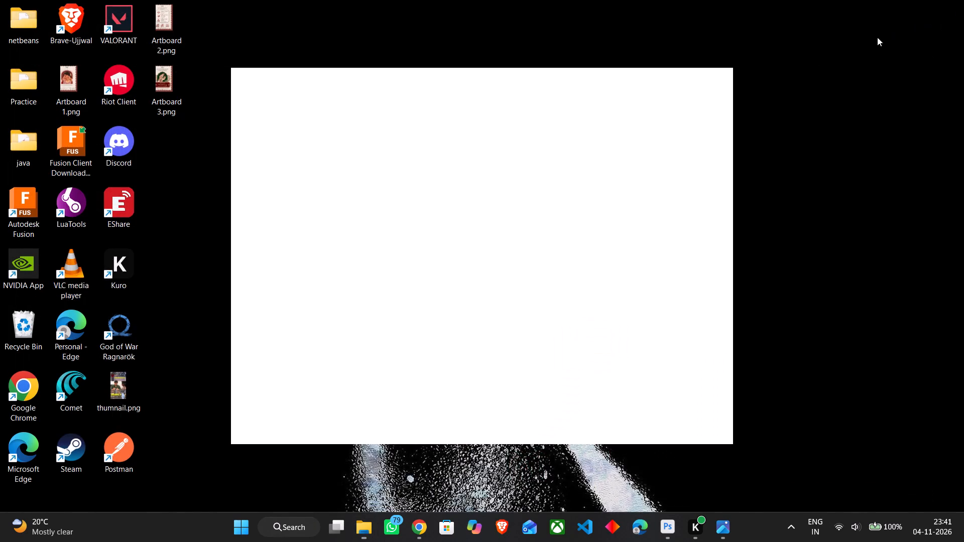
pyautogui.click(670, 541)
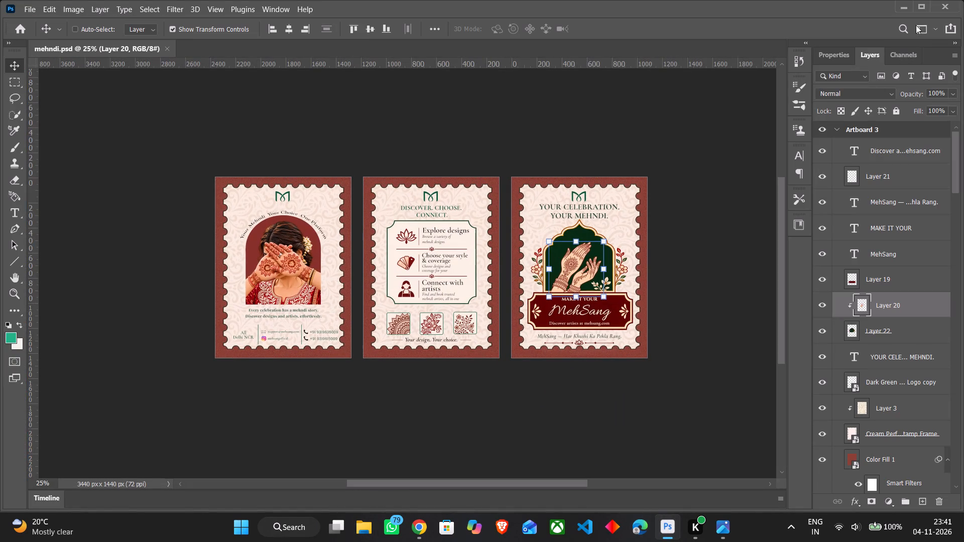
pyautogui.click(946, 2)
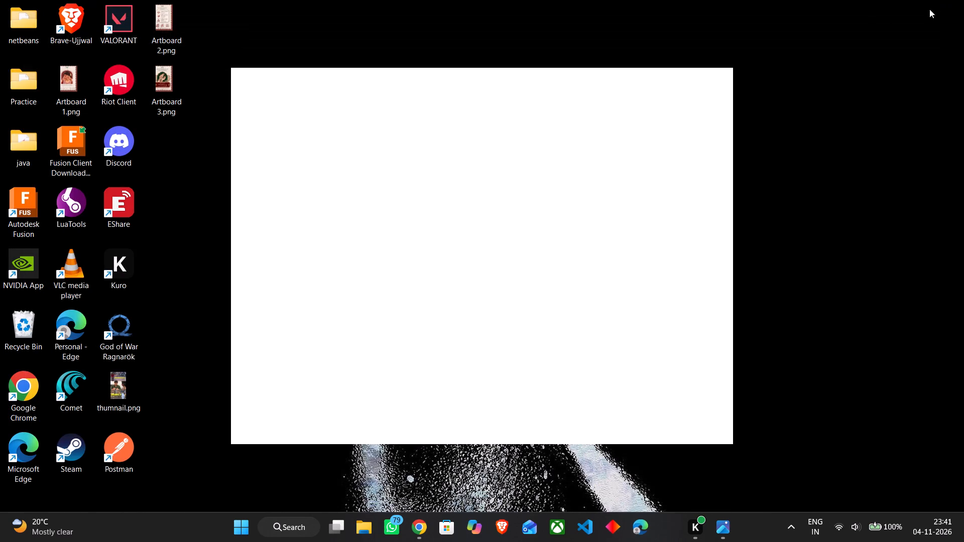
pyautogui.click(699, 518)
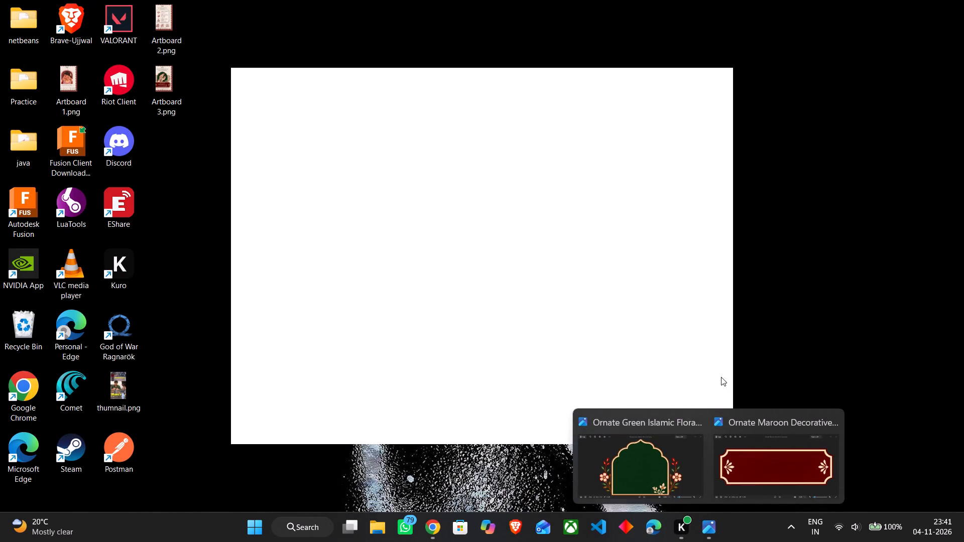
pyautogui.click(698, 422)
pyautogui.click(759, 422)
pyautogui.click(452, 523)
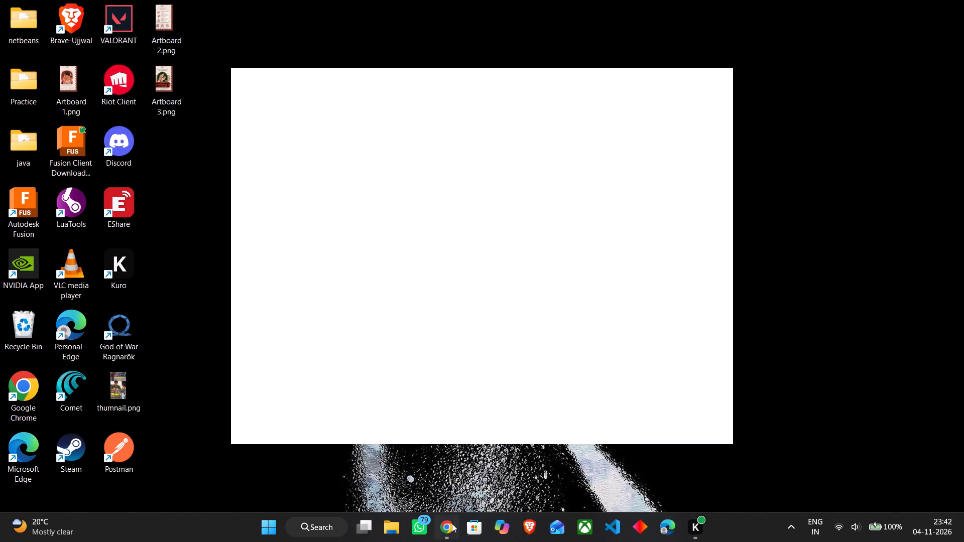
pyautogui.click(963, 0)
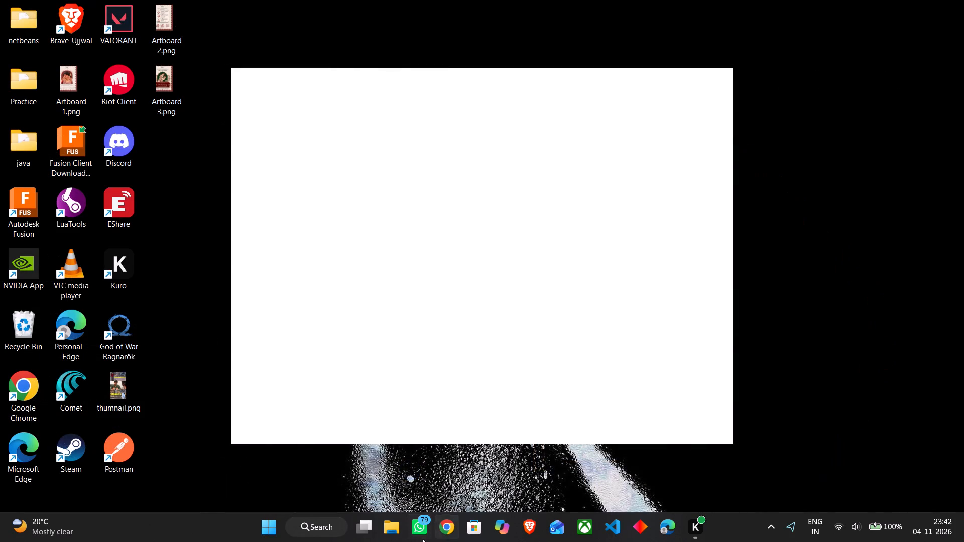